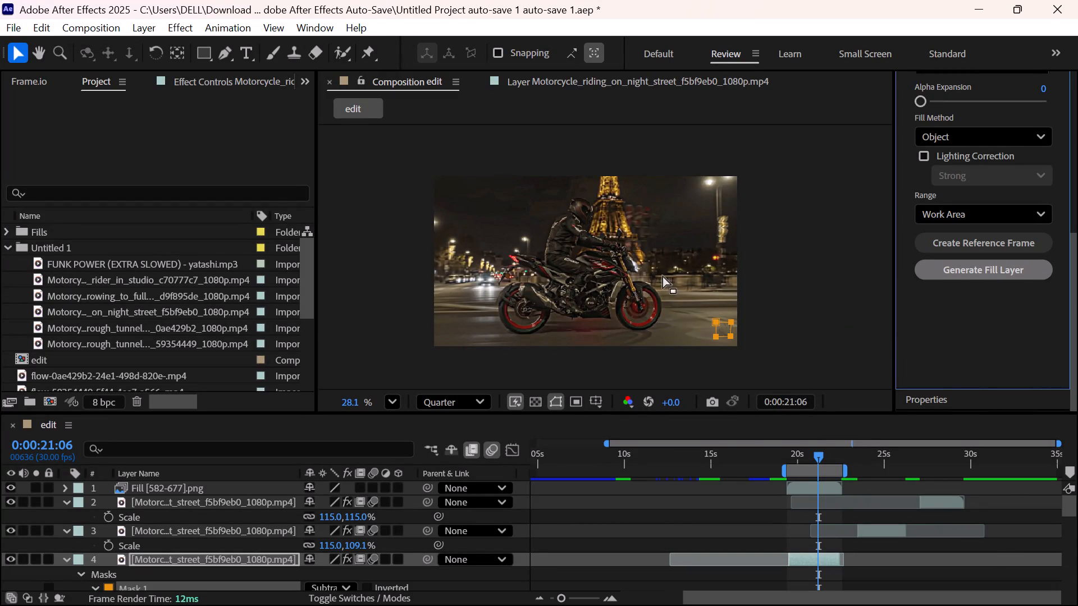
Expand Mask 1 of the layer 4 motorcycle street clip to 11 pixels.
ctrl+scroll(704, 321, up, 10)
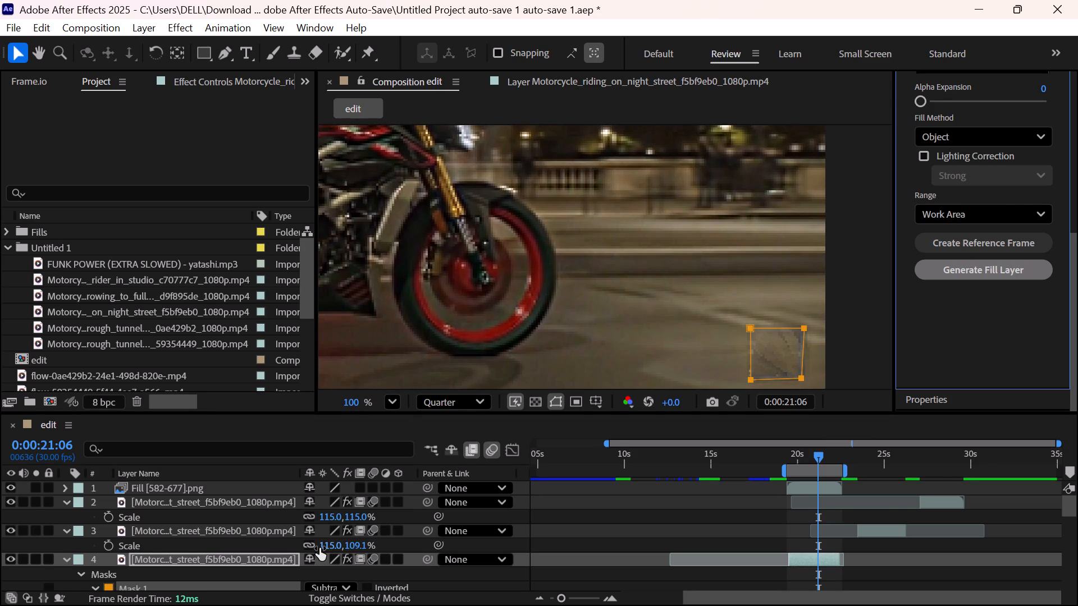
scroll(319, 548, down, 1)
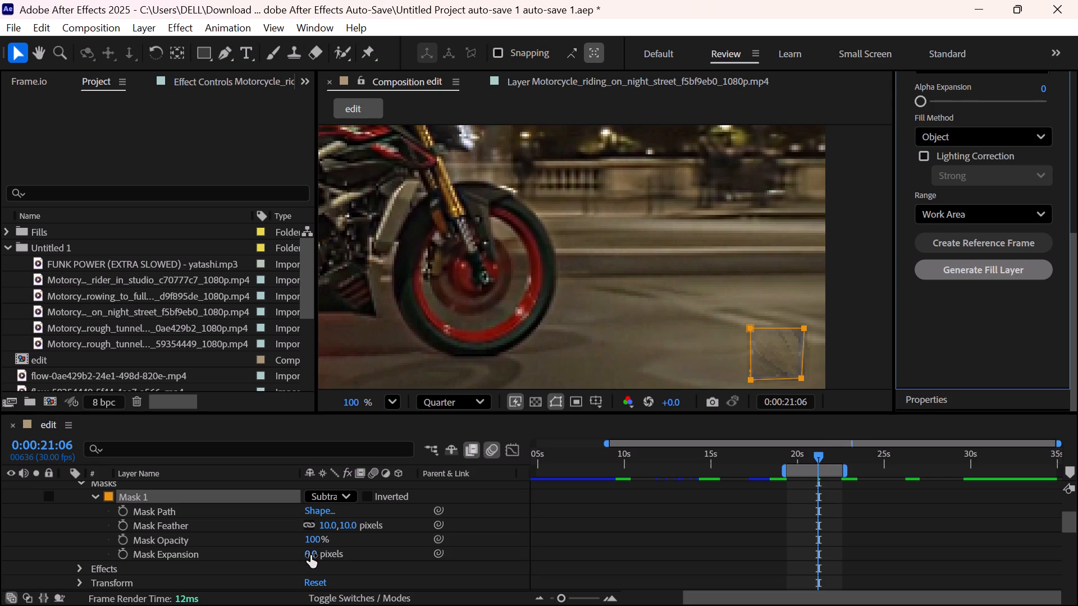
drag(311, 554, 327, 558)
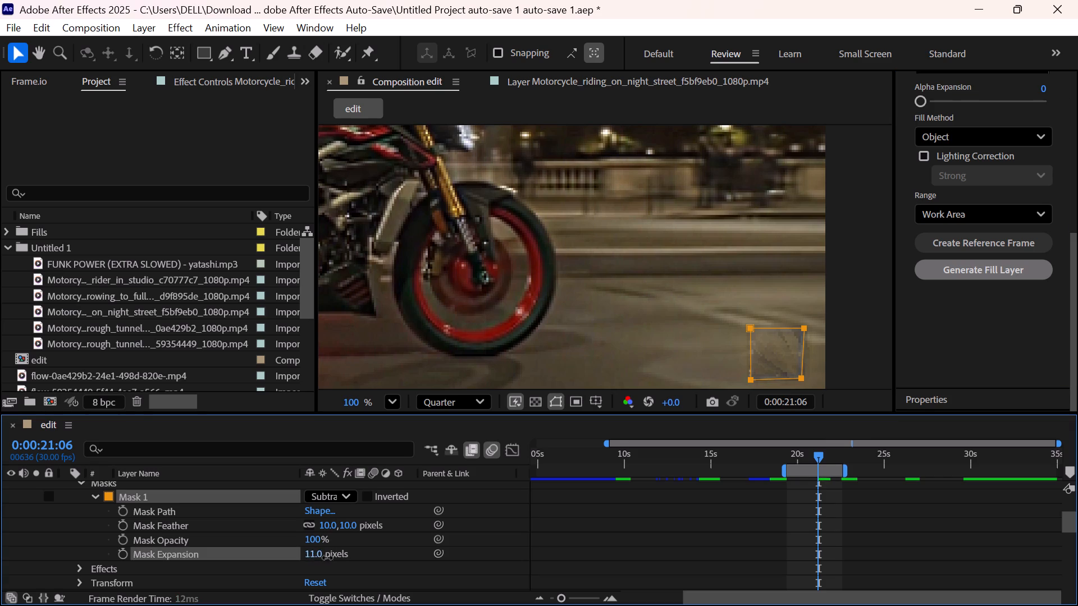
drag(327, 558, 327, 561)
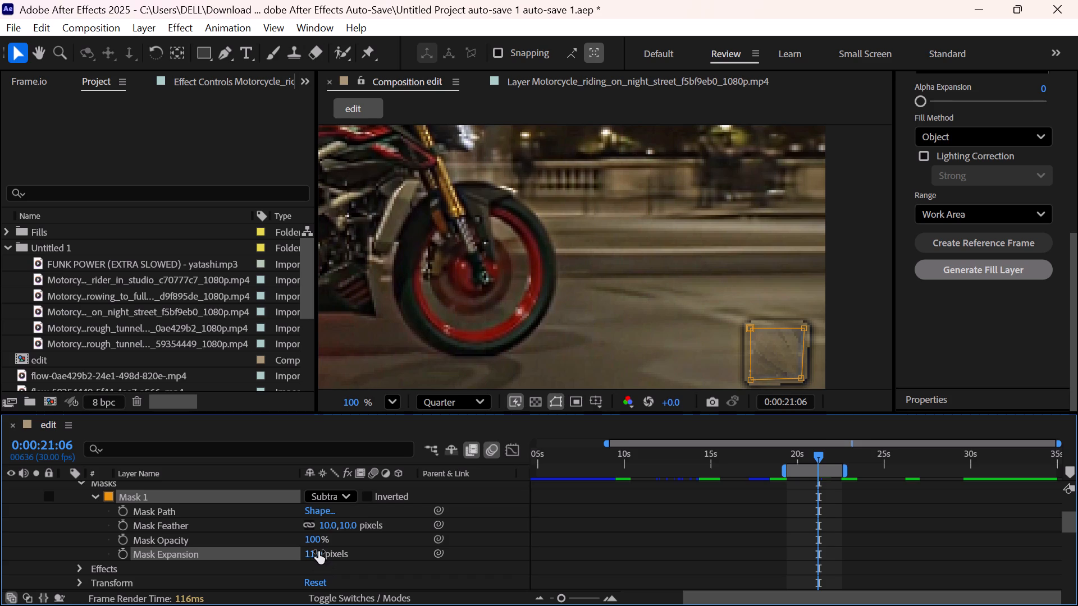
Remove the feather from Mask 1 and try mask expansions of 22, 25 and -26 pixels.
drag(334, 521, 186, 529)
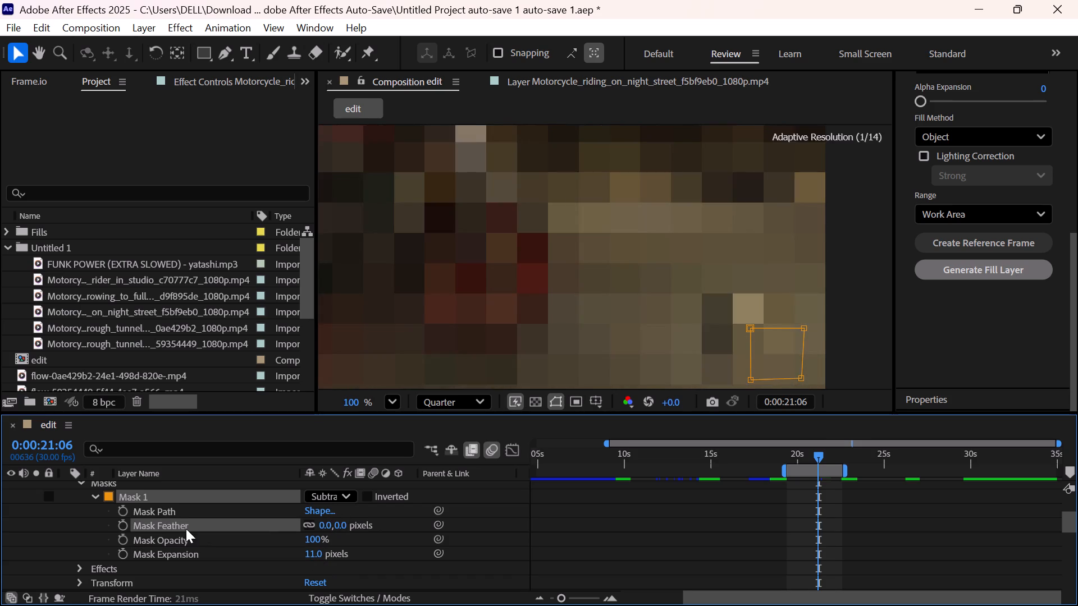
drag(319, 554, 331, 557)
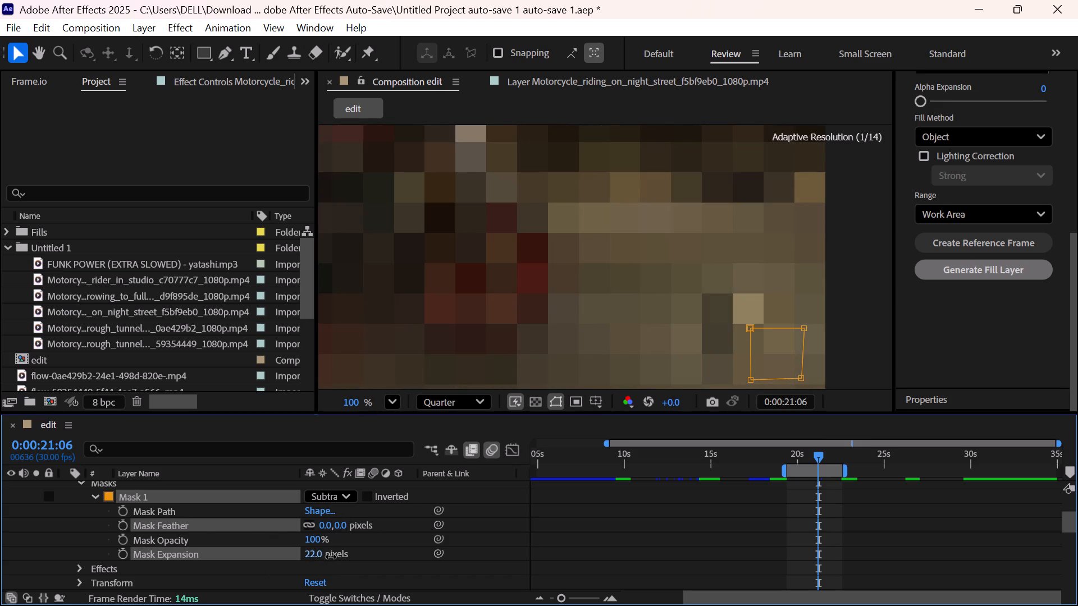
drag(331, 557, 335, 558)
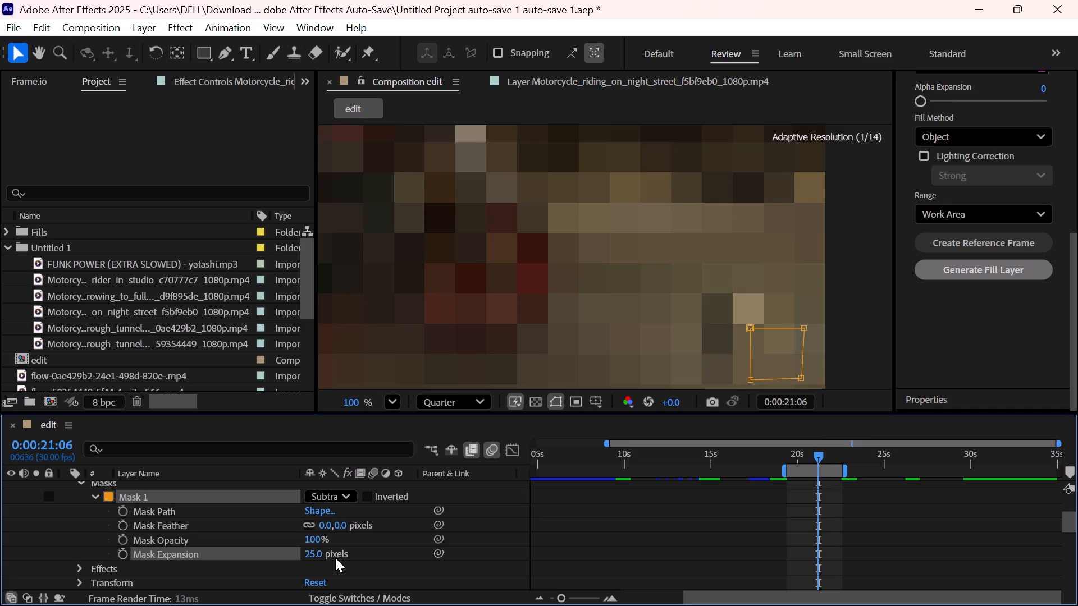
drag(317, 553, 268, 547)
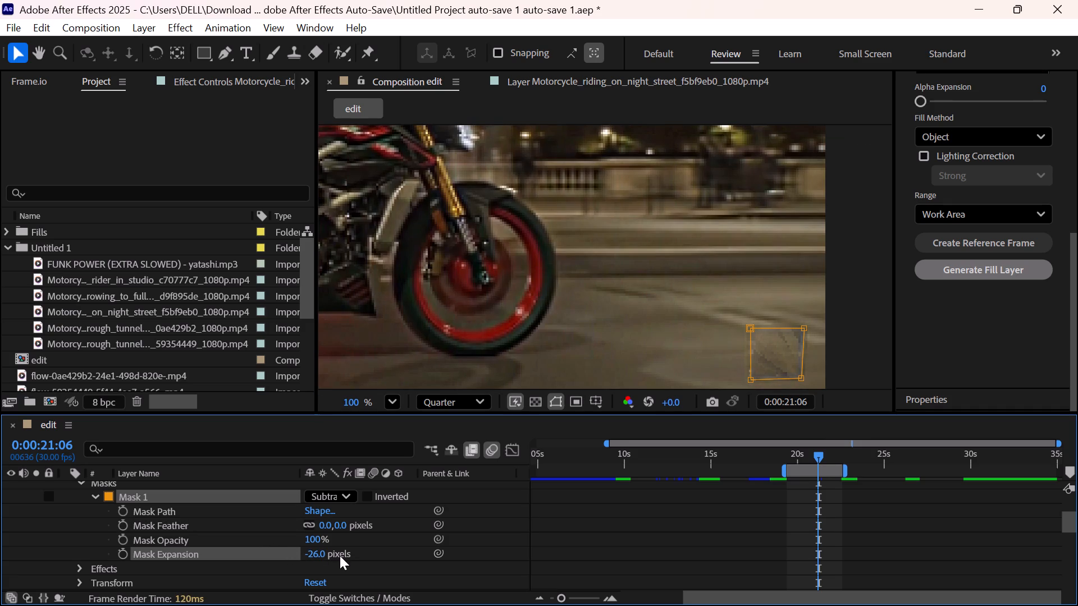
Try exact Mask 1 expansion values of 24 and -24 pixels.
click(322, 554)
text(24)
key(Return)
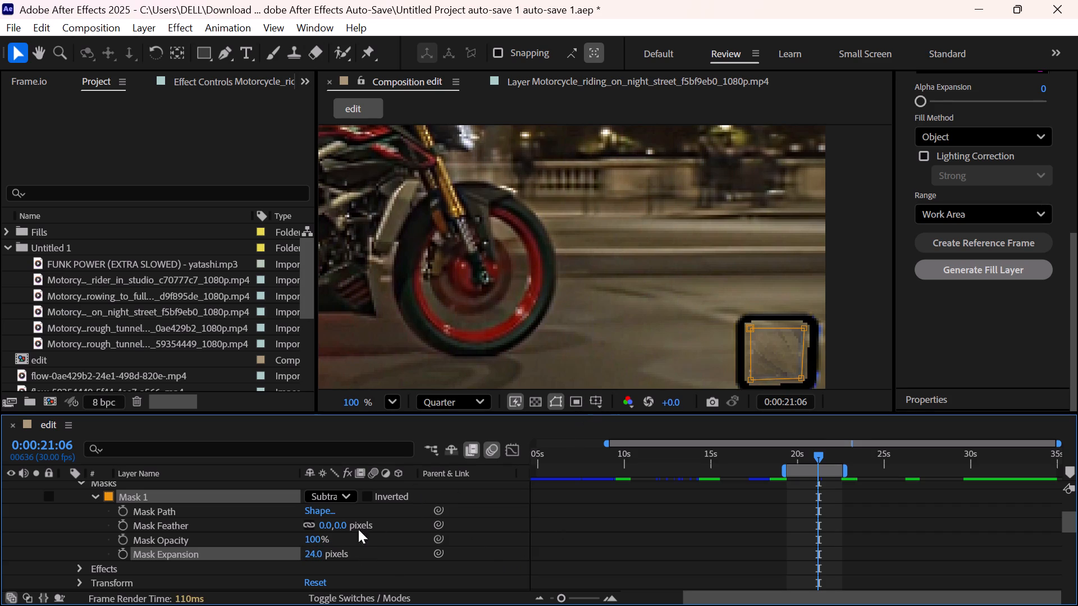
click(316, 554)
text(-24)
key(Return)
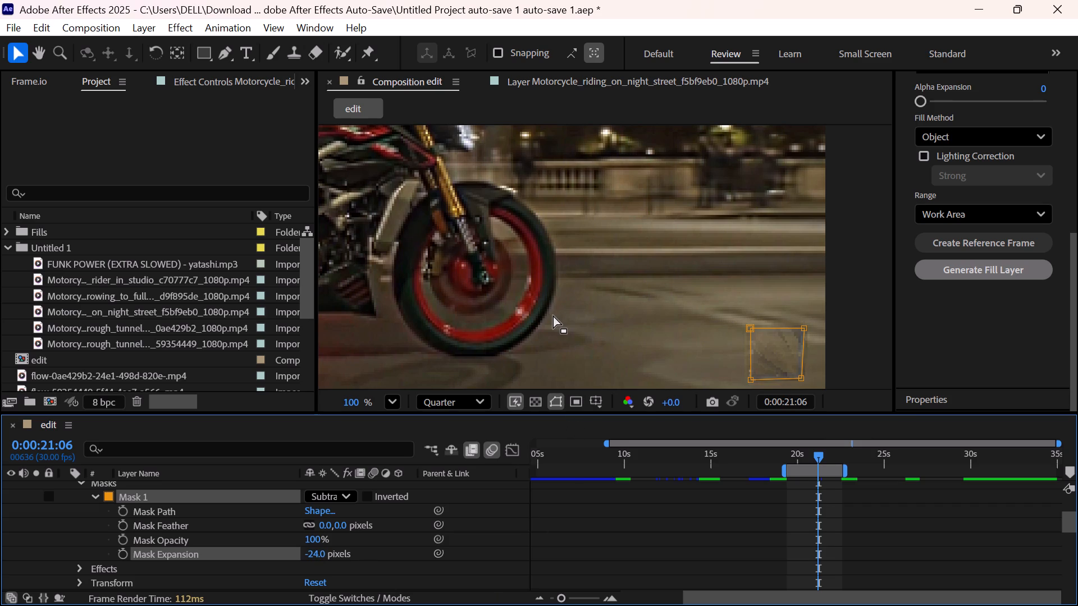
Set the feather of Mask 1 on the layer 4 clip to 36 pixels.
click(324, 524)
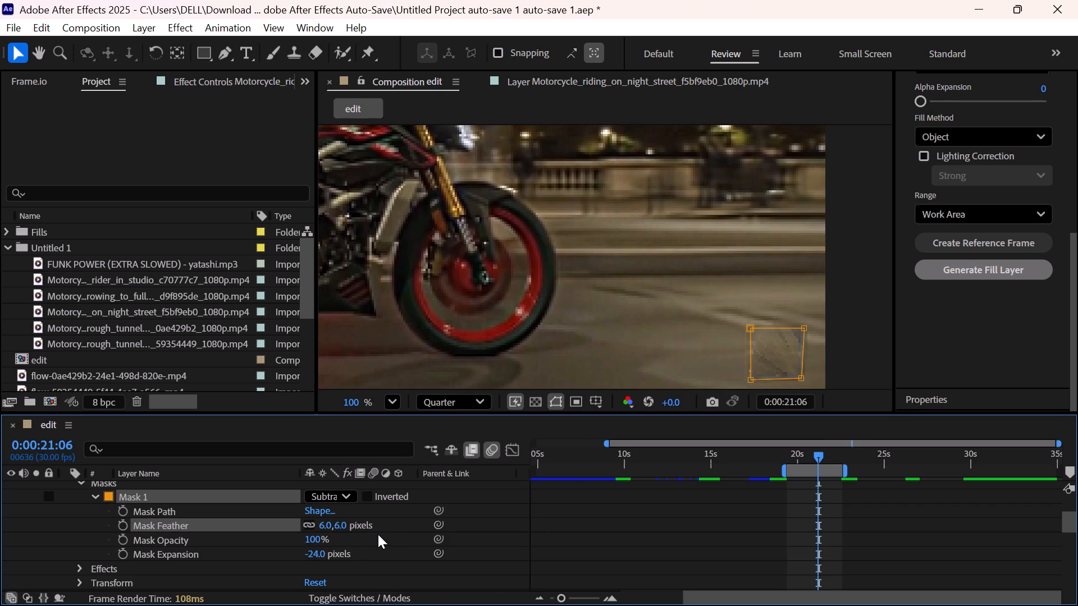
drag(328, 523, 352, 521)
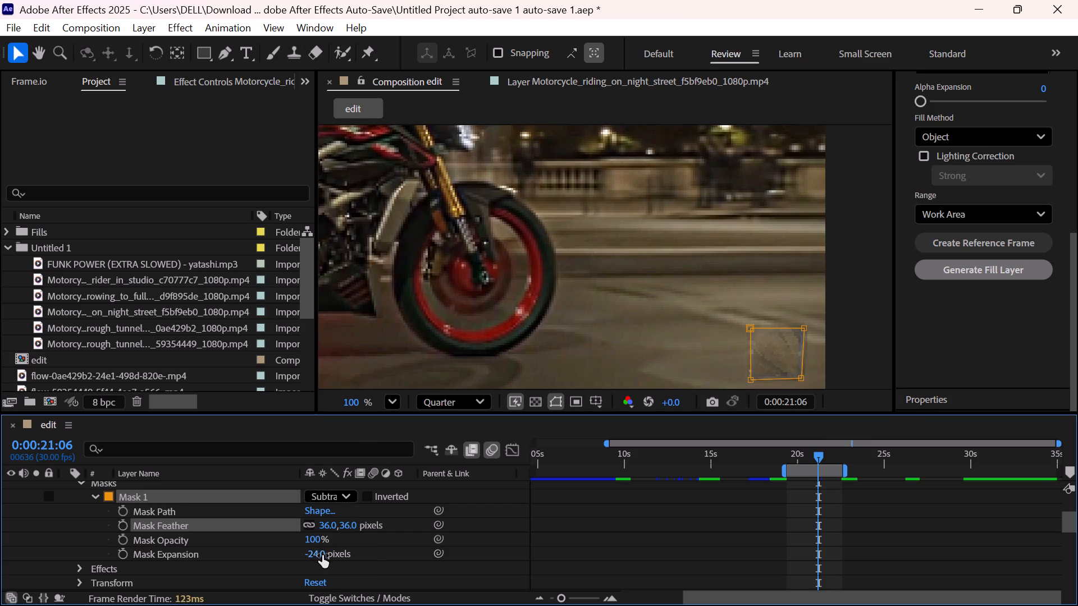
Adjust the expansion of Mask 1 on the layer 4 clip to -33 pixels.
drag(322, 555, 374, 560)
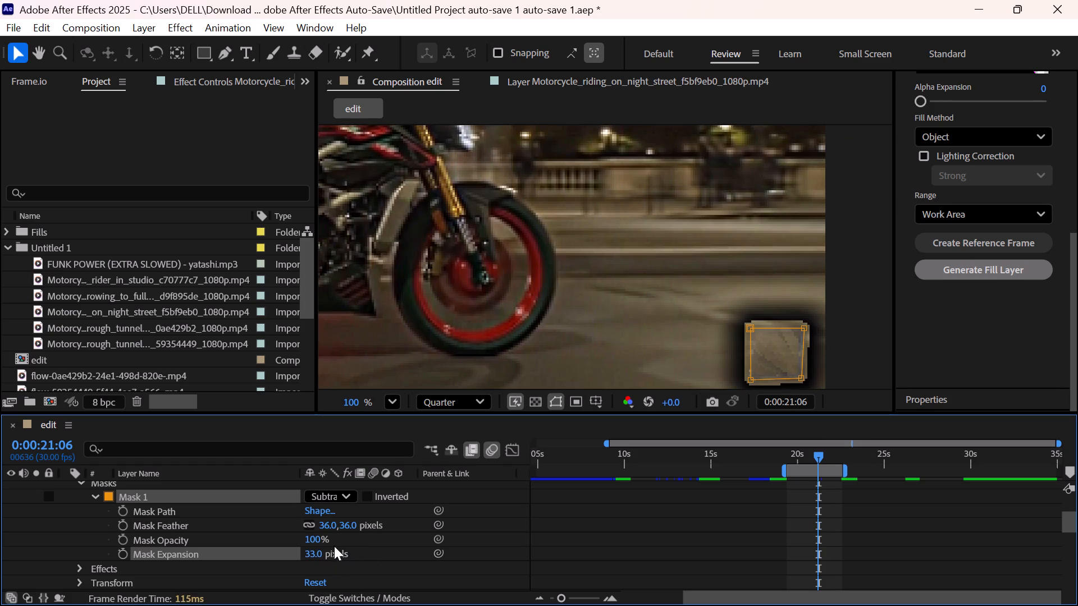
drag(317, 550, 234, 539)
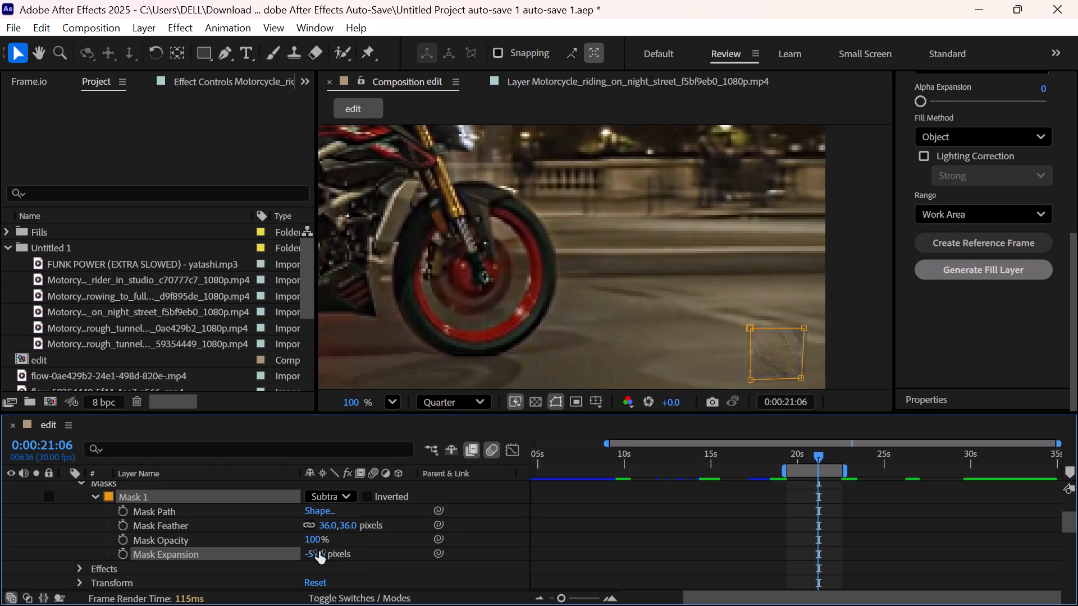
drag(319, 552, 333, 553)
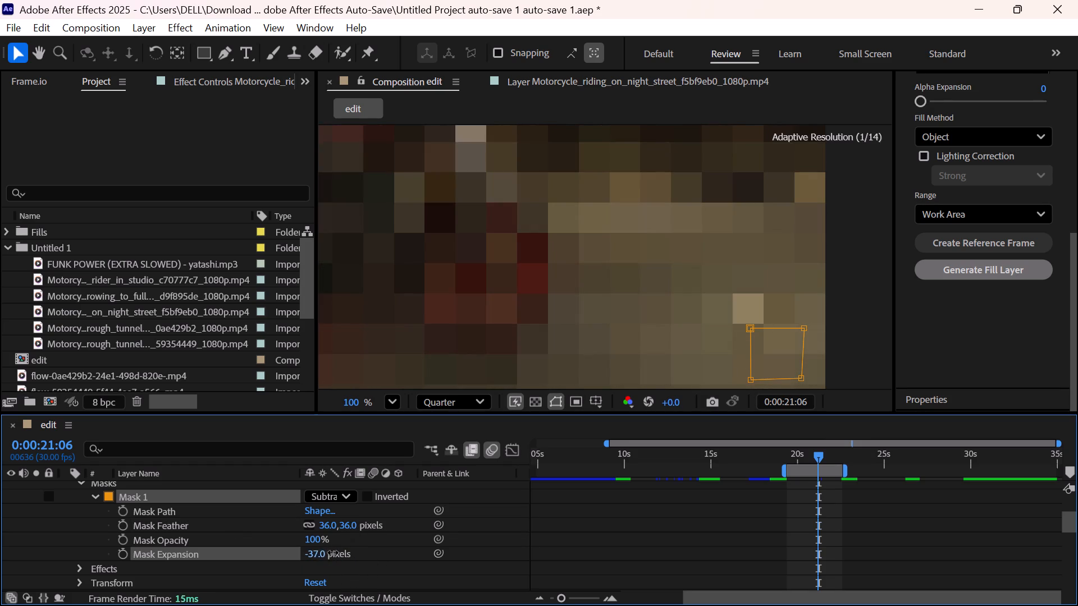
drag(333, 553, 335, 553)
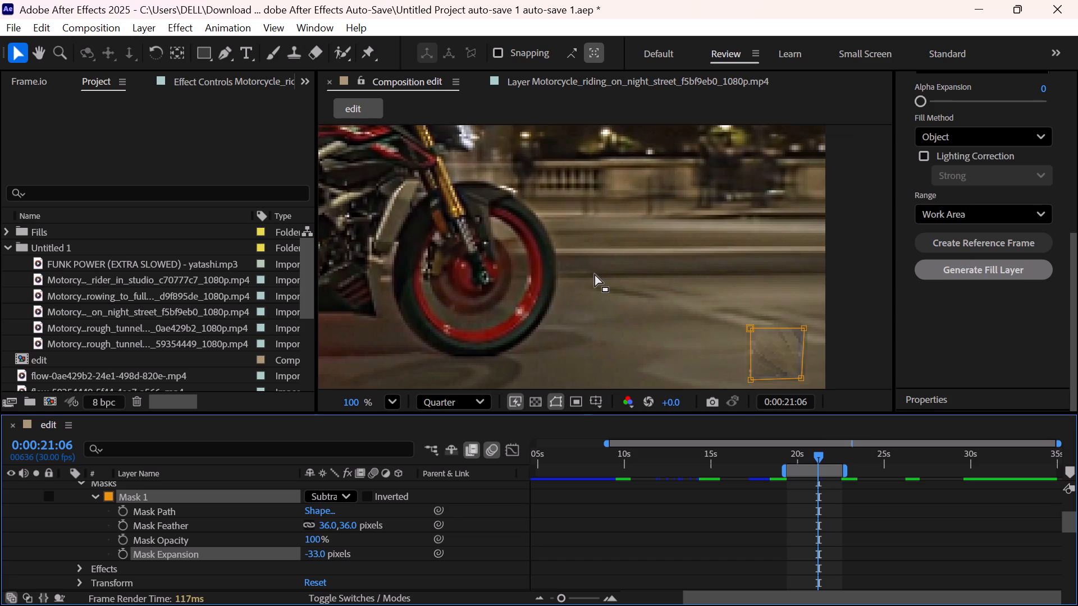
Fit the frame in view and play back the edit from 0:00:19:07 to check how the masked corner patch blends.
scroll(595, 274, up, 1)
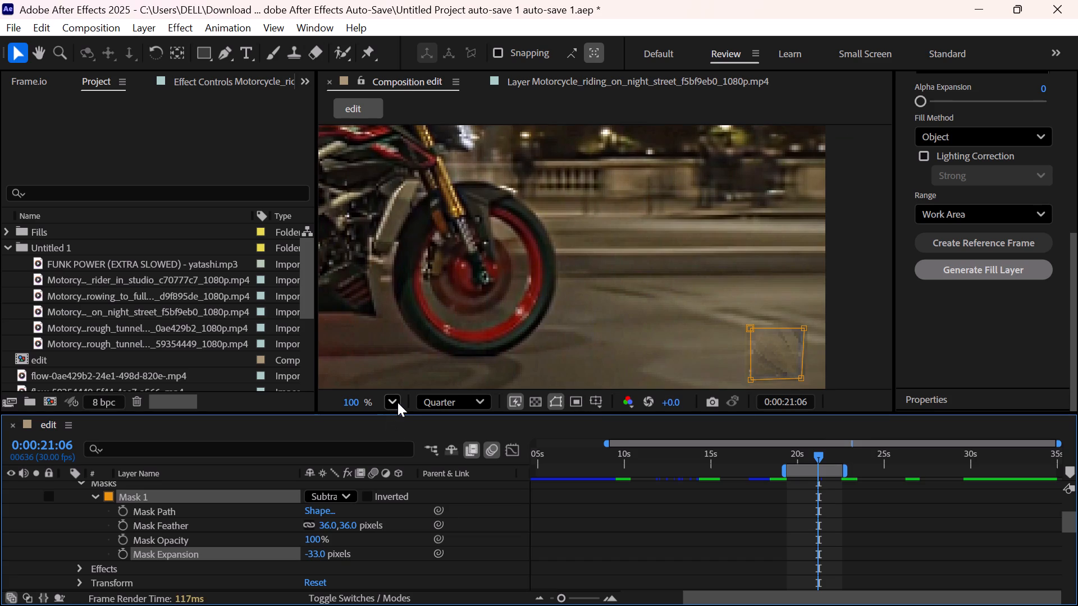
click(398, 402)
click(433, 78)
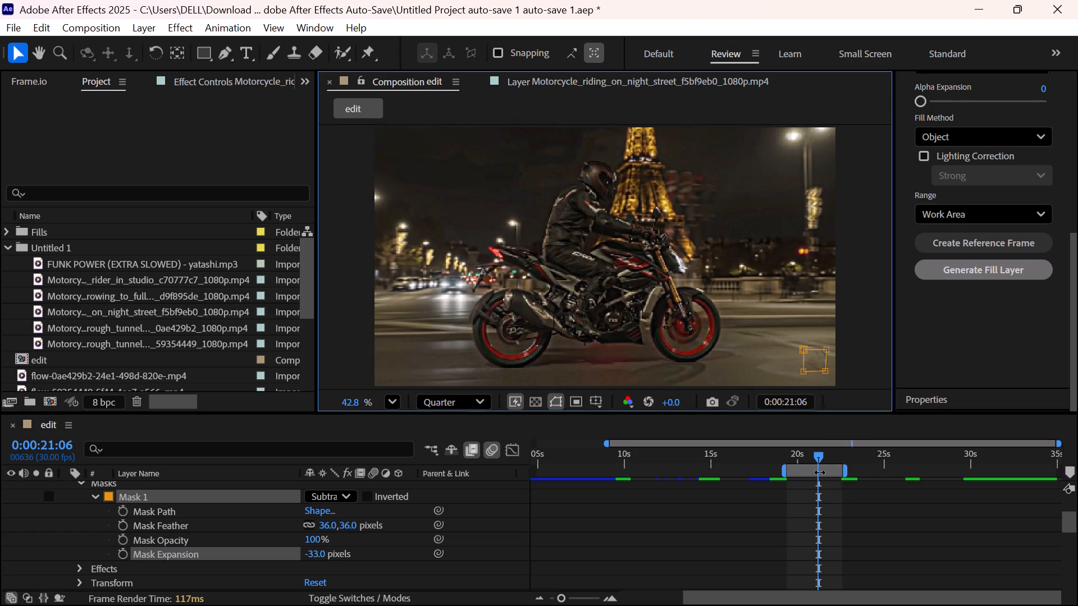
key(space)
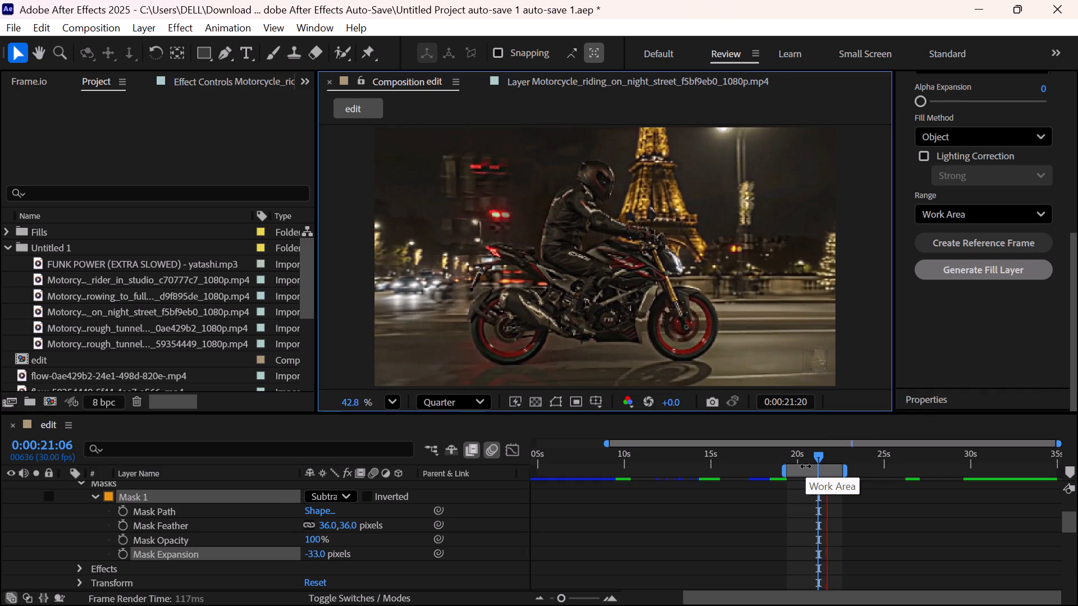
key(space)
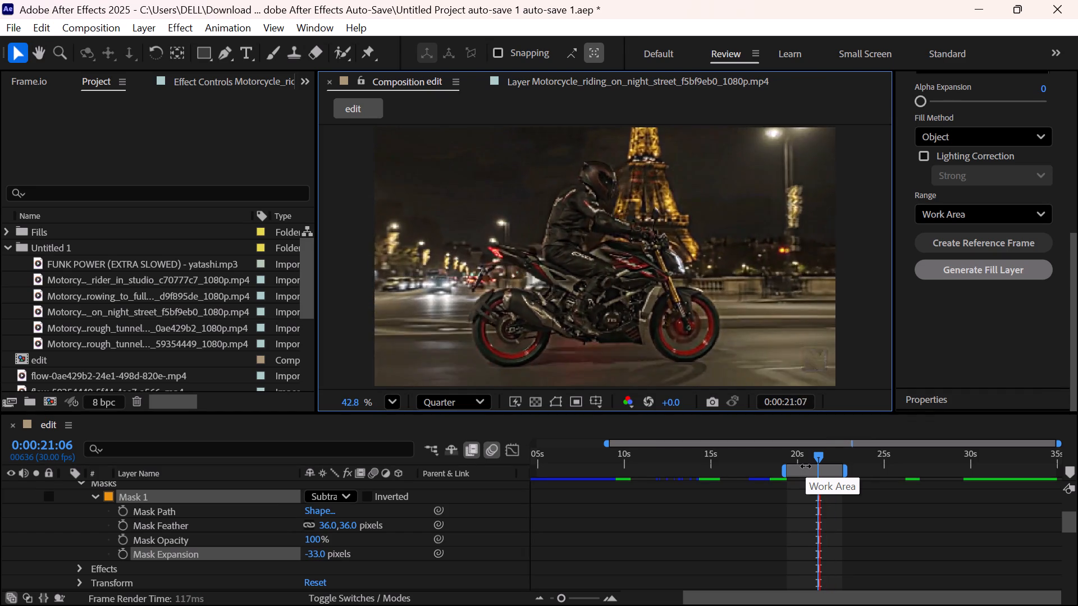
key(space)
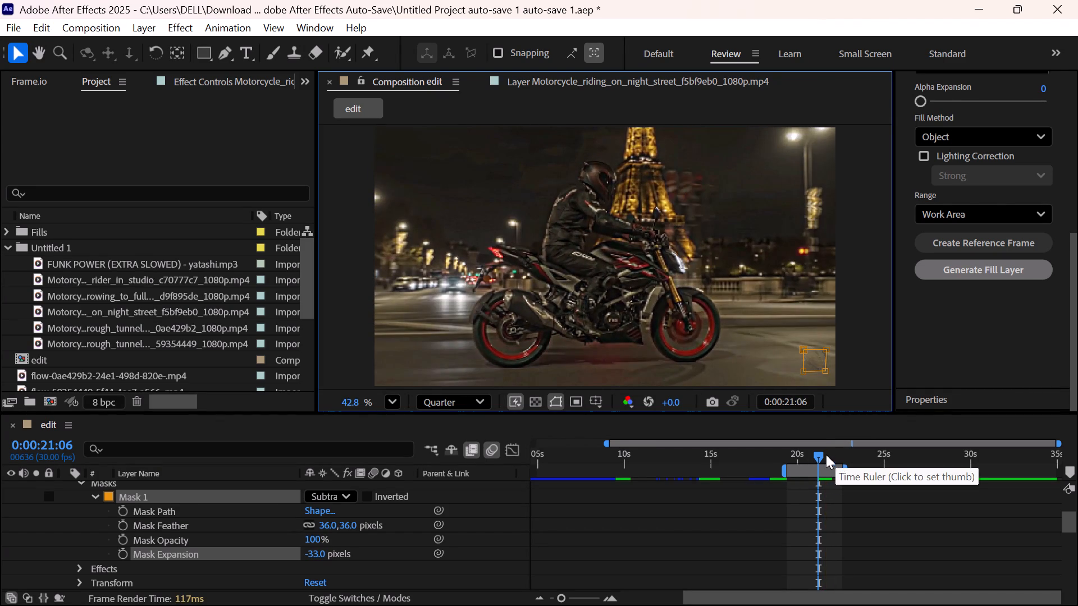
drag(817, 454, 785, 460)
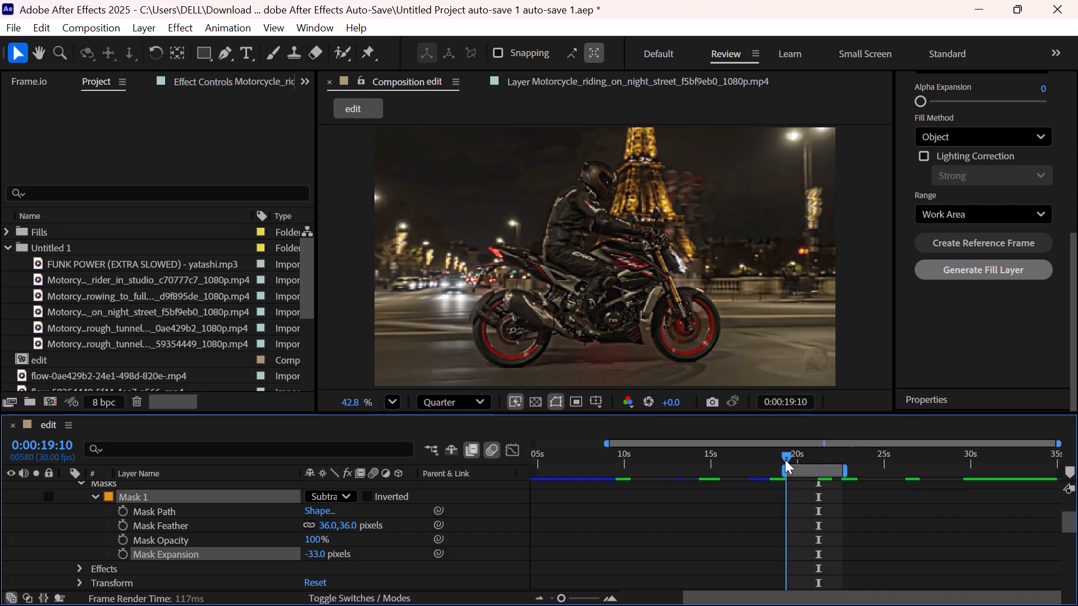
drag(785, 460, 783, 460)
key(space)
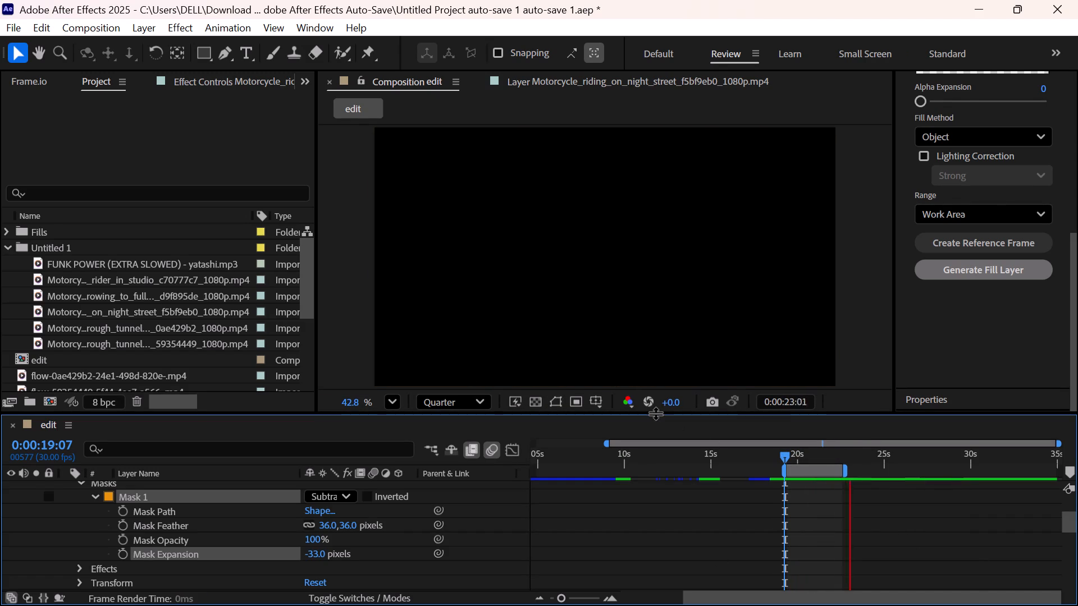
key(space)
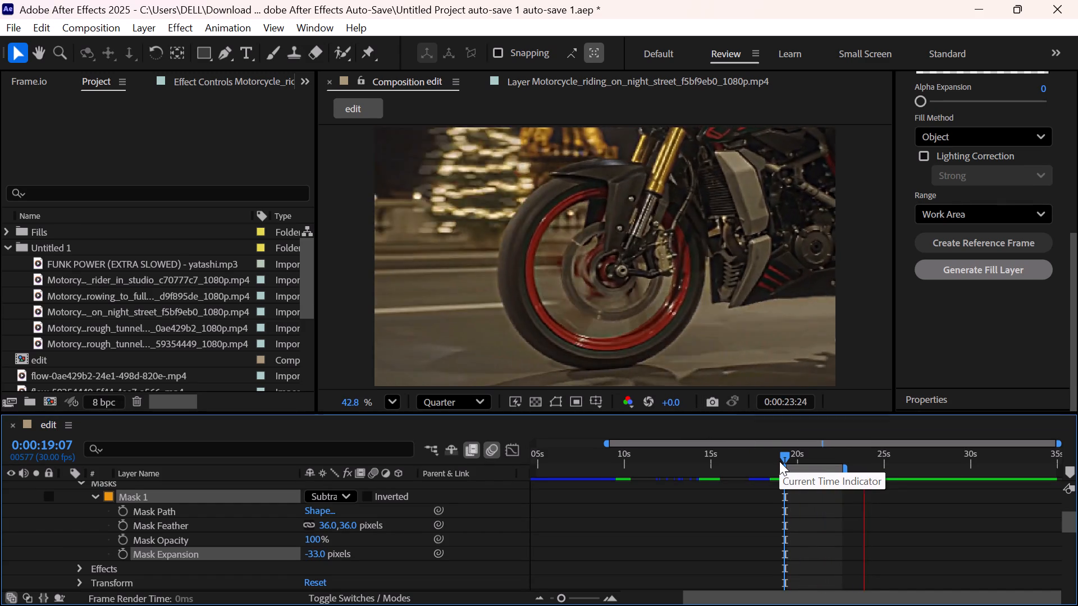
key(space)
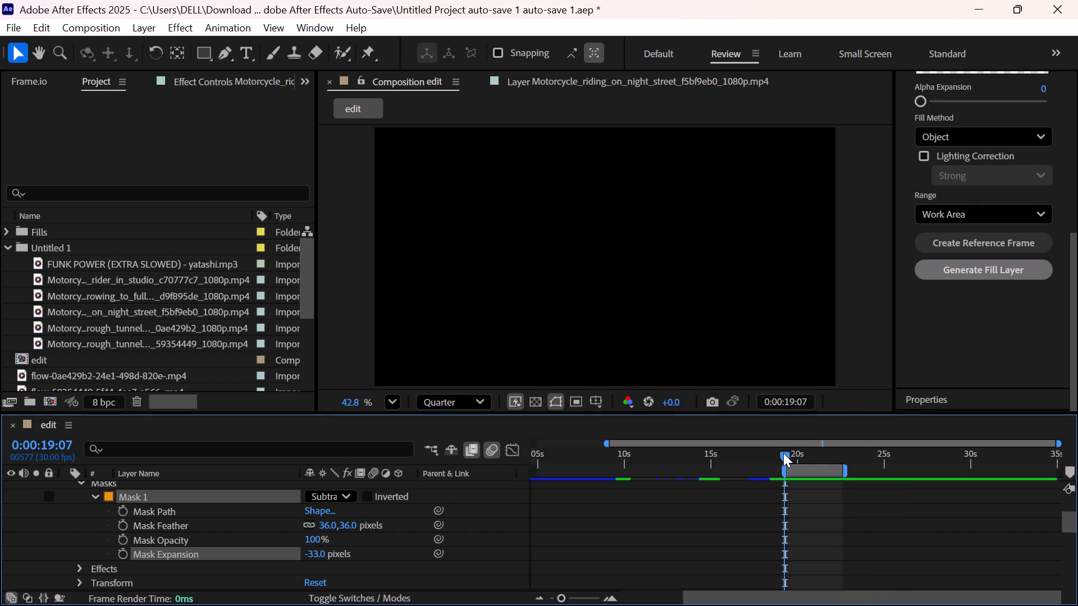
drag(783, 453, 851, 463)
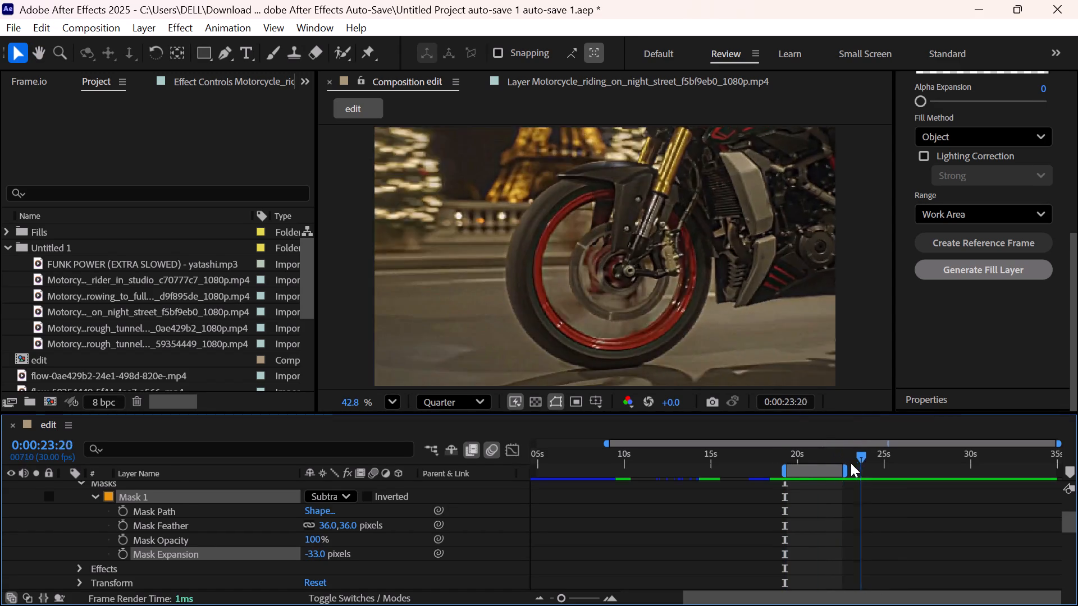
drag(851, 463, 824, 467)
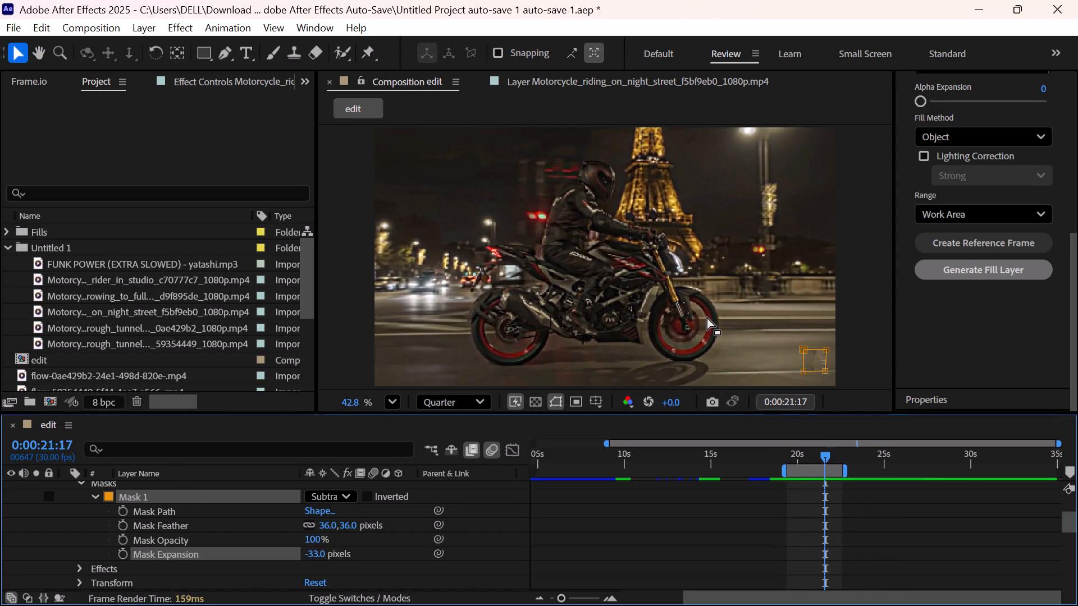
Examine the Fill [582-677].png layer on its own at 0:00:21:12, and scrub the edit composition to 0:00:23:10.
click(707, 317)
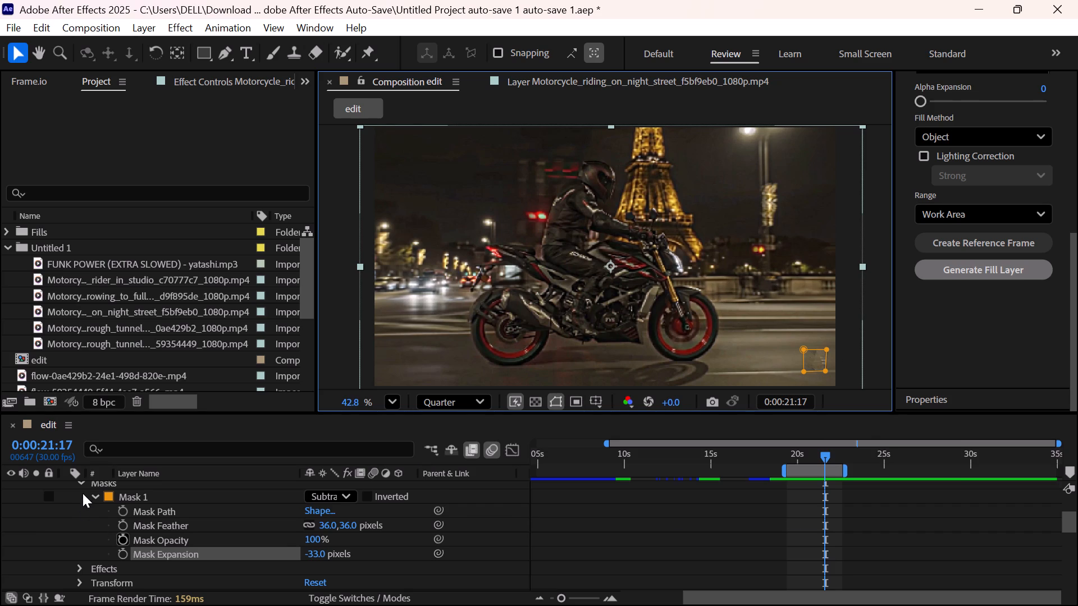
scroll(83, 493, up, 2)
click(153, 554)
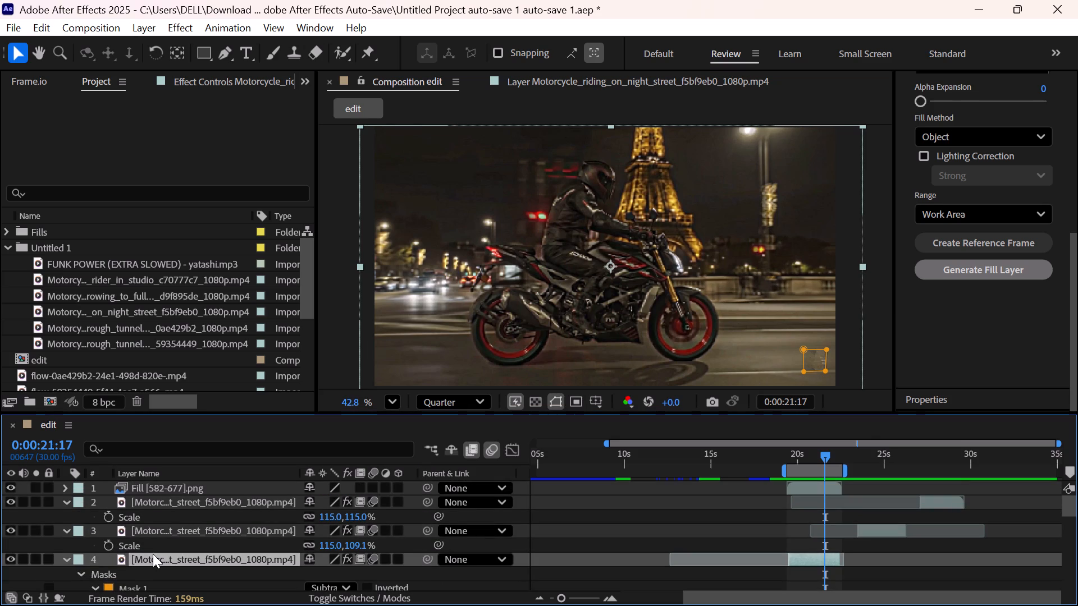
click(190, 529)
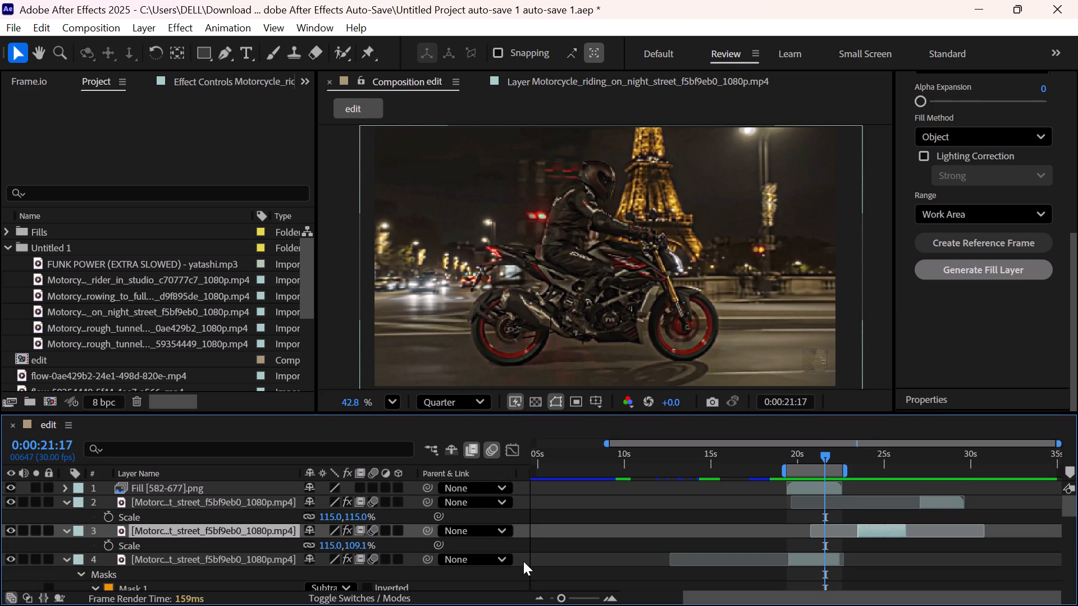
click(827, 454)
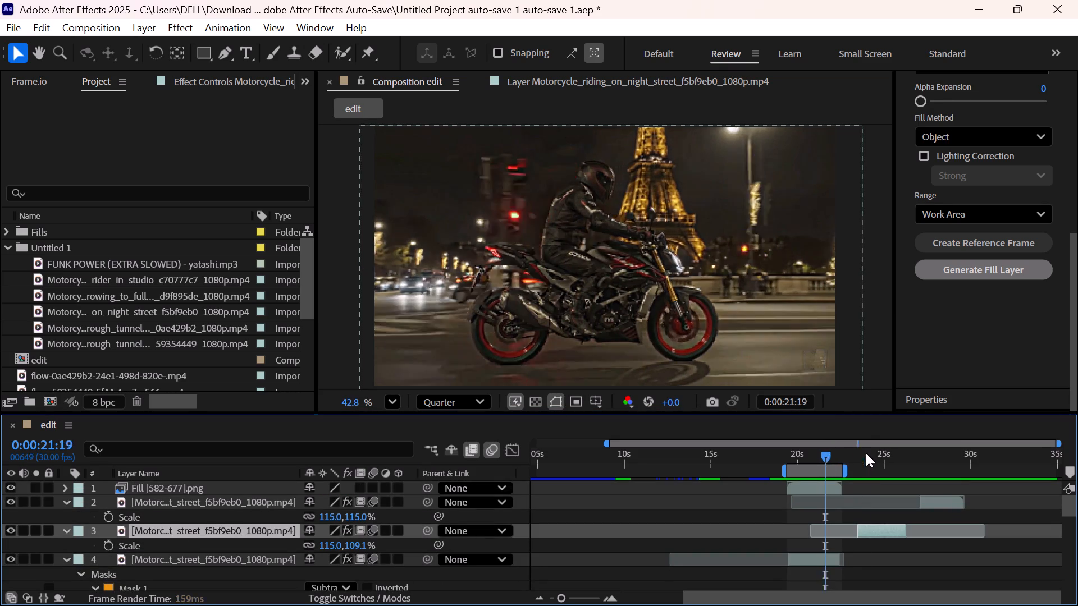
click(813, 361)
click(813, 361)
double_click(813, 361)
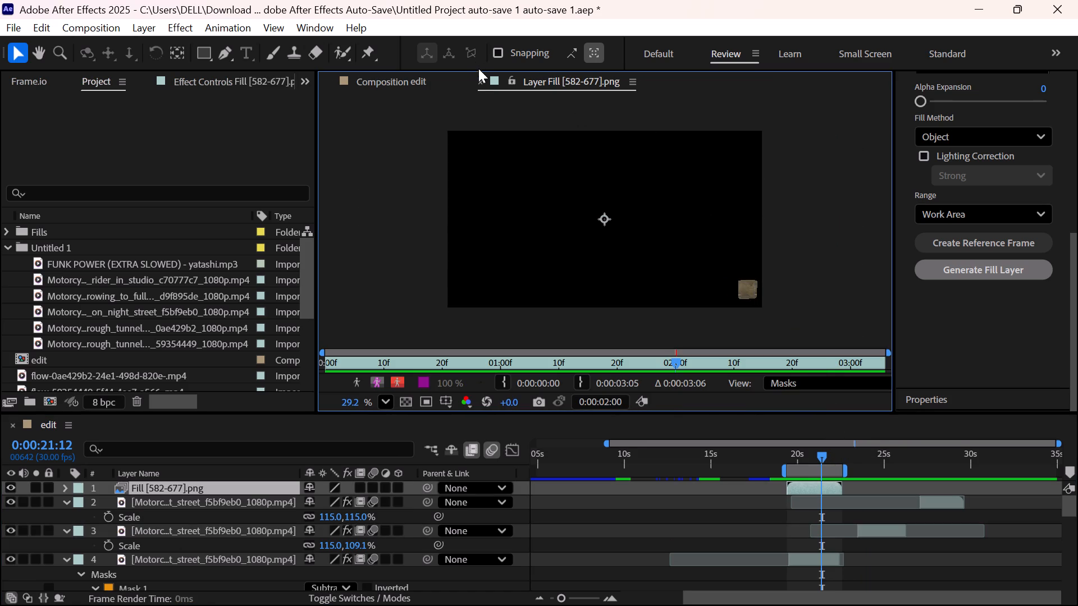
click(410, 80)
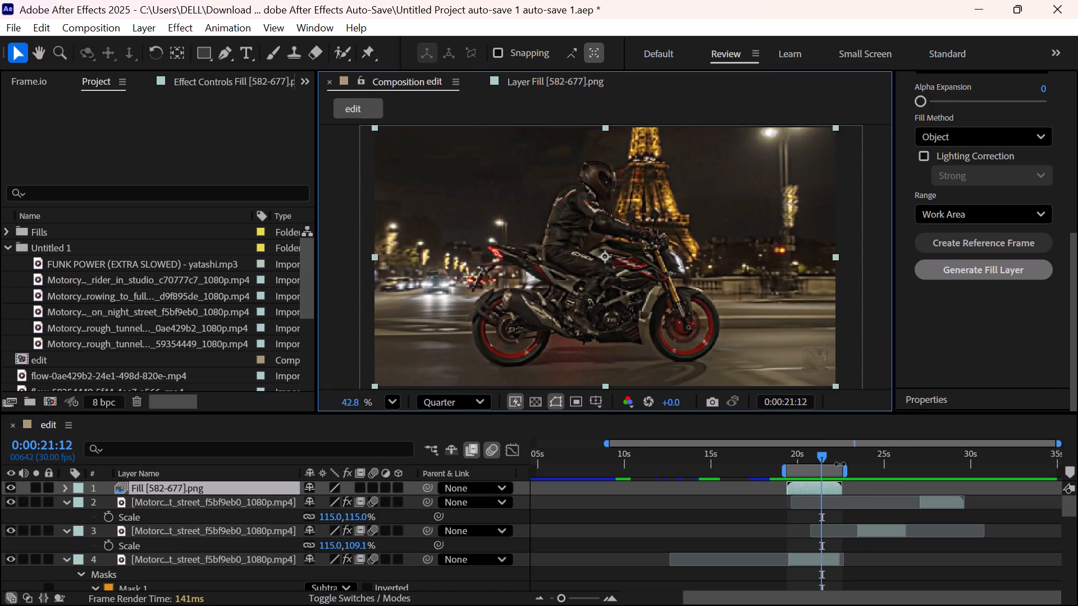
drag(824, 454, 859, 453)
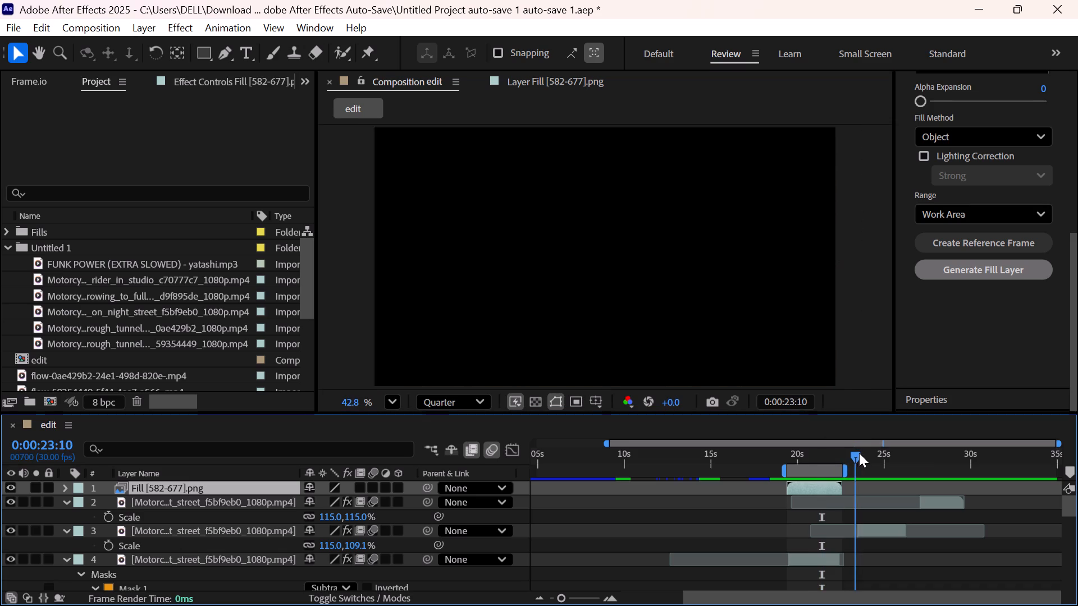
Scrub the edit composition from 0:00:23:10 to 0:00:28:20 to review the remaining night-street motorcycle shots.
drag(859, 453, 925, 462)
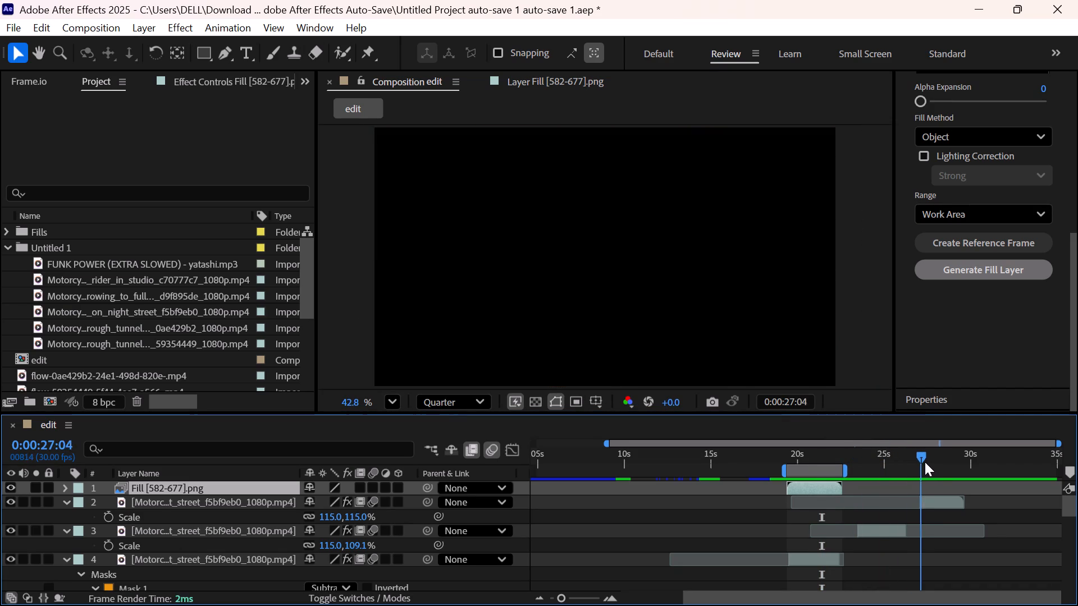
drag(925, 462, 899, 459)
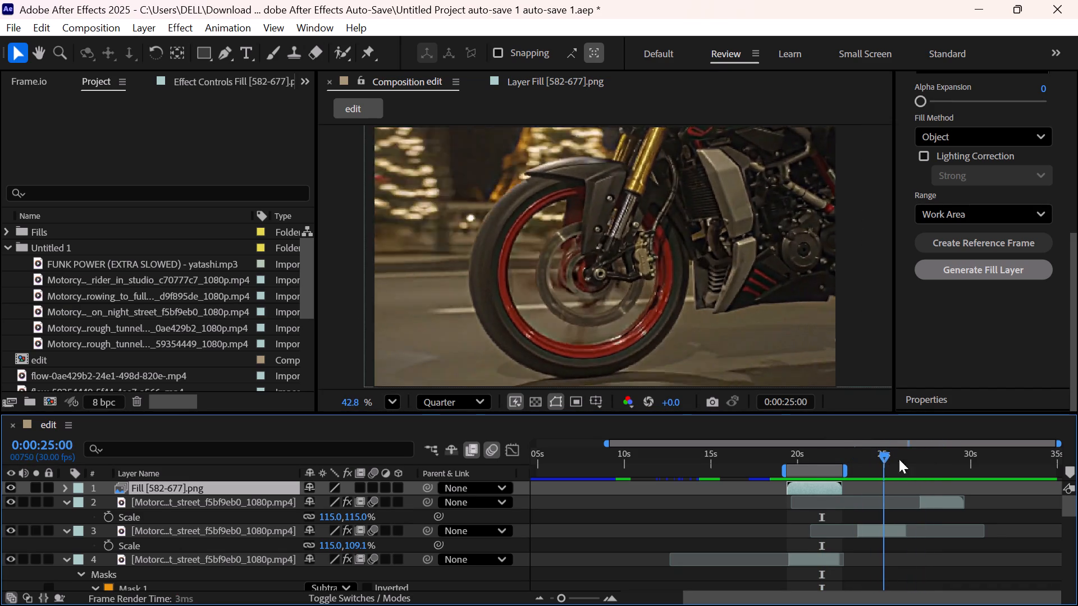
drag(899, 459, 945, 456)
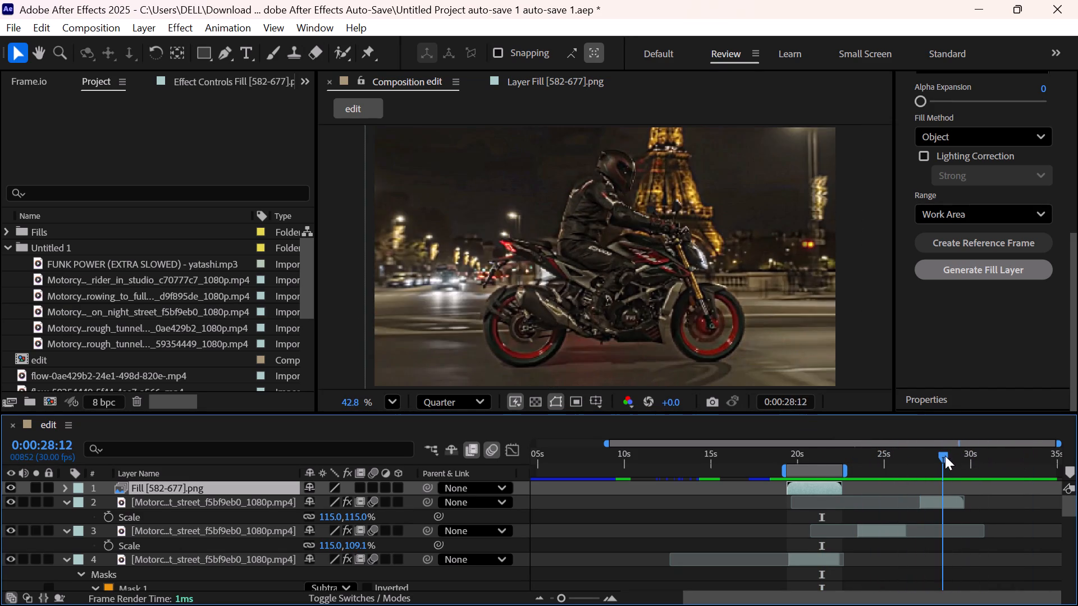
drag(945, 456, 951, 456)
Extend the work area from the start of the composition to about 0:00:30:16, near the end of the skyfall beats music track.
scroll(951, 456, down, 3)
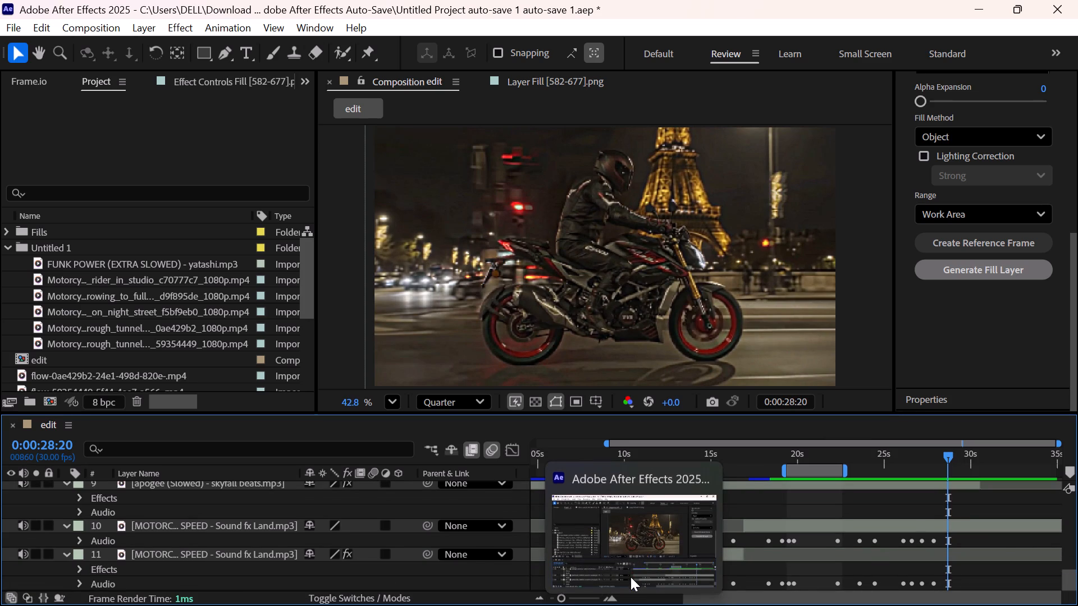
scroll(865, 507, down, 1)
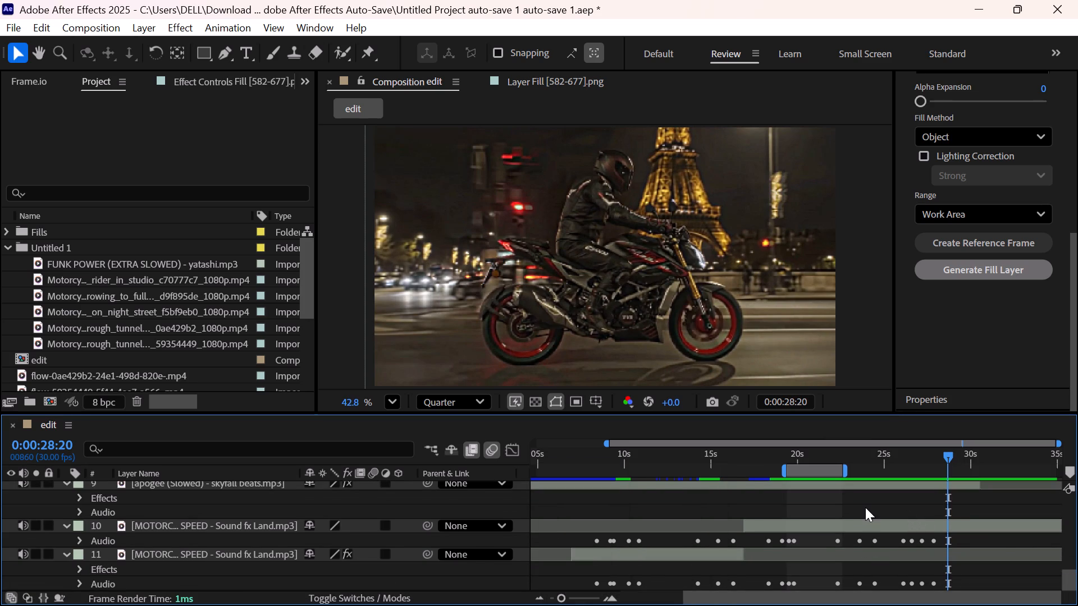
scroll(706, 551, right, 2)
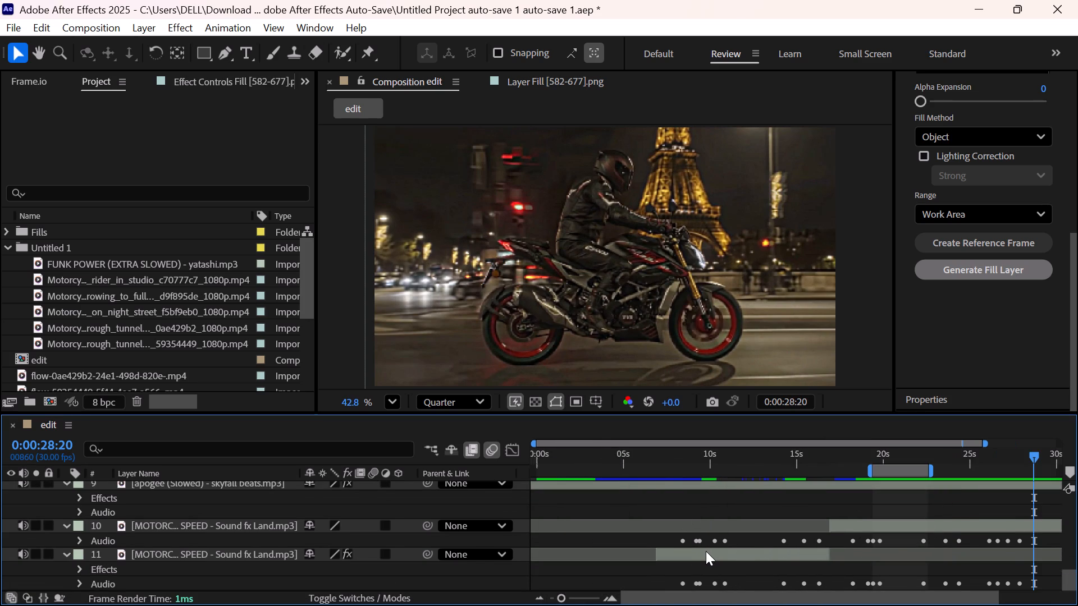
scroll(706, 551, right, 2)
scroll(656, 544, down, 5)
drag(867, 469, 444, 444)
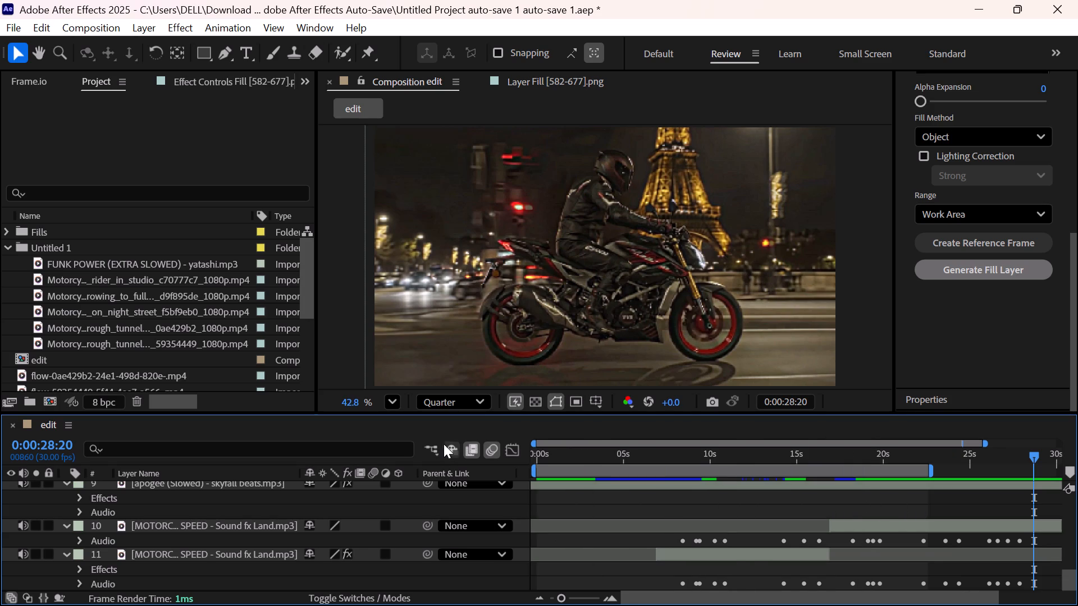
drag(932, 471, 1077, 482)
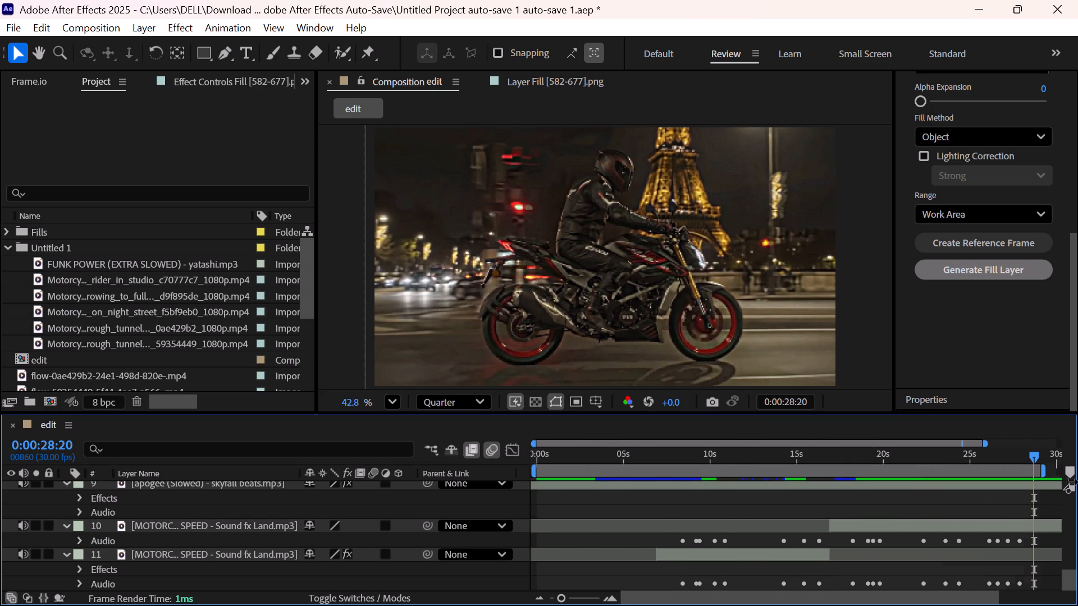
drag(1077, 482, 979, 479)
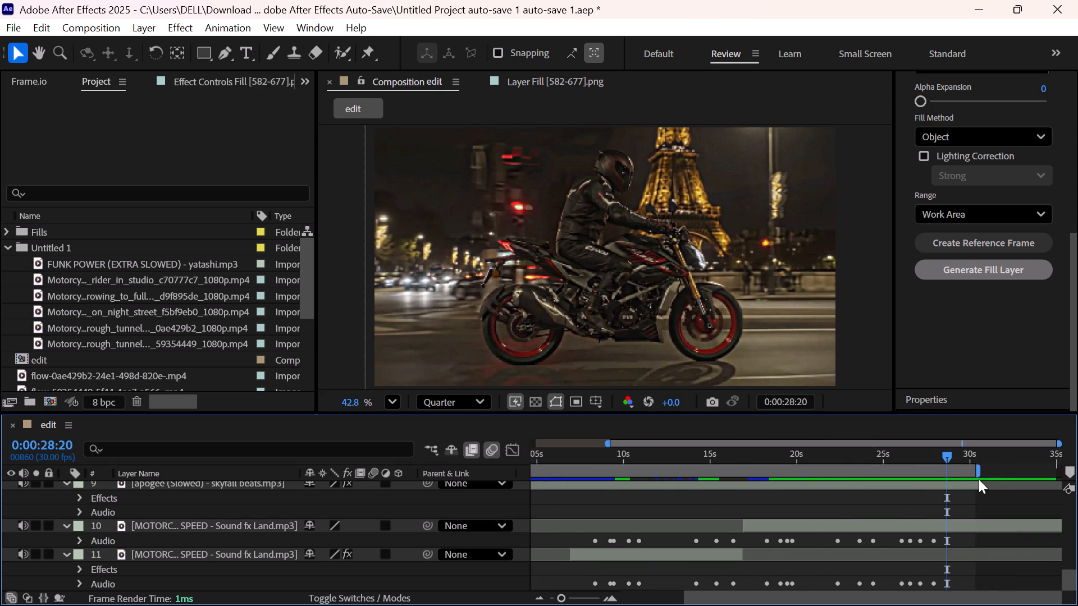
scroll(987, 529, up, 2)
scroll(976, 513, down, 1)
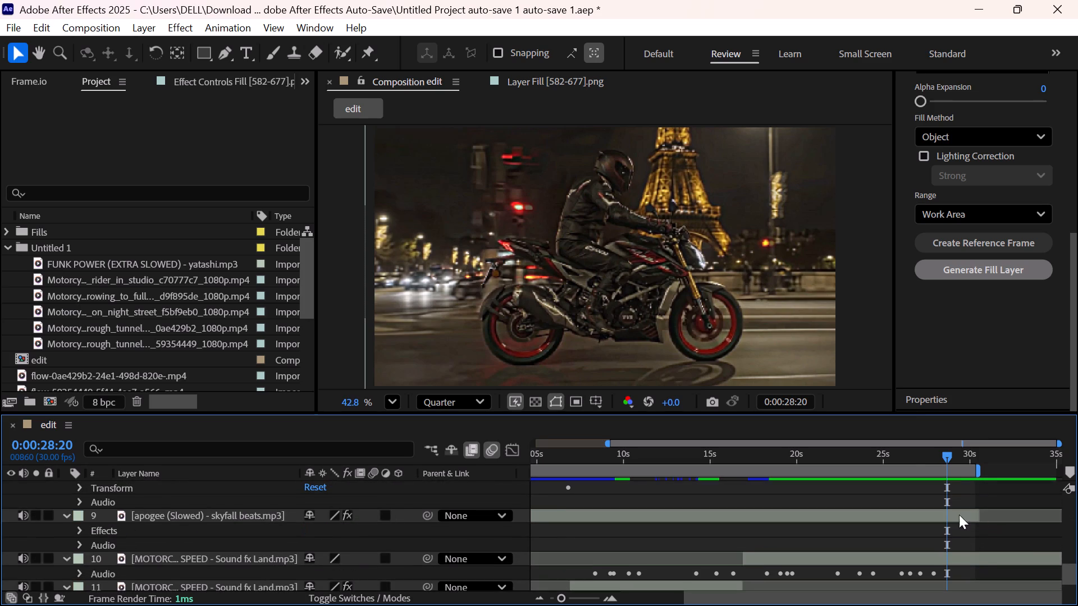
scroll(969, 555, left, 1)
drag(948, 454, 979, 475)
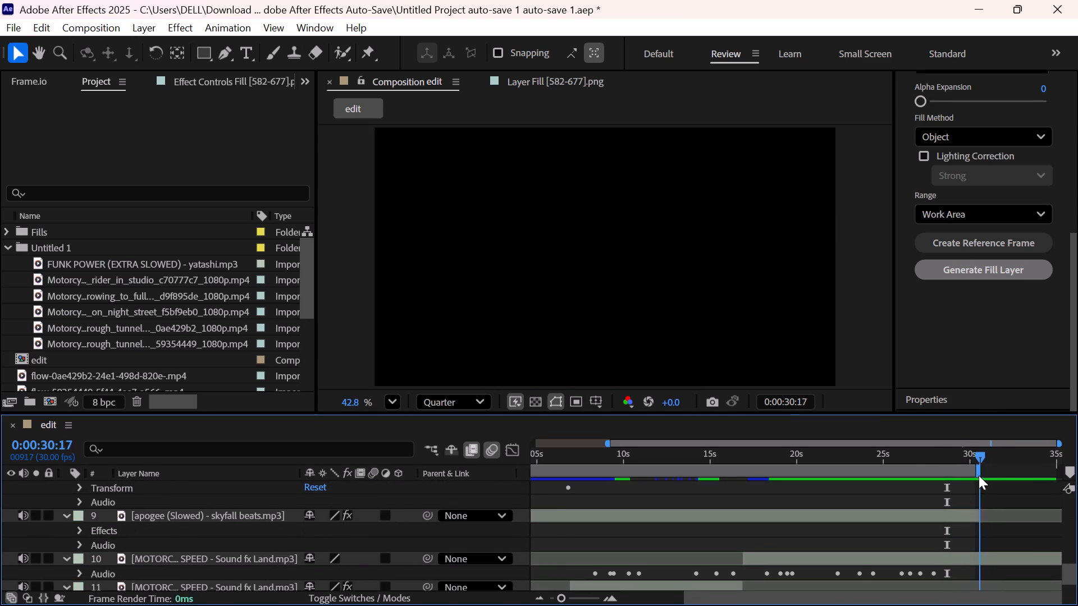
drag(979, 475, 980, 475)
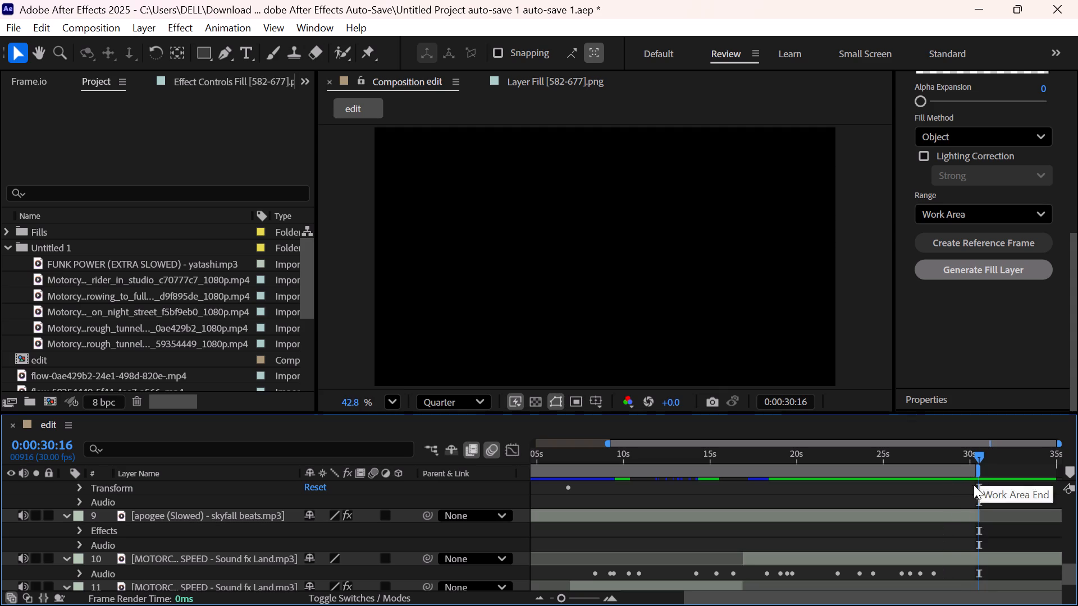
Set the current time to 0:00:29:18, on the last frames of the layer 2 night-street clip.
scroll(958, 511, up, 2)
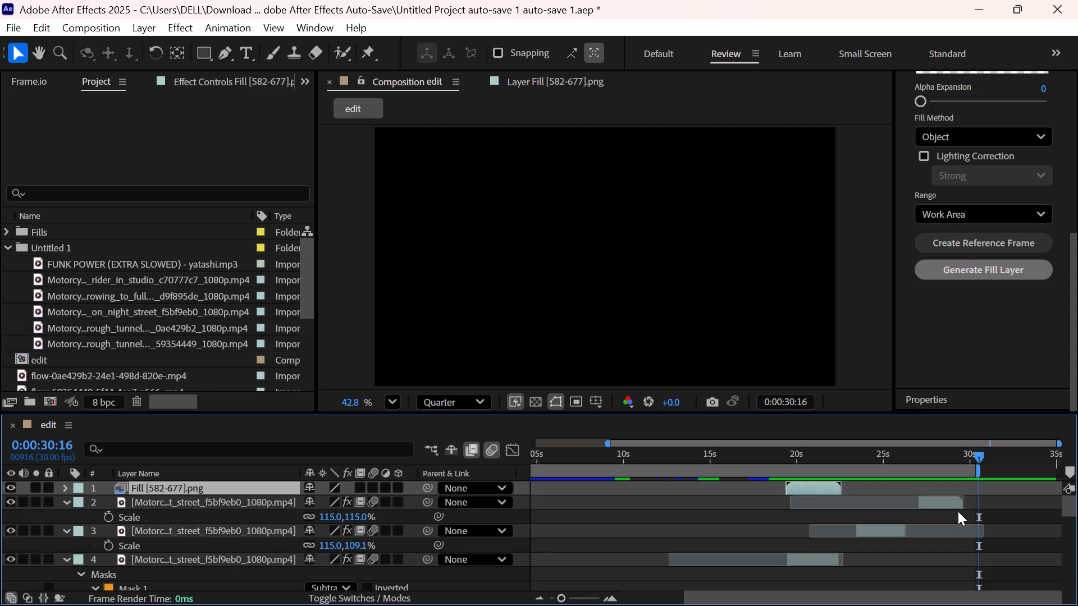
scroll(989, 490, down, 1)
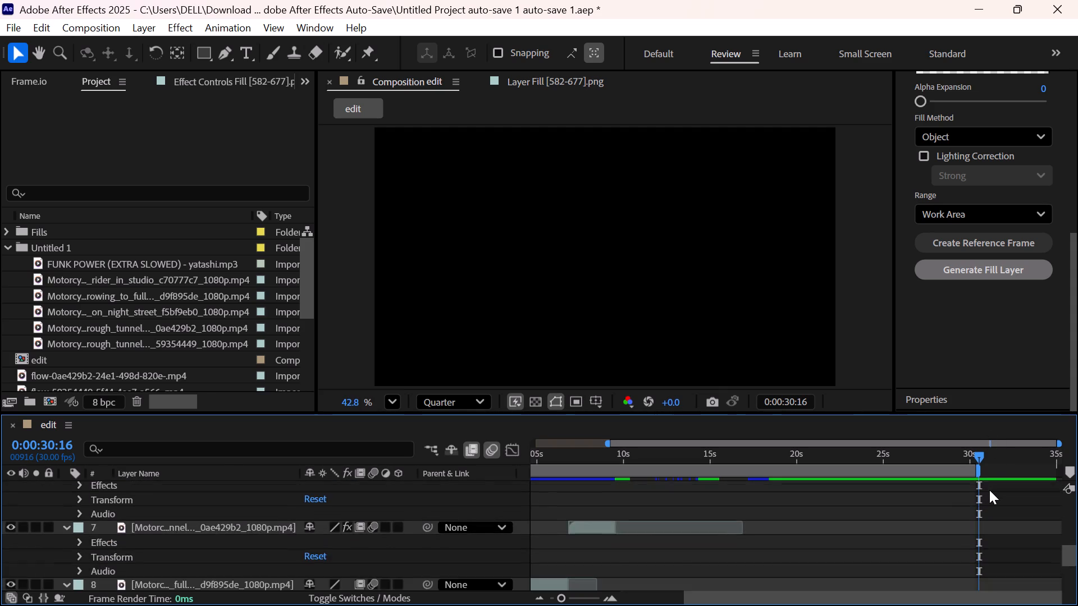
scroll(989, 490, down, 4)
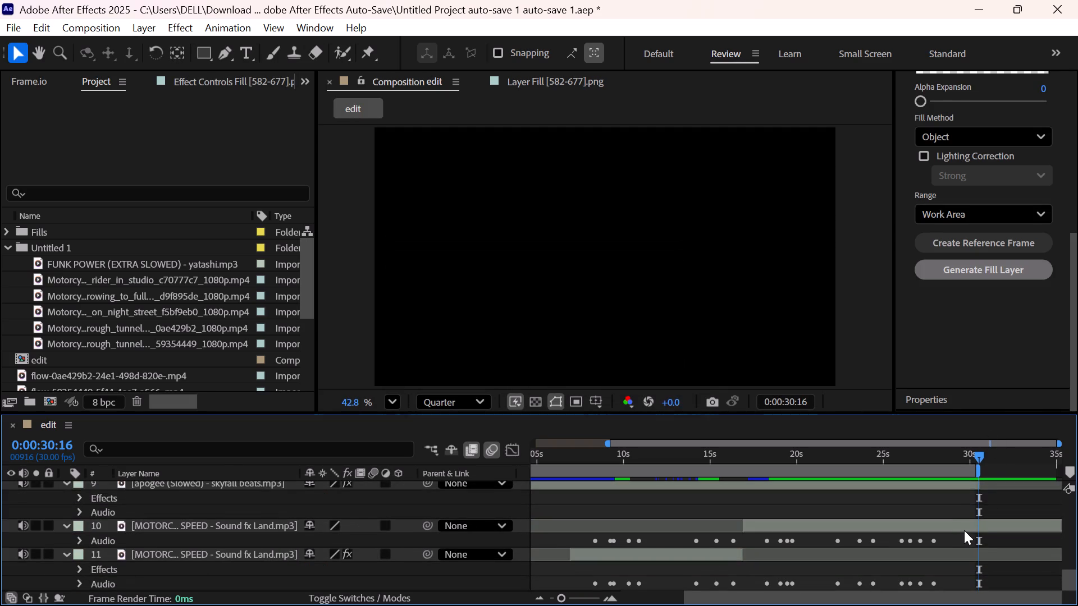
scroll(965, 530, up, 3)
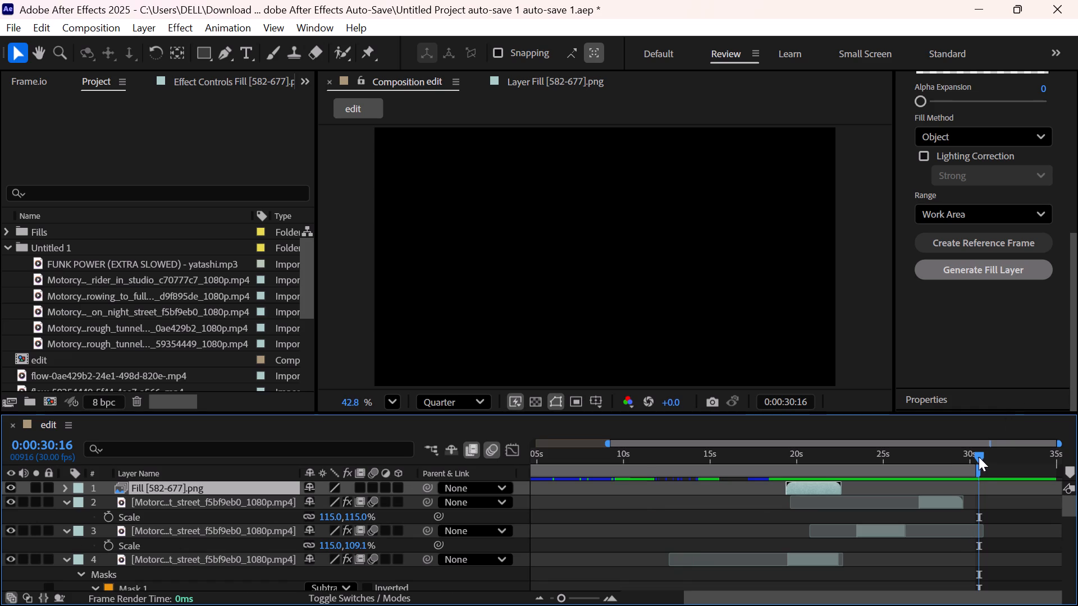
drag(979, 455, 965, 457)
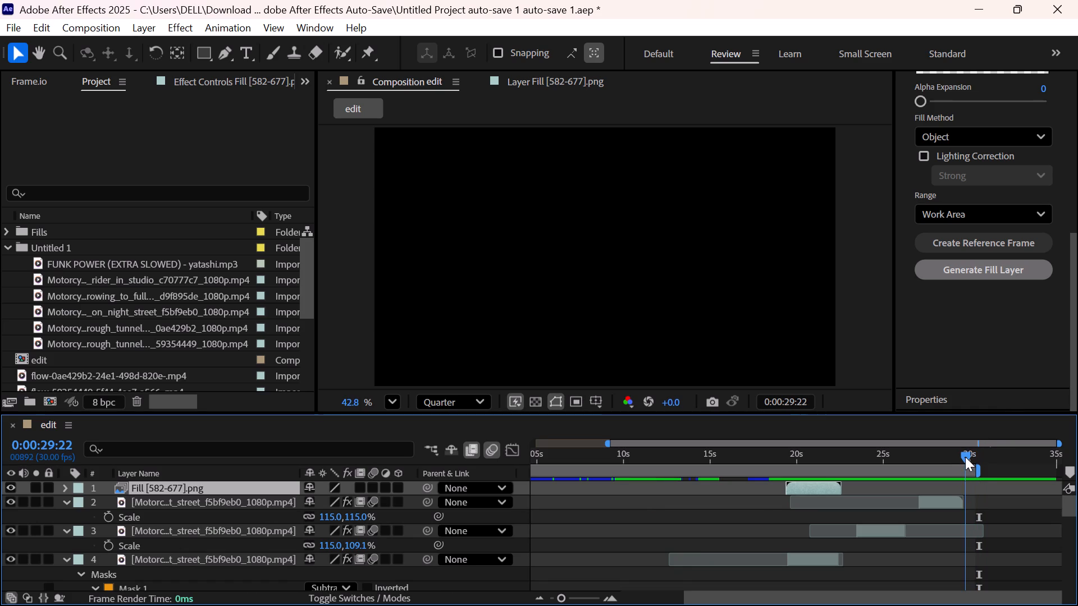
drag(965, 457, 963, 457)
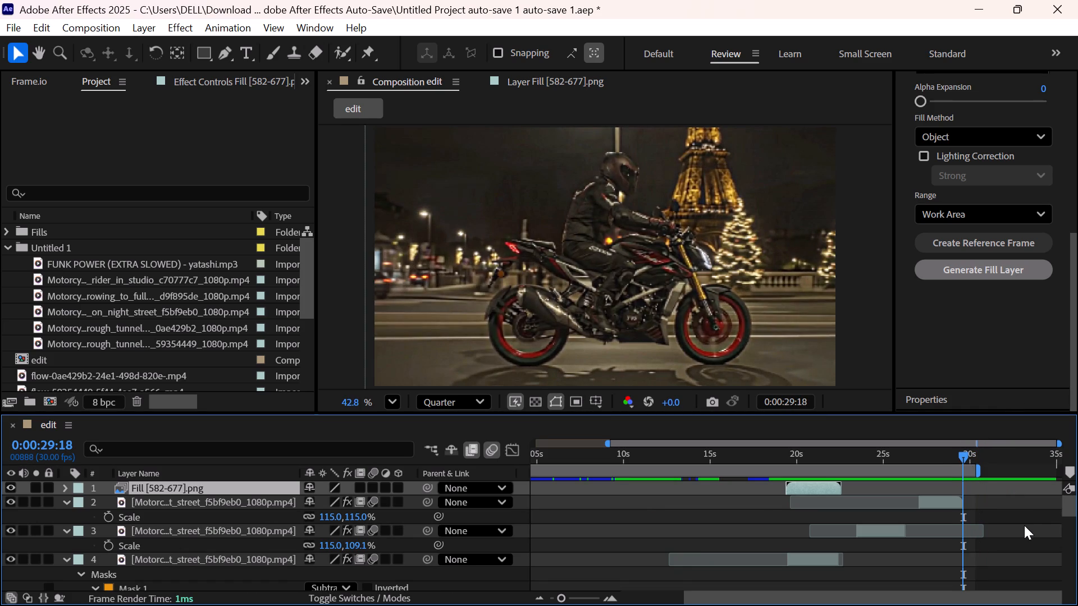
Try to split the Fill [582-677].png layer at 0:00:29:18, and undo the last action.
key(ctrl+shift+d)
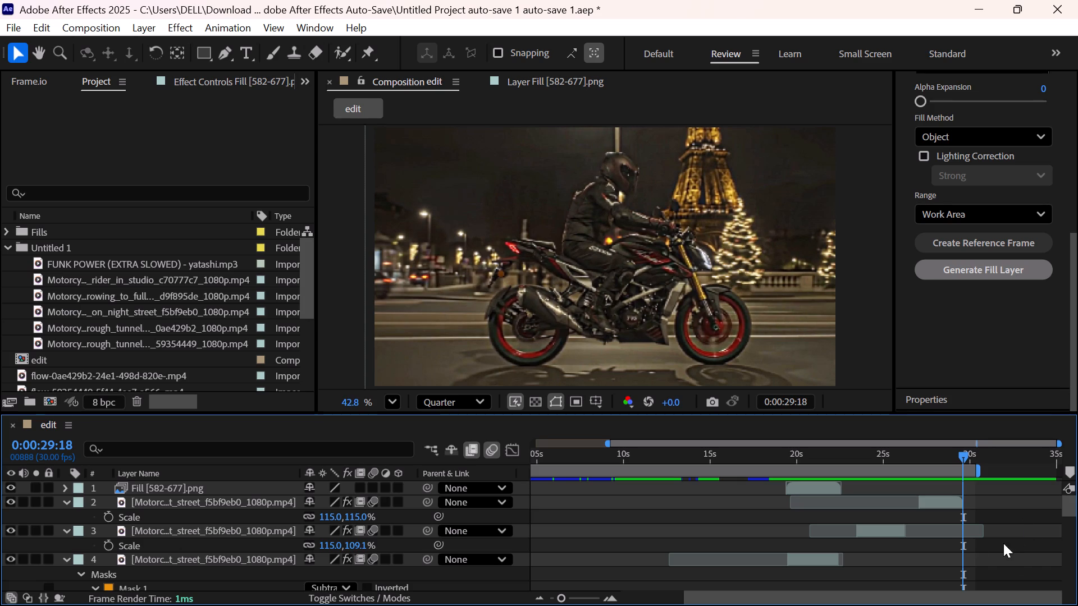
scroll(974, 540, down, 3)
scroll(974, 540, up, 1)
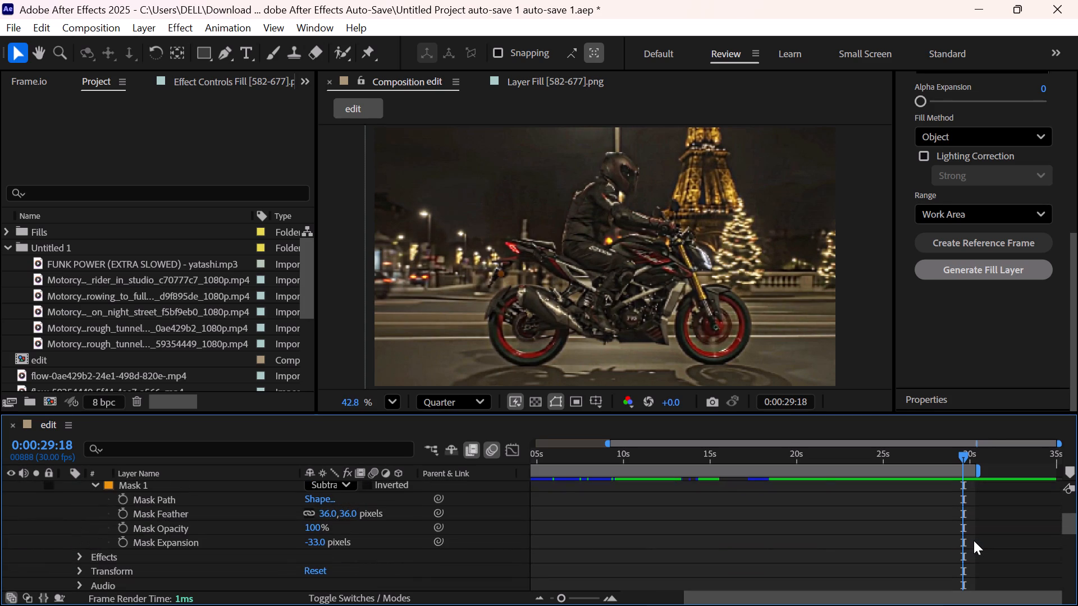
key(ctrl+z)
Split the layer 10 Sound fx Land.mp3 audio at 0:00:29:18 and delete the part after the cut.
scroll(834, 530, down, 4)
click(954, 534)
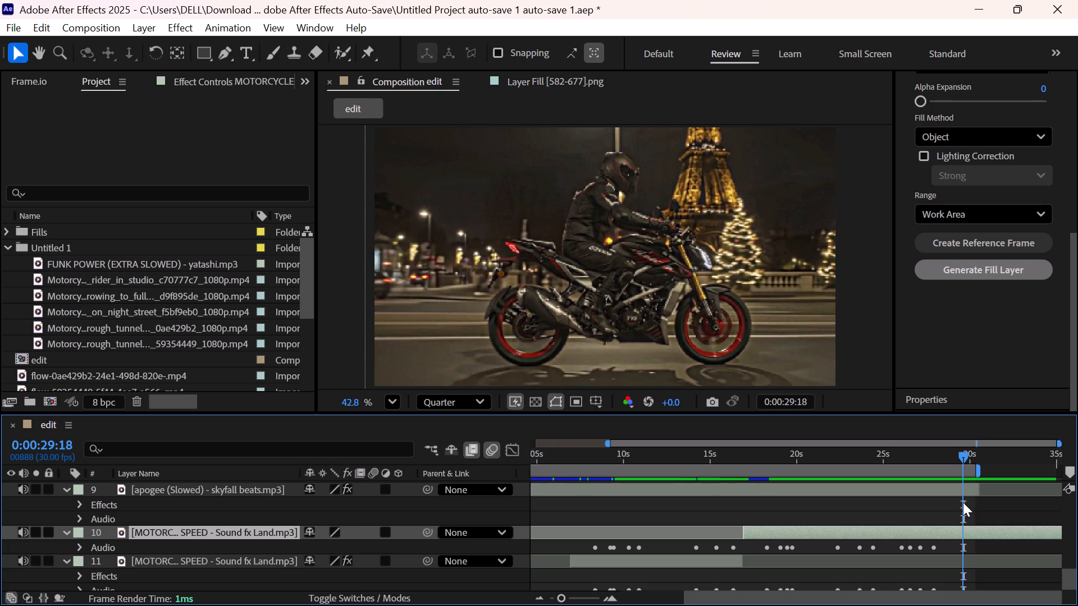
scroll(961, 510, down, 1)
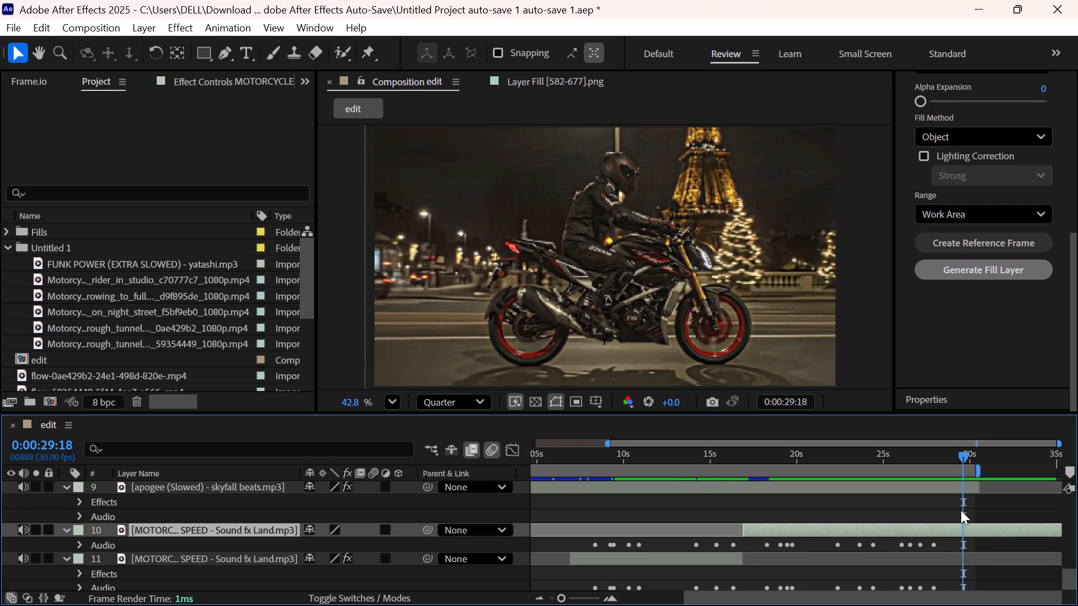
key(ctrl+shift+d)
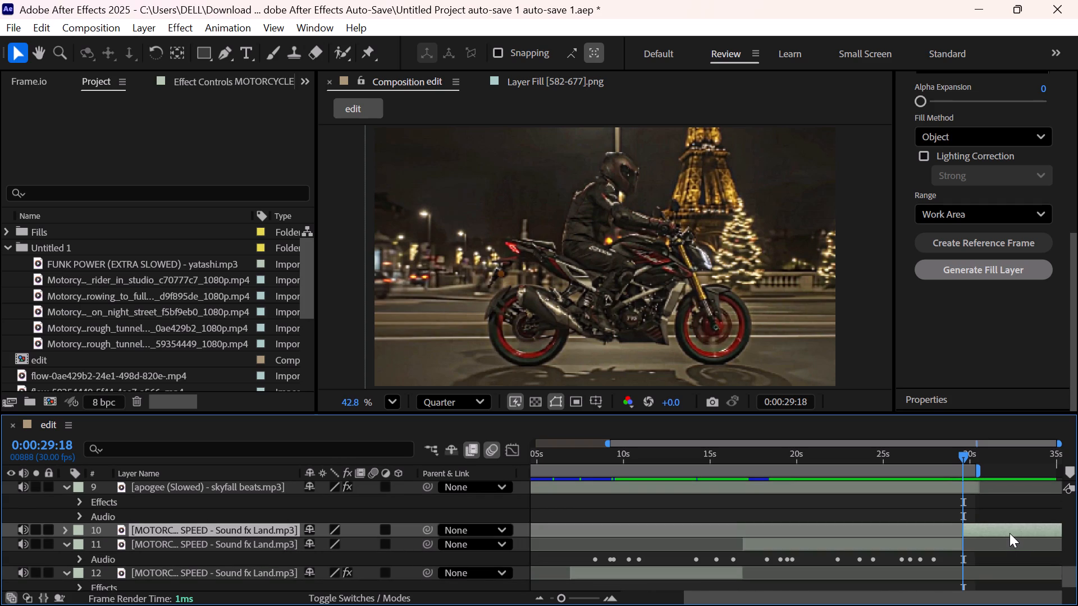
click(1010, 533)
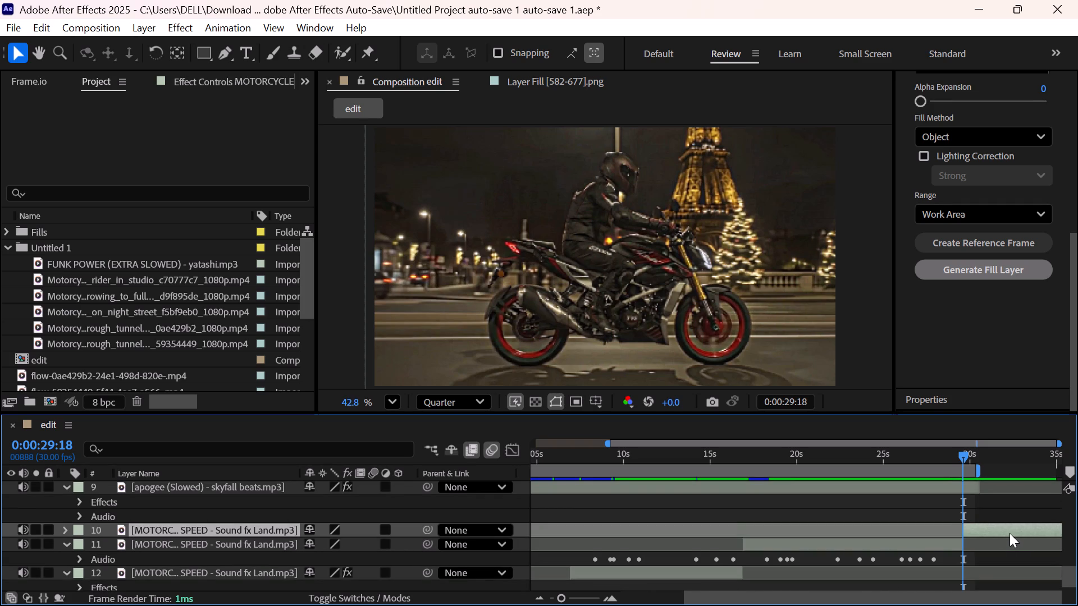
key(Delete)
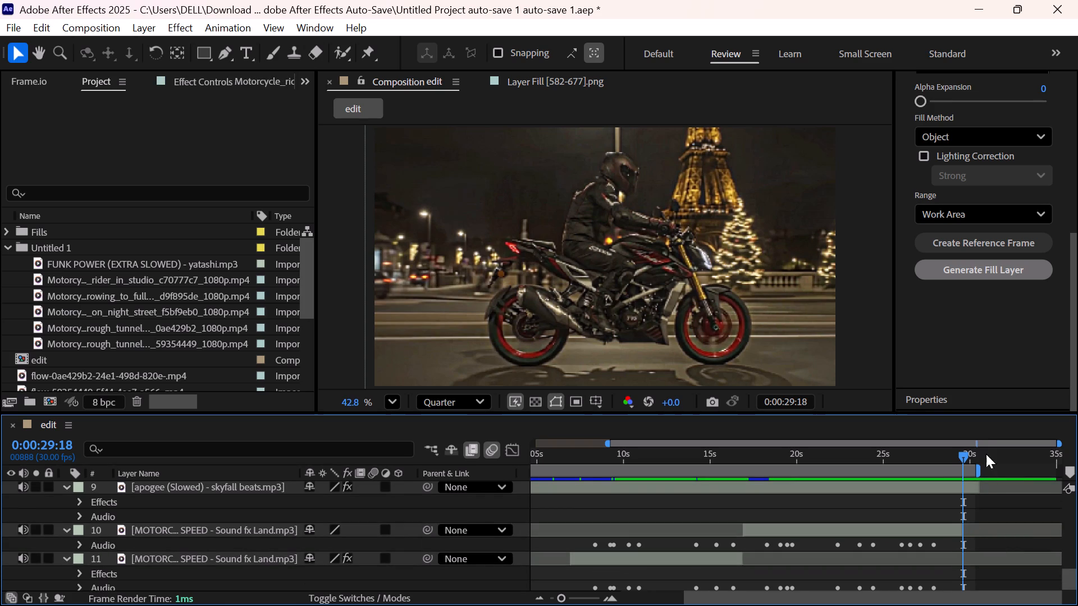
Extend the end of the layer 9 apogee (Slowed) - skyfall beats.mp3 track slightly past the work area end.
click(969, 457)
scroll(969, 457, down, 1)
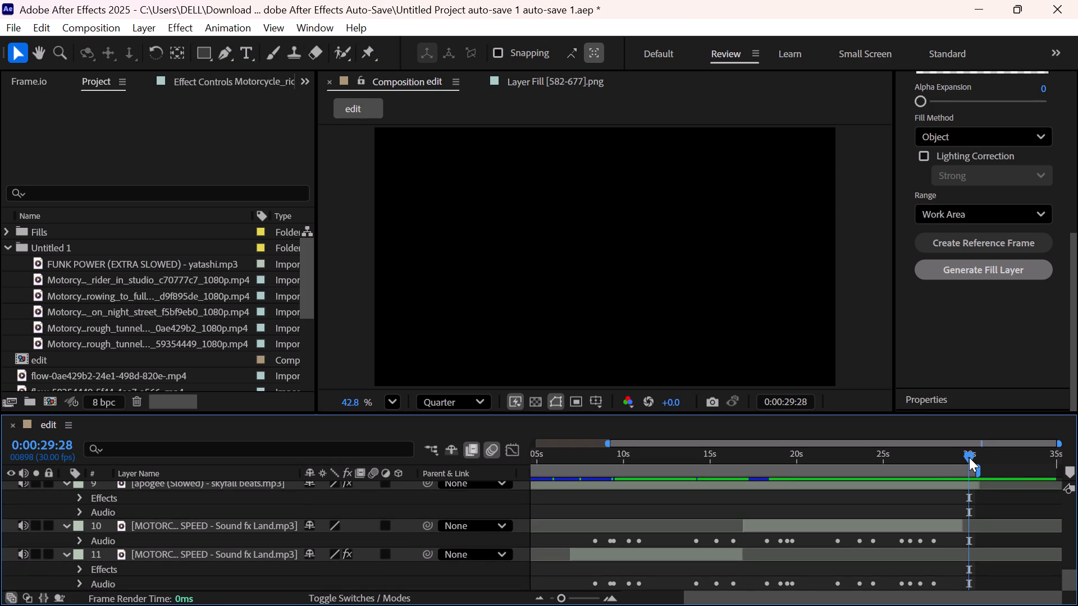
scroll(862, 558, up, 1)
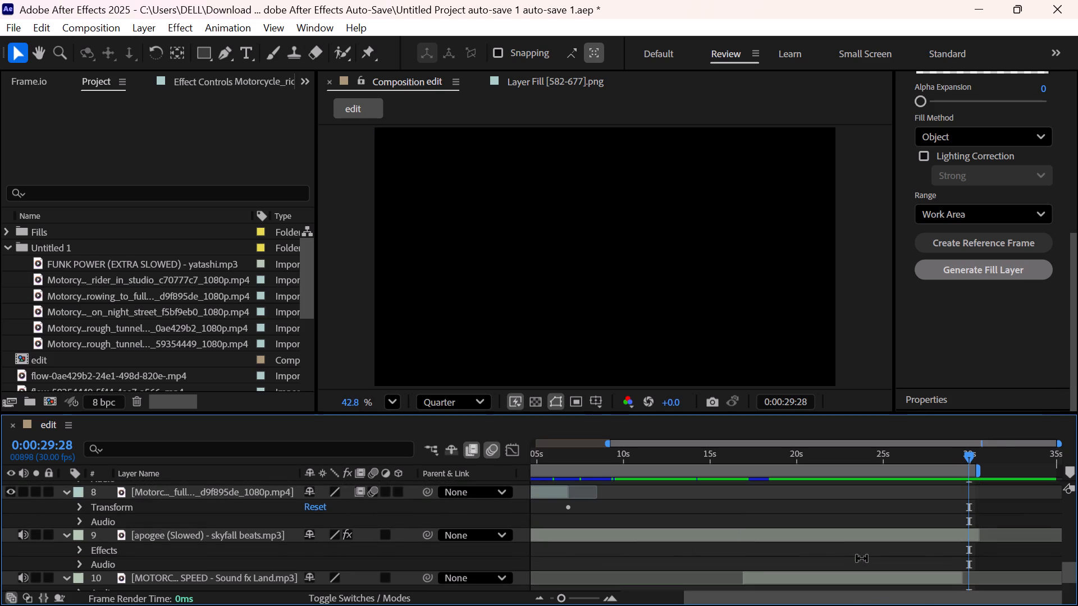
scroll(862, 558, up, 1)
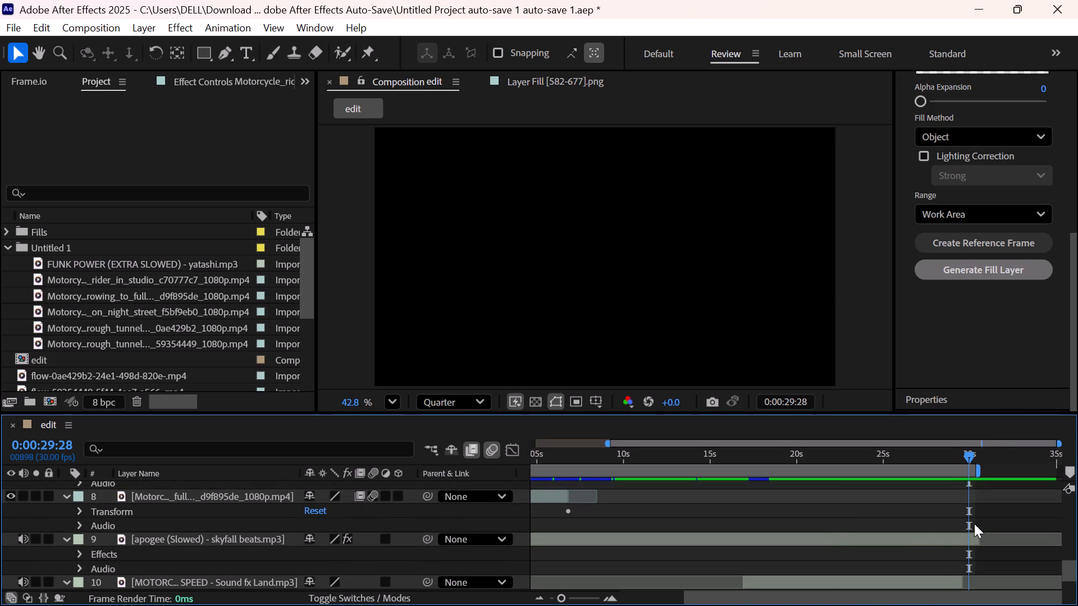
click(972, 536)
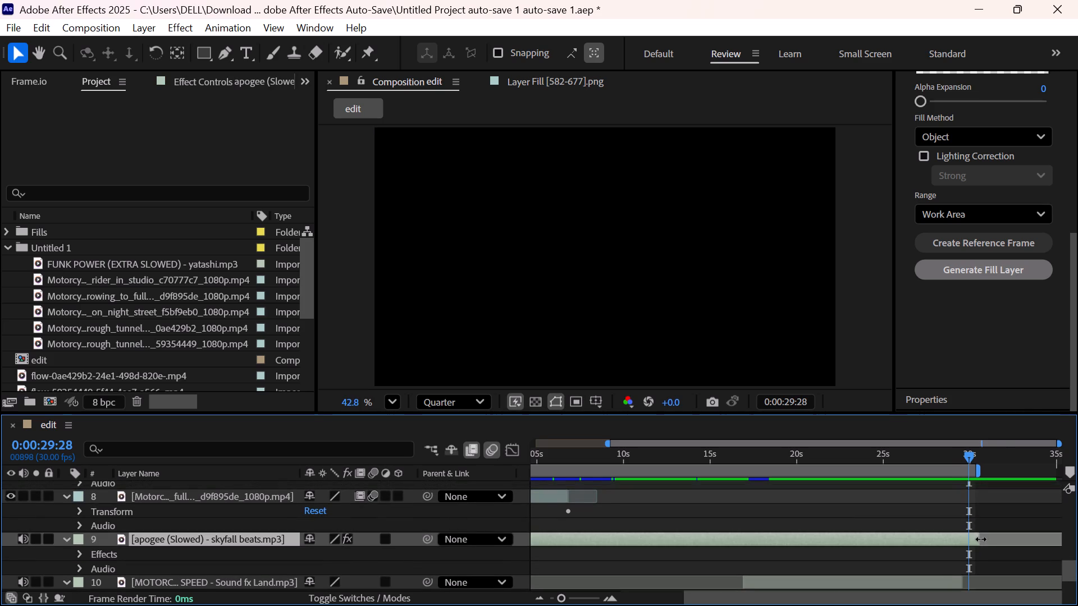
click(981, 539)
Scrub through the edit and examine the transition from the layer 8 clip's fade-out to the layer 7 tunnel clip around 0:00:07.
drag(969, 453, 834, 511)
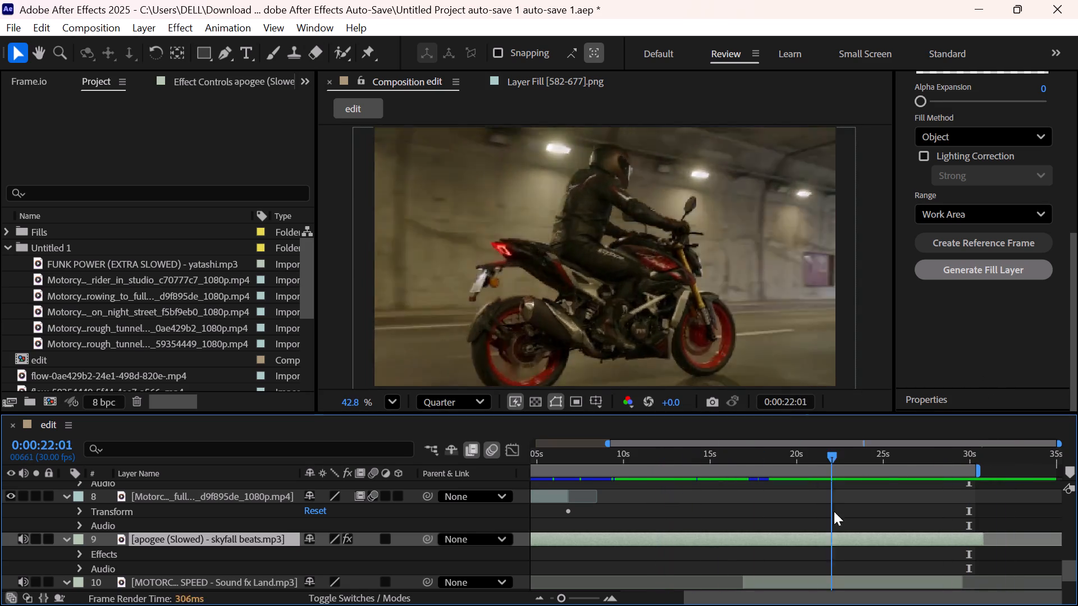
drag(834, 511, 616, 505)
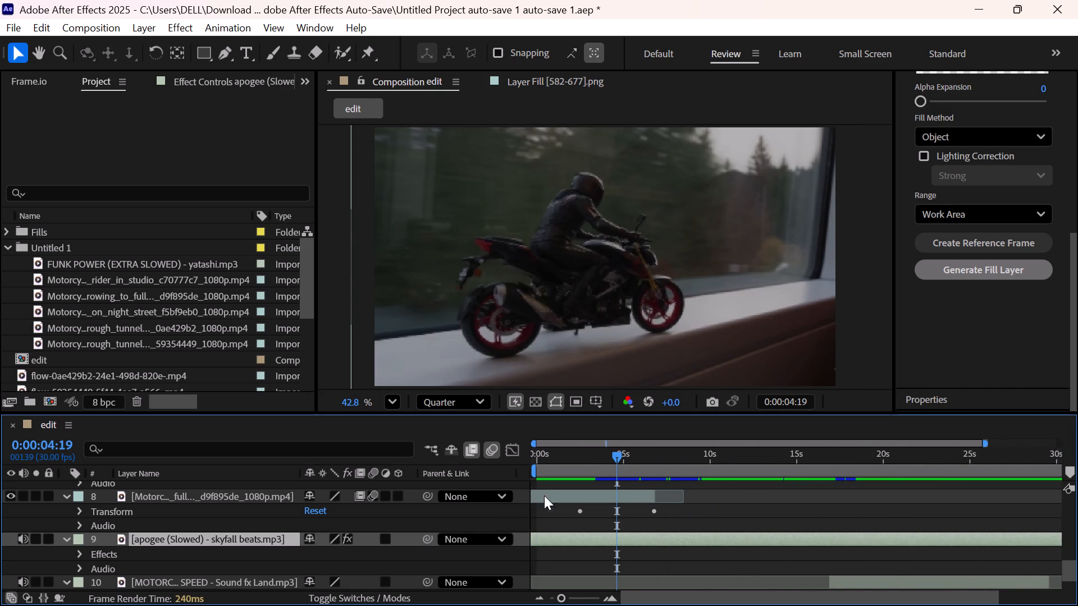
drag(616, 455, 426, 453)
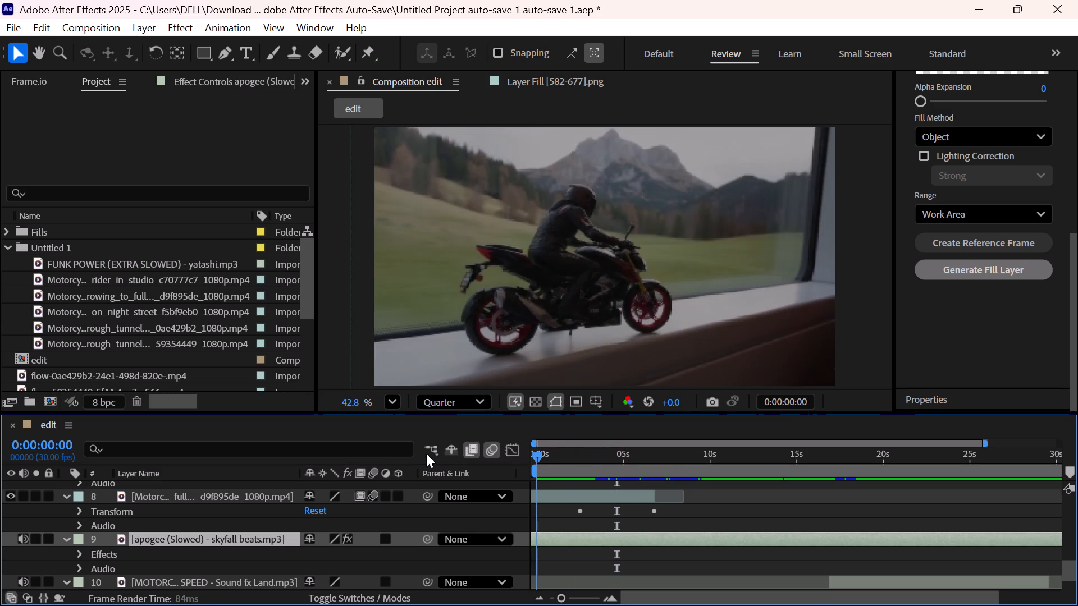
drag(426, 453, 683, 497)
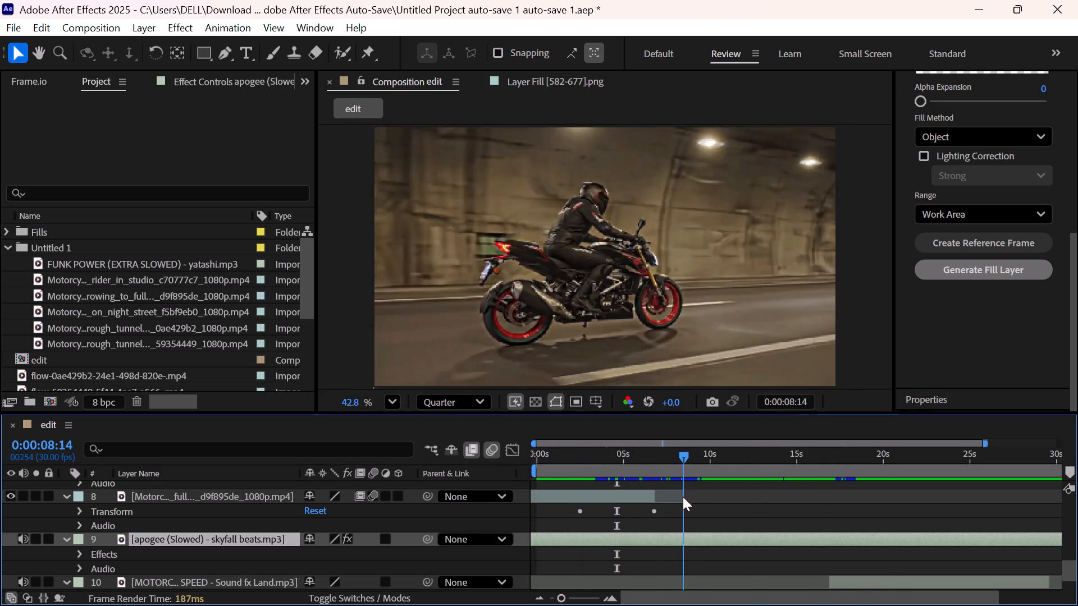
drag(683, 497, 660, 503)
scroll(660, 503, up, 3)
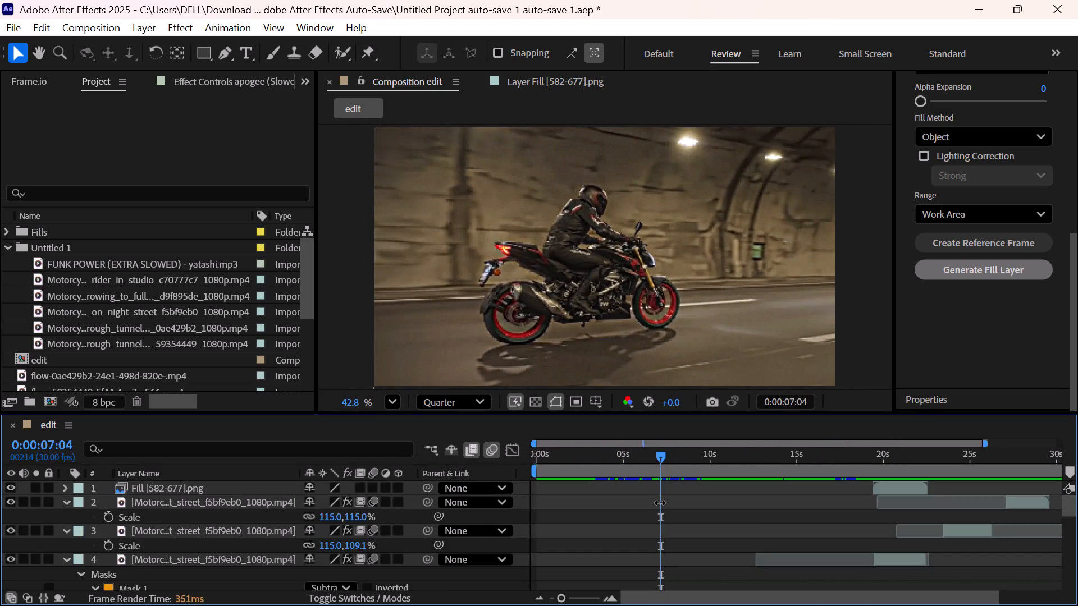
scroll(660, 503, down, 1)
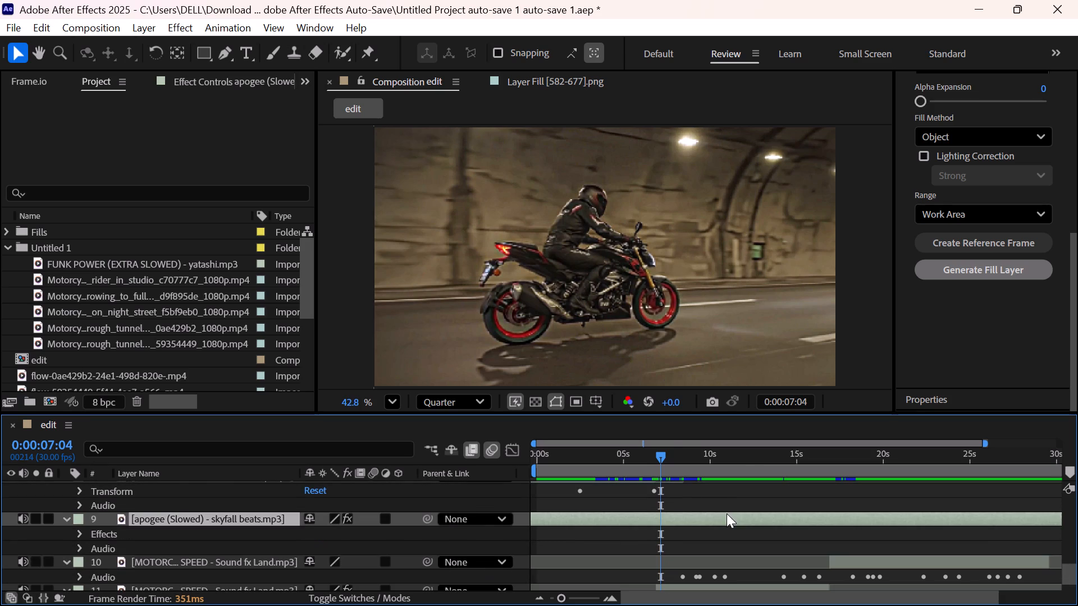
drag(661, 453, 794, 478)
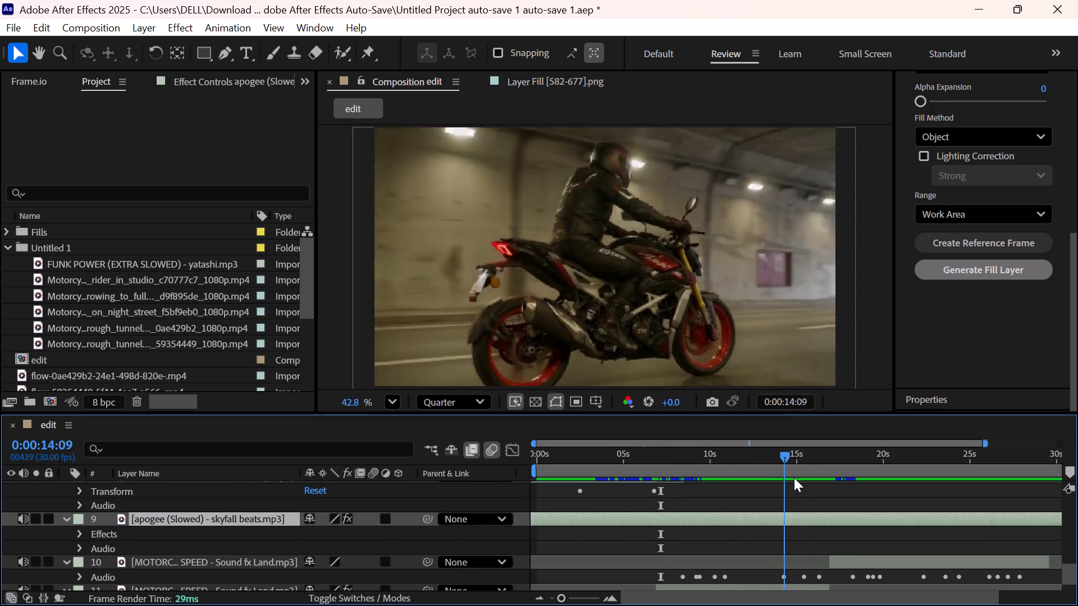
drag(794, 478, 709, 489)
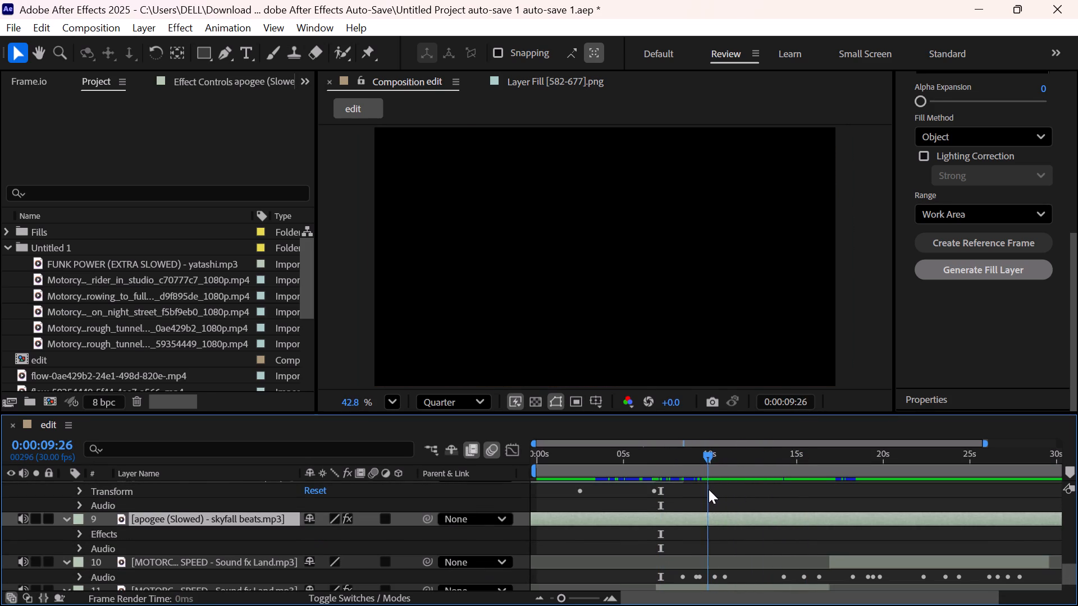
drag(709, 489, 661, 476)
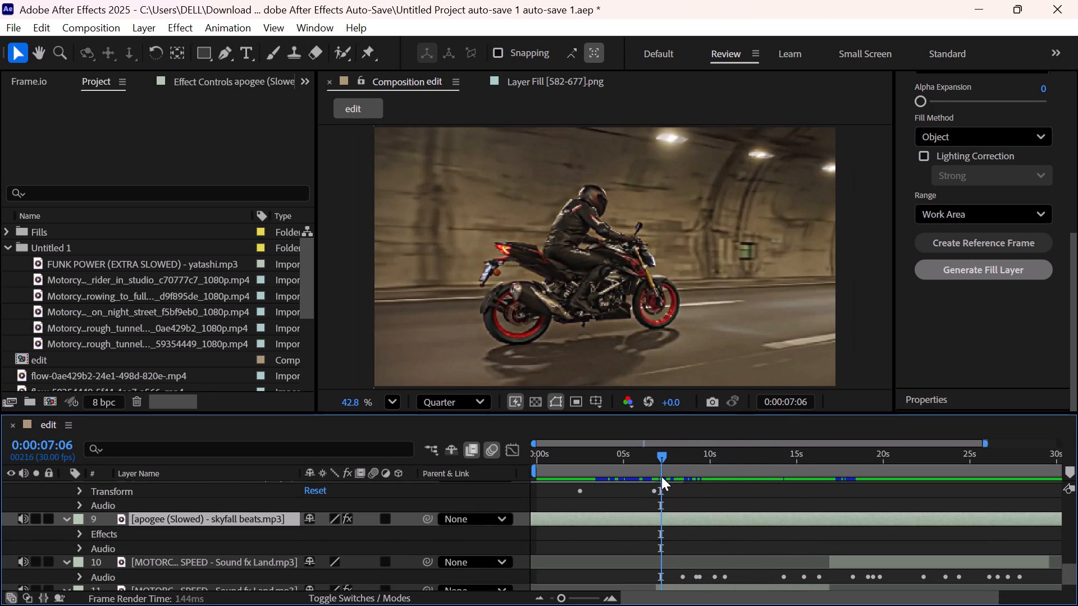
drag(661, 476, 651, 476)
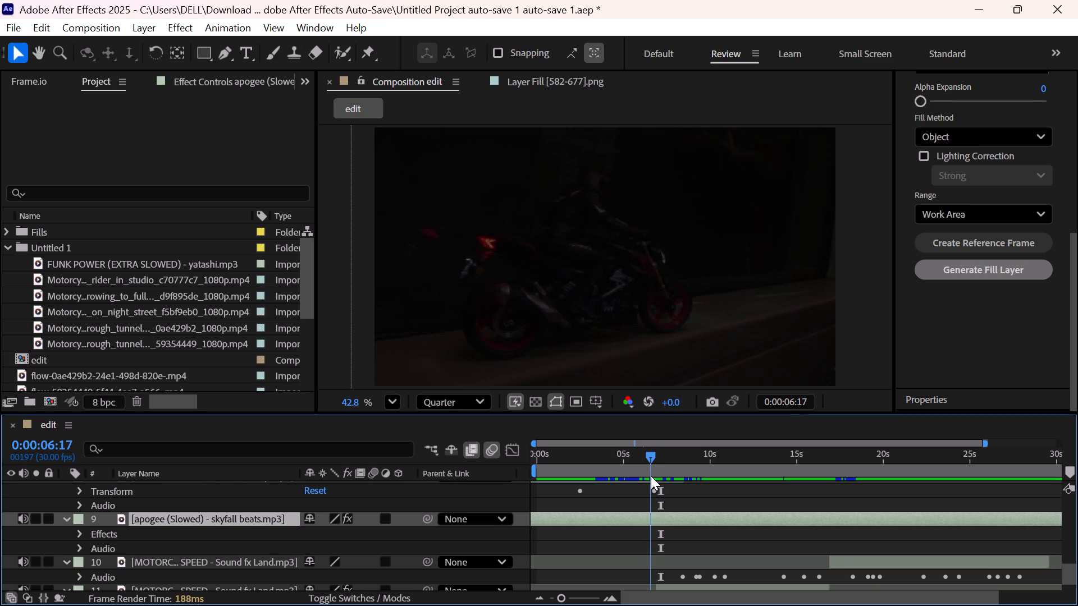
drag(651, 476, 655, 476)
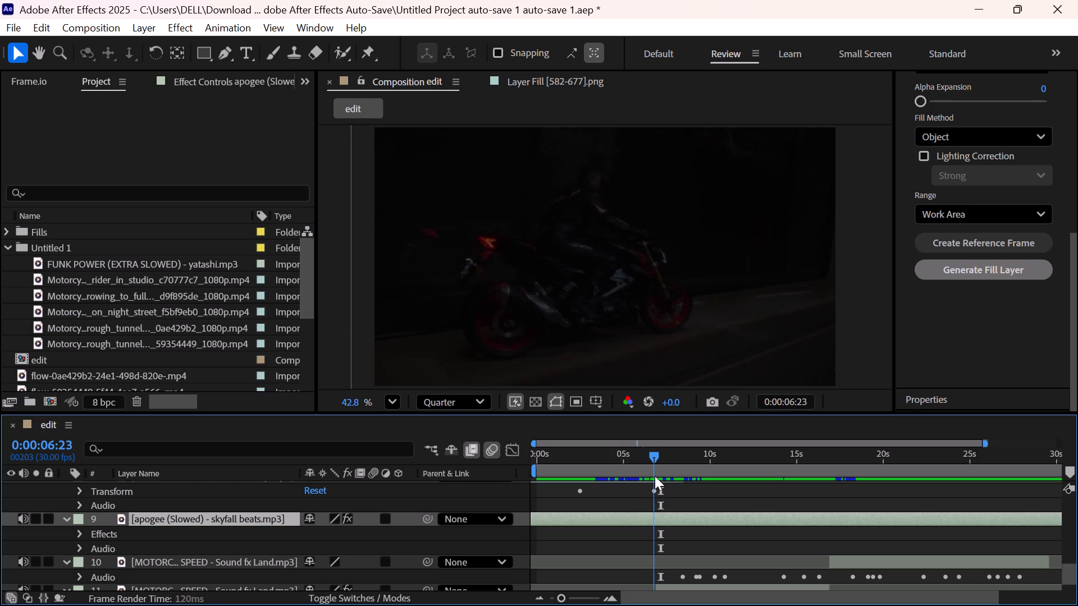
drag(655, 476, 655, 476)
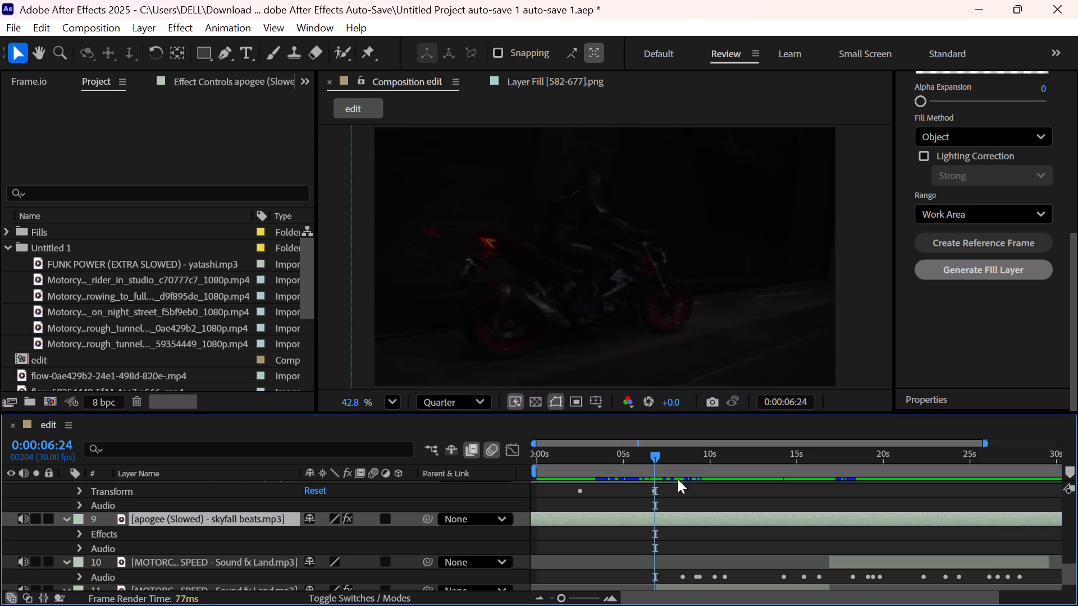
drag(657, 458, 663, 470)
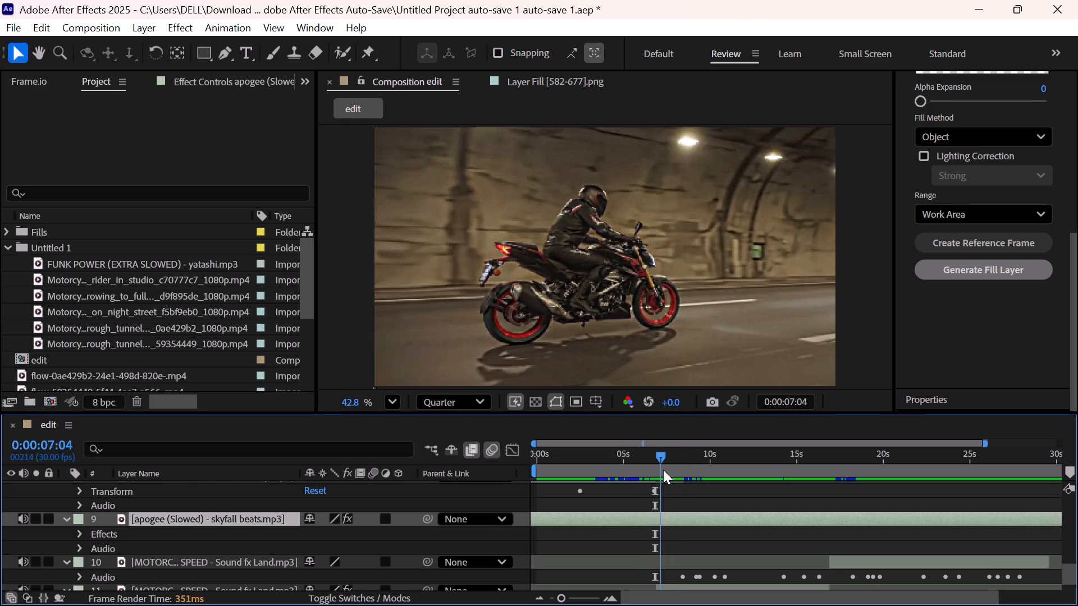
drag(663, 470, 674, 476)
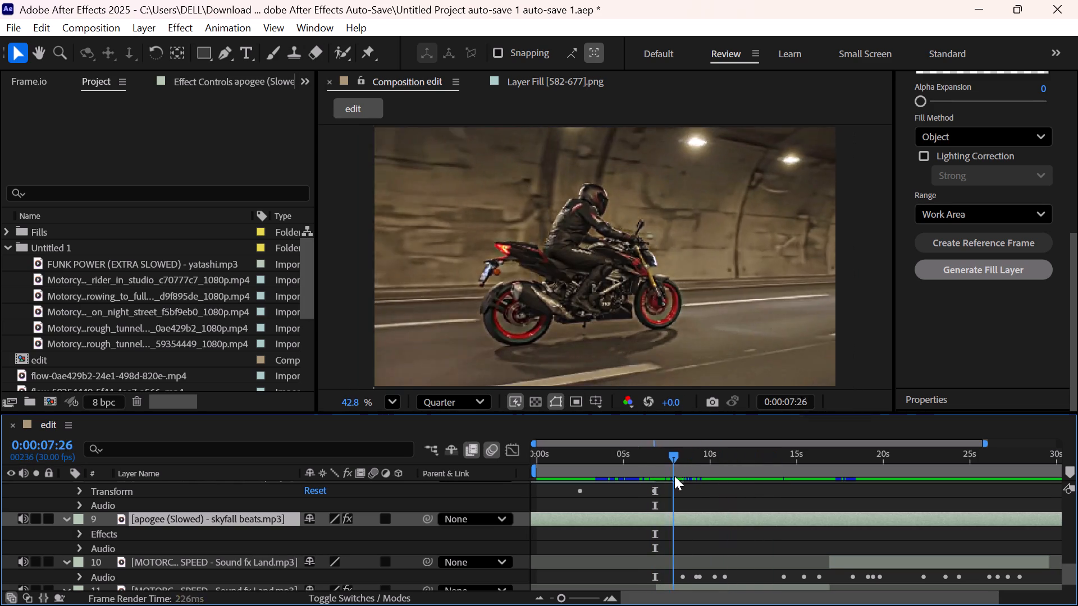
drag(674, 476, 663, 471)
Add an Opacity keyframe of 25% at 0:00:06:27, at the start of the layer 7 tunnel clip.
scroll(663, 471, up, 1)
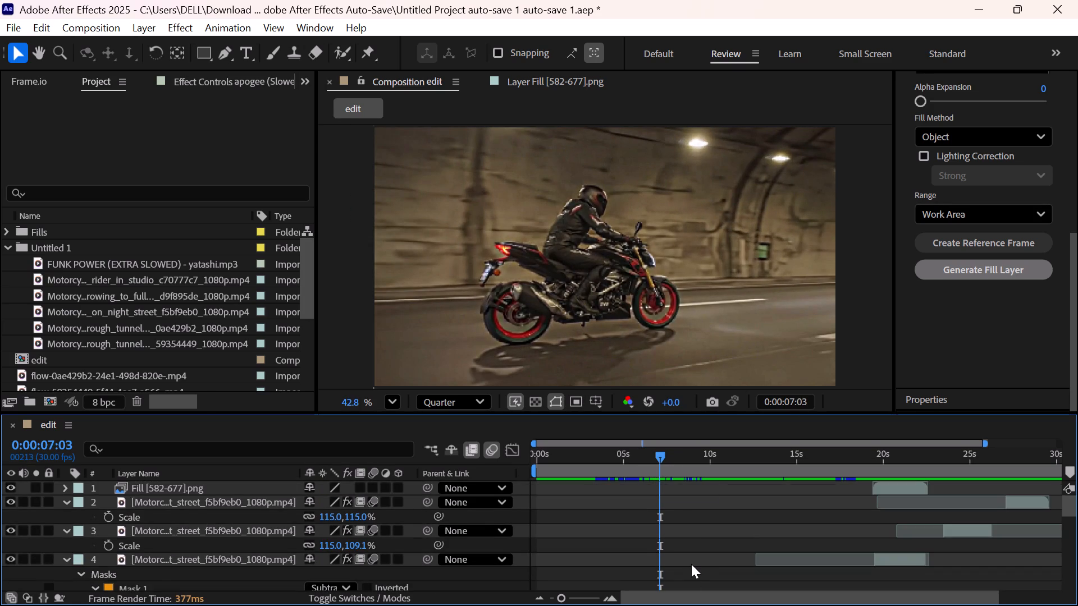
scroll(691, 564, down, 1)
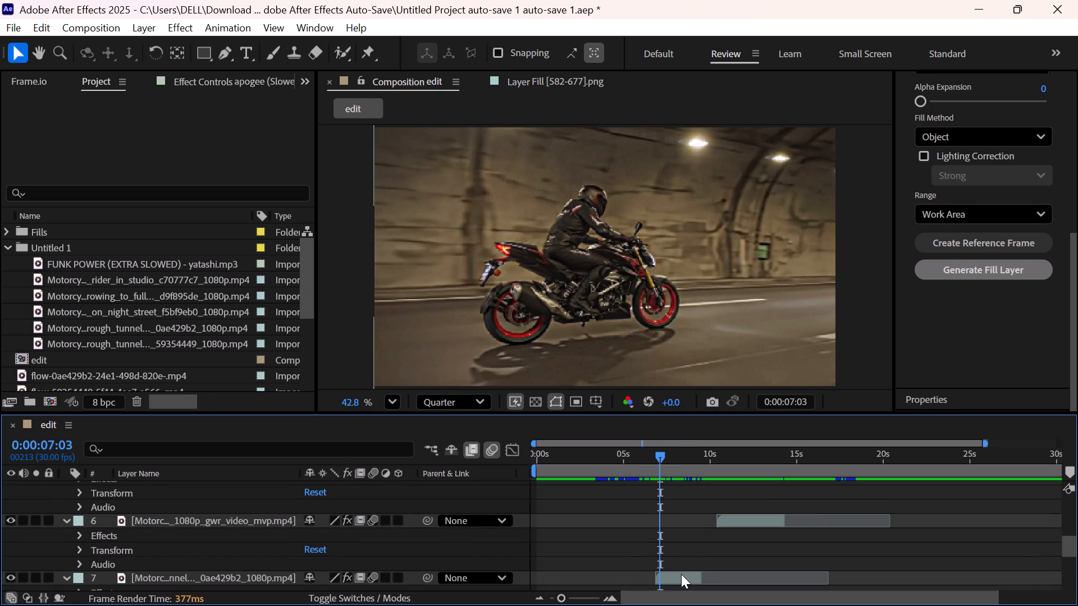
click(675, 576)
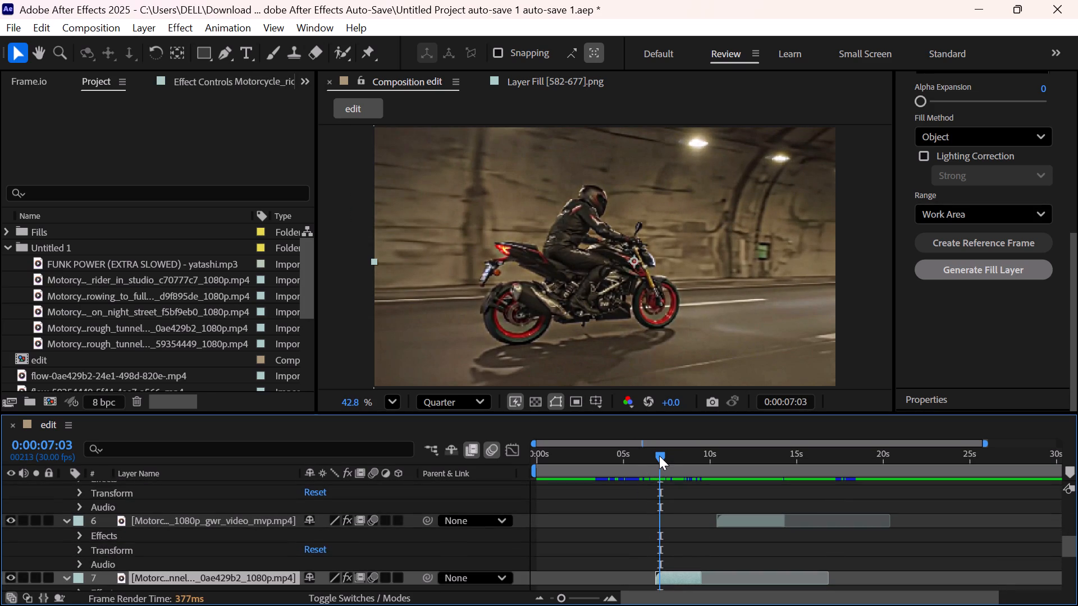
key(t)
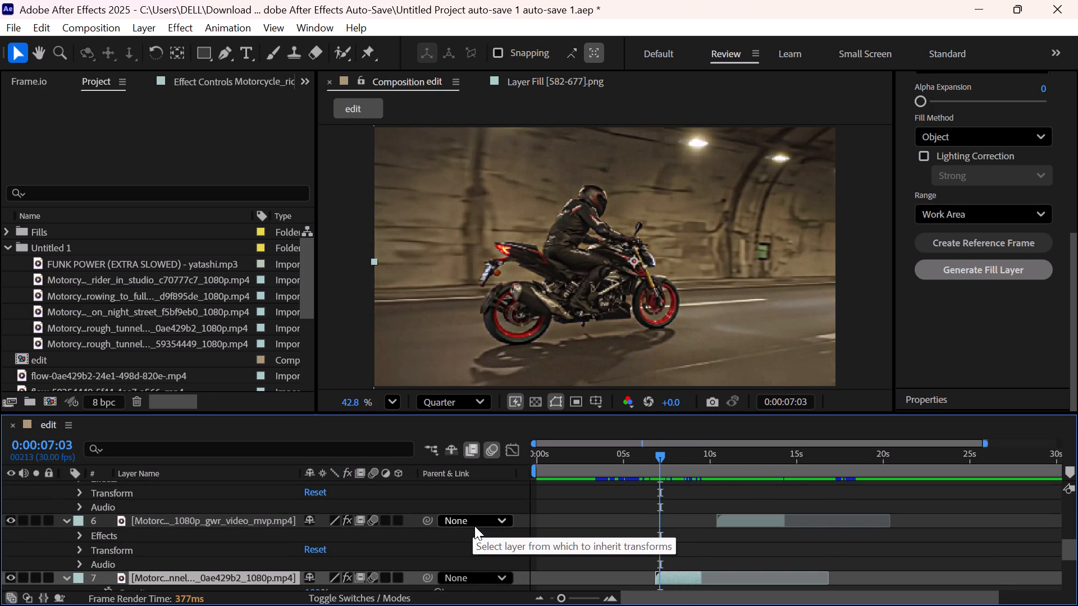
scroll(474, 526, down, 1)
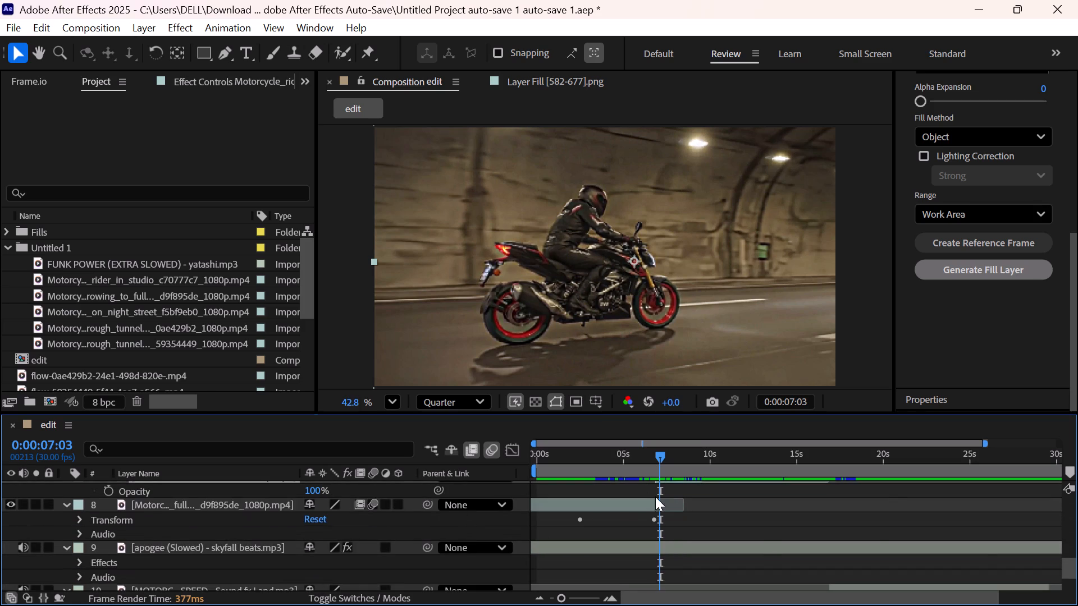
scroll(655, 497, up, 1)
click(660, 456)
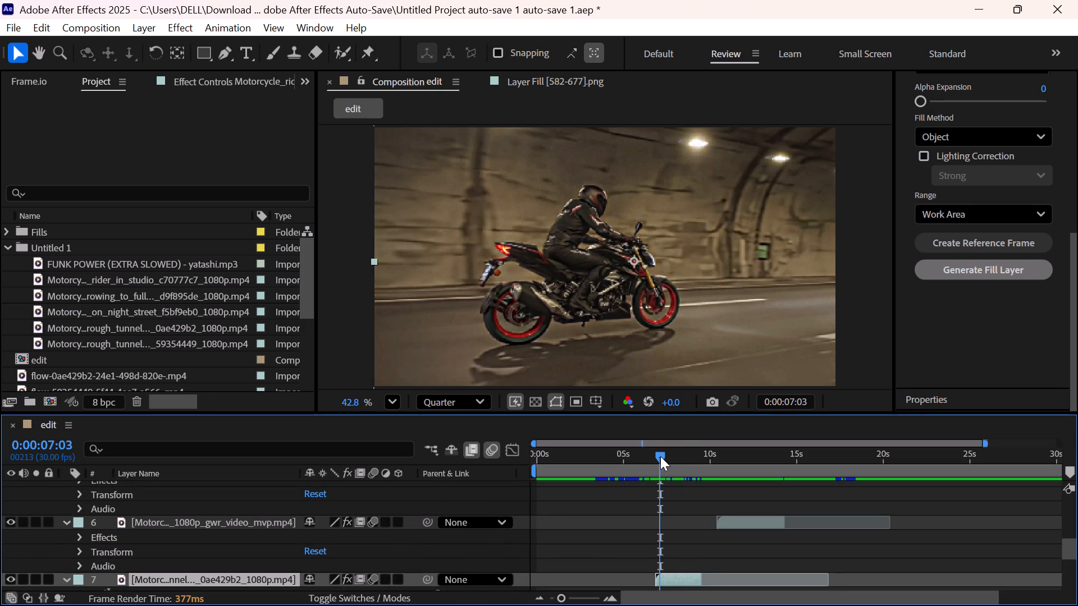
scroll(297, 533, down, 1)
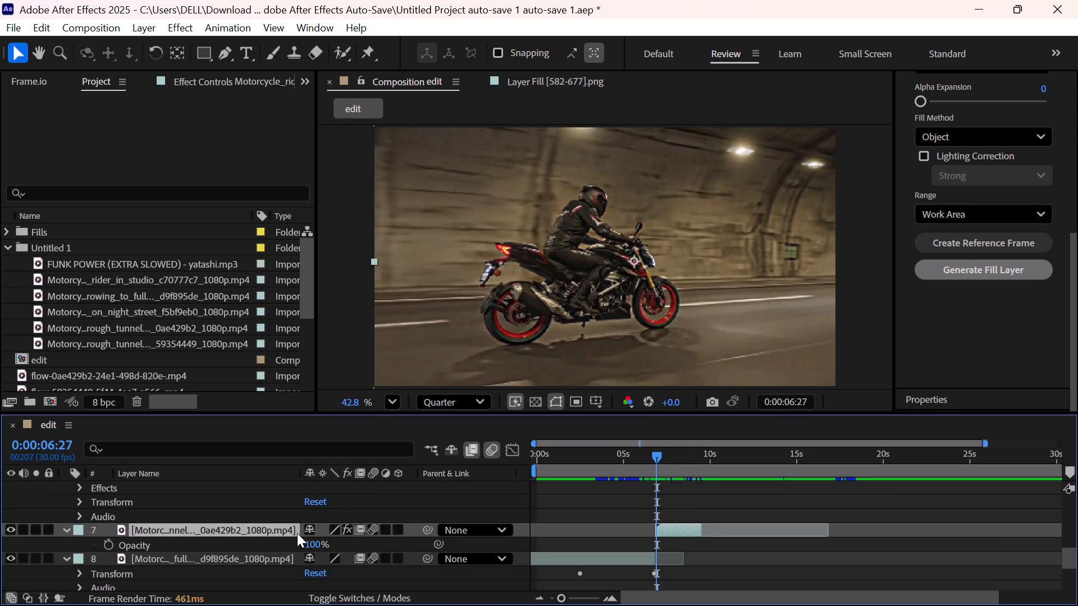
scroll(297, 533, down, 1)
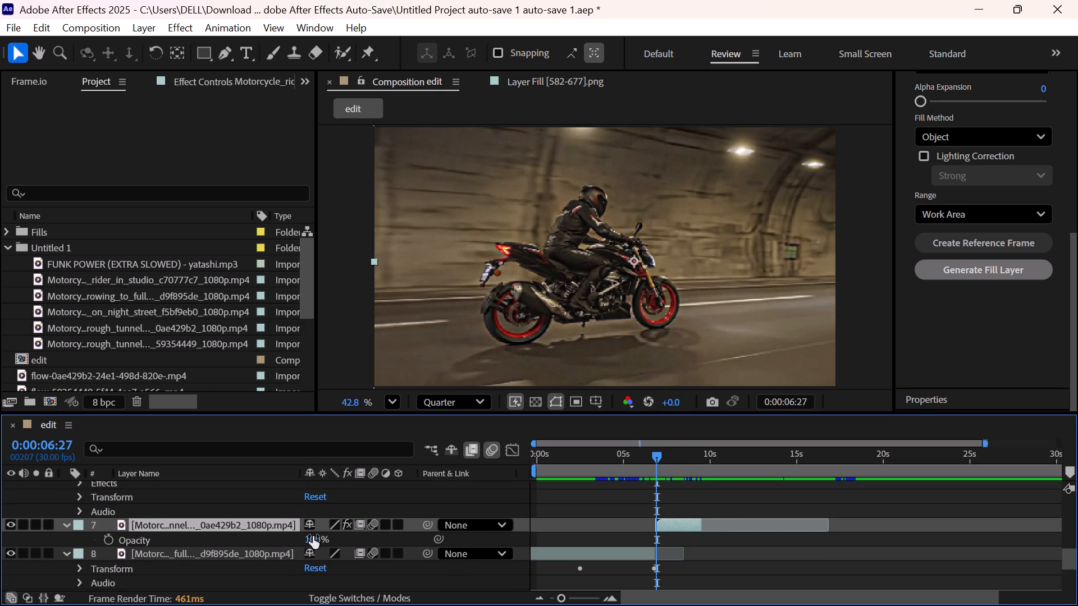
click(111, 537)
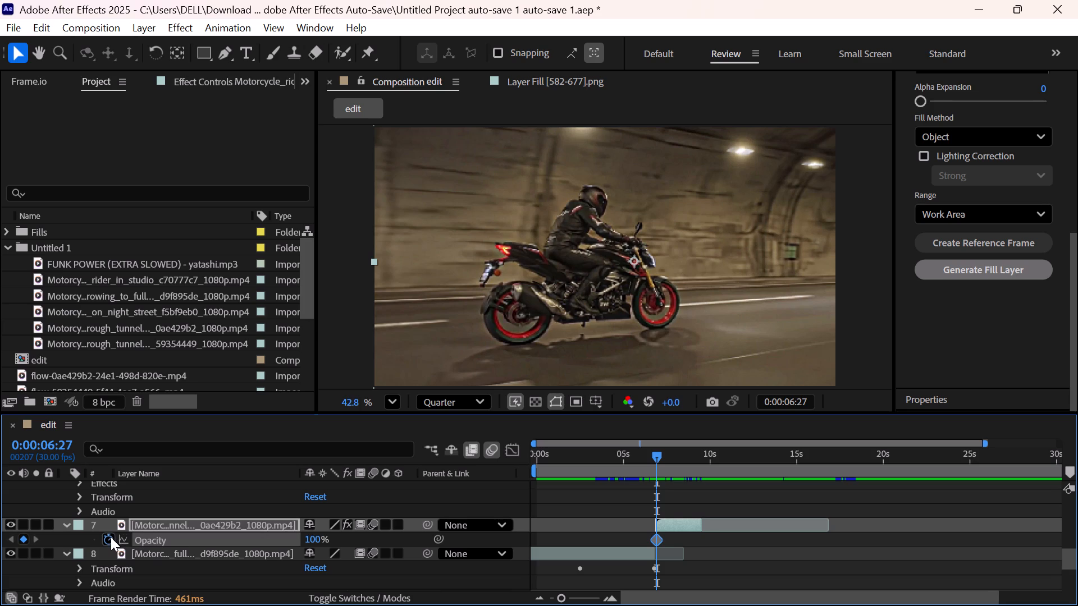
click(315, 538)
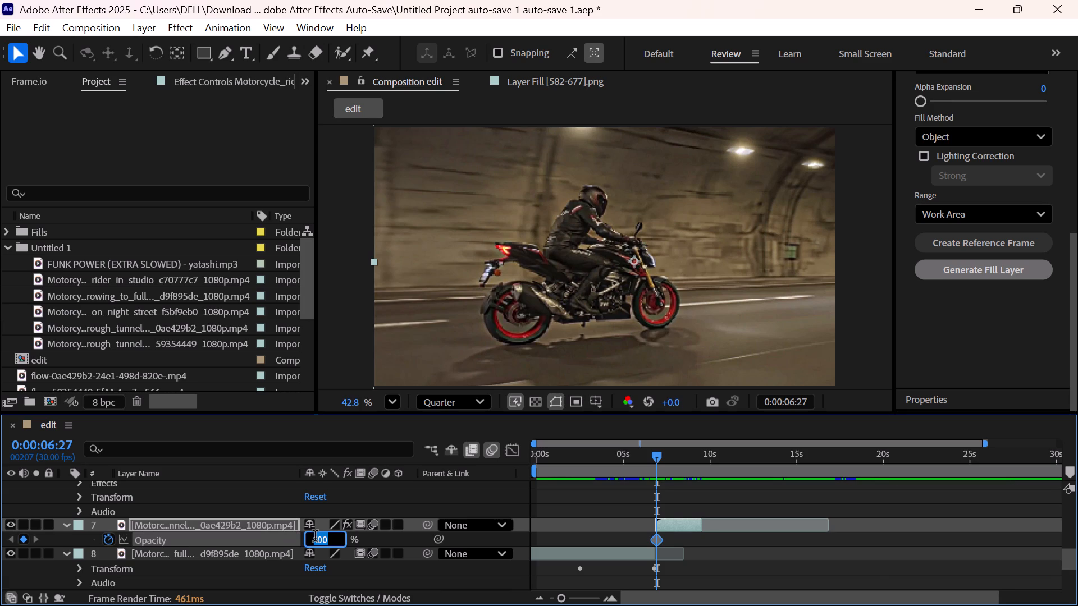
text(25)
Add a second Opacity keyframe of 100% at 0:00:07:22 on the layer 7 tunnel clip.
drag(655, 455, 674, 460)
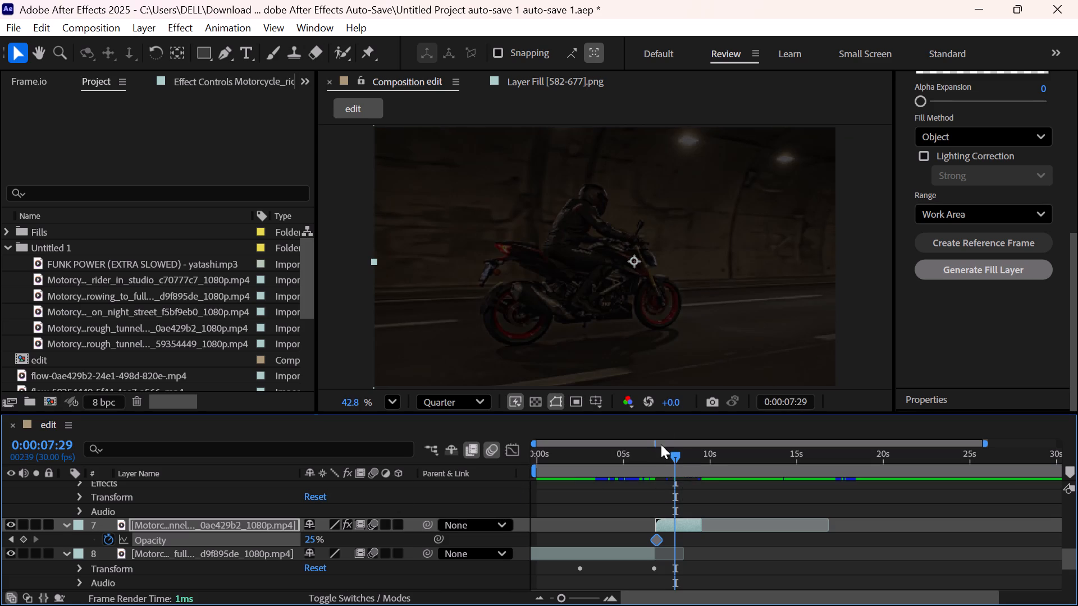
click(674, 457)
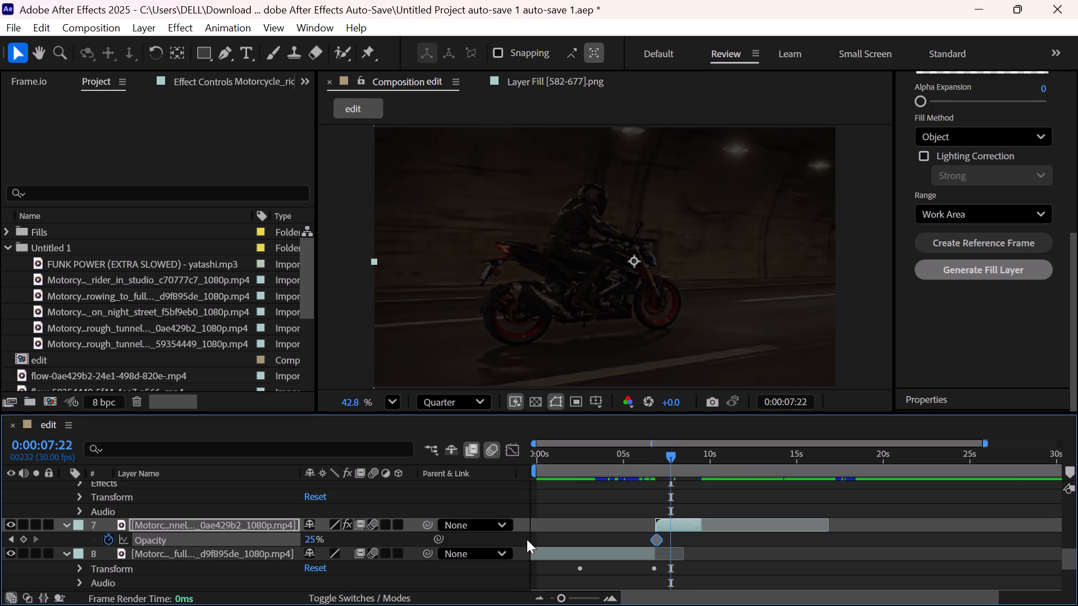
click(308, 539)
text(100)
key(Return)
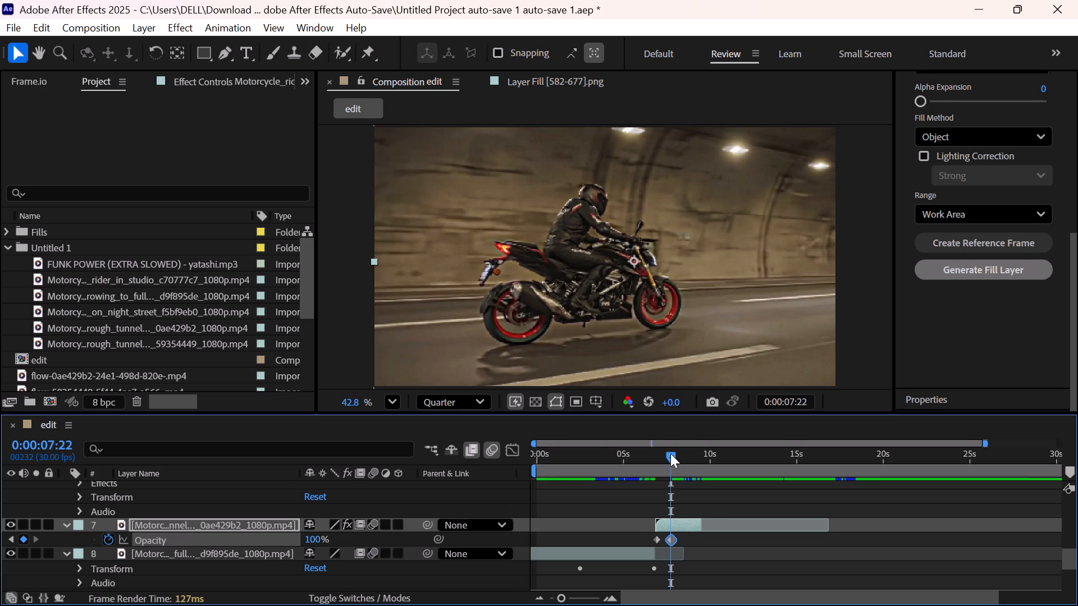
Scrub through the tunnel clips and preview from 0:00:00:00 to examine the fade into the layer 7 clip.
drag(670, 453, 688, 458)
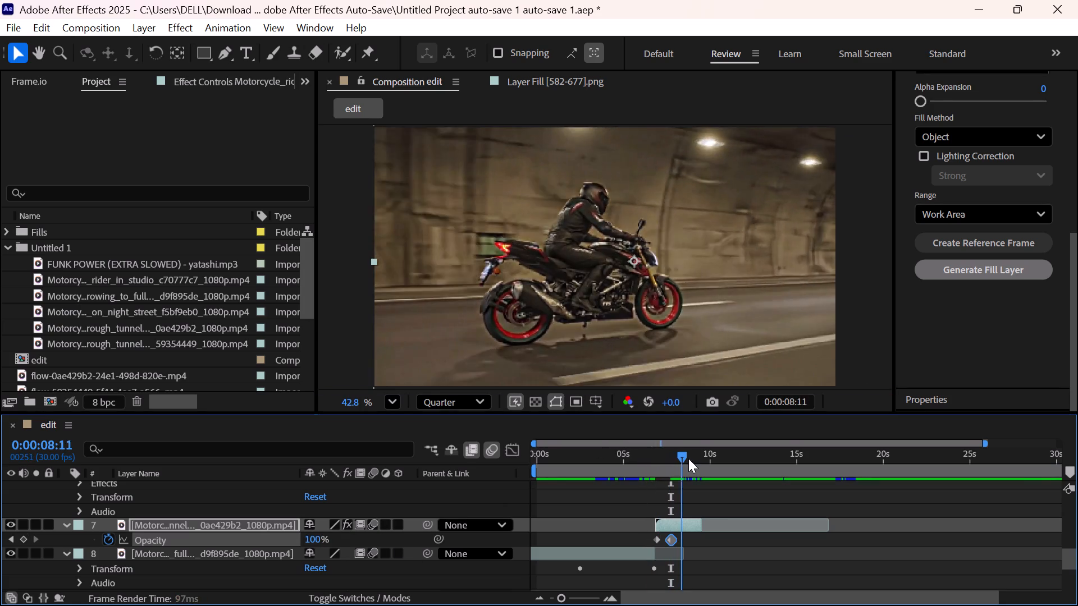
drag(688, 458, 738, 463)
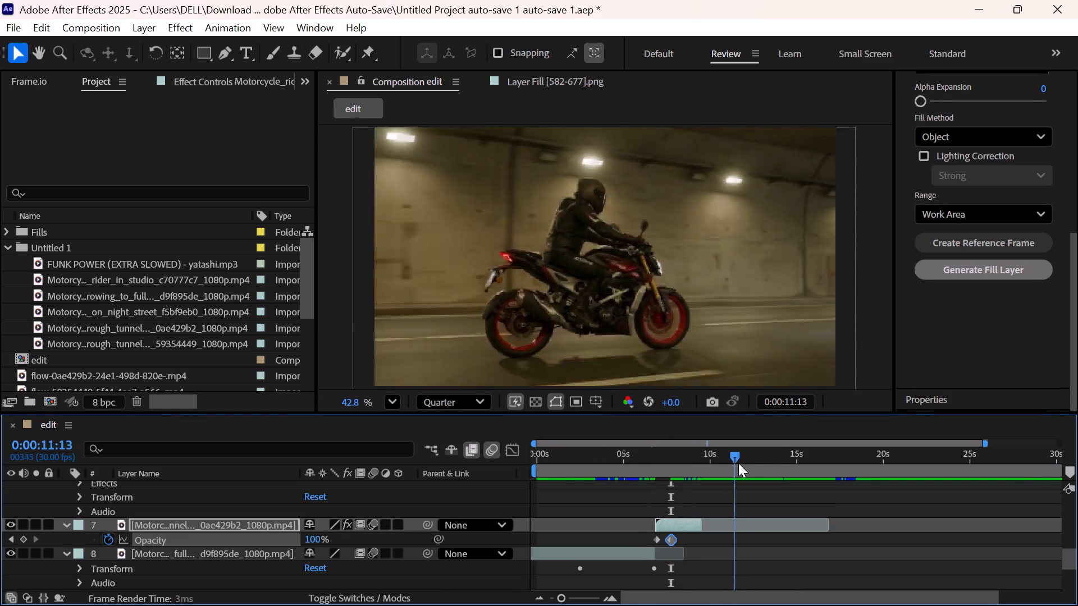
drag(738, 463, 692, 478)
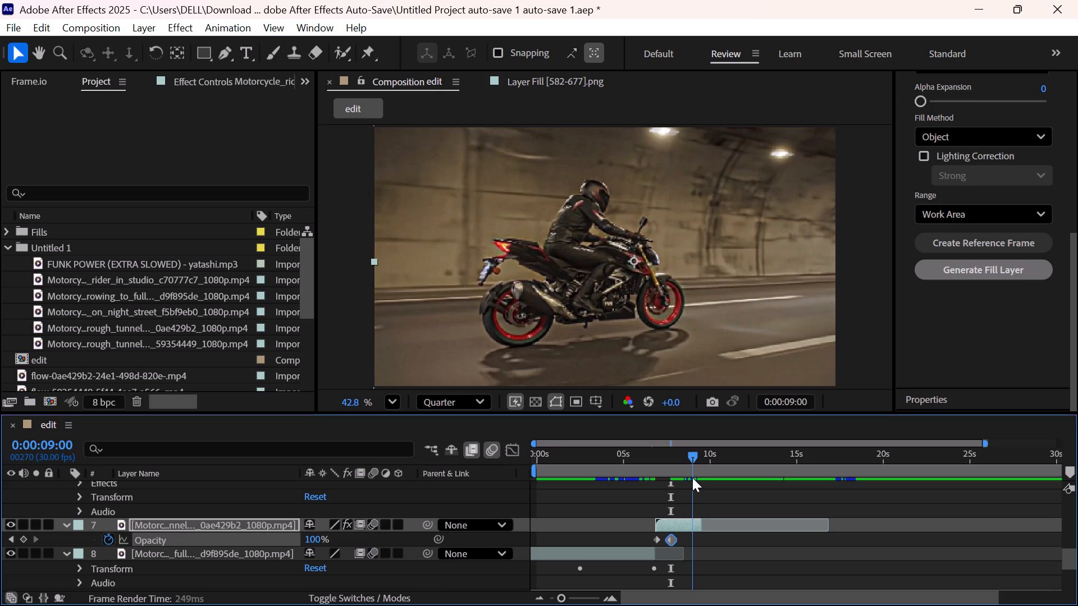
drag(692, 478, 783, 486)
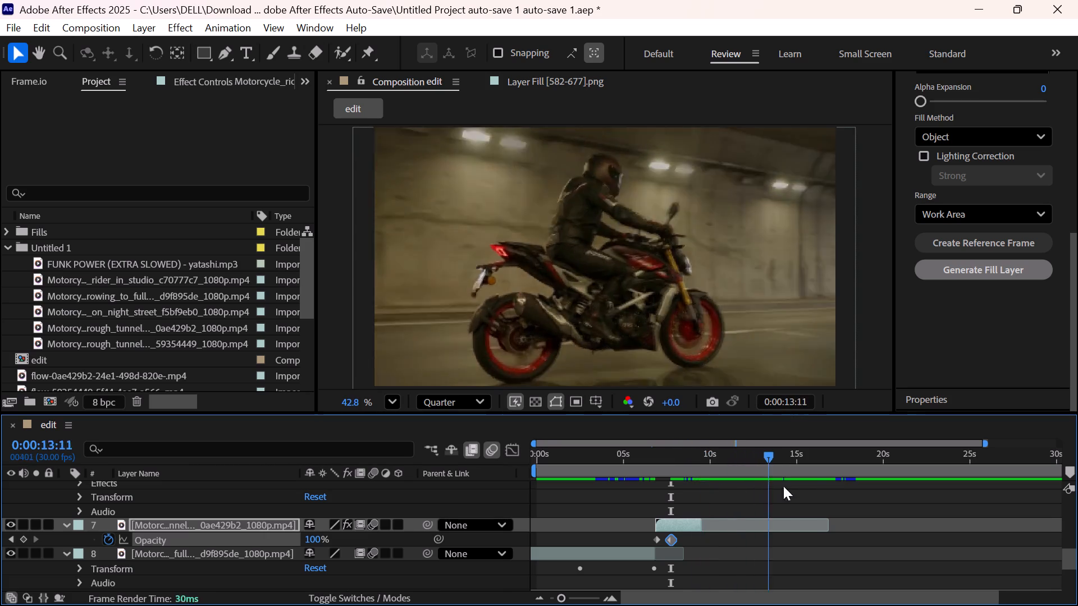
drag(783, 486, 615, 469)
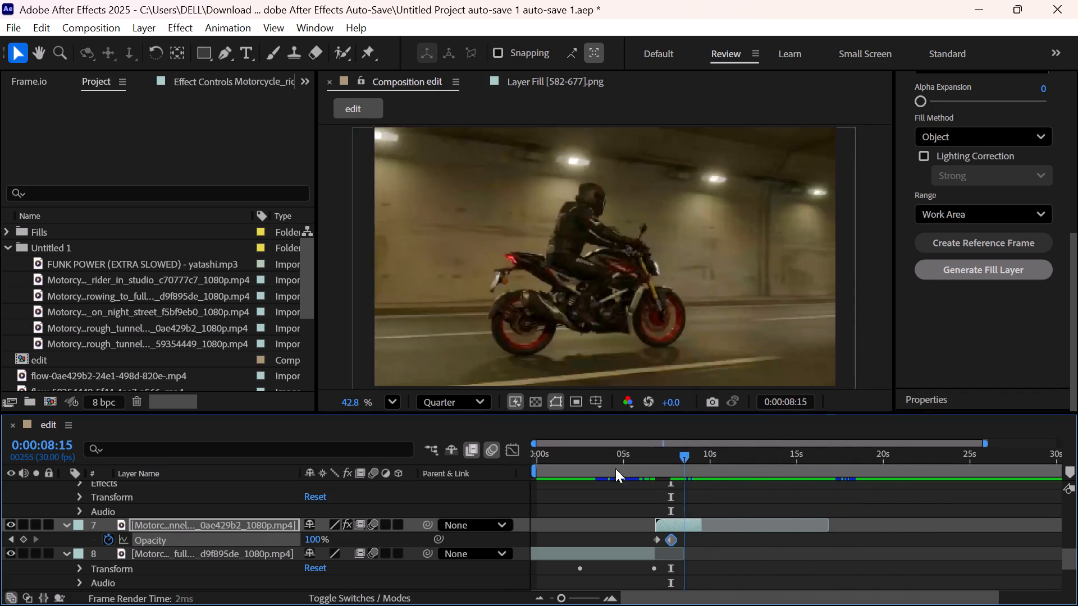
drag(615, 469, 300, 442)
key(space)
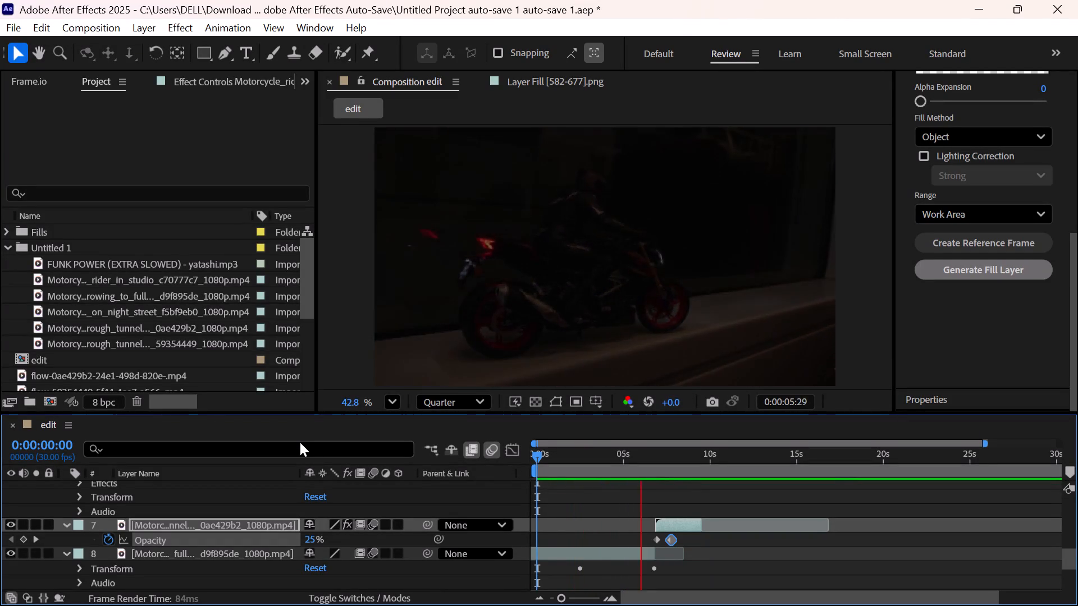
key(space)
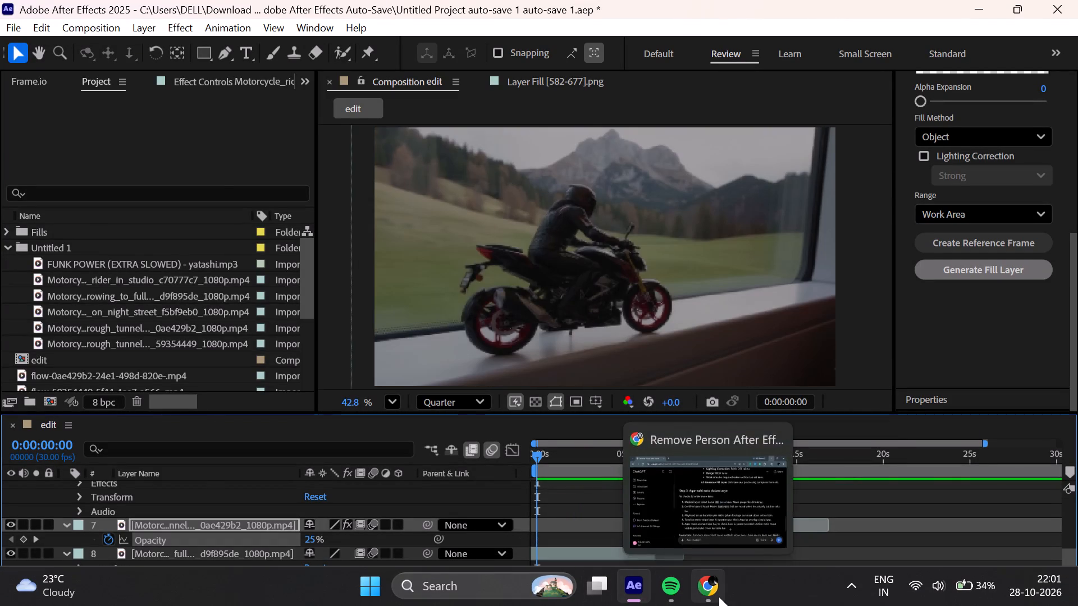
Switch to Spotify, pause the song that is playing, and return to After Effects.
click(719, 596)
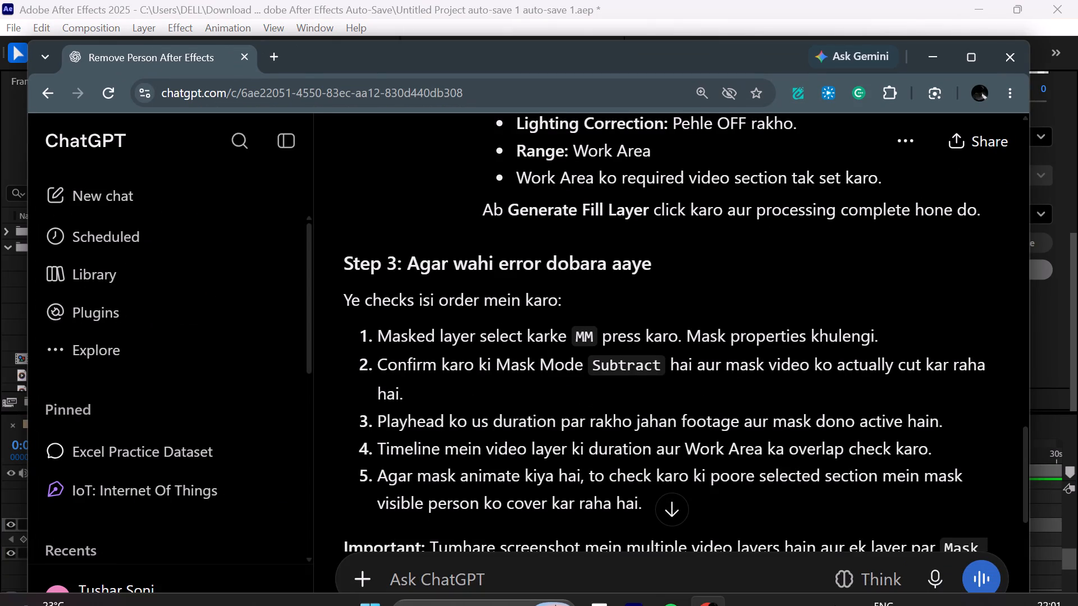
click(663, 597)
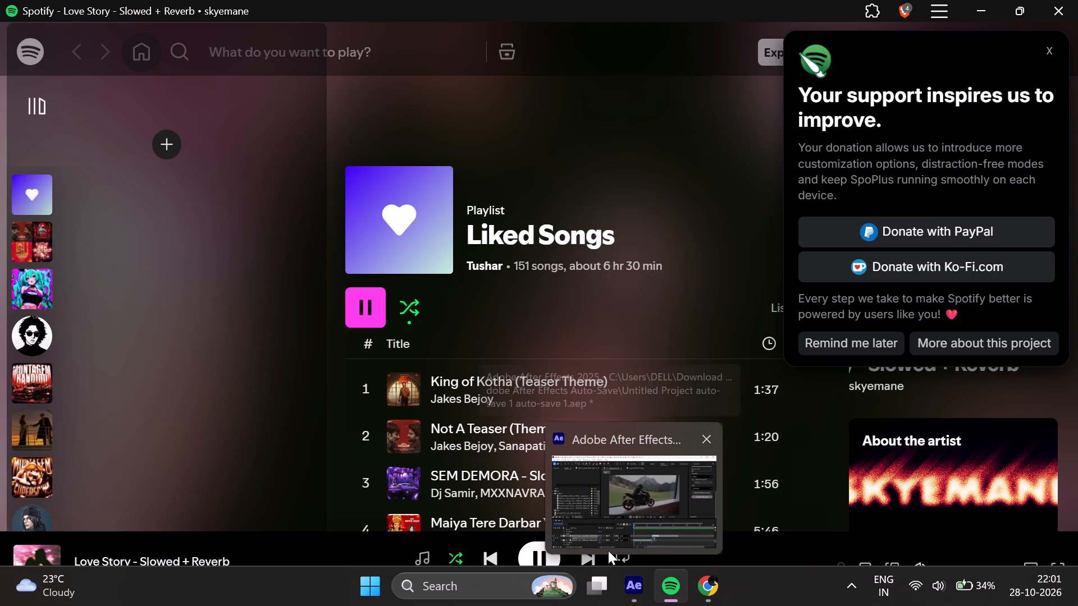
key(space)
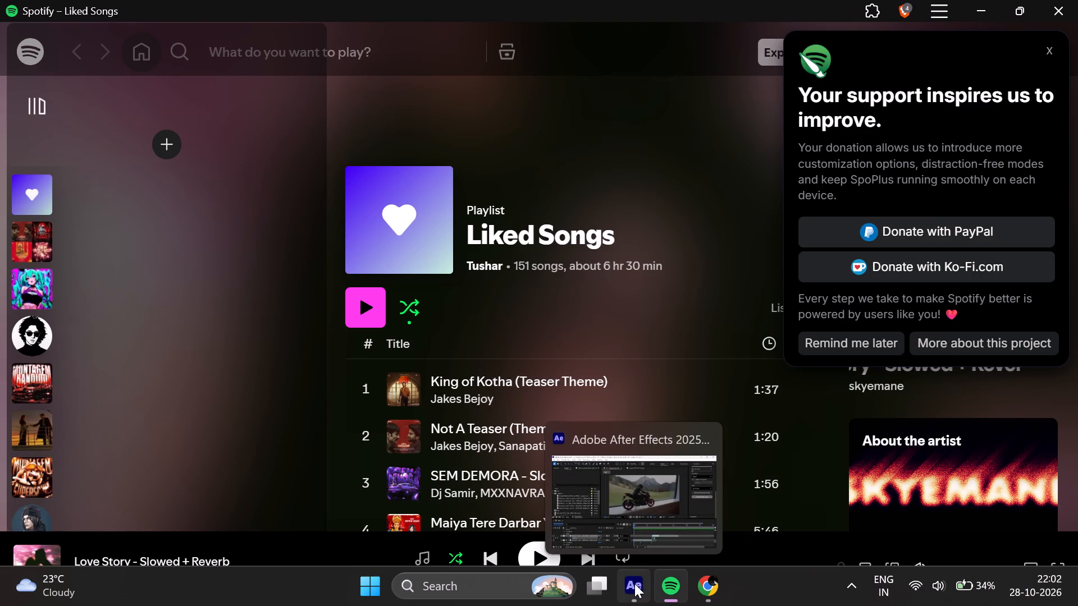
click(634, 584)
Play the edit from the start, then scrub between about 0:00:09 and 0:00:10:15 to examine the clip transitions and audio layers.
key(space)
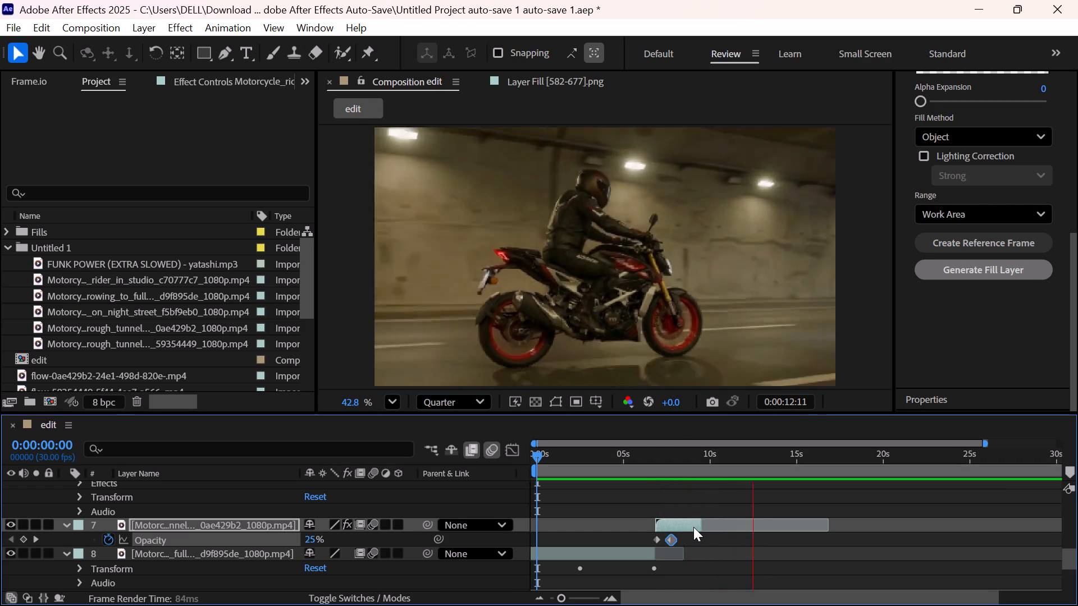
scroll(693, 527, down, 1)
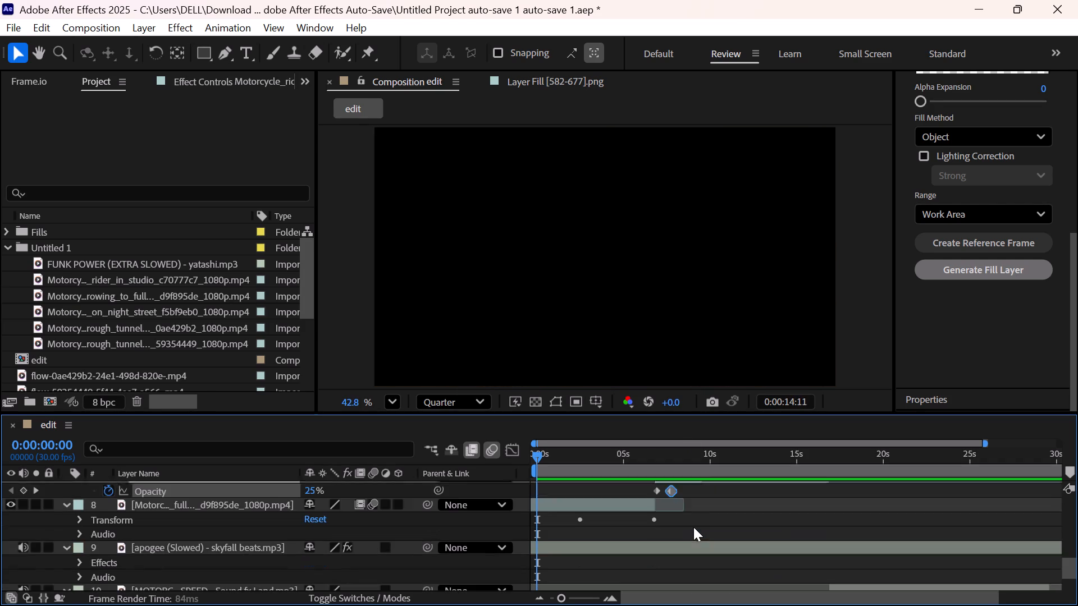
scroll(693, 527, down, 1)
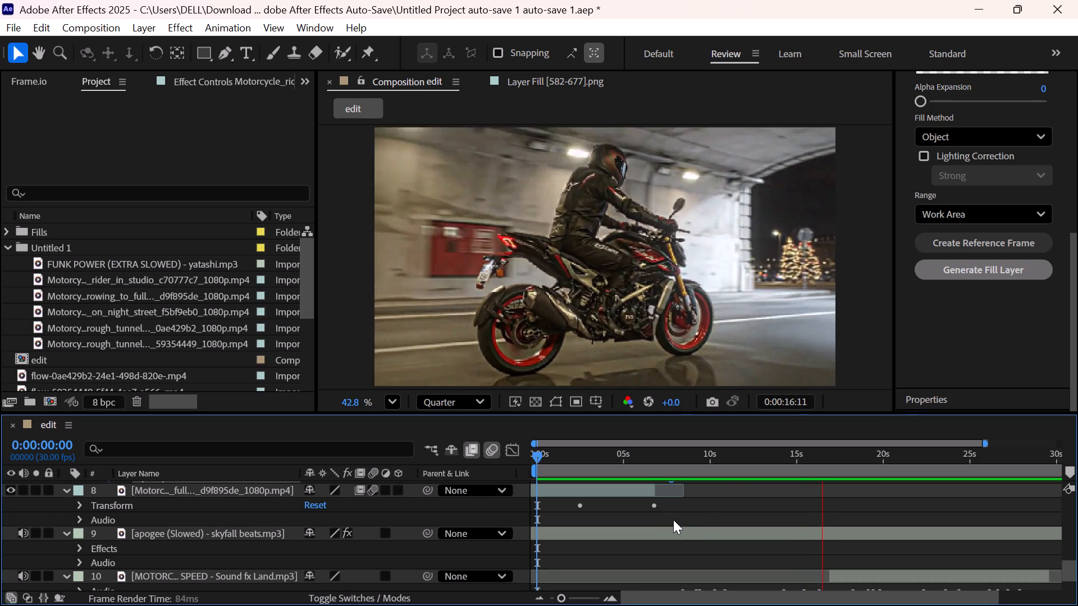
scroll(789, 521, up, 2)
scroll(789, 521, down, 1)
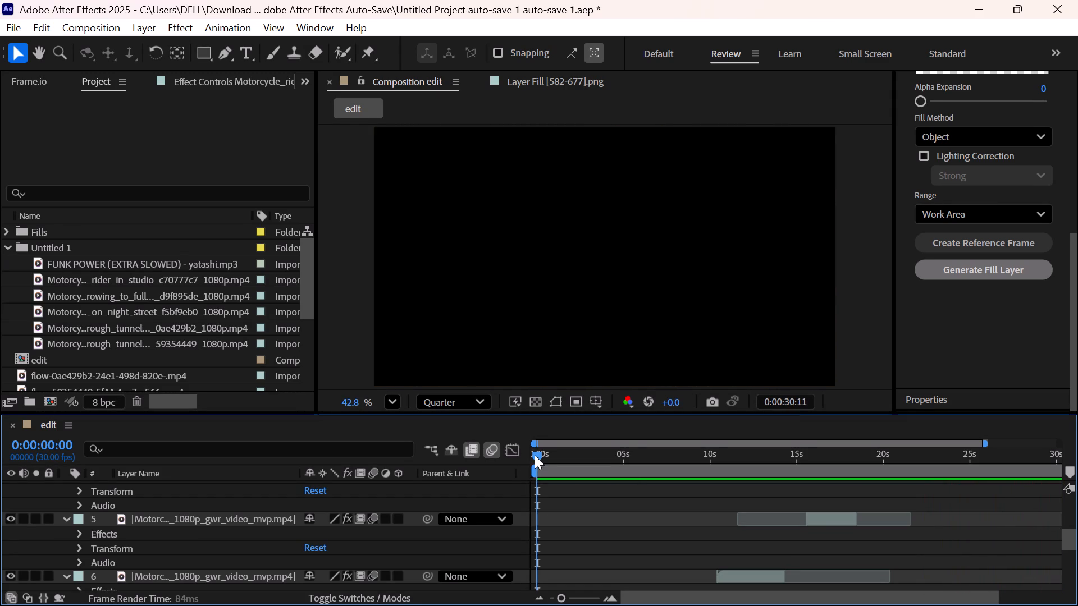
drag(535, 455, 716, 503)
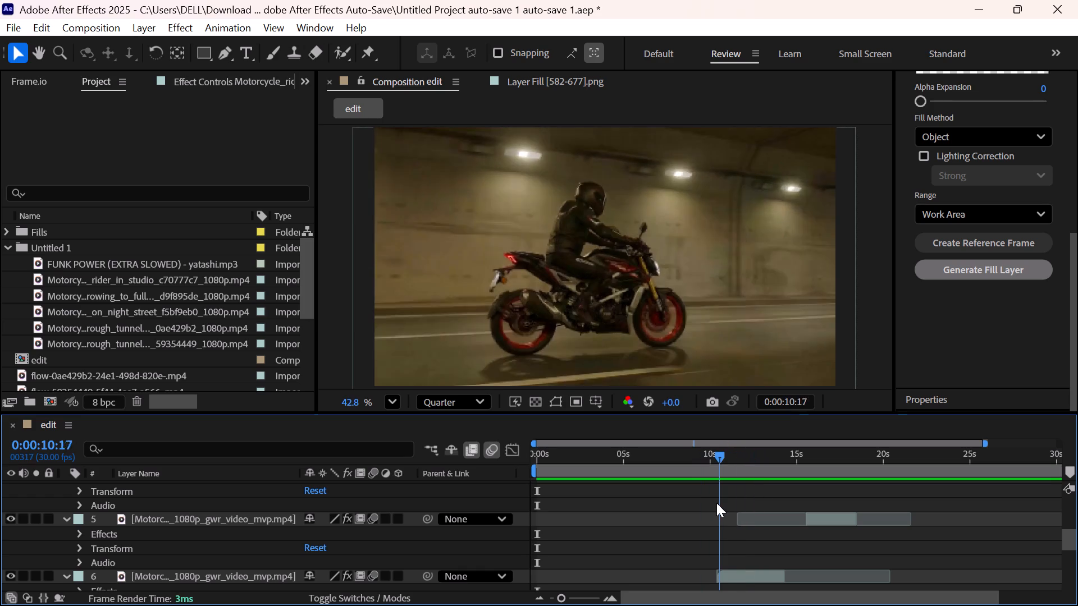
drag(716, 503, 716, 503)
scroll(716, 503, down, 1)
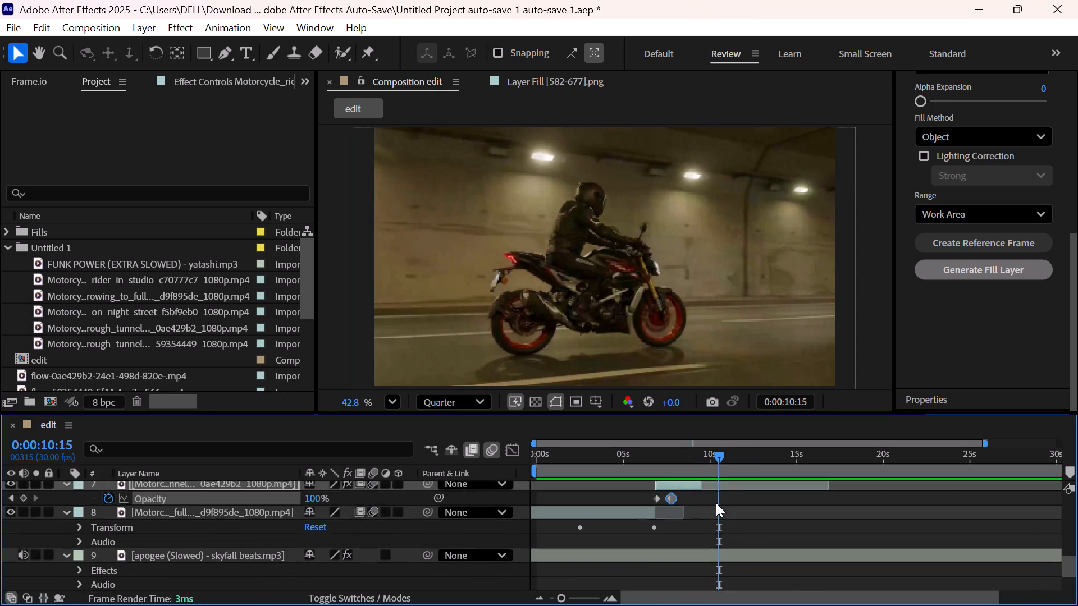
drag(719, 454, 713, 453)
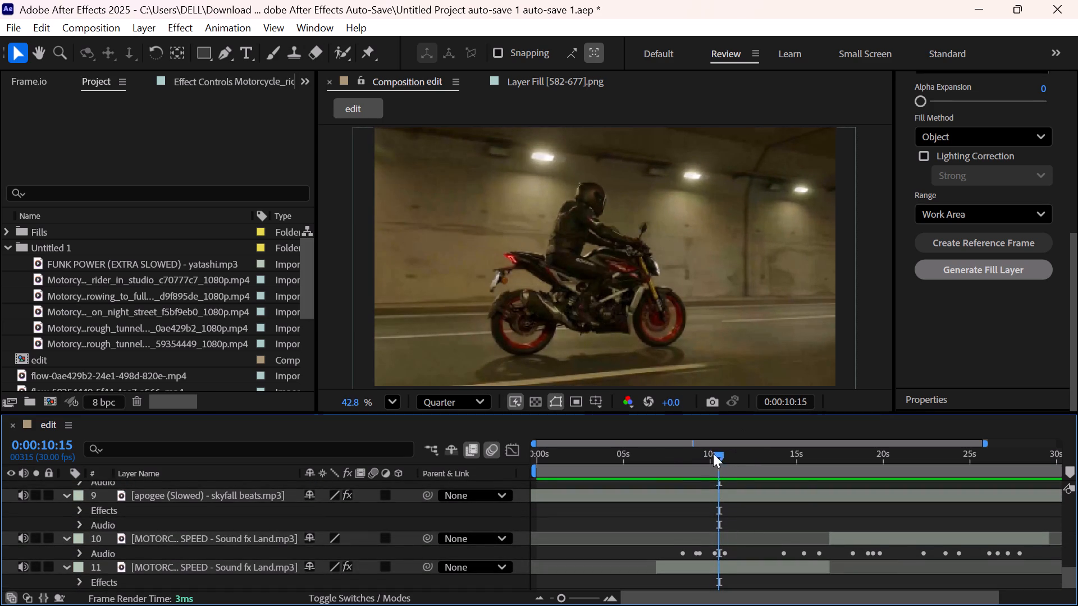
drag(713, 453, 695, 492)
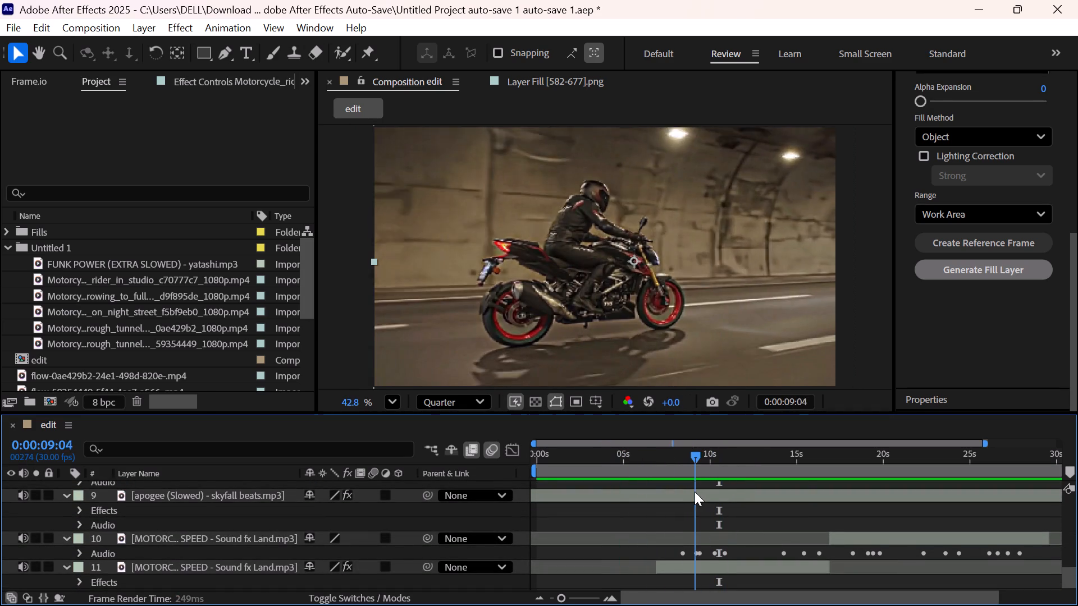
drag(695, 492, 700, 493)
scroll(700, 493, down, 3)
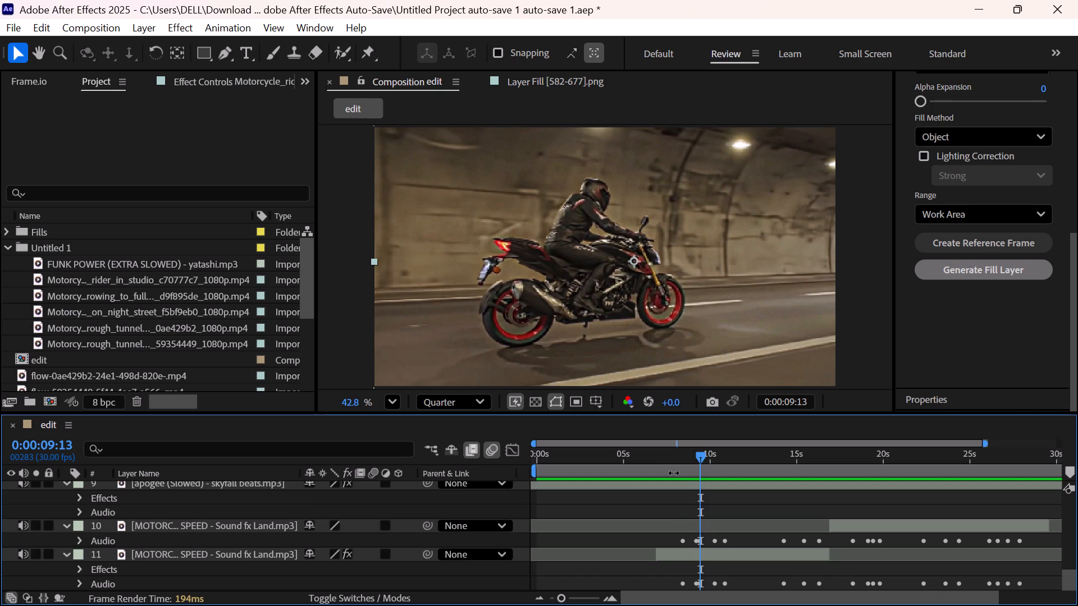
scroll(658, 543, up, 1)
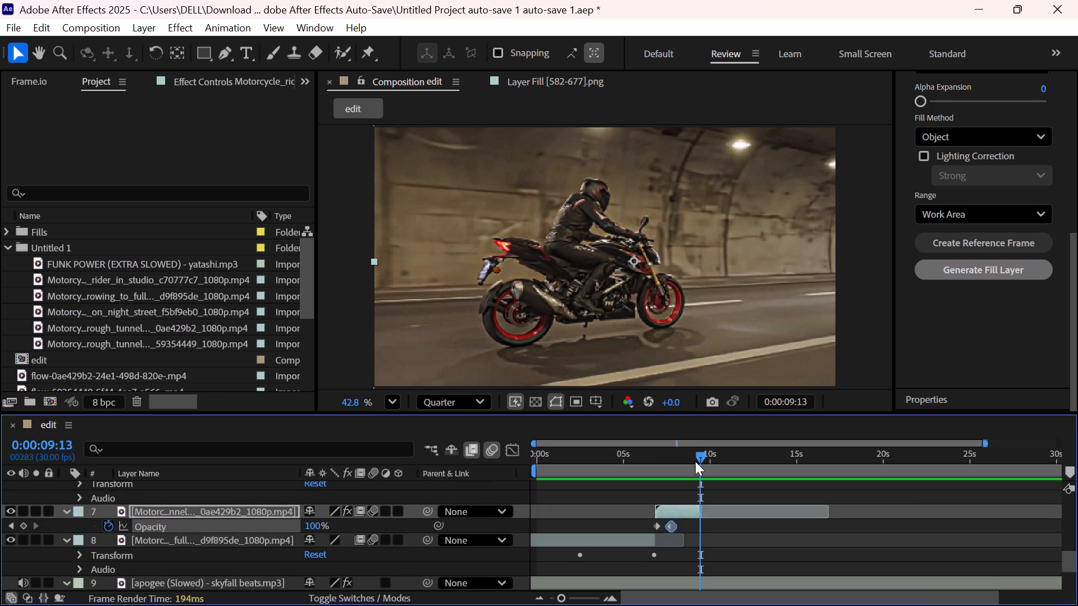
Split the layer 9 apogee (Slowed) - skyfall beats.mp3 track at 0:00:05:10.
drag(702, 456, 659, 451)
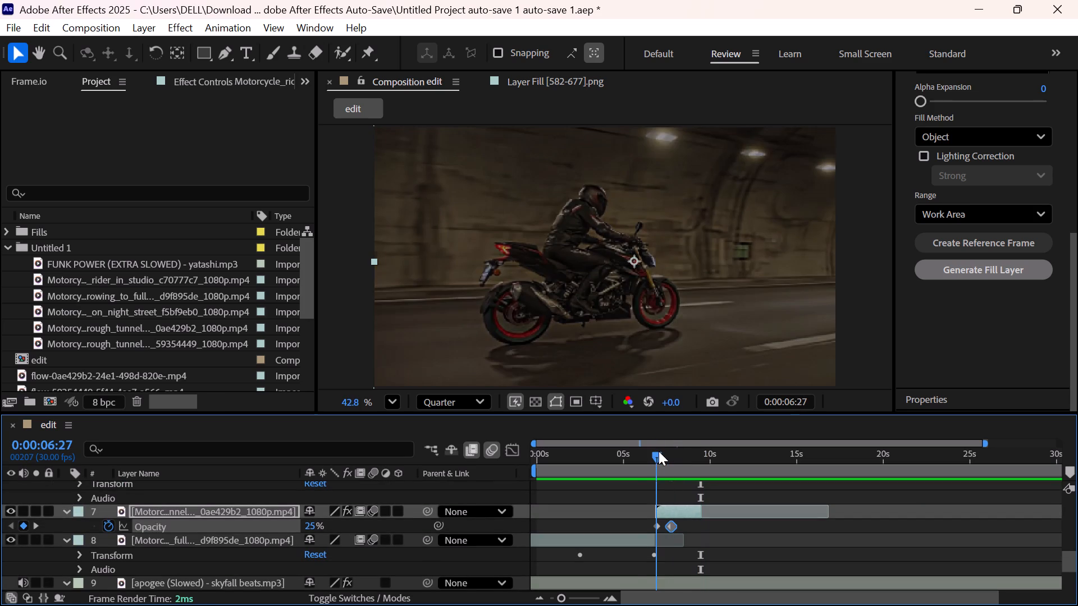
drag(659, 451, 631, 452)
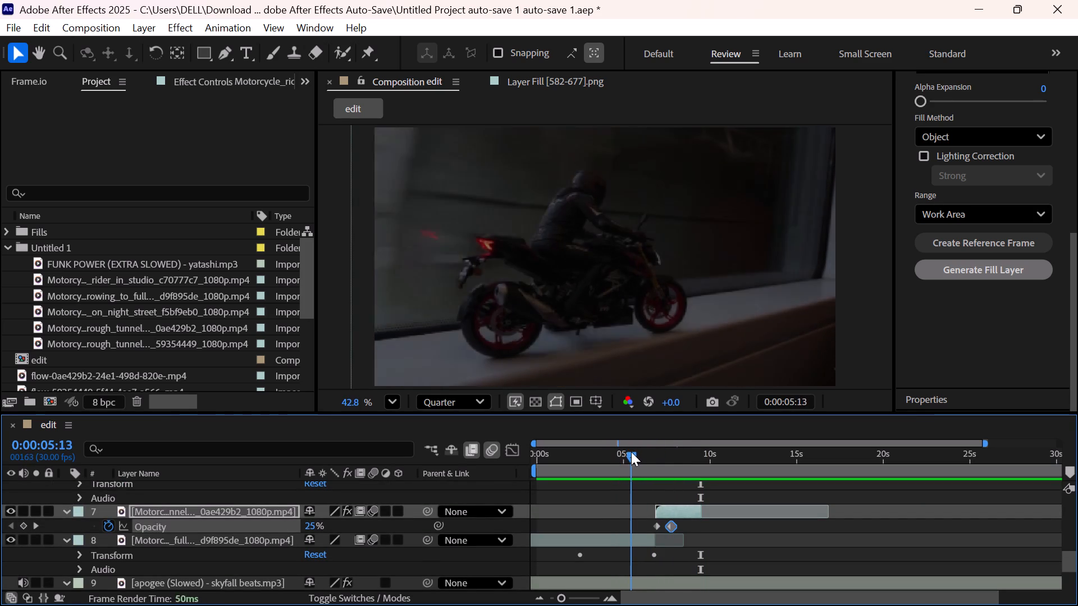
drag(631, 452, 629, 452)
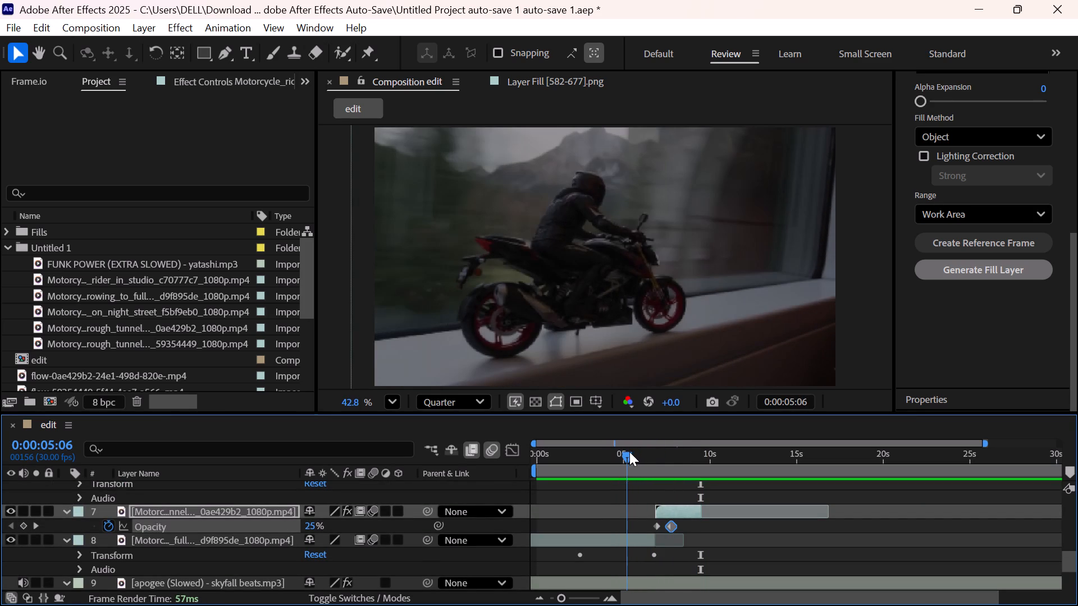
drag(629, 452, 632, 451)
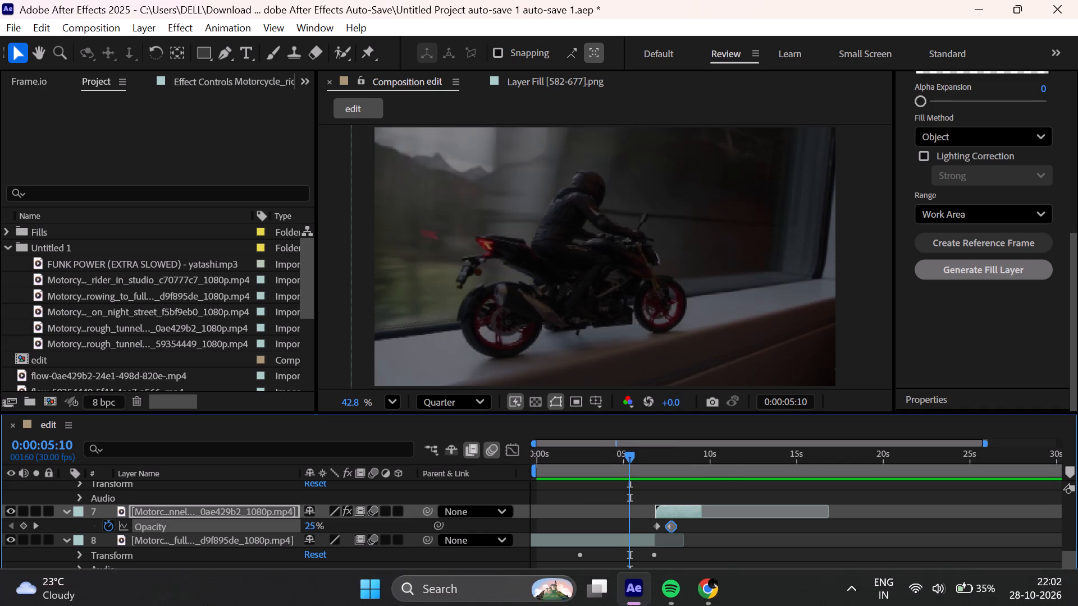
click(226, 585)
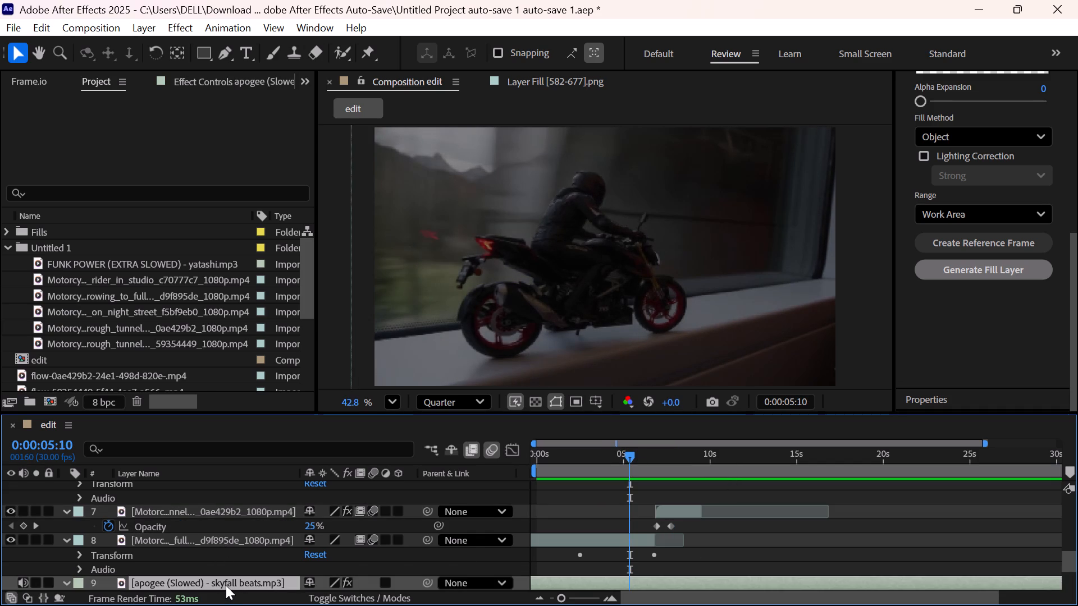
key(ctrl+shift+s)
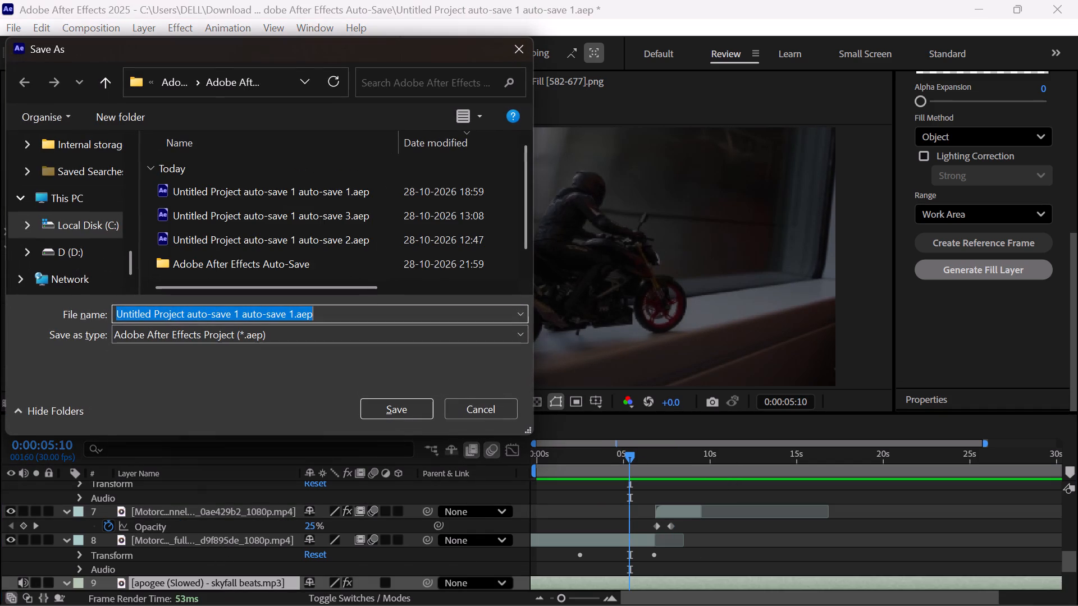
click(522, 47)
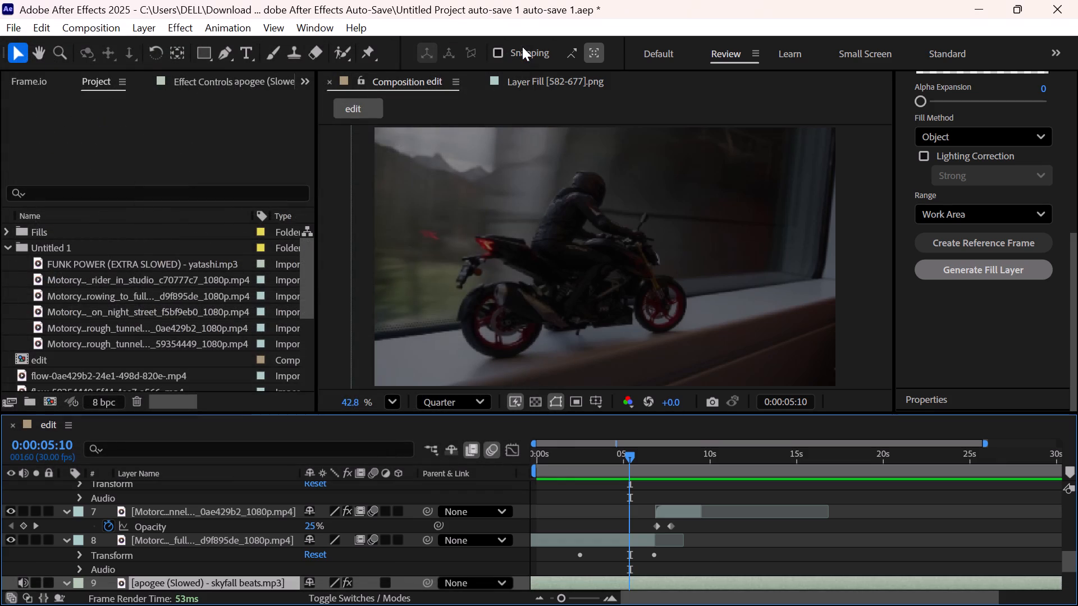
key(ctrl+shift+d)
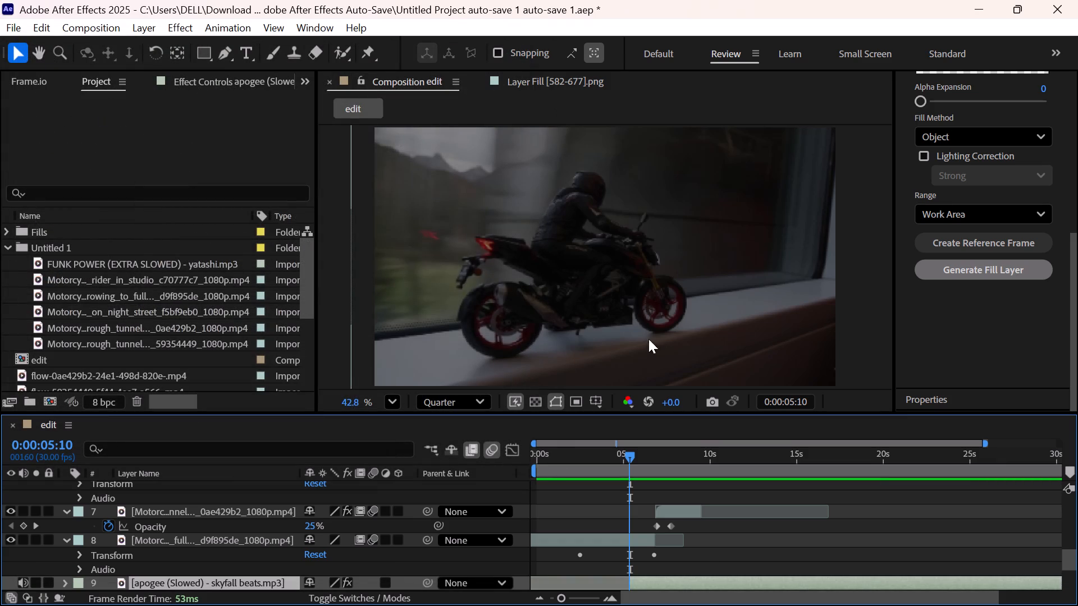
Search the effects for "re" and apply Reverb to the part of the skyfall beats.mp3 track after the split.
click(712, 581)
key(ctrl+space)
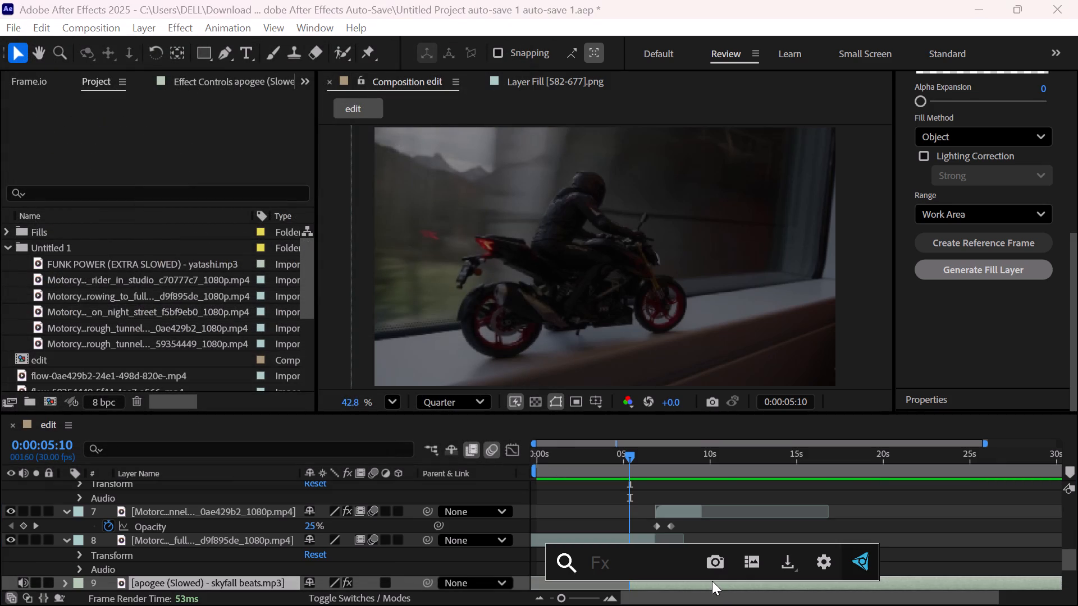
text(re)
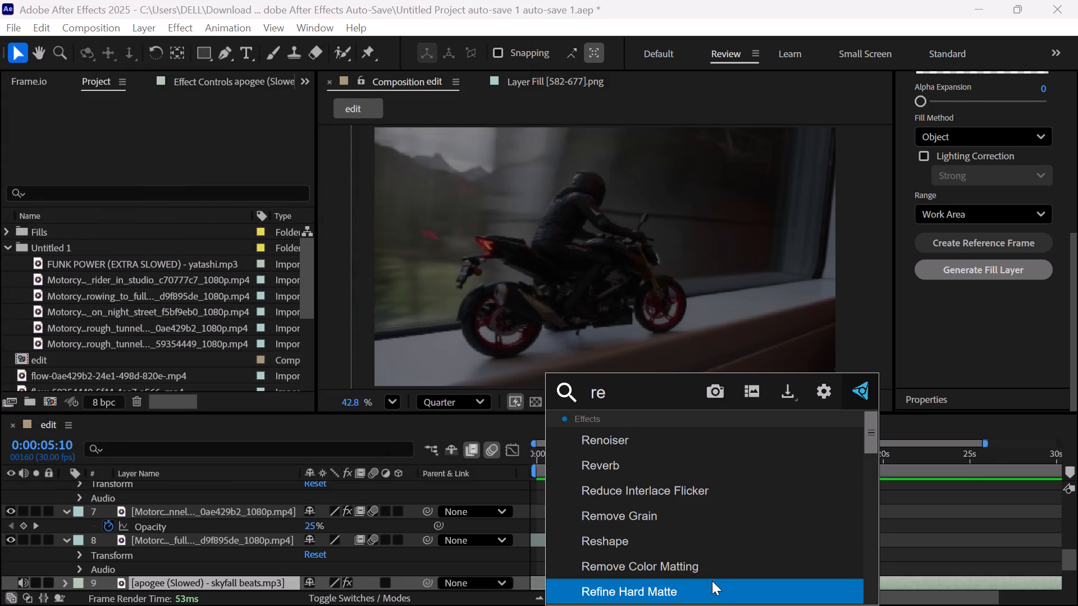
key(Up)
key(Down)
key(Up)
key(Up)
key(Up)
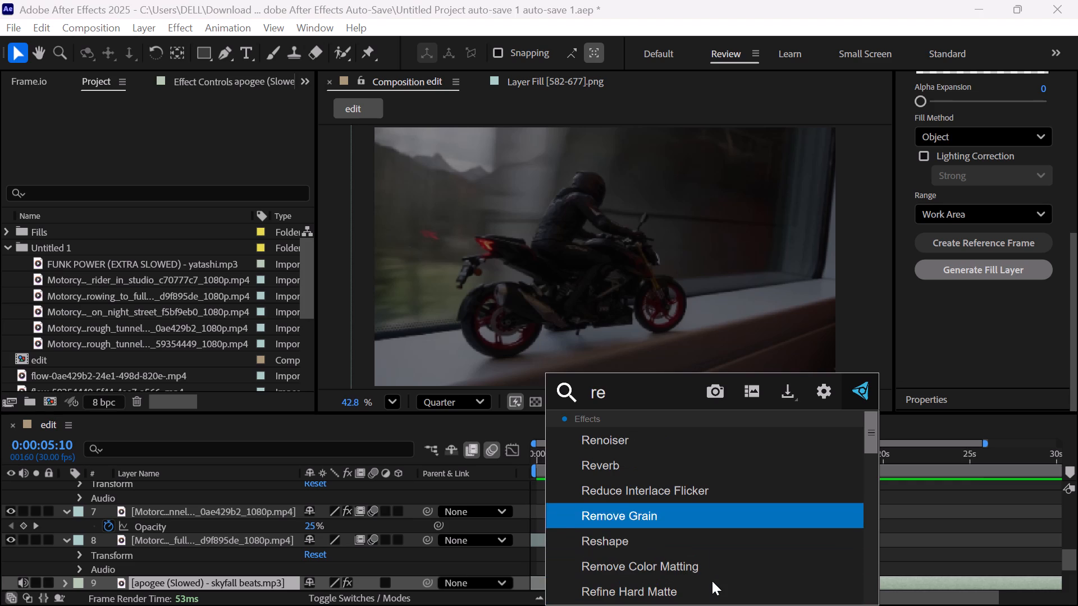
key(Up)
key(Up)
key(Return)
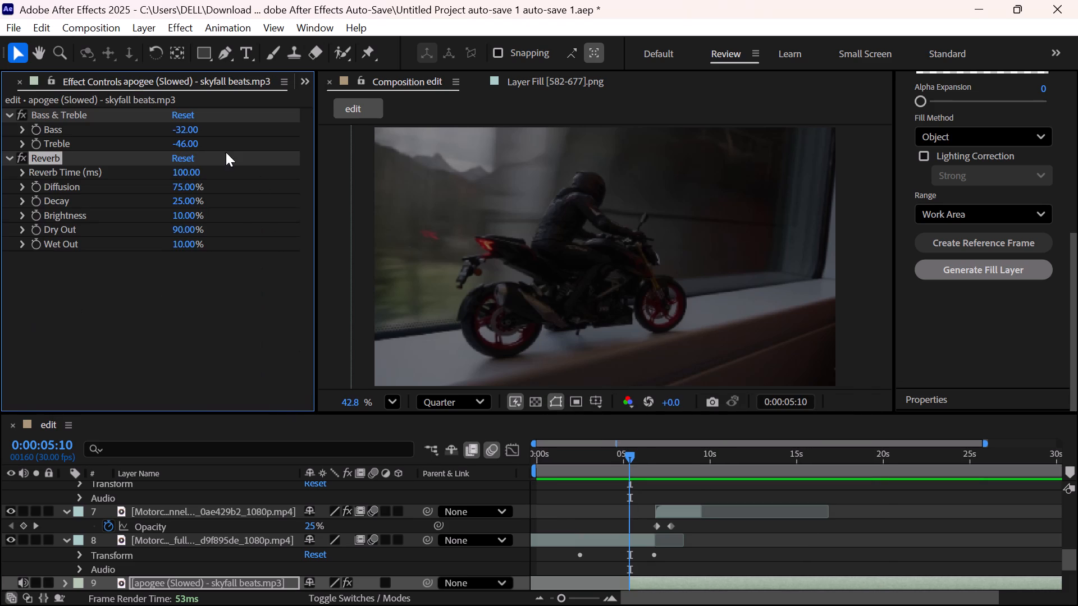
Set the Reverb Time on the split-off music segment to 139 ms.
drag(182, 173, 222, 178)
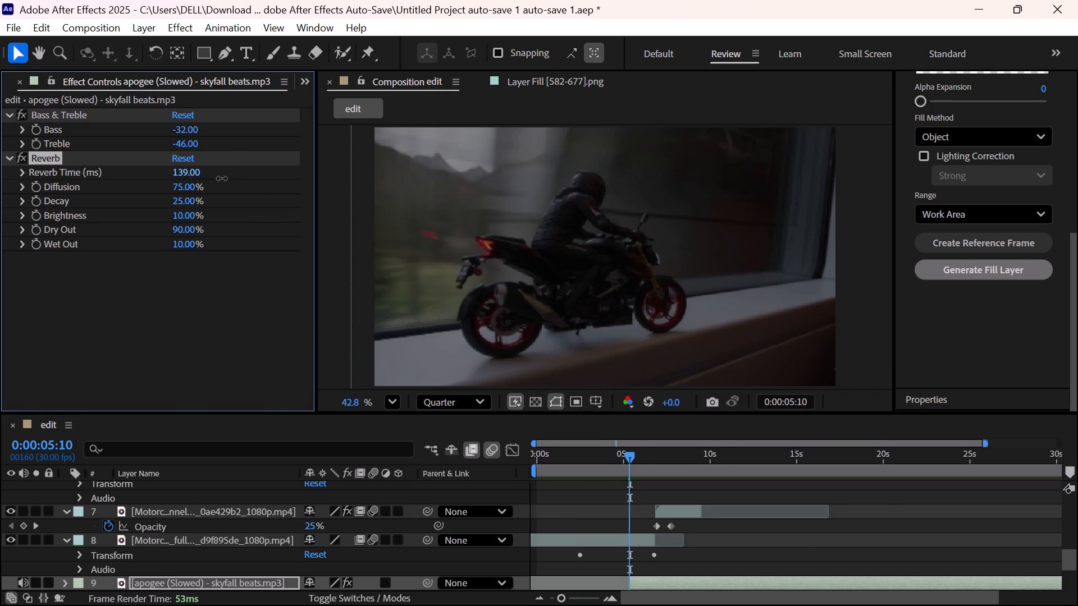
drag(222, 178, 220, 178)
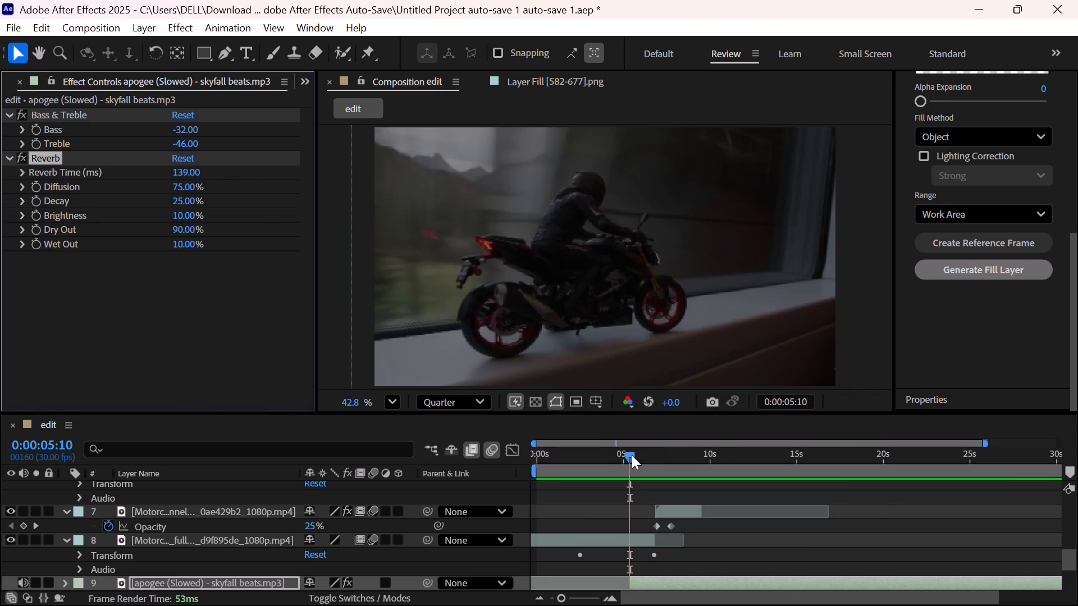
Play the edit from 0:00:04:16 to check how the music sounds across the split with Reverb.
drag(632, 454, 618, 456)
key(space)
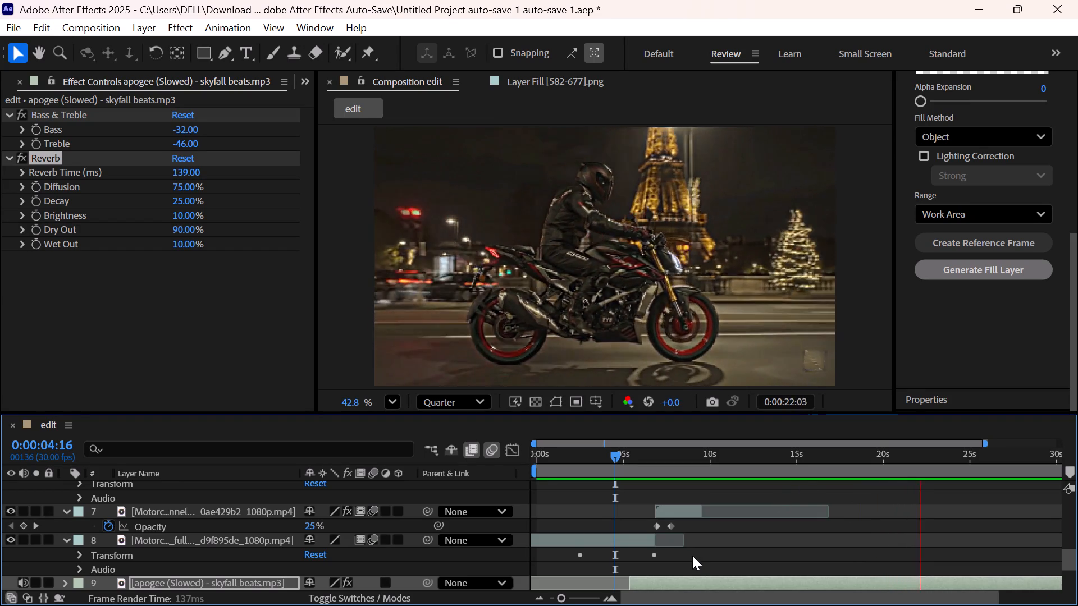
Watch the rest of the preview through to the end of the edit.
scroll(692, 555, up, 1)
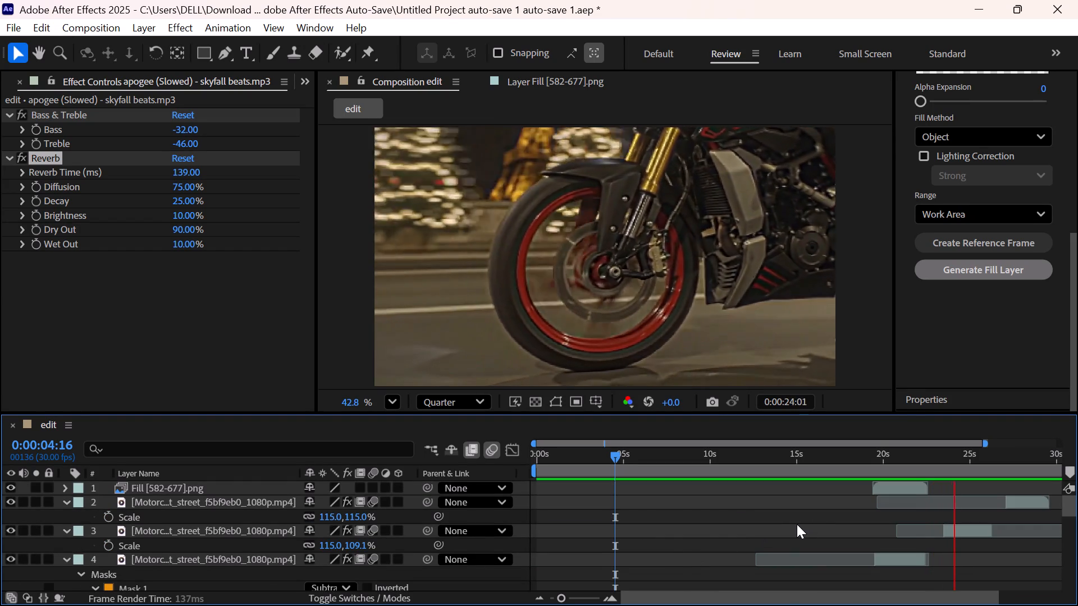
scroll(797, 524, down, 1)
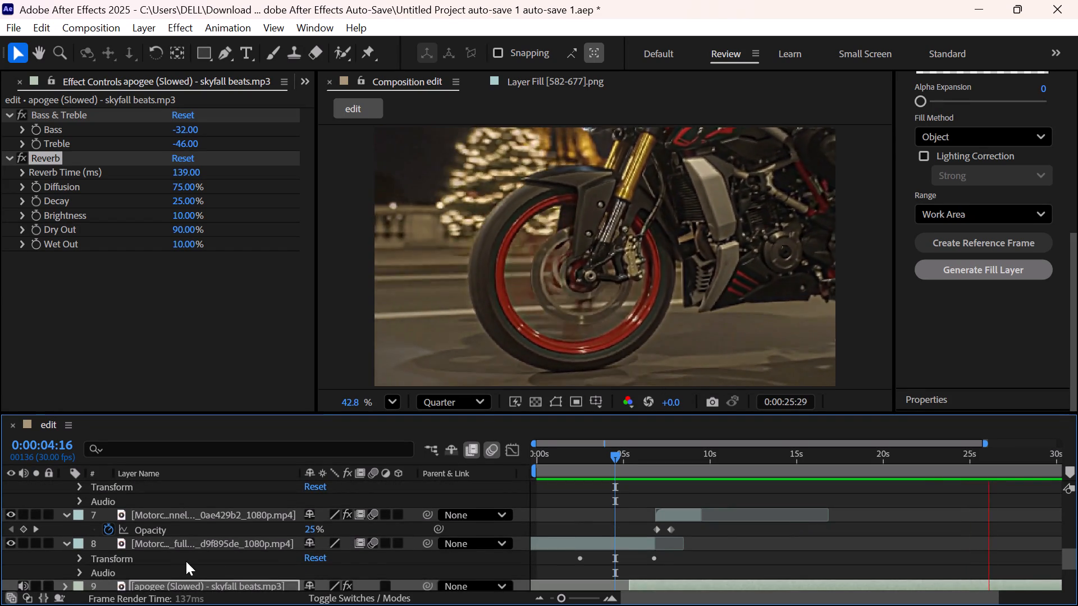
scroll(186, 561, up, 2)
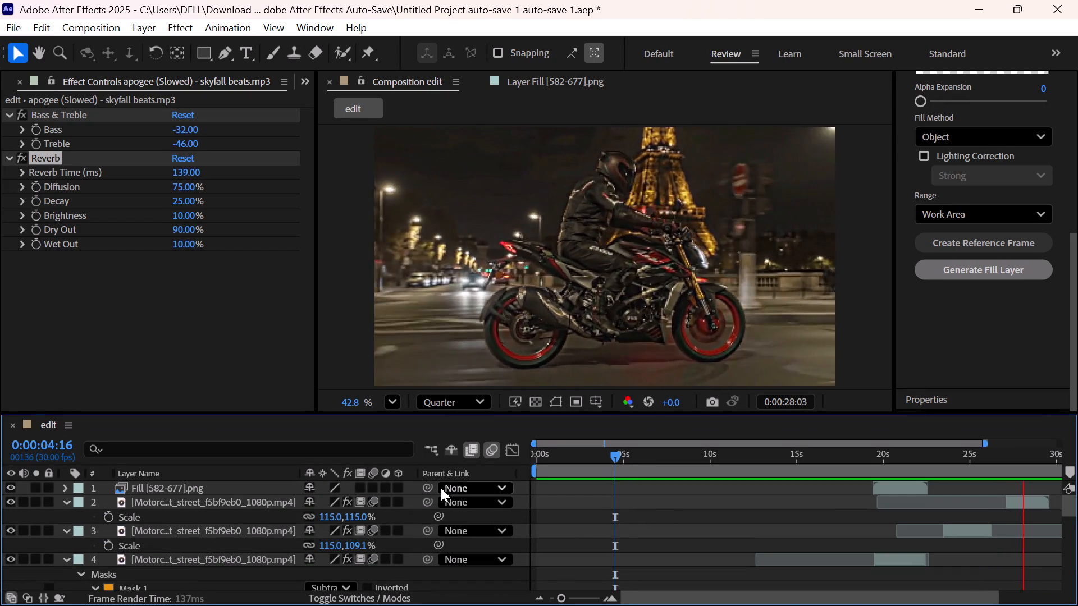
scroll(273, 525, down, 1)
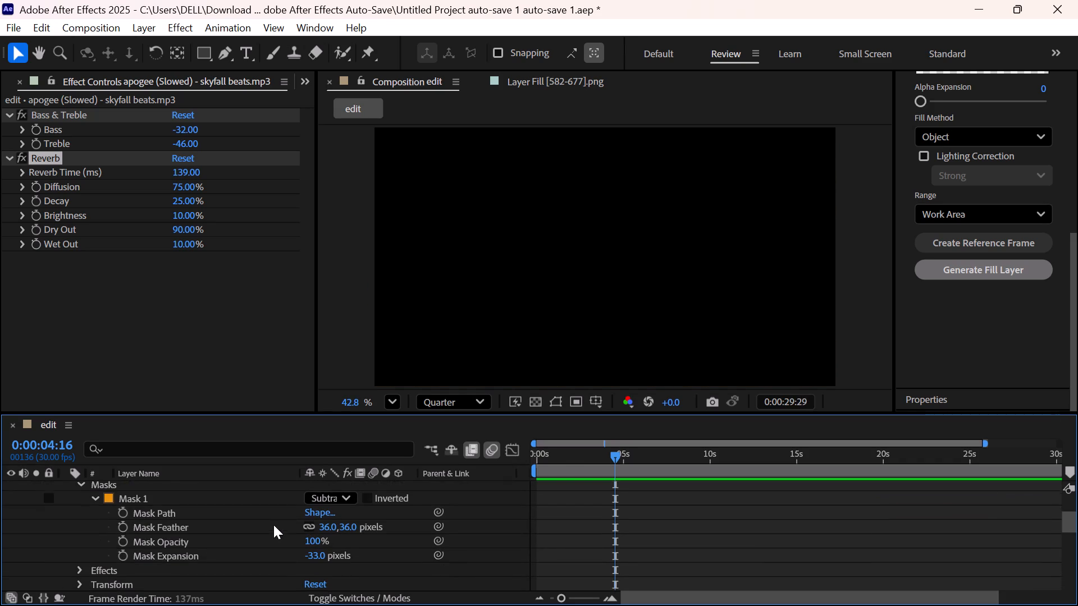
key(space)
Apply the OWEN (Main CC) animation preset to the motorcycle video layers, leaving the audio tracks out of the selection.
scroll(273, 525, down, 4)
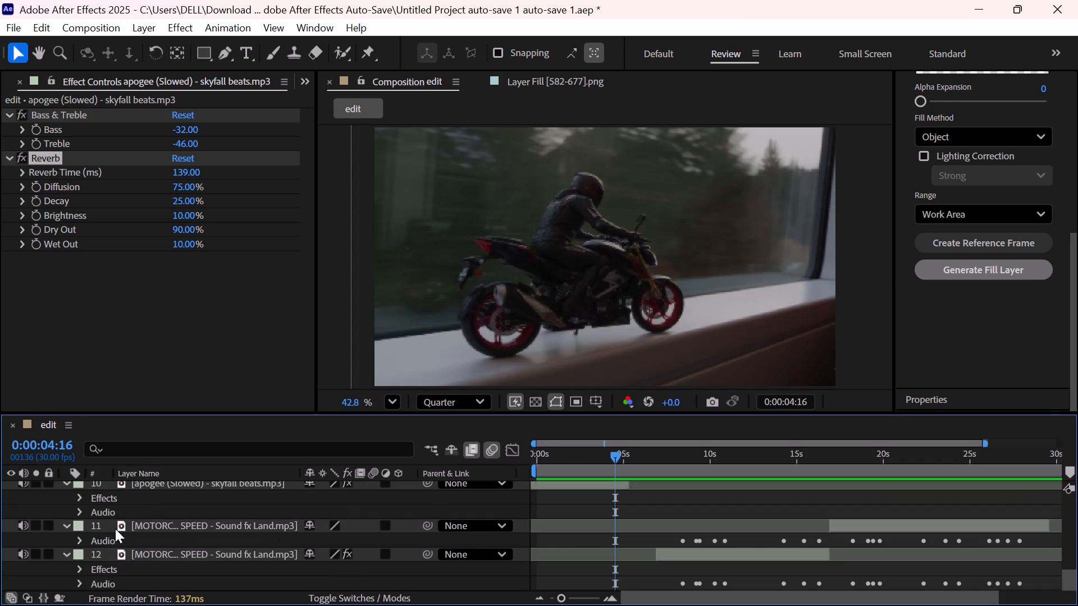
key(ctrl+a)
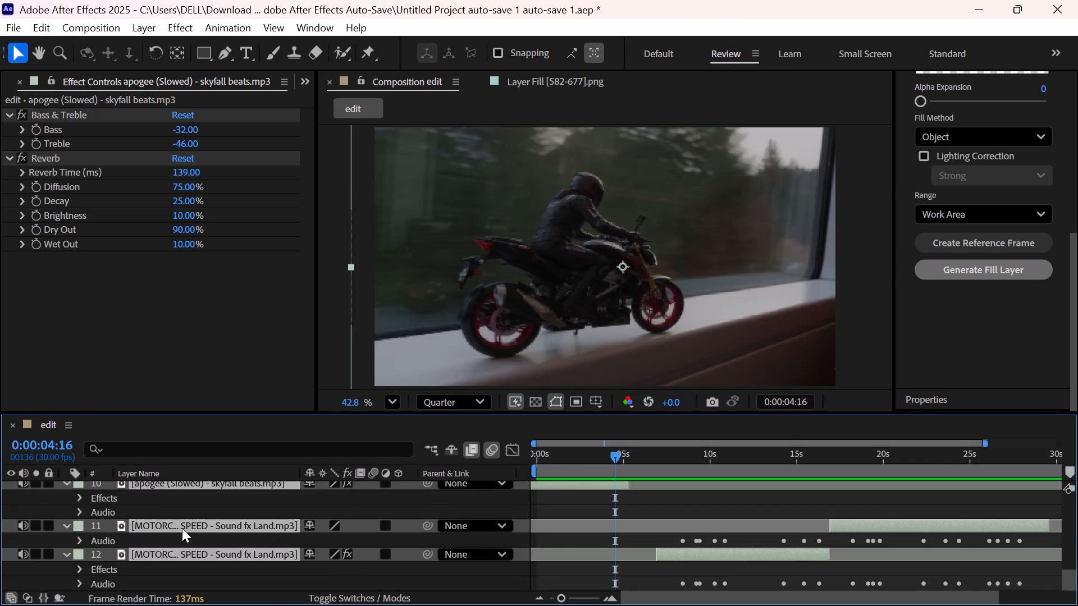
scroll(154, 525, up, 1)
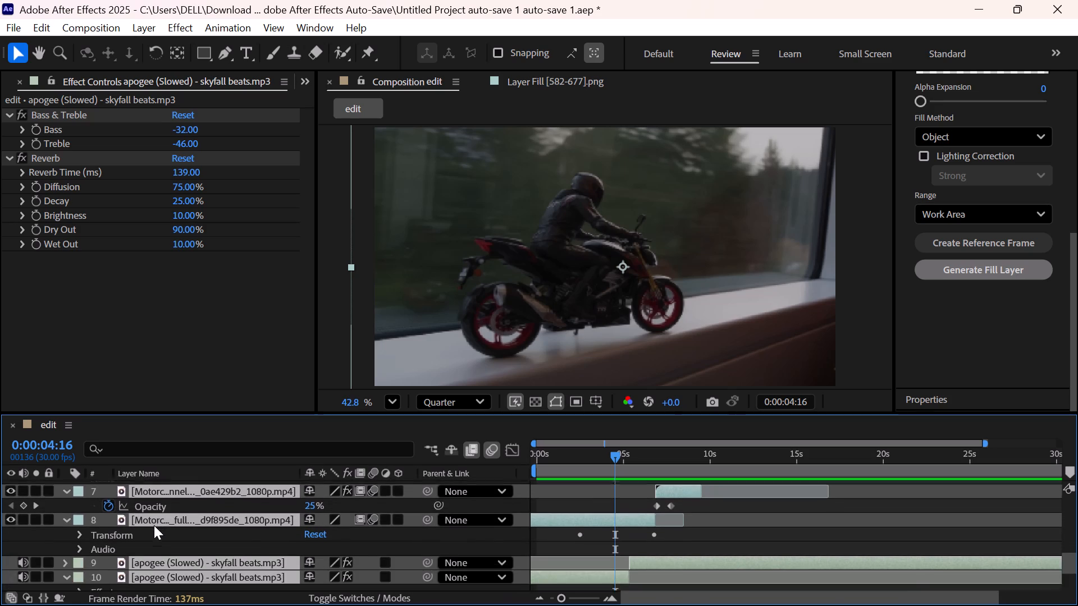
shift+click(161, 498)
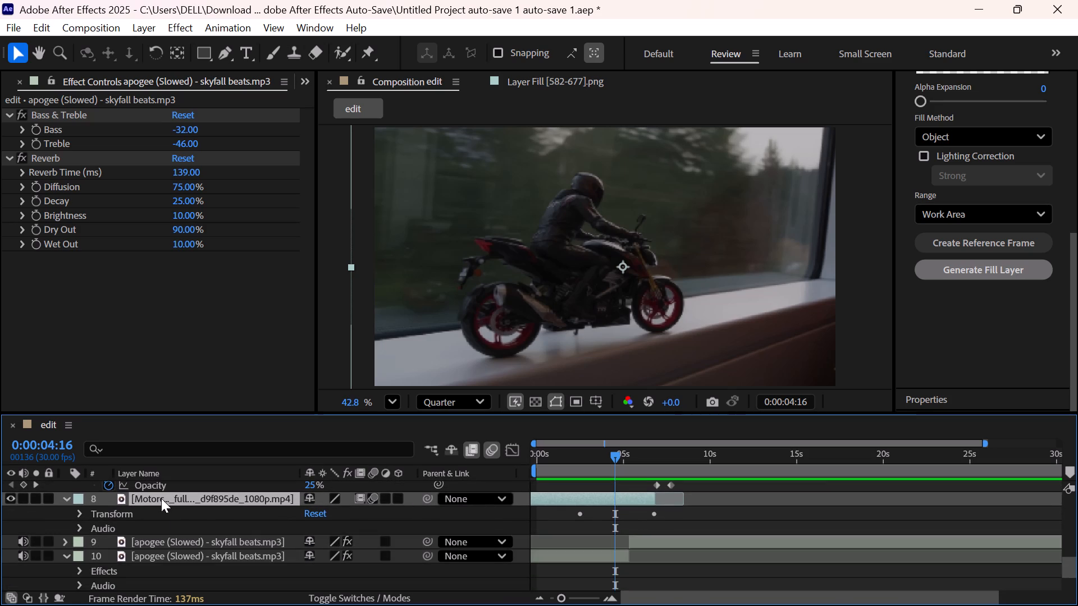
click(231, 21)
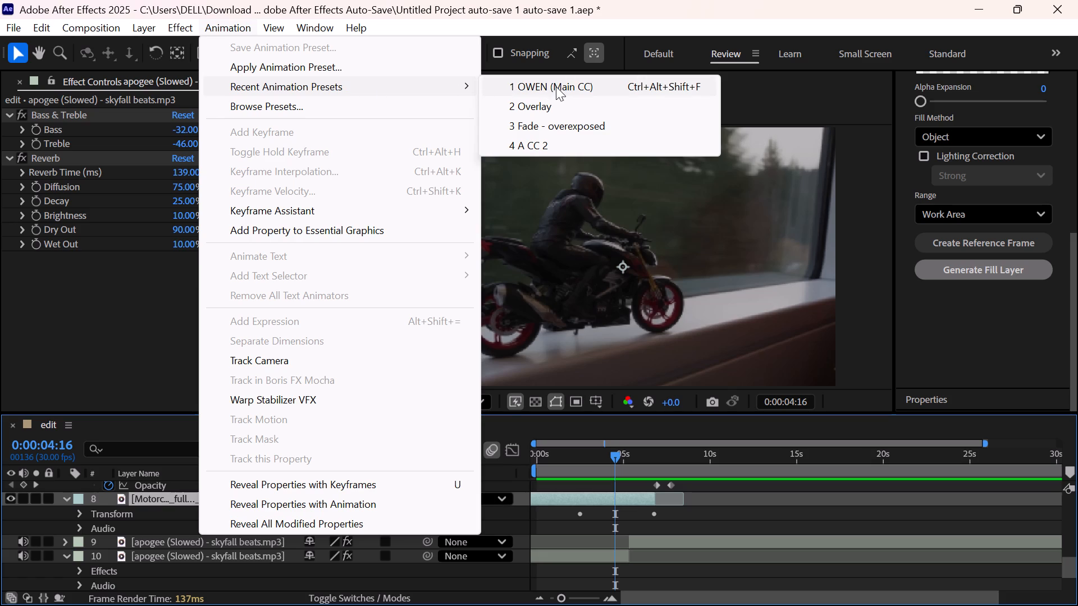
click(556, 86)
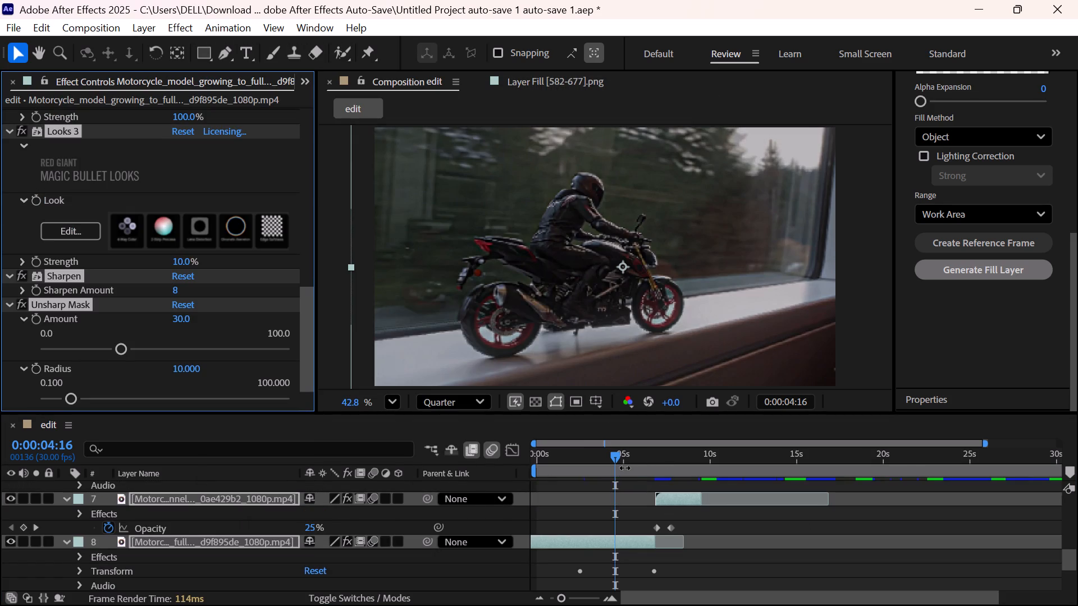
Set the composition preview resolution to Full.
click(477, 408)
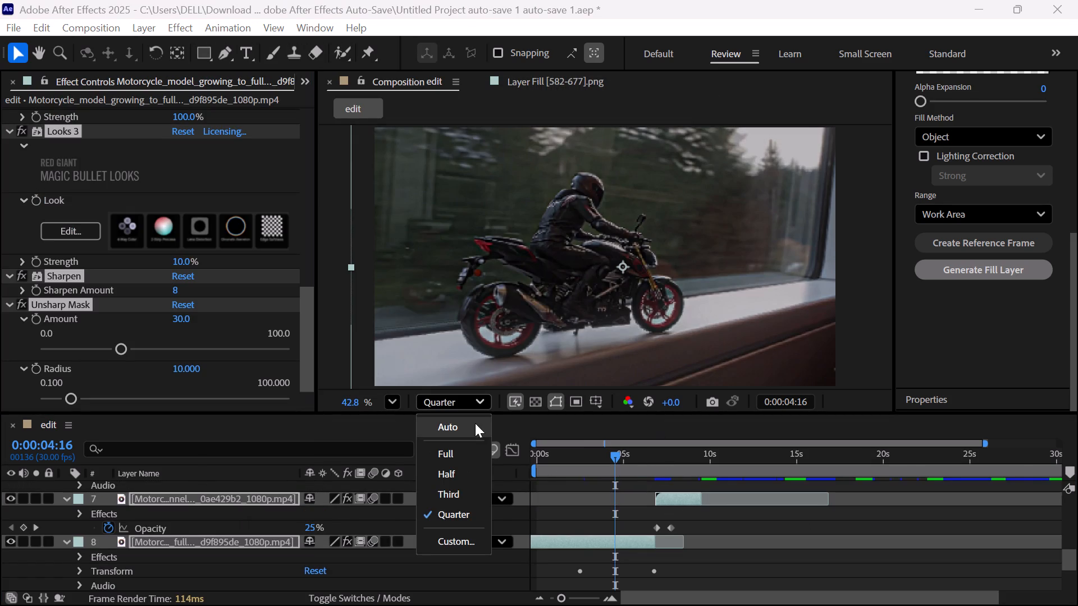
click(467, 456)
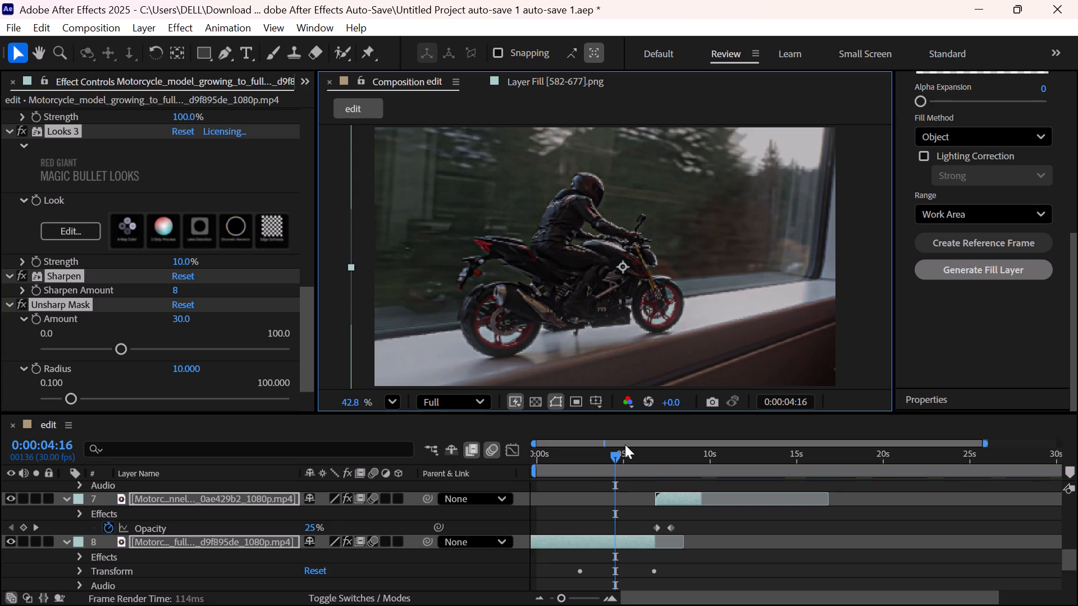
Inspect the colour grade at 0:00:01:15 in the train-window clip and at 0:00:08:09 in the tunnel clip.
drag(615, 455, 563, 444)
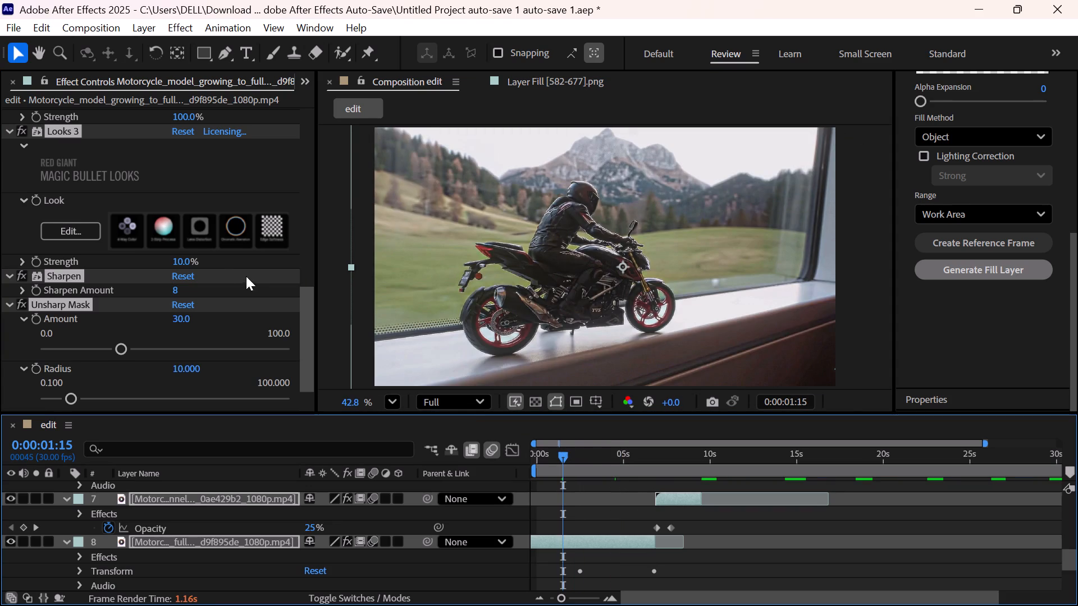
scroll(143, 273, down, 4)
scroll(143, 273, up, 4)
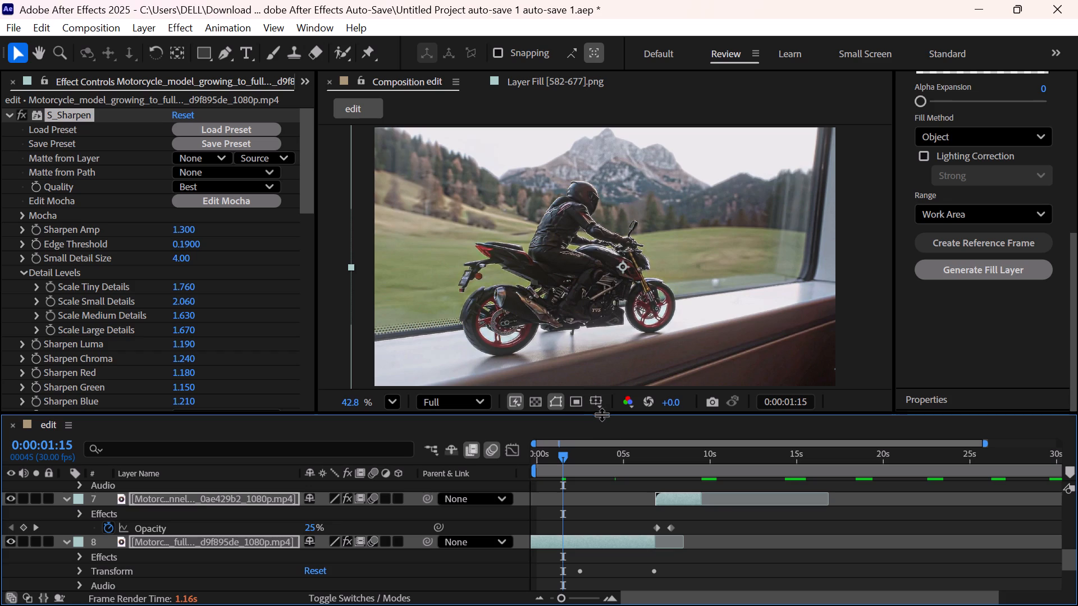
drag(601, 411, 601, 605)
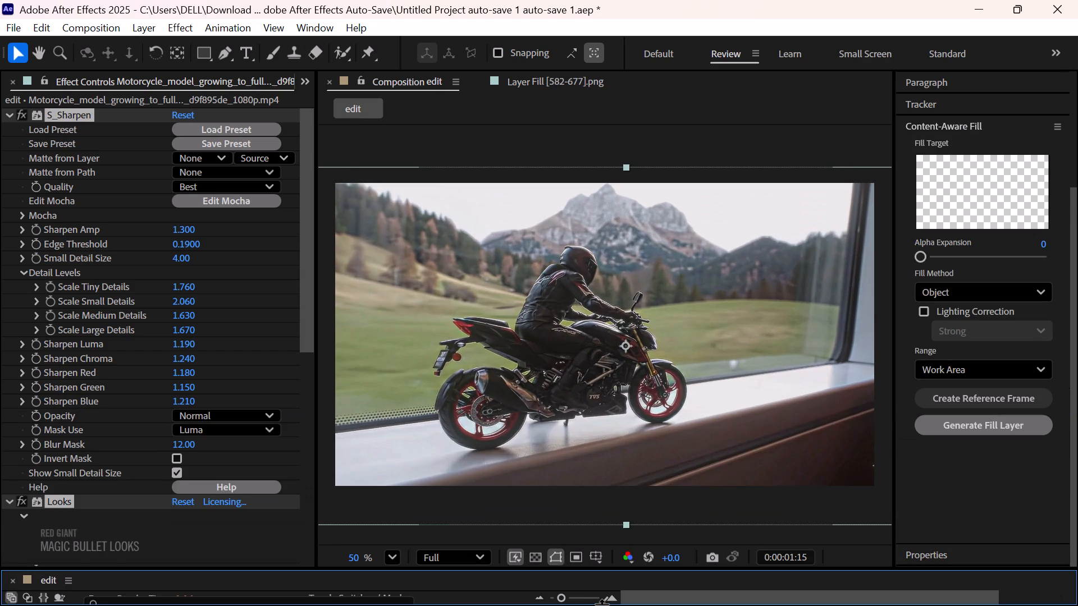
drag(601, 605, 624, 447)
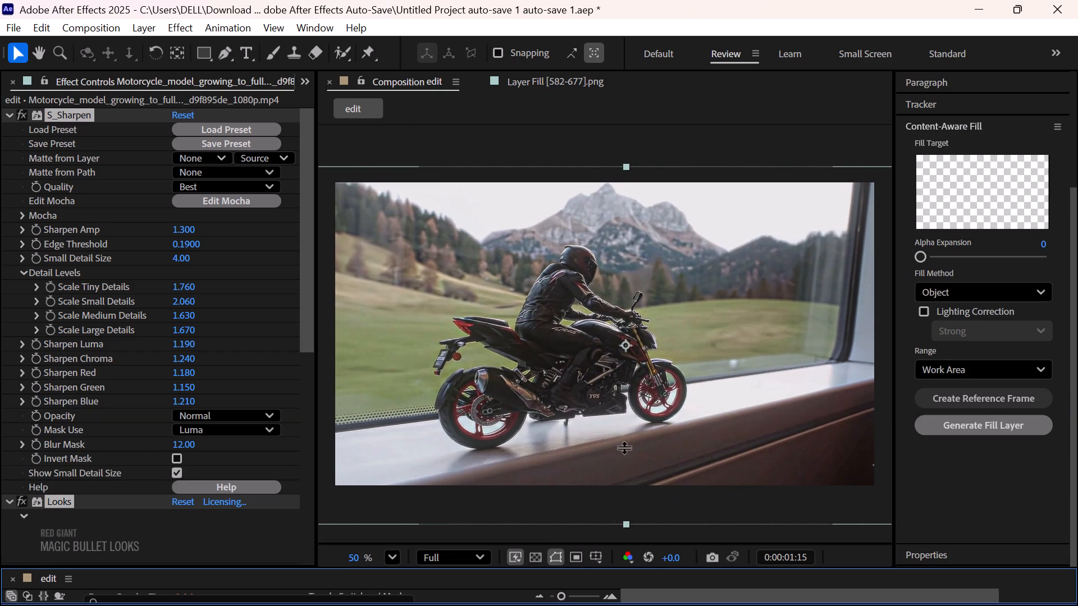
drag(624, 447, 623, 431)
scroll(665, 544, left, 1)
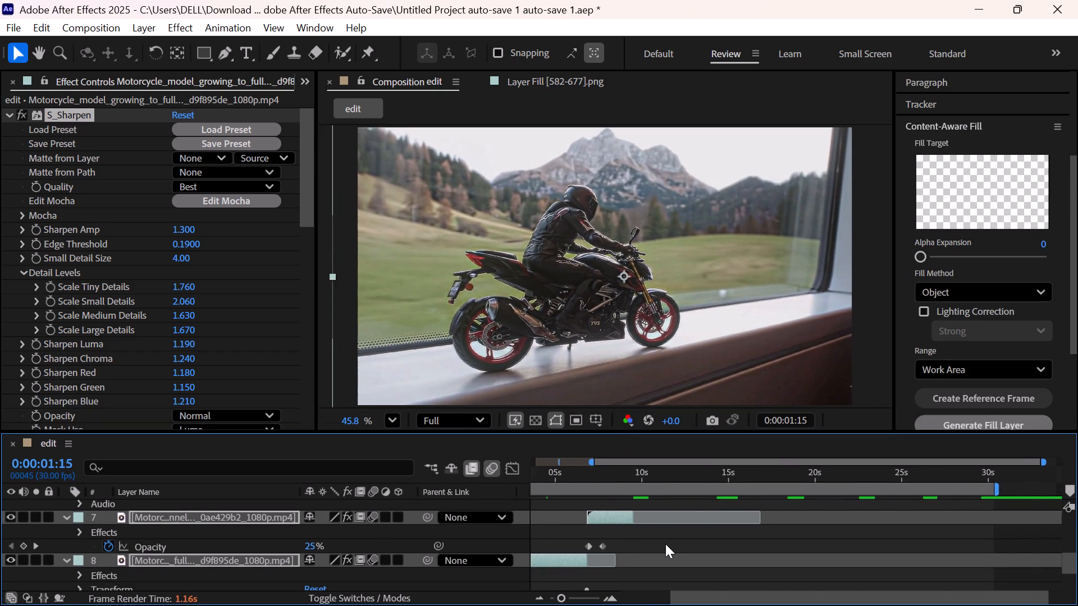
scroll(665, 544, left, 1)
scroll(541, 516, right, 1)
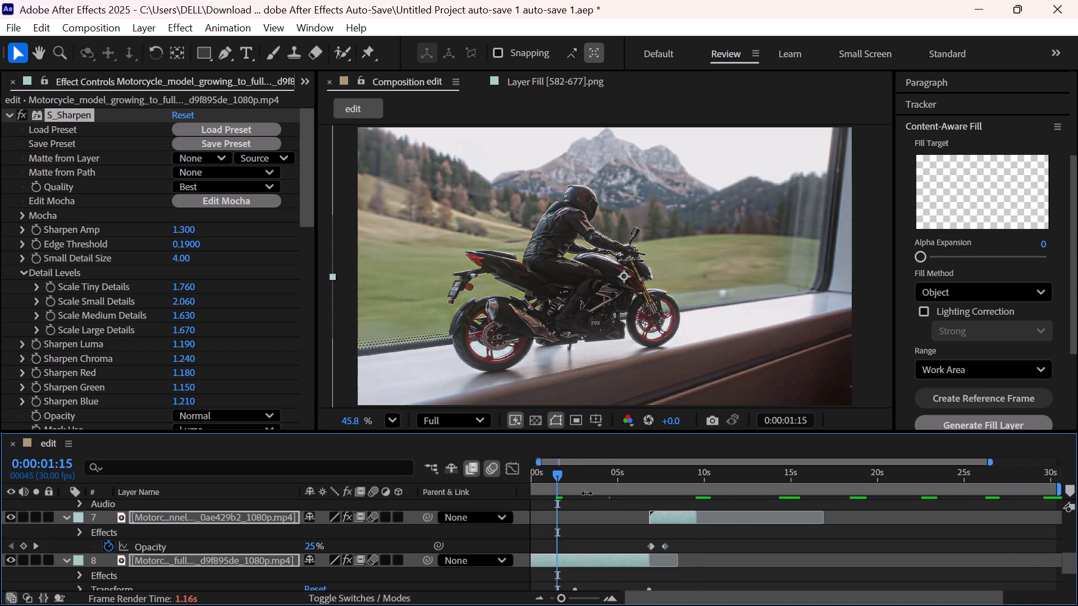
drag(558, 472, 676, 486)
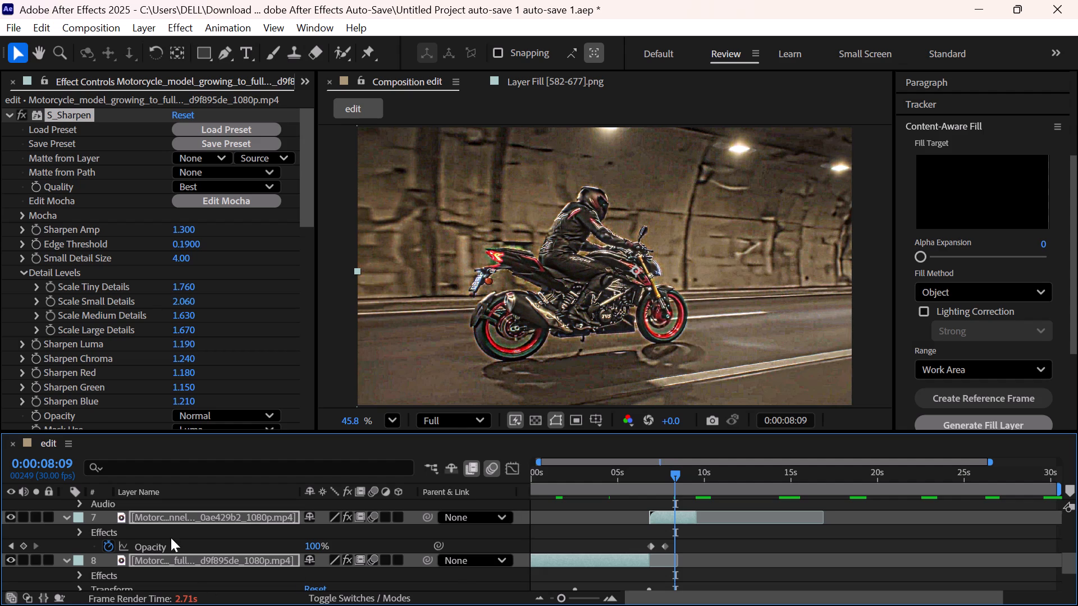
Examine the effects stacked on the layer 7 tunnel clip.
click(170, 522)
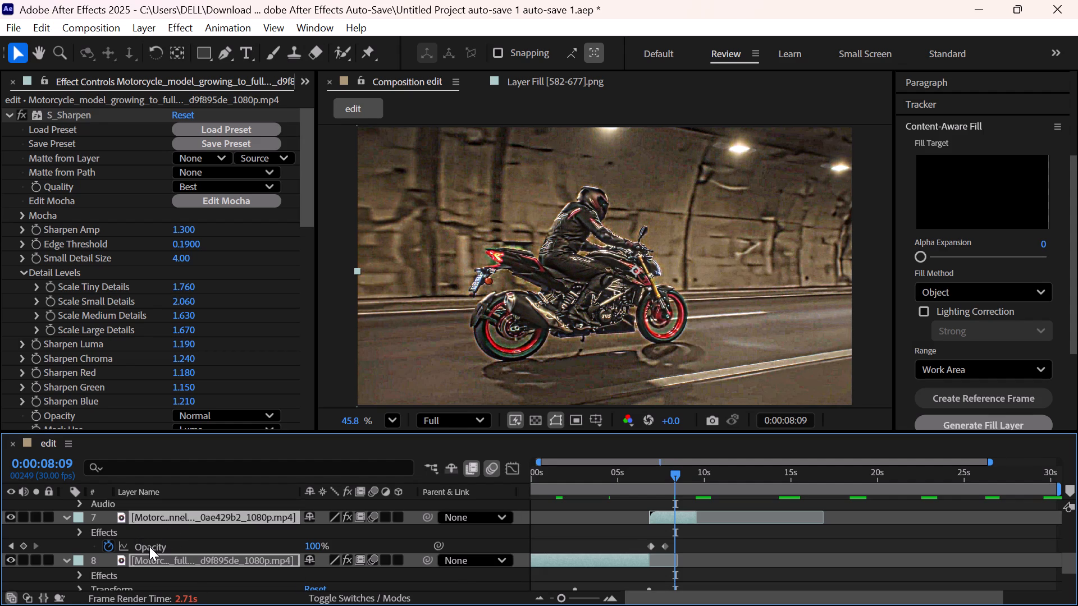
click(149, 547)
click(166, 516)
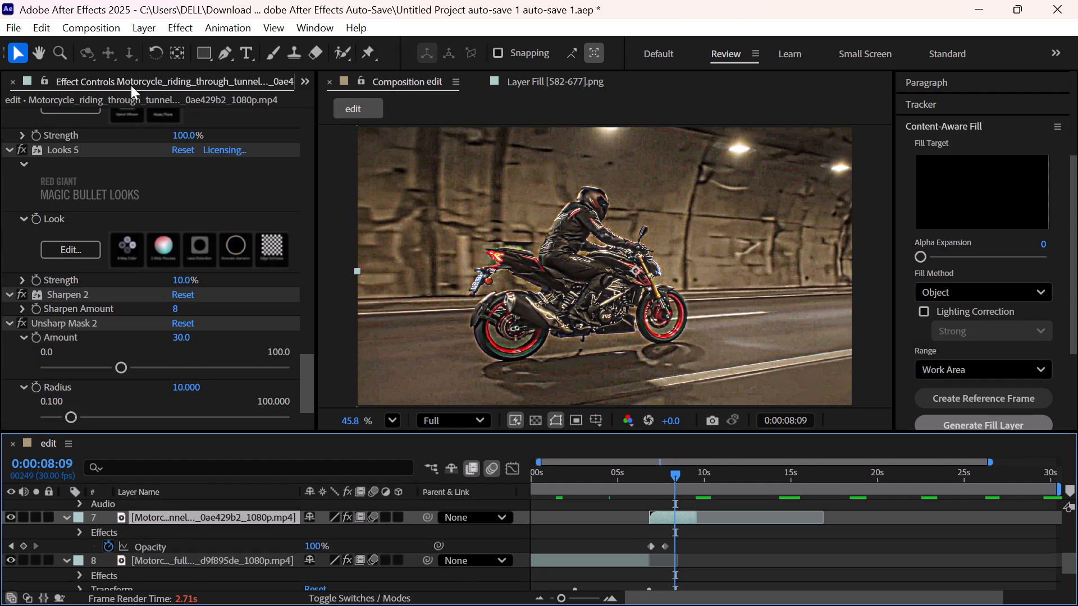
scroll(113, 218, up, 6)
scroll(113, 218, down, 5)
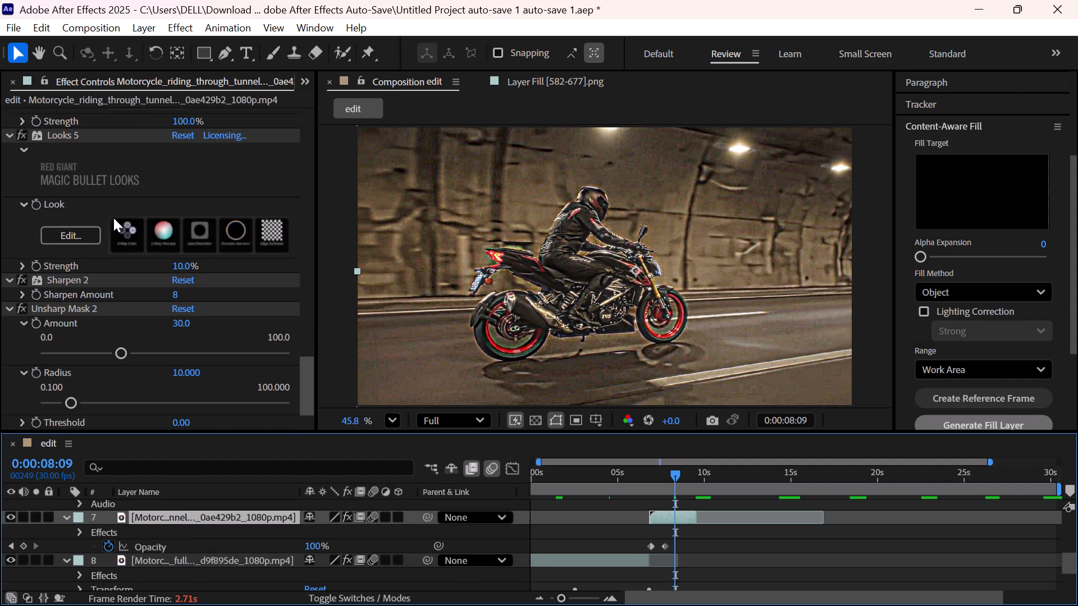
scroll(113, 218, down, 2)
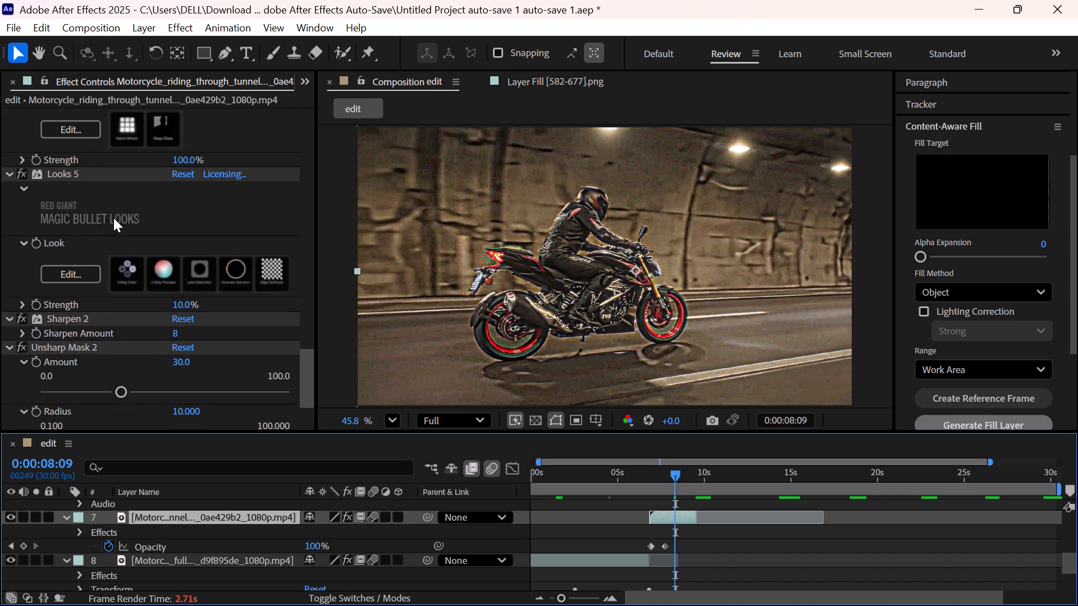
scroll(113, 218, down, 1)
scroll(113, 218, up, 2)
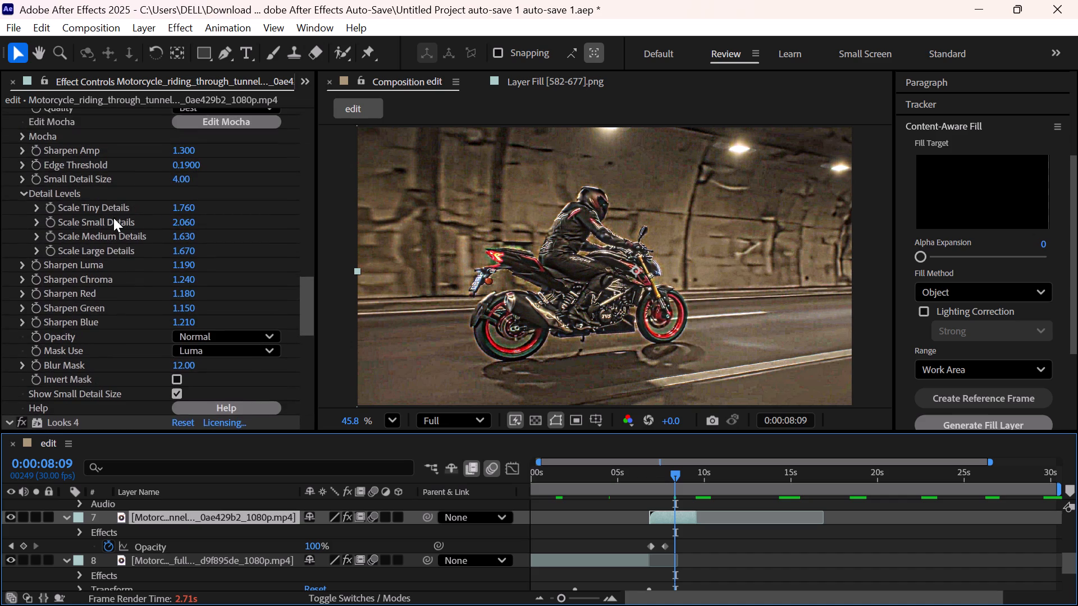
scroll(113, 218, up, 4)
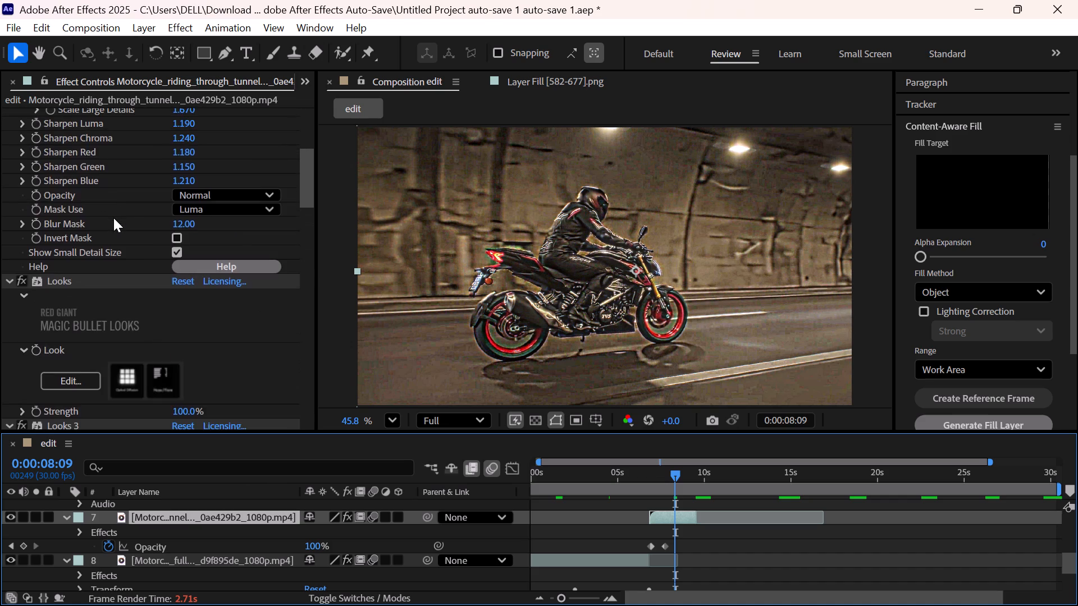
scroll(113, 218, up, 3)
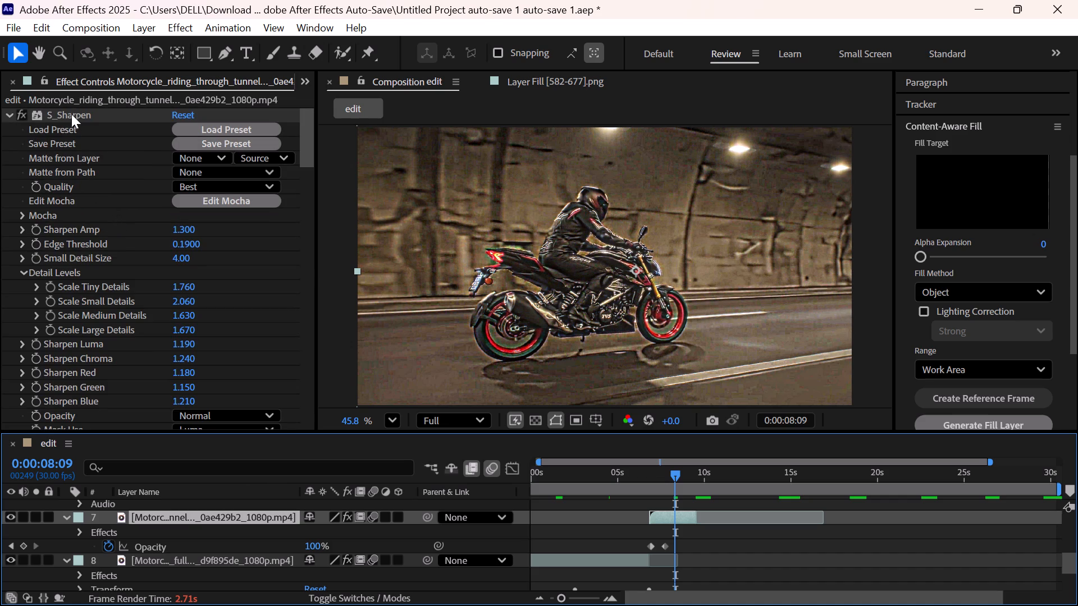
Delete all effects from the layer 7 tunnel clip.
click(70, 113)
key(ctrl+a)
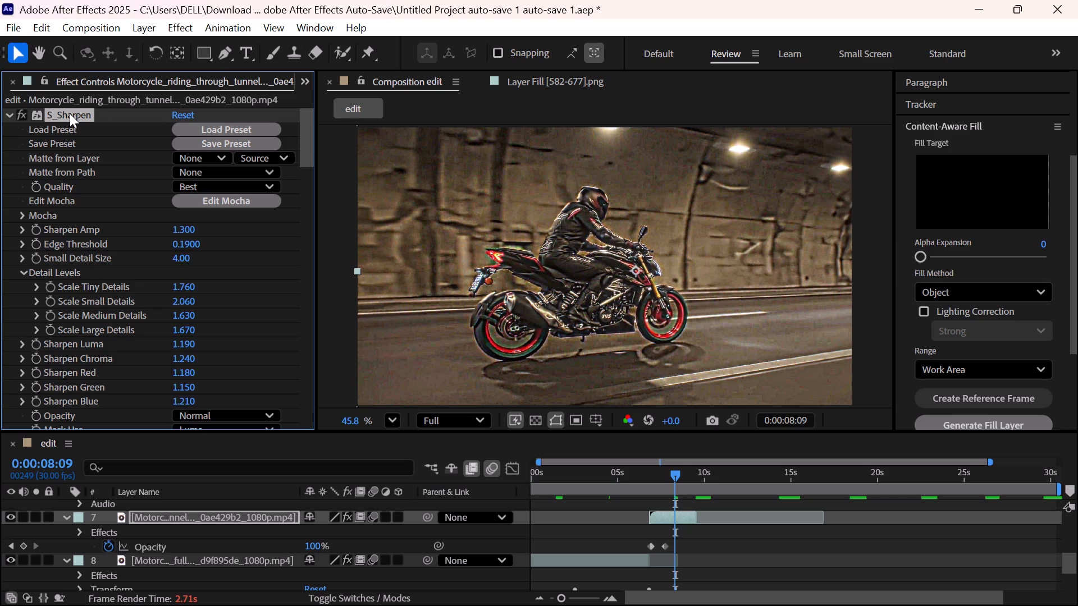
scroll(106, 163, down, 3)
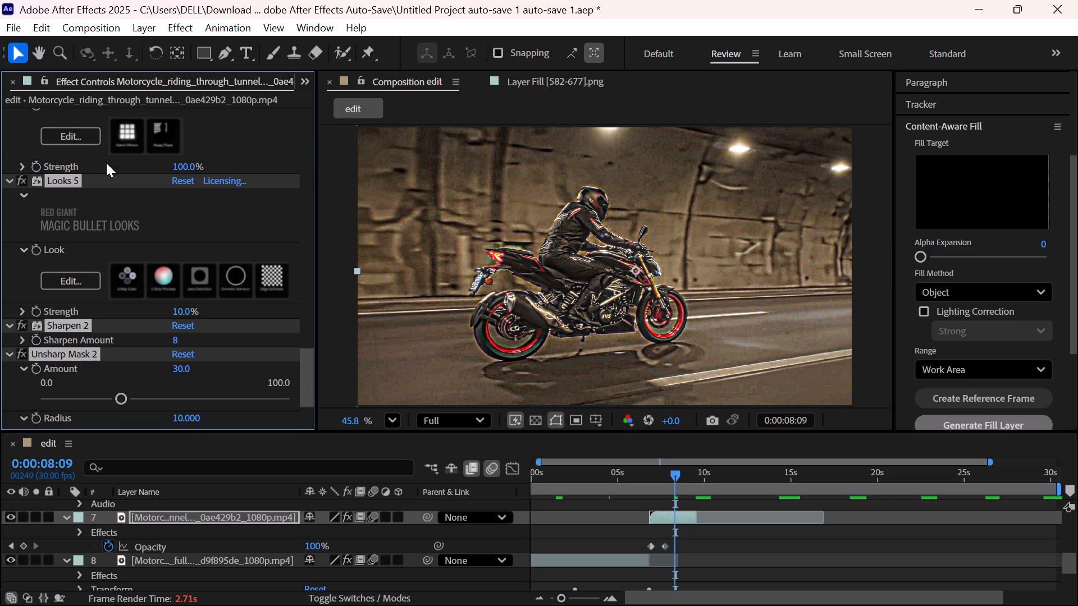
key(Delete)
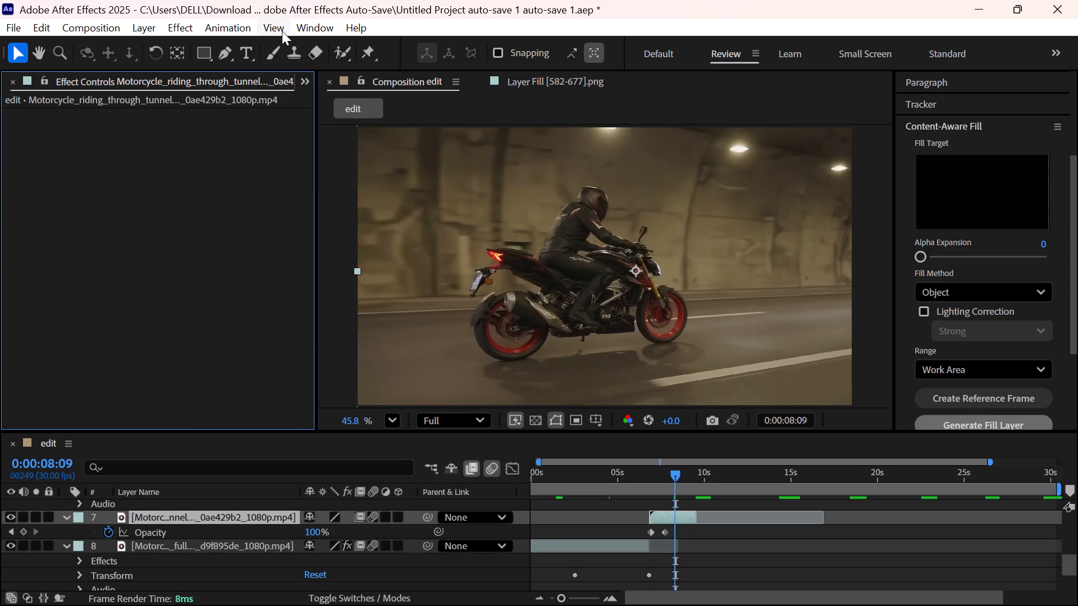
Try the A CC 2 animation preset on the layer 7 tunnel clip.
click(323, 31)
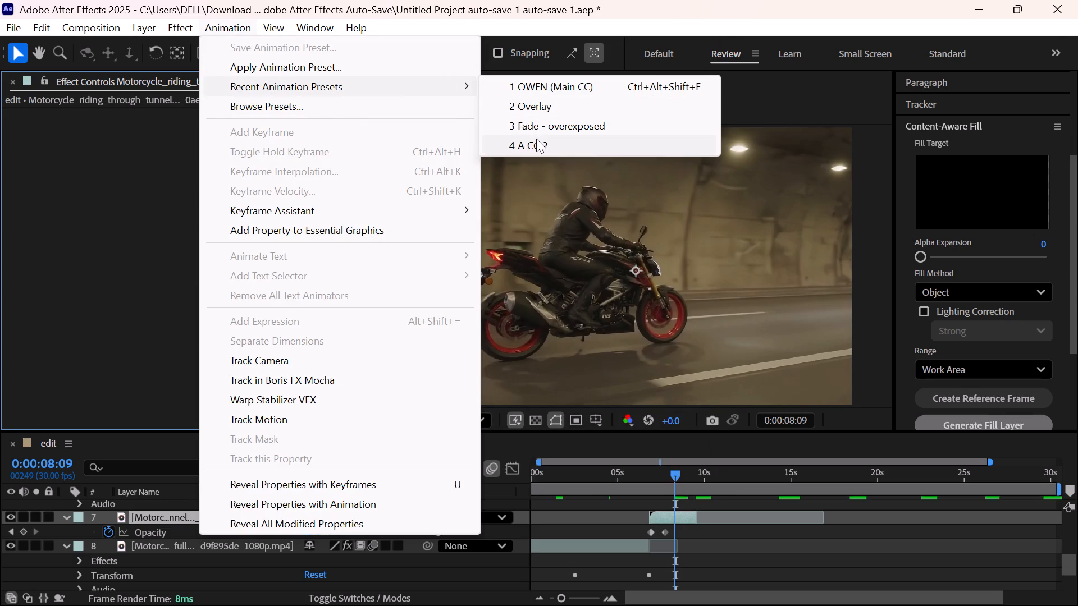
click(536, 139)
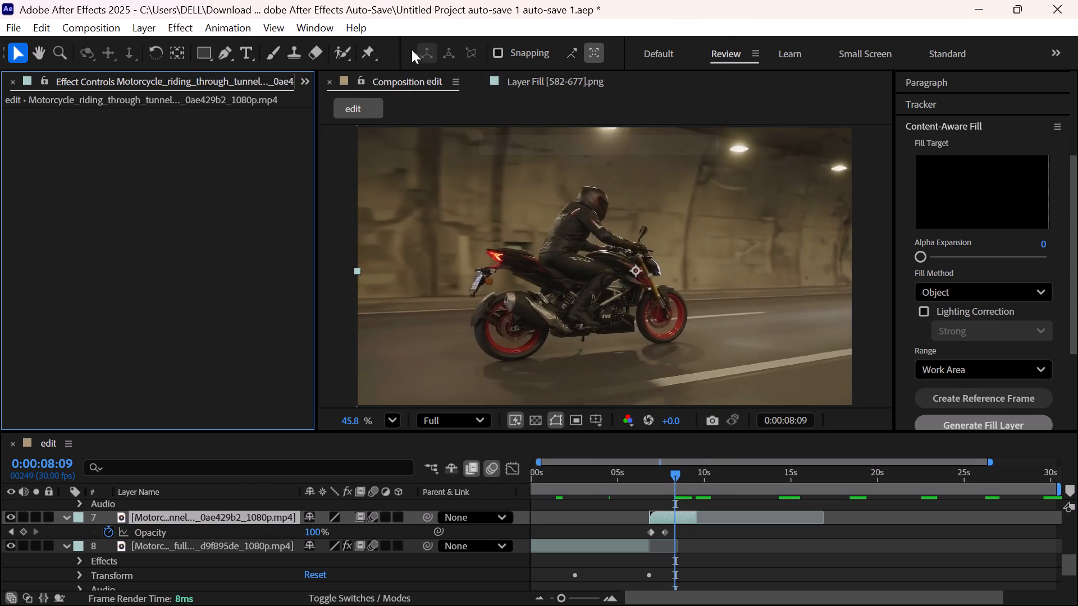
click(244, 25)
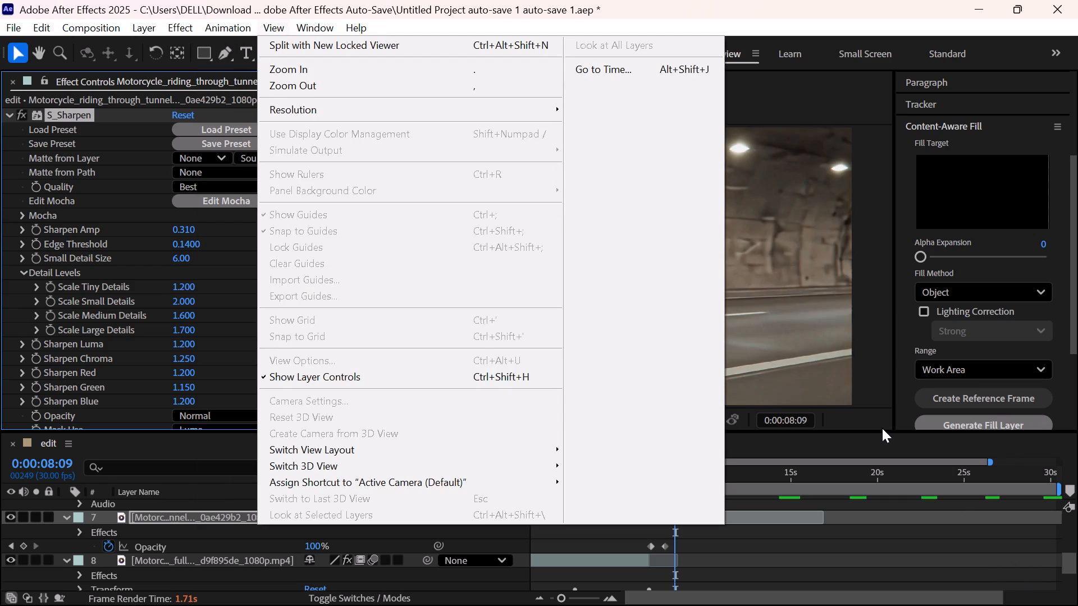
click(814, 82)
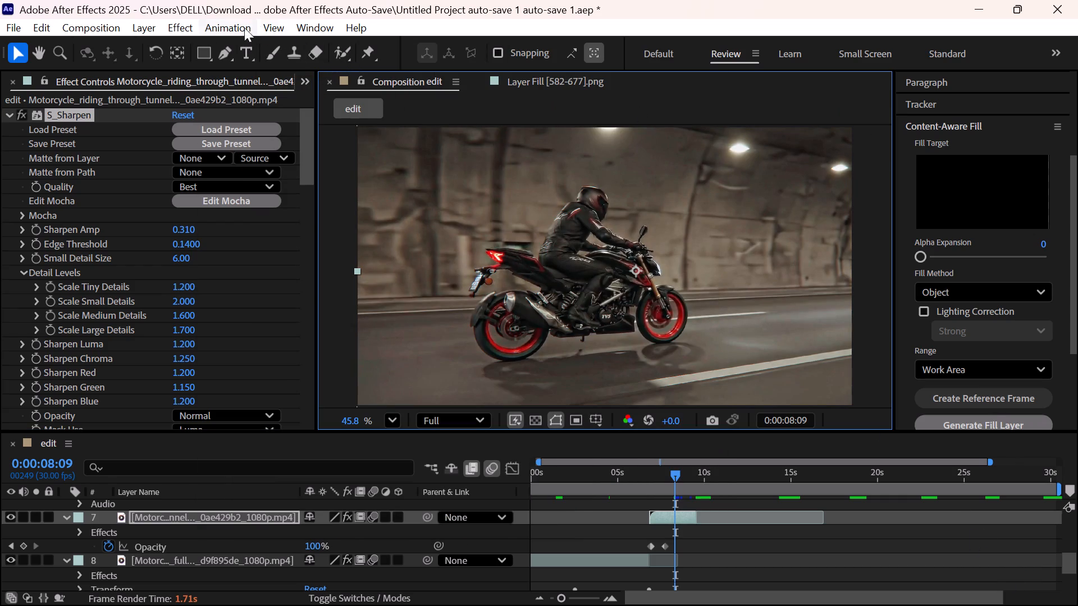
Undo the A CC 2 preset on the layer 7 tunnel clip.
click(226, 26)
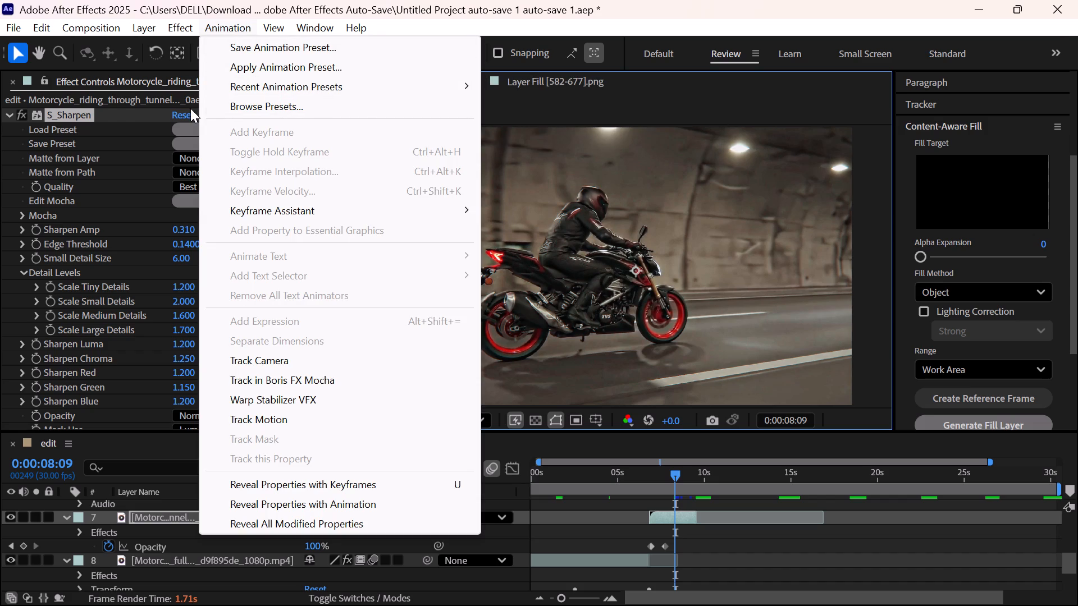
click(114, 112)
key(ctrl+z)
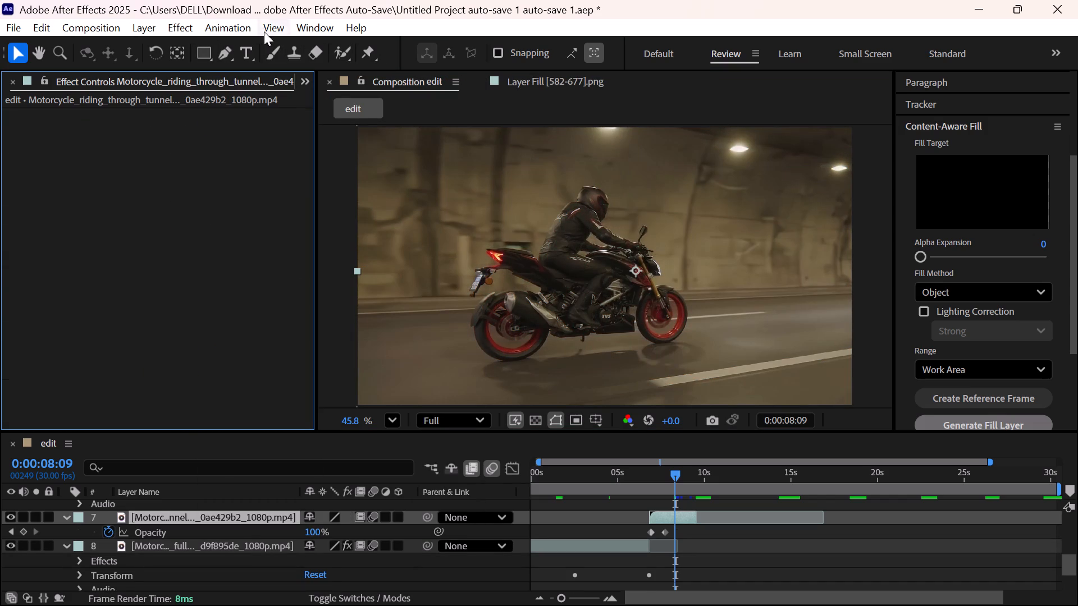
Apply the OWEN (Main CC) animation preset to the layer 7 tunnel clip.
click(234, 24)
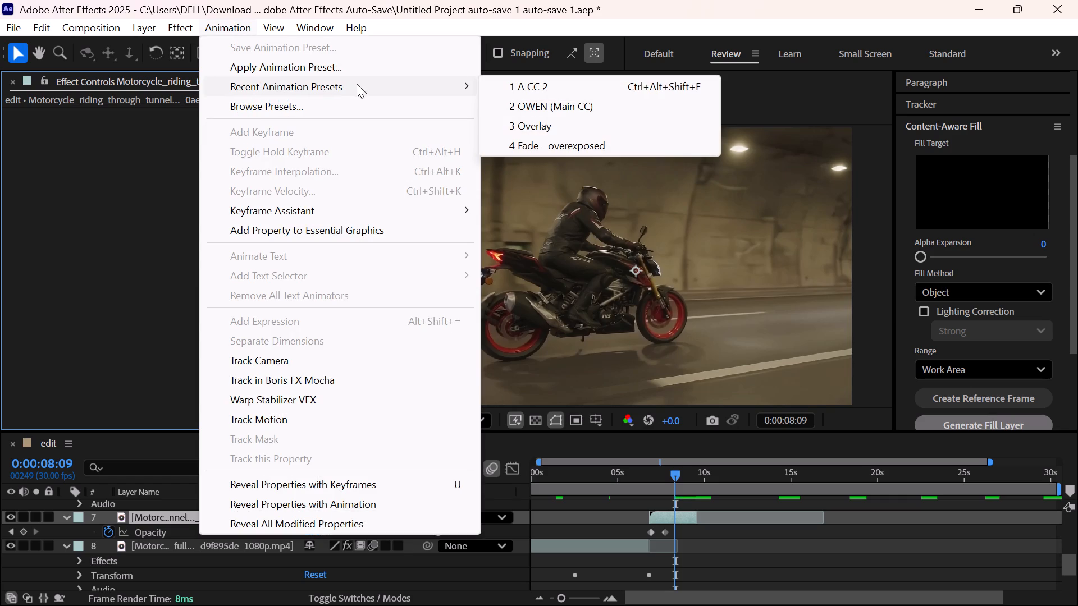
click(524, 108)
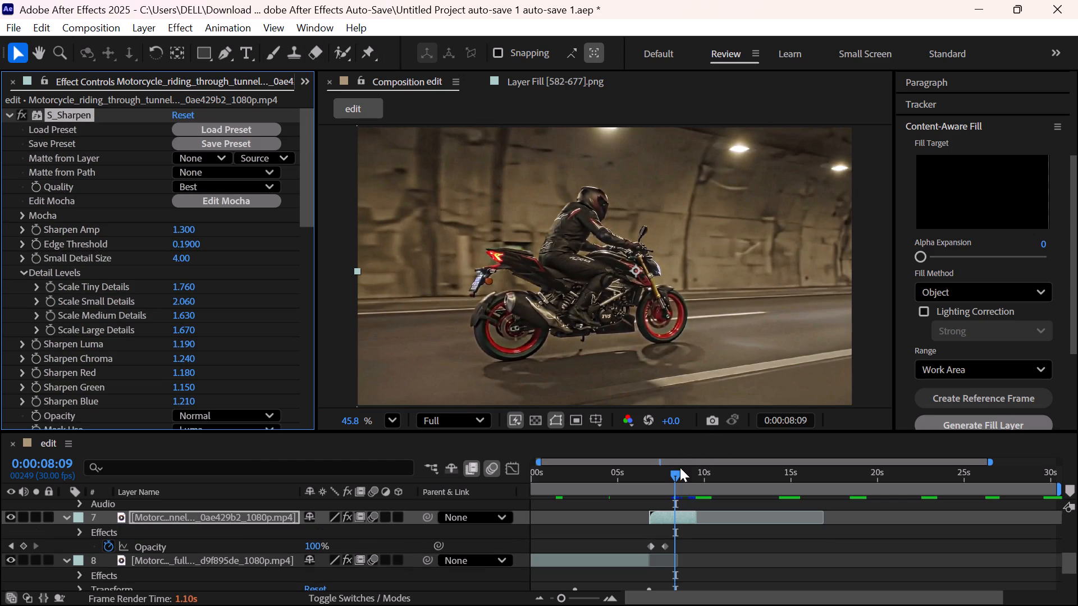
Delete all effects from the layer 6 tunnel clip, with the current time at 0:00:11:17.
drag(673, 472, 704, 482)
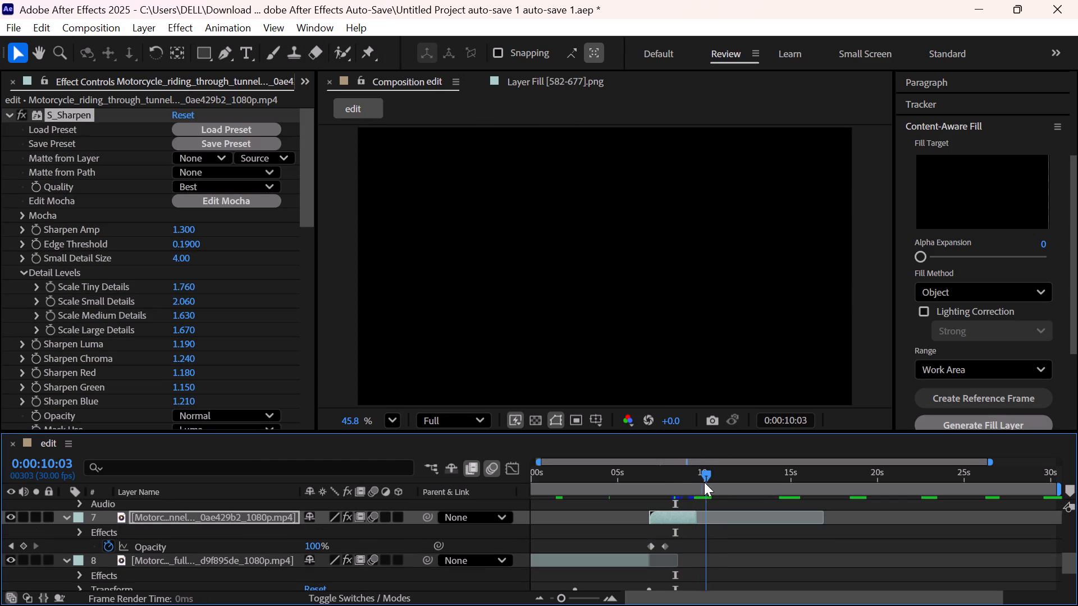
drag(704, 482, 715, 484)
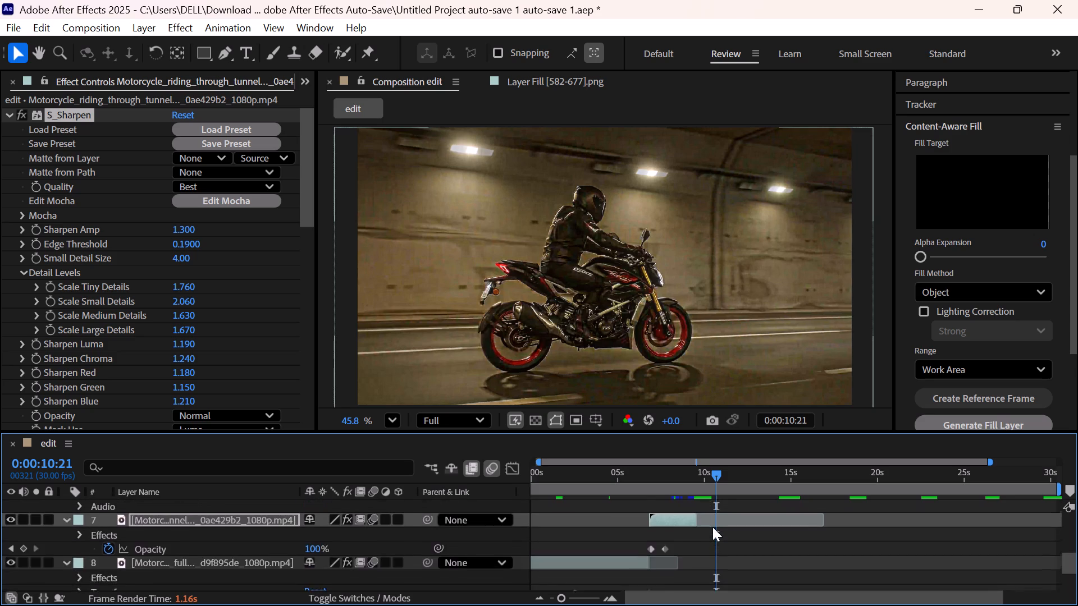
drag(717, 471, 732, 476)
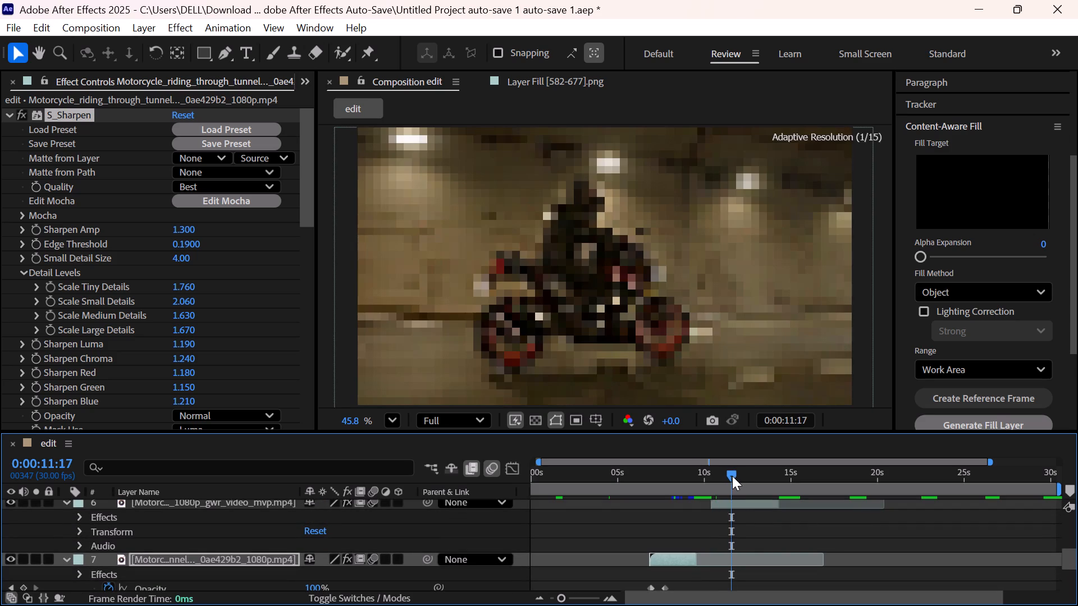
scroll(728, 523, up, 1)
scroll(757, 529, down, 1)
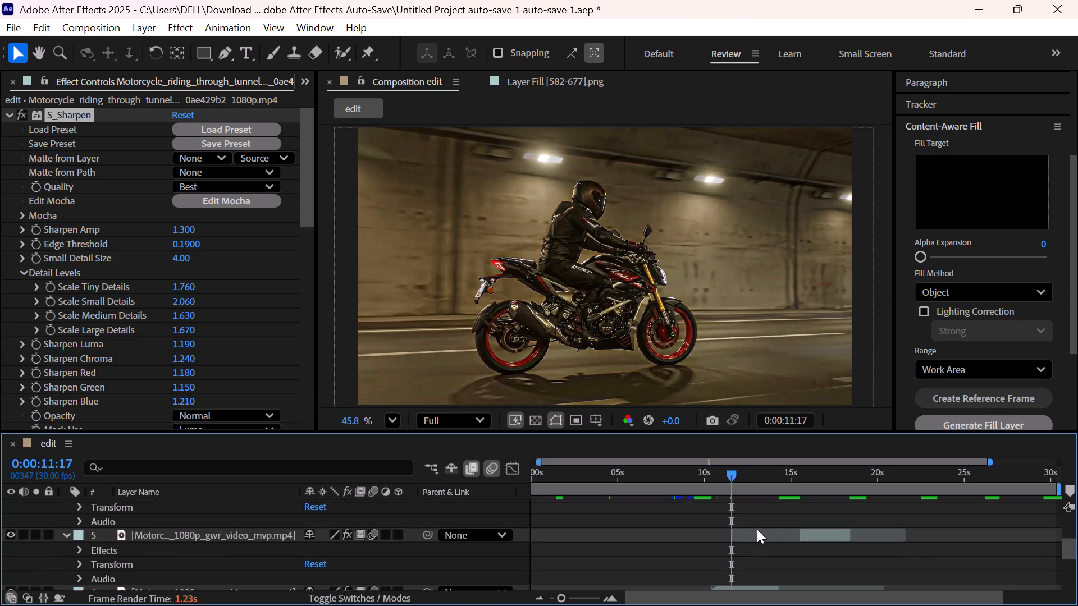
scroll(757, 529, down, 1)
click(736, 550)
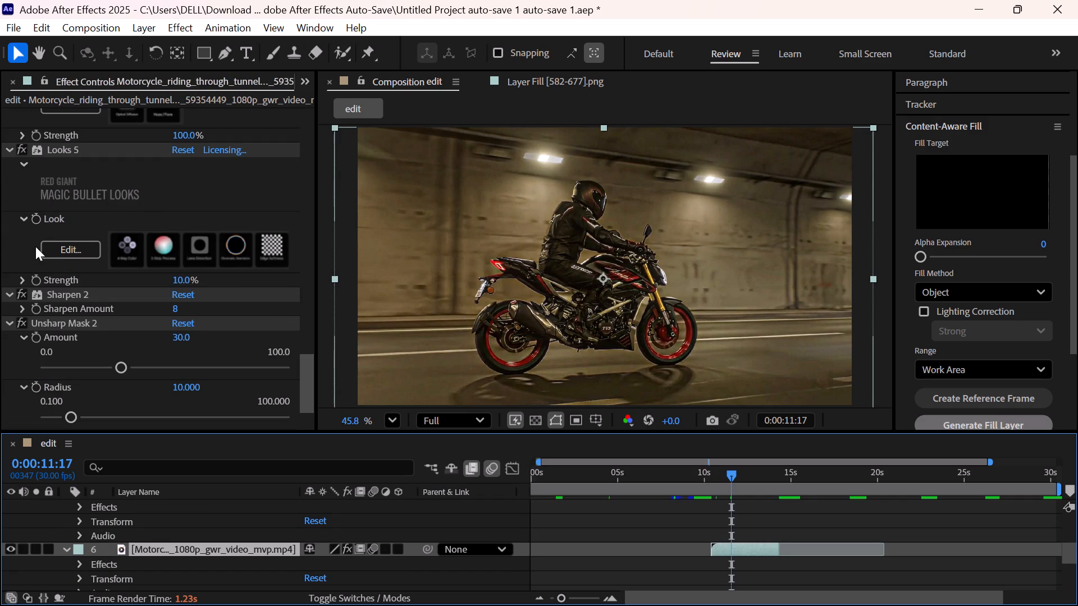
click(17, 247)
key(ctrl+a)
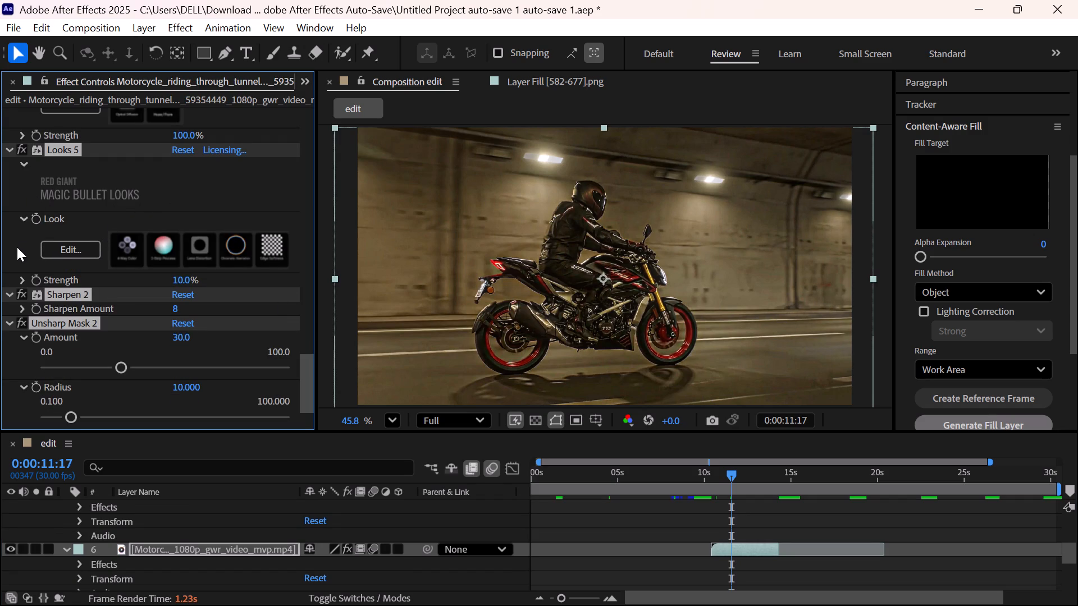
key(Delete)
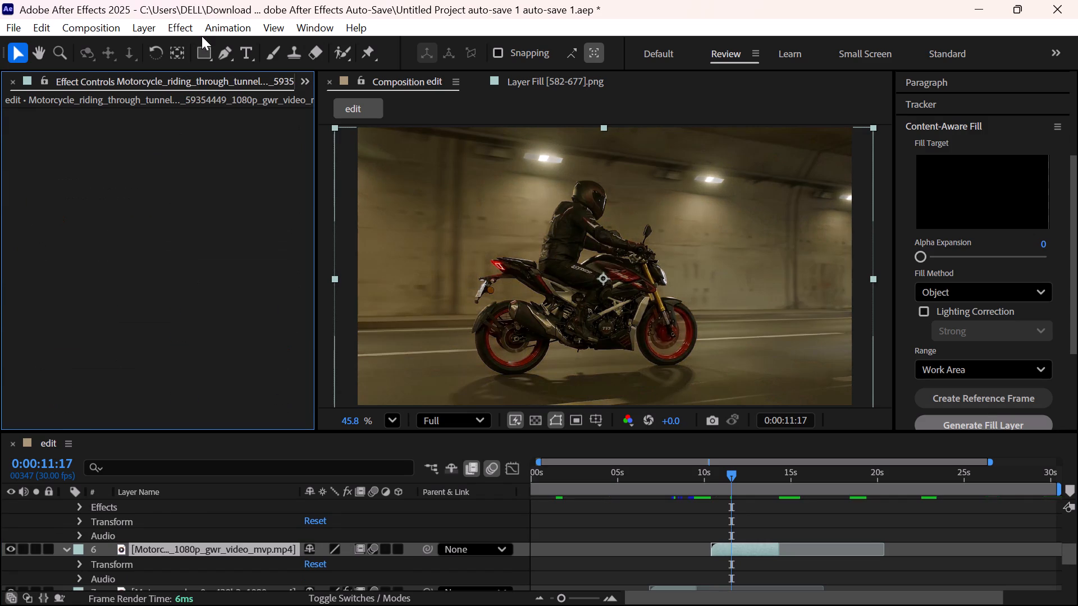
Apply the OWEN (Main CC) animation preset to the layer 6 tunnel clip.
click(275, 27)
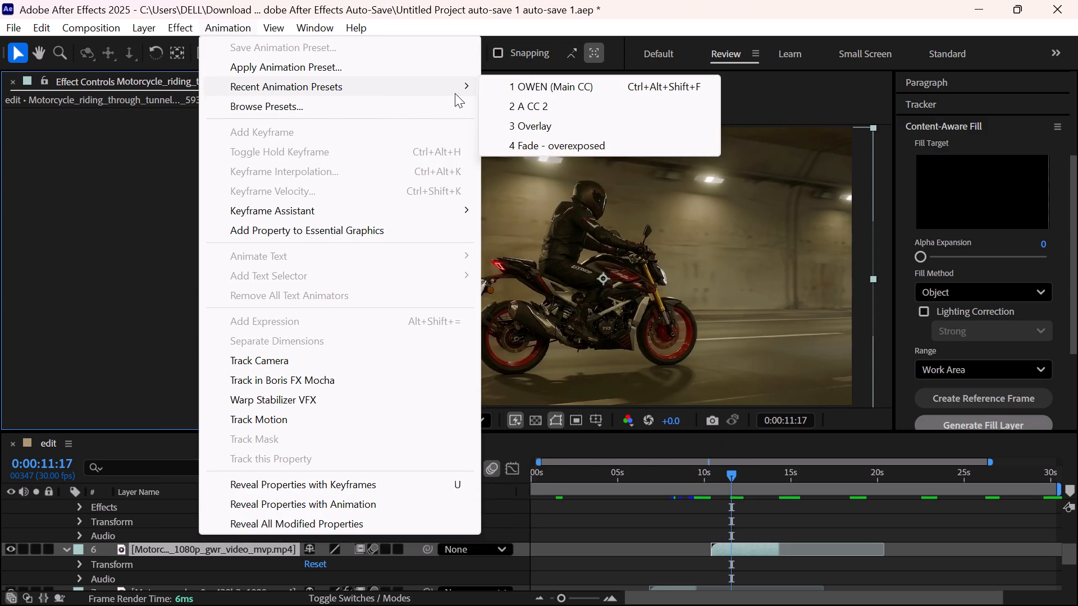
click(519, 81)
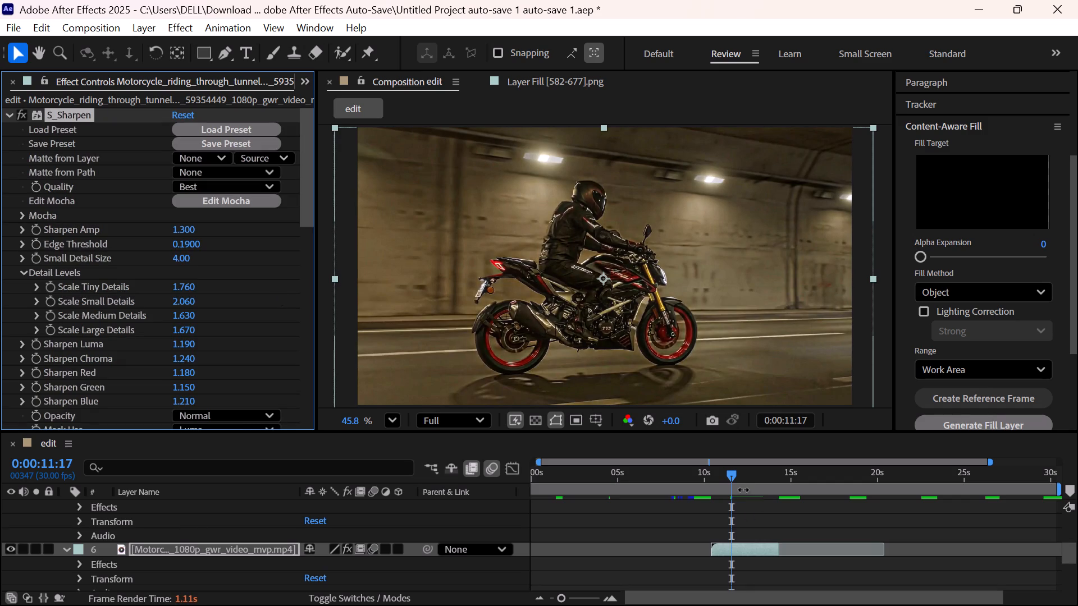
Review the colour grade from about 13 to 17 seconds, comparing frames where the motorcycle leaves the tunnel.
drag(731, 471, 765, 478)
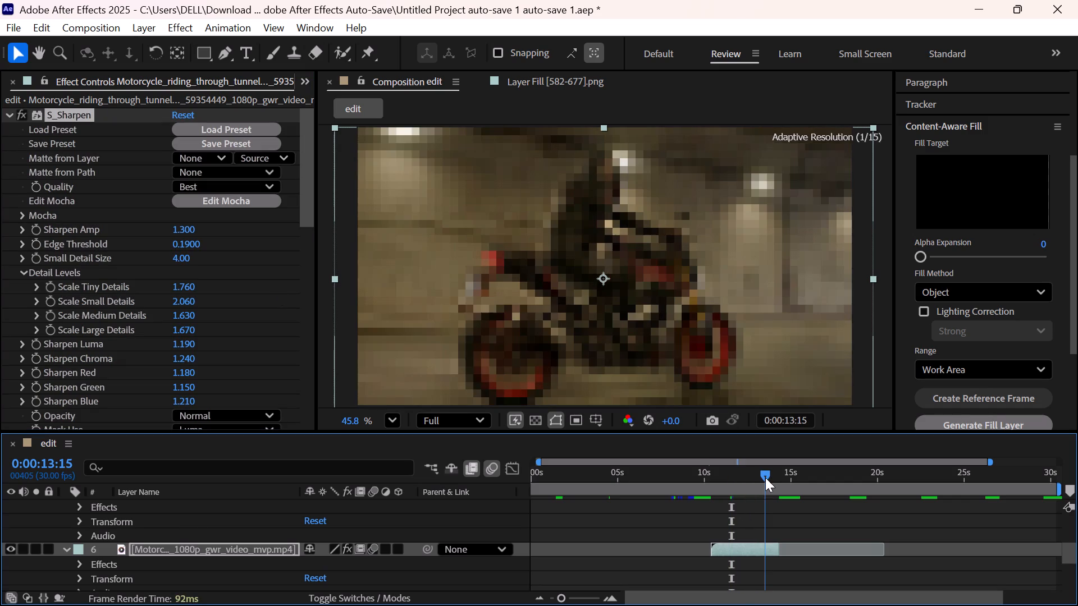
drag(765, 478, 811, 487)
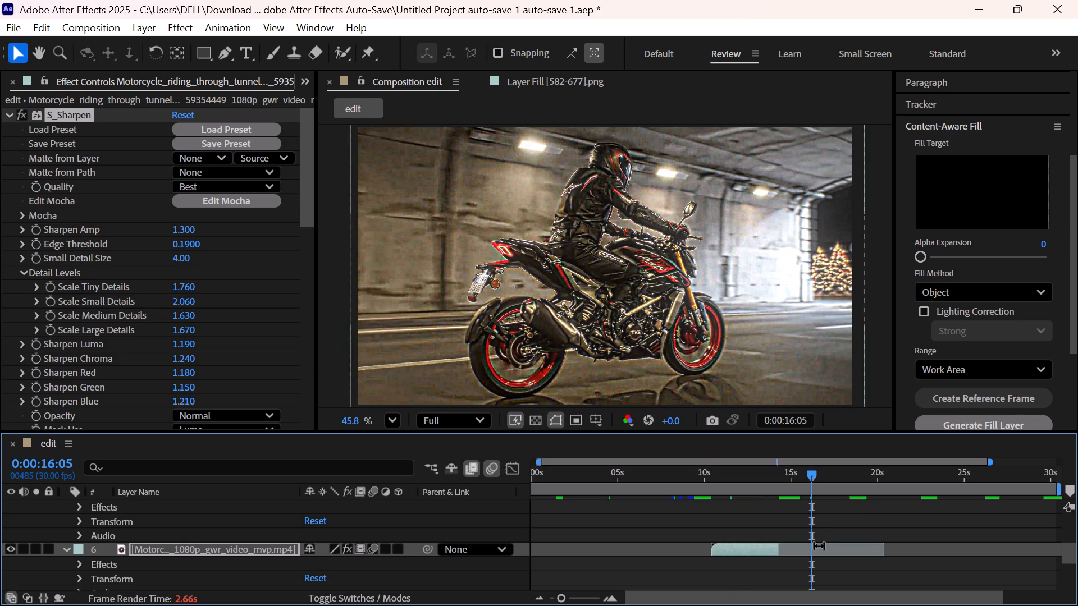
scroll(815, 517, up, 1)
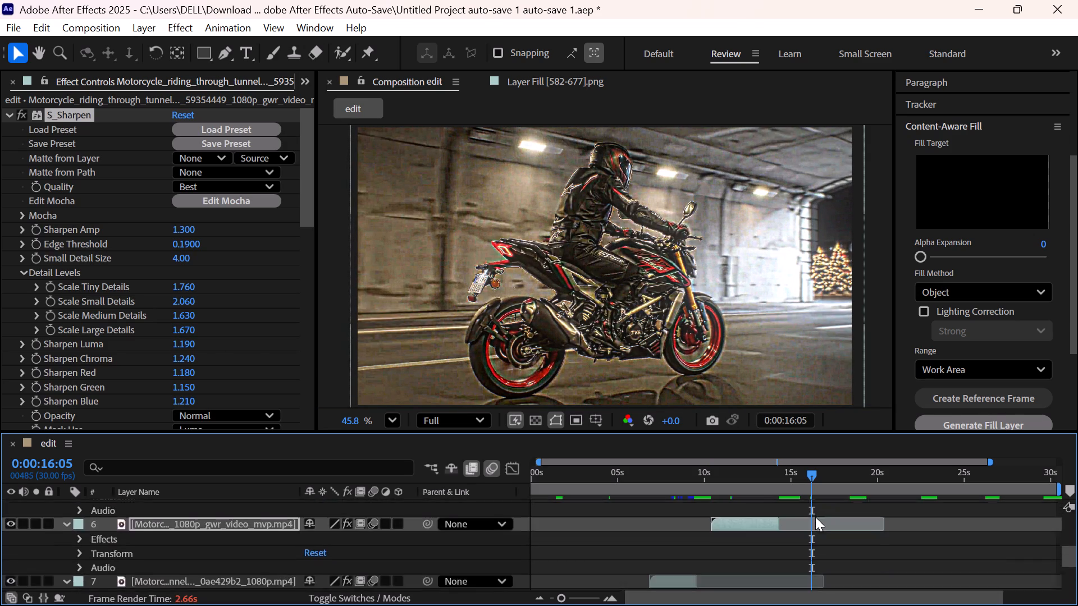
scroll(815, 517, up, 1)
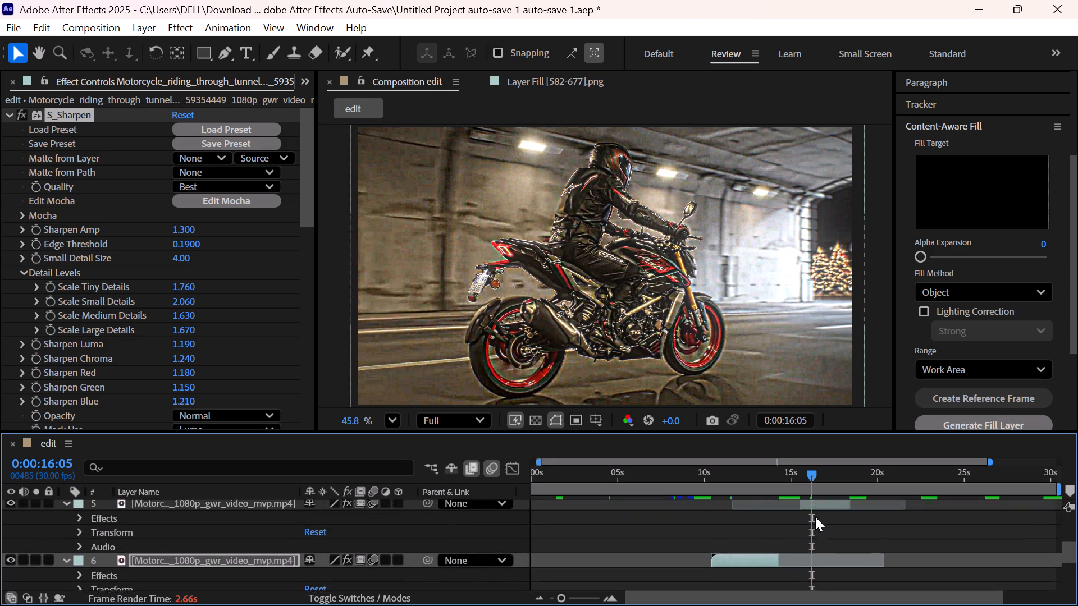
scroll(815, 517, up, 1)
drag(808, 472, 820, 473)
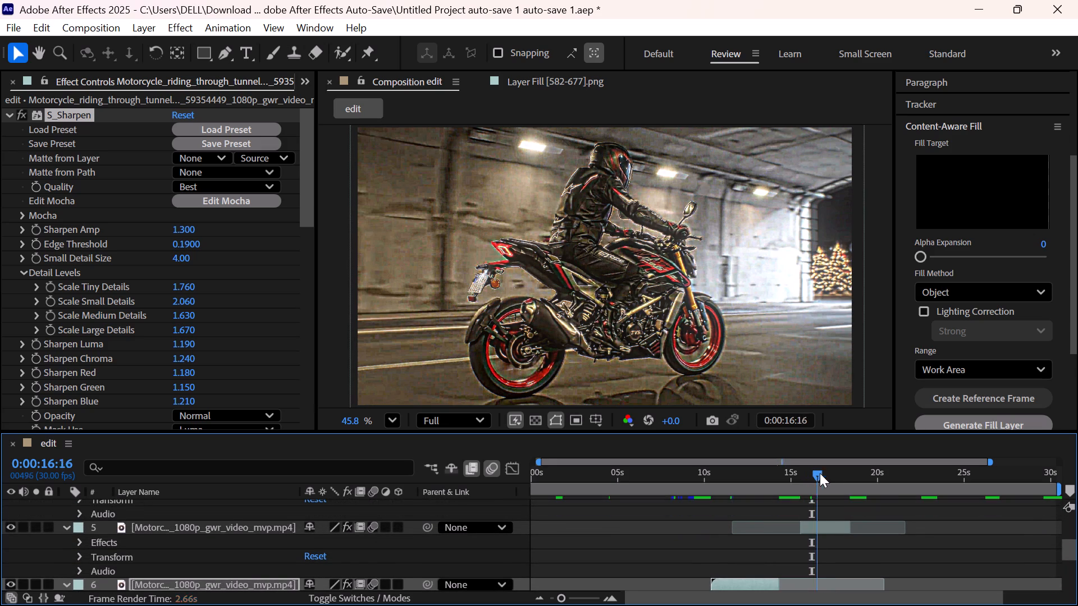
drag(820, 473, 821, 473)
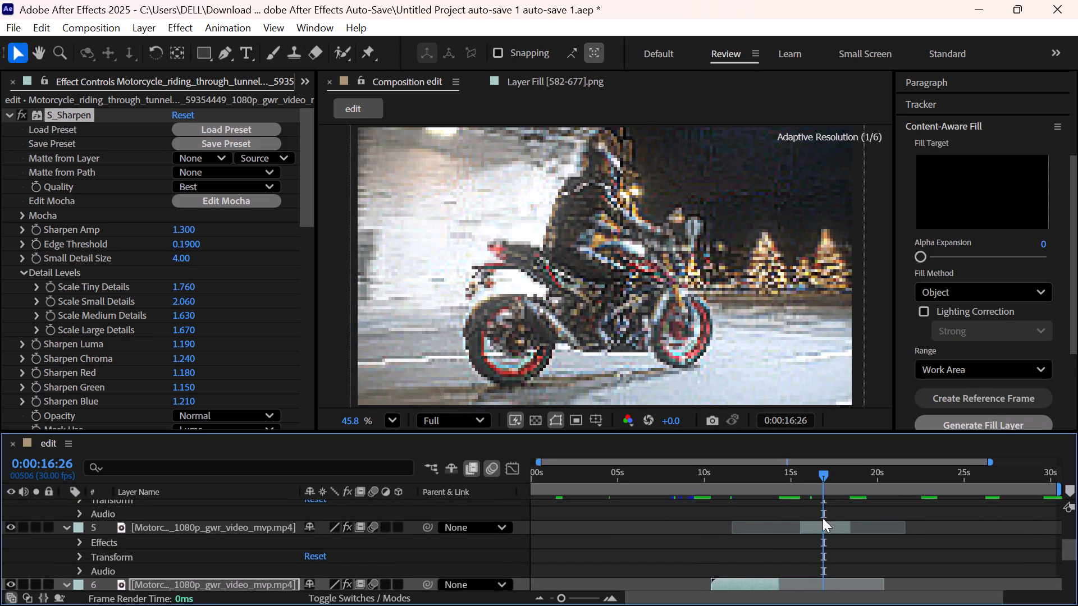
scroll(808, 538, left, 1)
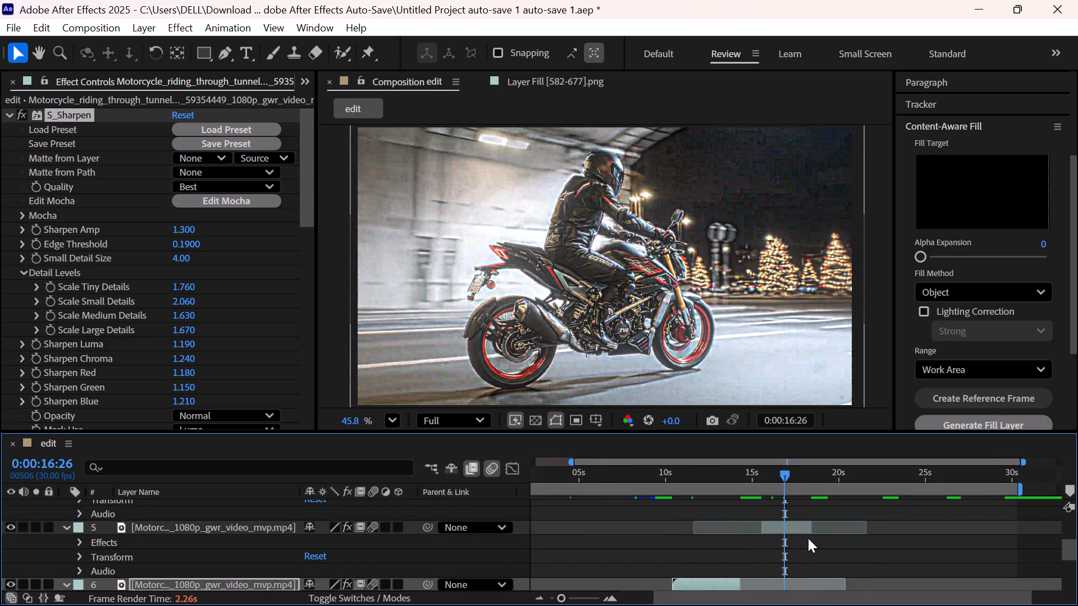
scroll(808, 538, left, 1)
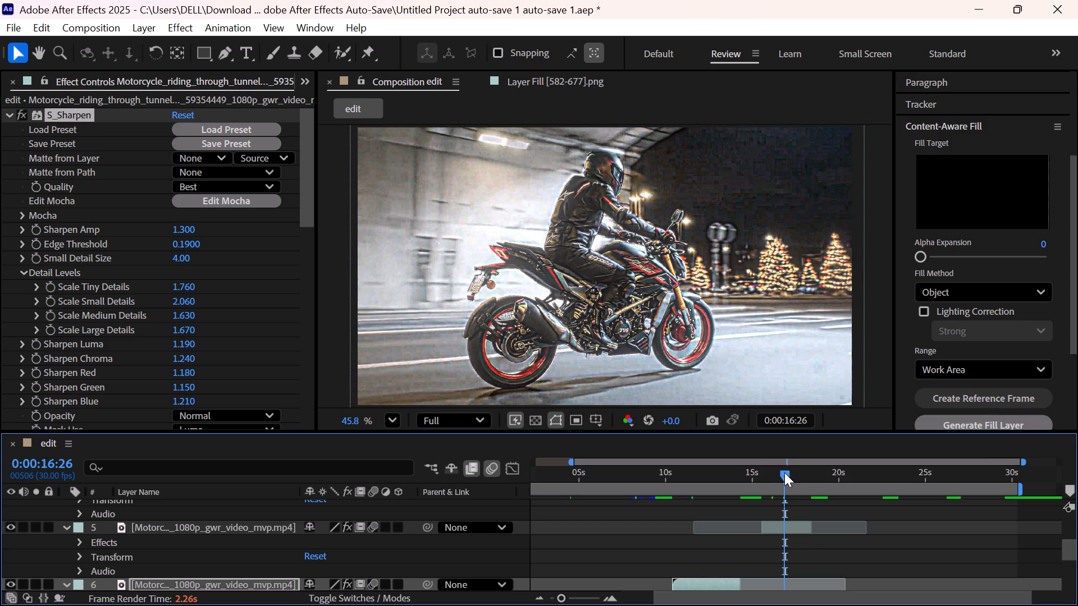
drag(784, 472, 773, 476)
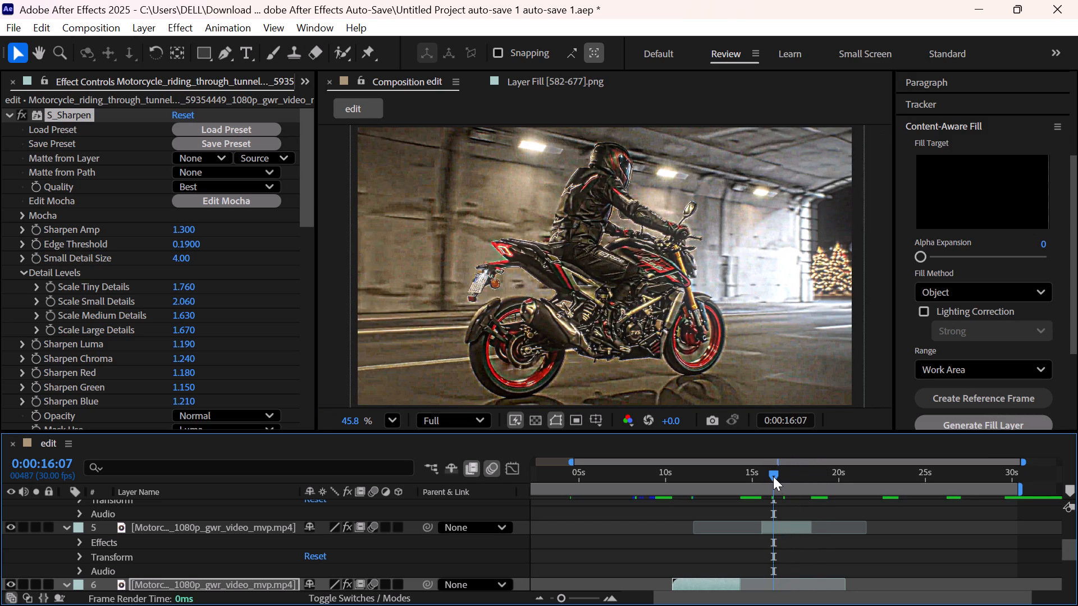
drag(775, 475, 788, 485)
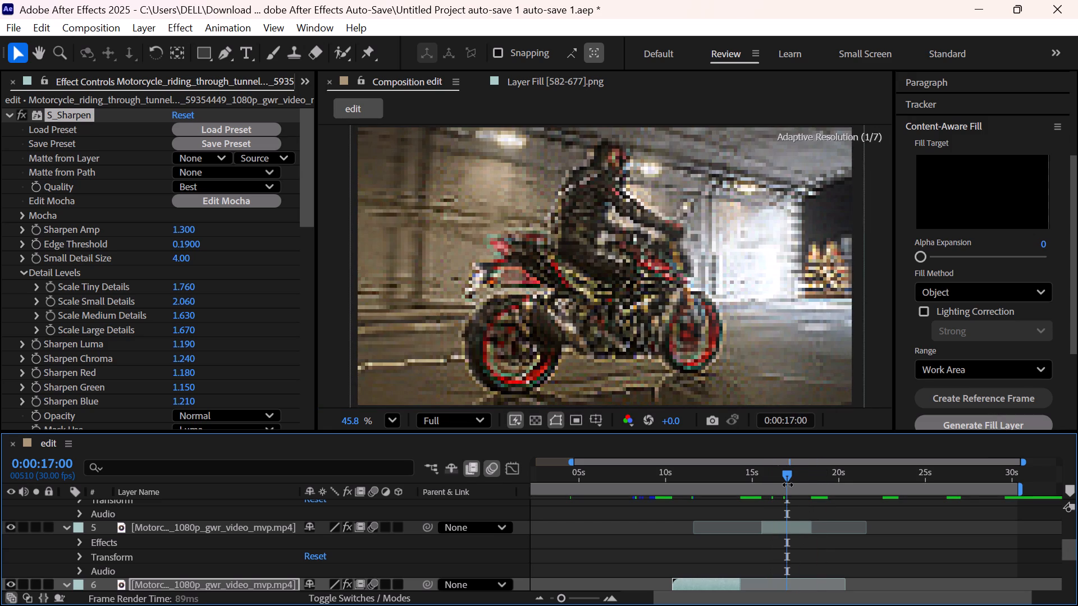
Examine the effects stacked on the layer 5 tunnel-exit clip, starting with S_Sharpen.
click(788, 522)
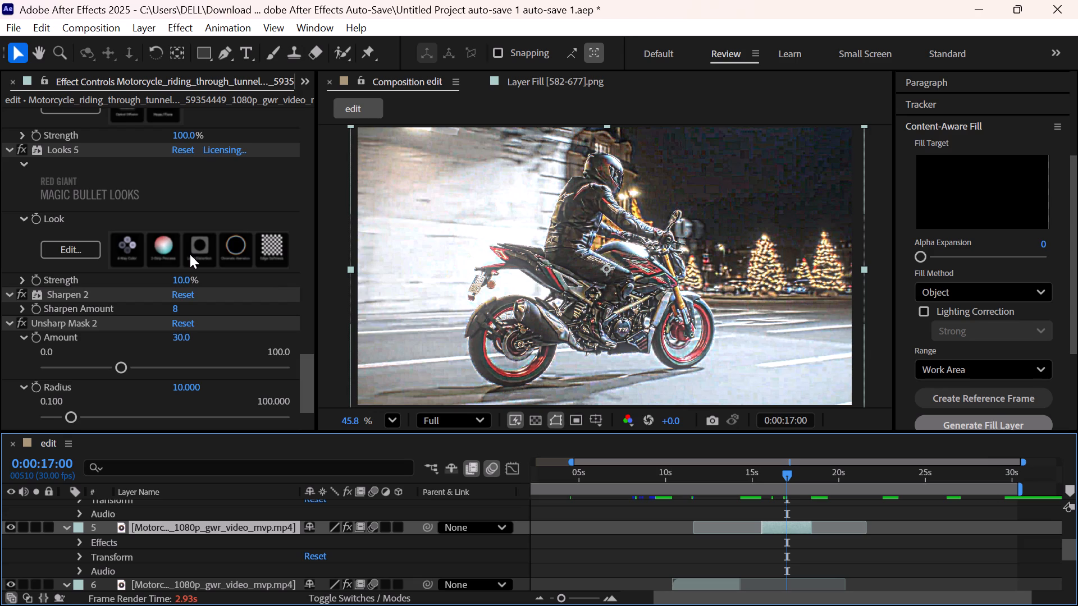
scroll(190, 254, up, 3)
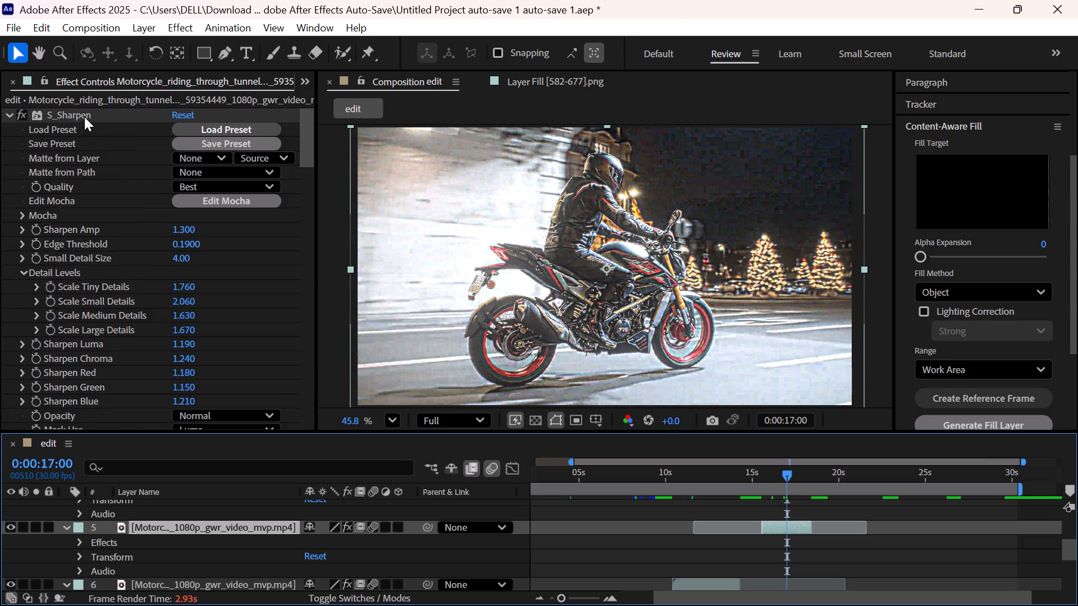
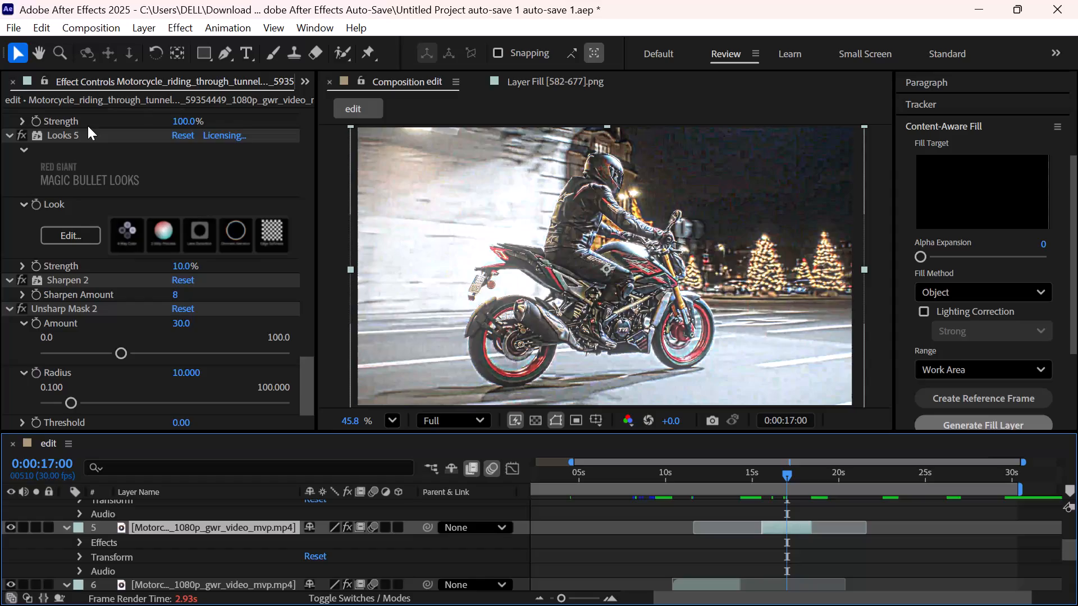
Delete all effects from the layer 5 tunnel-exit clip.
scroll(88, 126, up, 3)
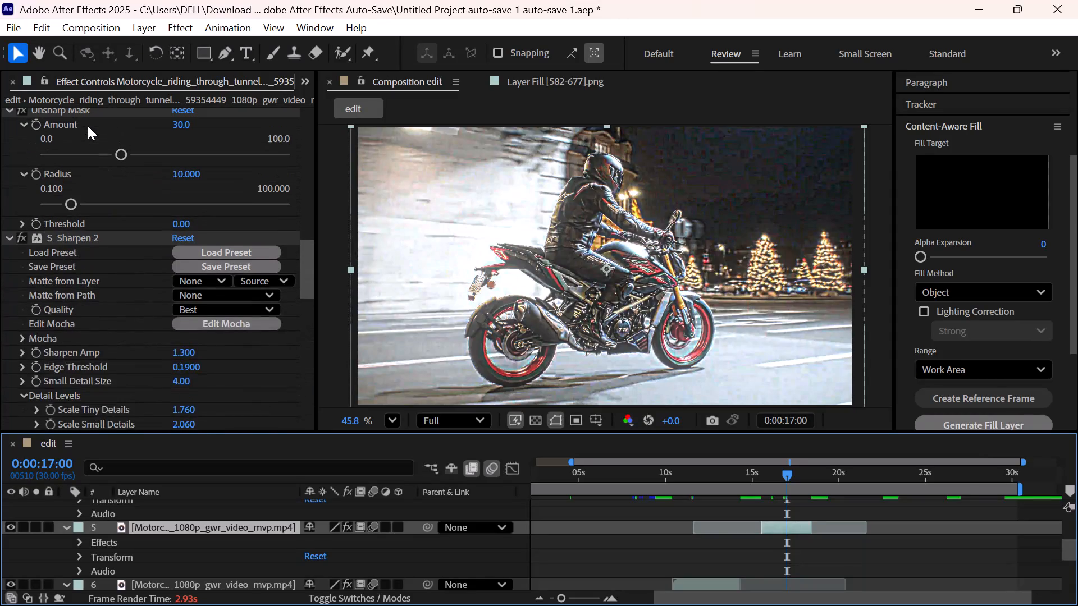
scroll(88, 126, up, 3)
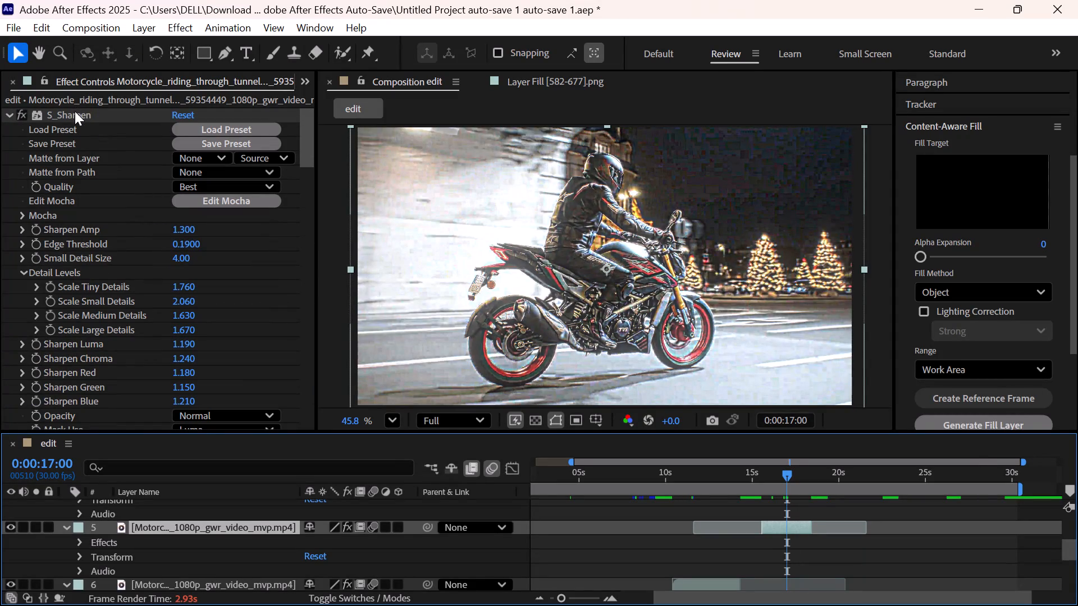
click(75, 111)
key(ctrl+a)
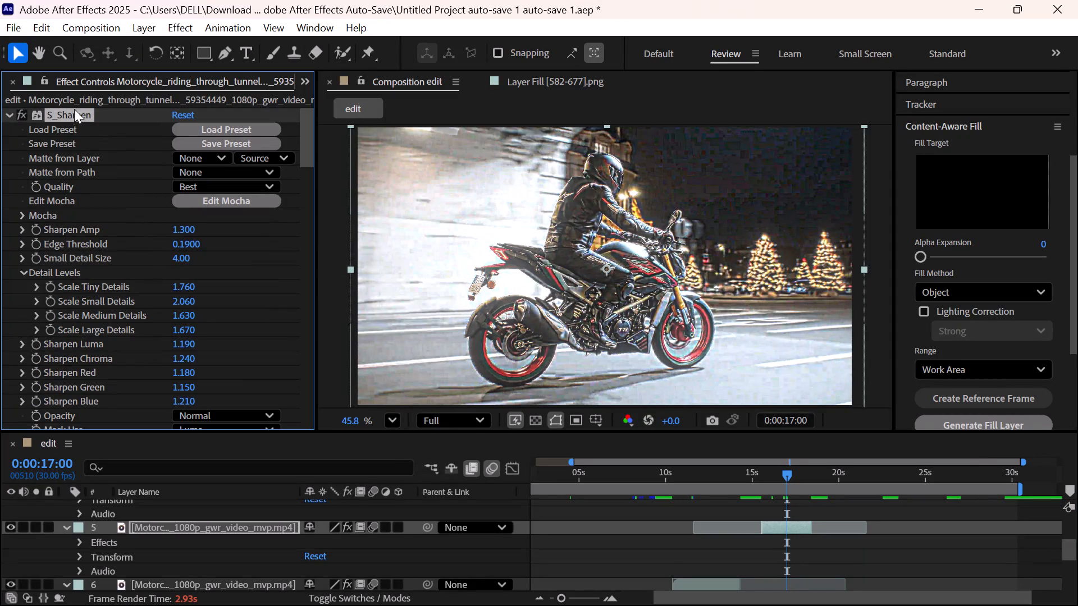
scroll(89, 229, down, 1)
key(Delete)
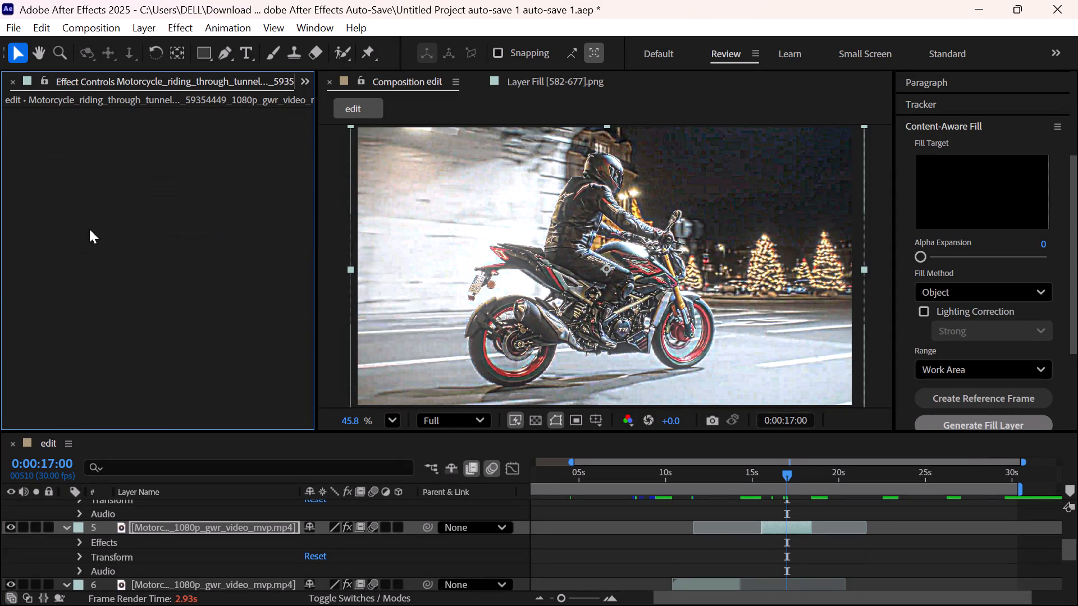
Apply the OWEN (Main CC) animation preset to the layer 5 tunnel-exit clip.
click(308, 25)
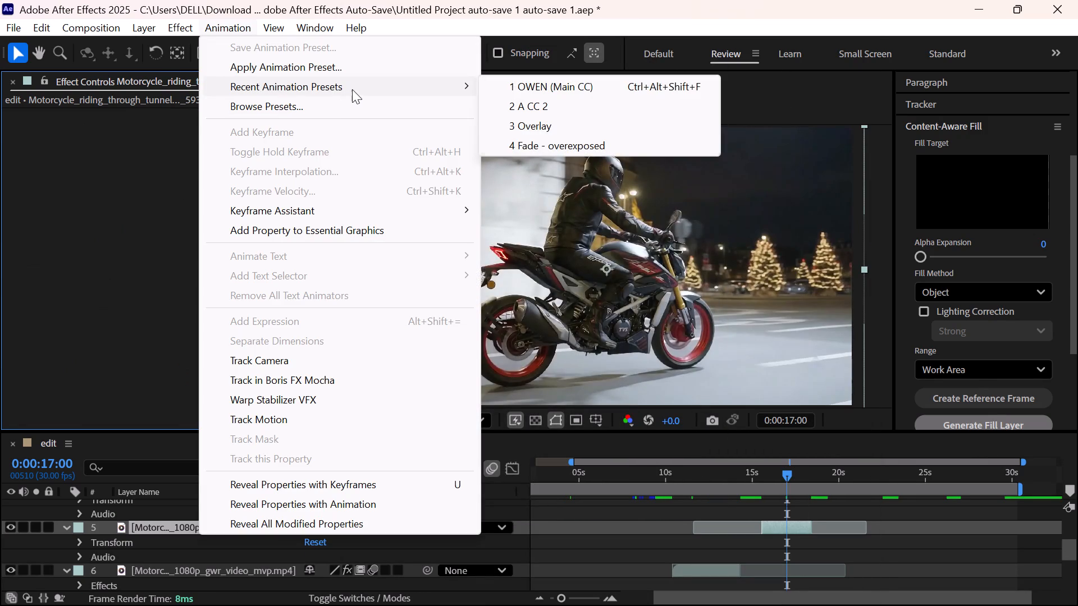
click(501, 84)
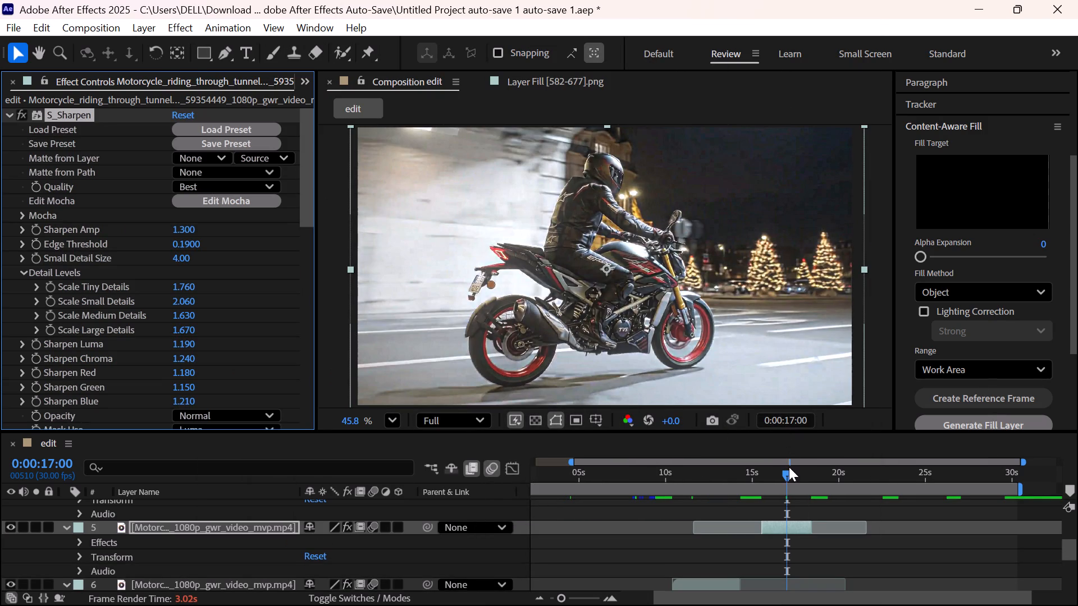
Delete all effects from the layer 4 night-street clip, with the current time at 0:00:20:27.
drag(789, 471, 856, 486)
scroll(832, 562, up, 1)
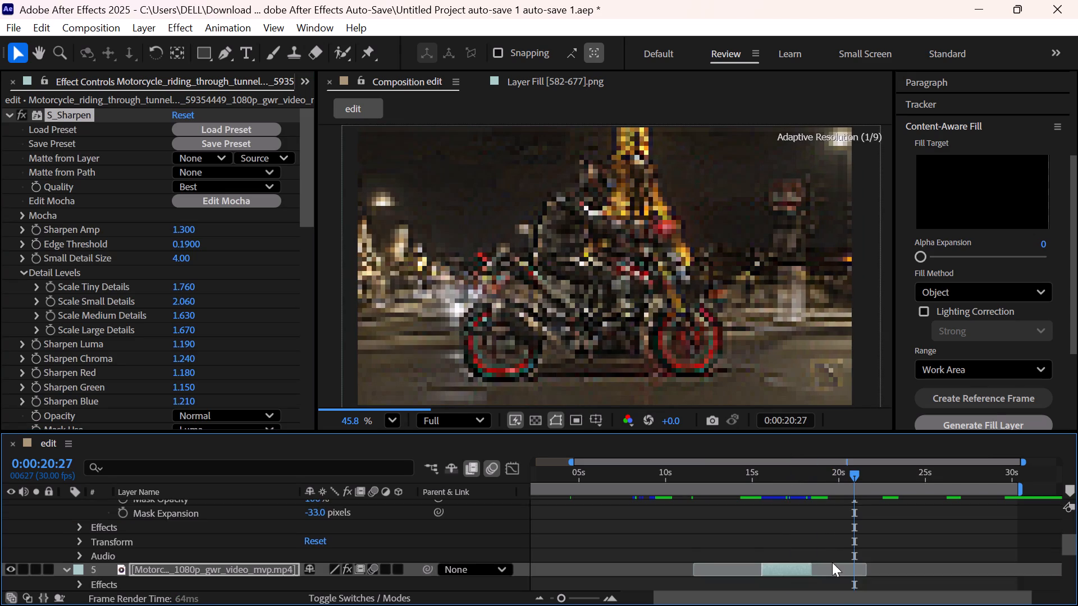
scroll(832, 562, up, 2)
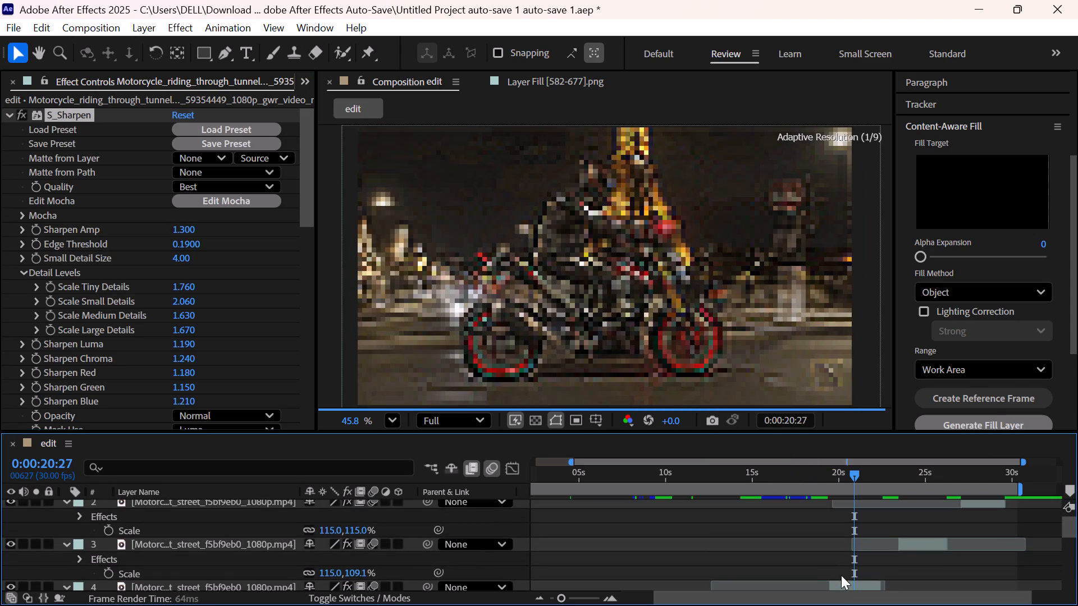
scroll(839, 581, down, 1)
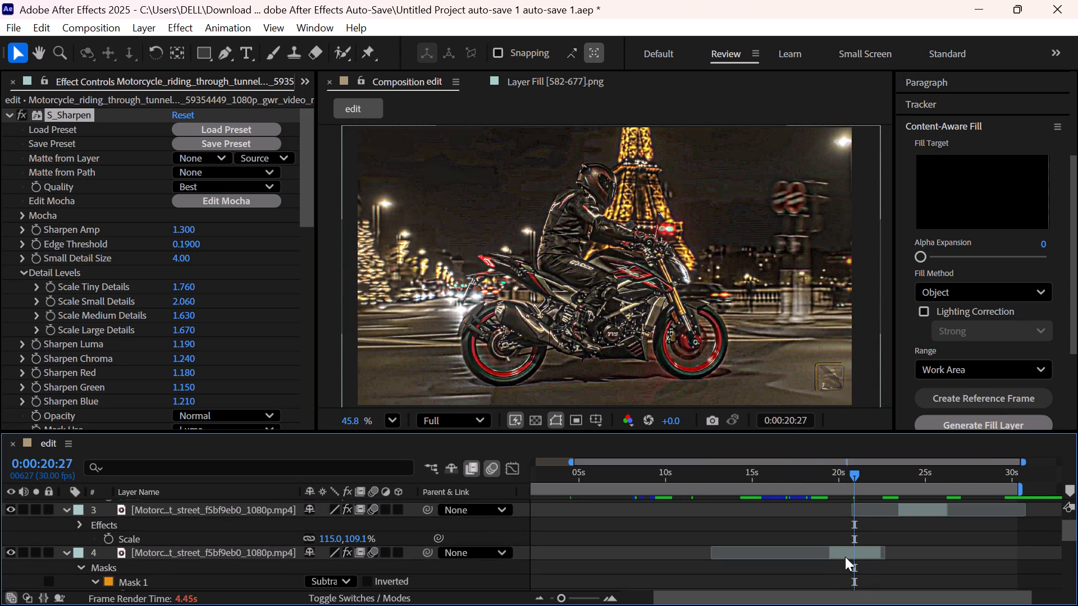
click(844, 548)
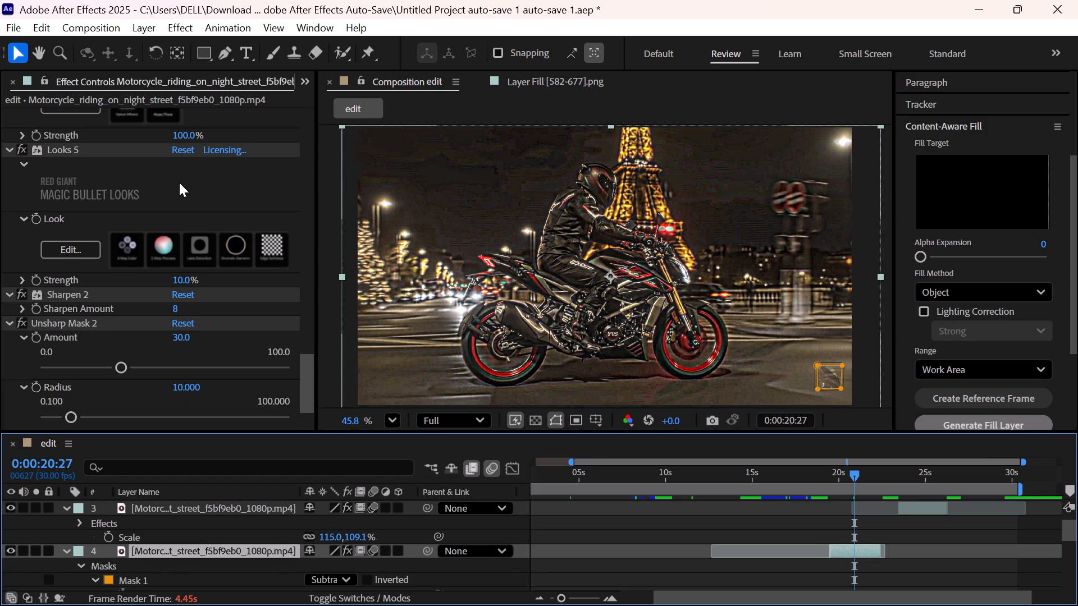
click(179, 182)
key(ctrl+a)
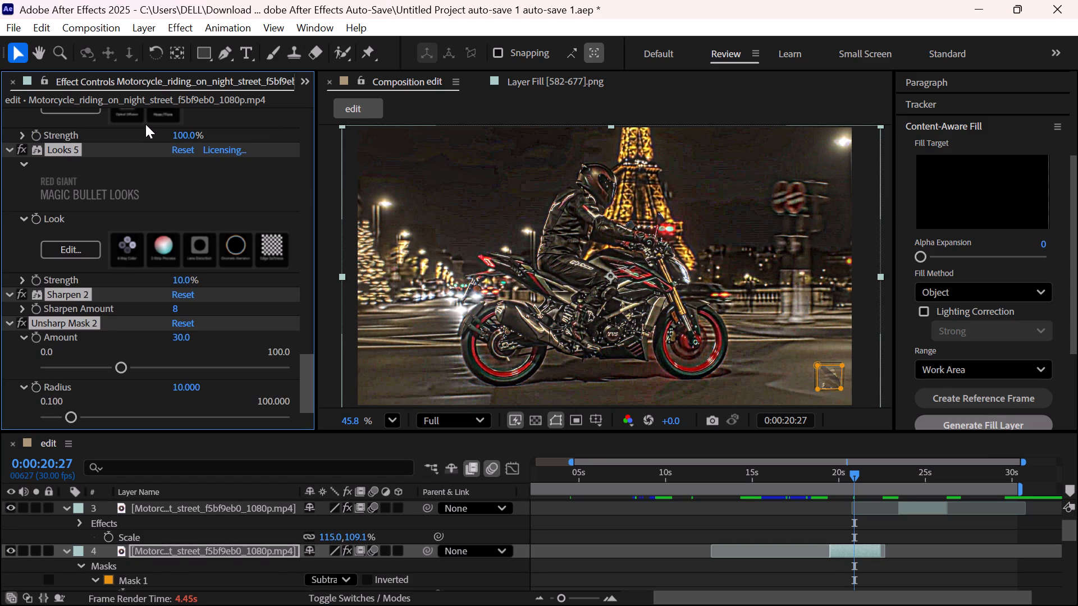
key(Delete)
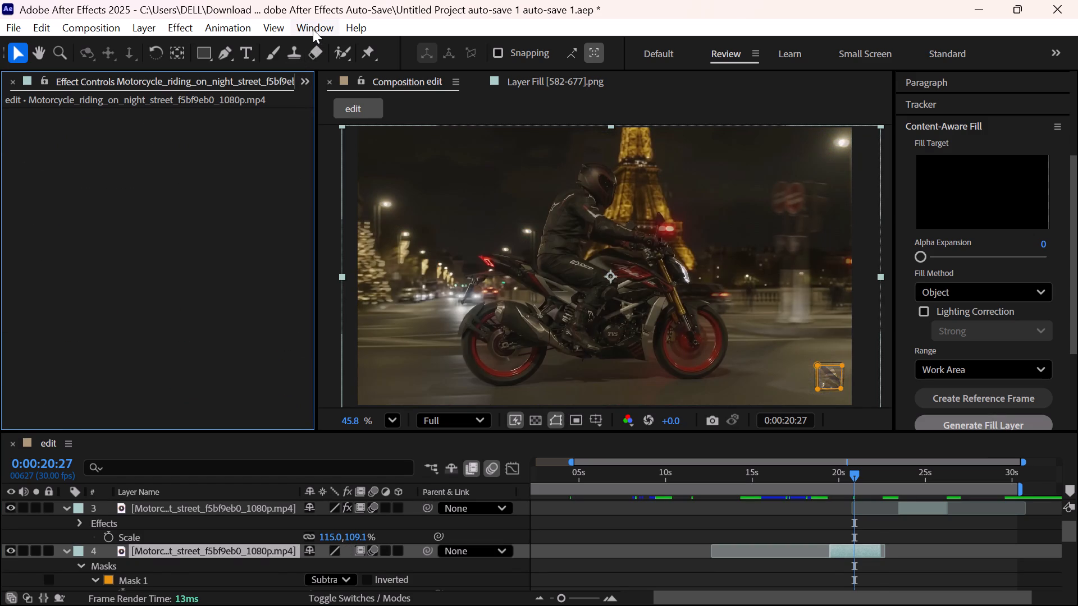
Apply the OWEN (Main CC) animation preset to the layer 4 night-street clip.
click(313, 29)
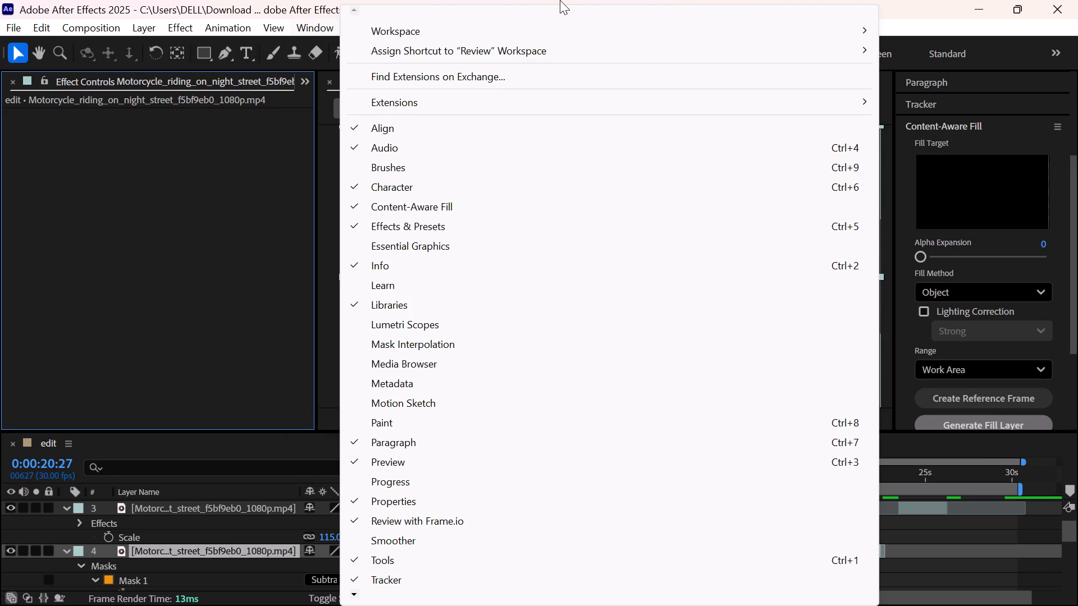
click(275, 28)
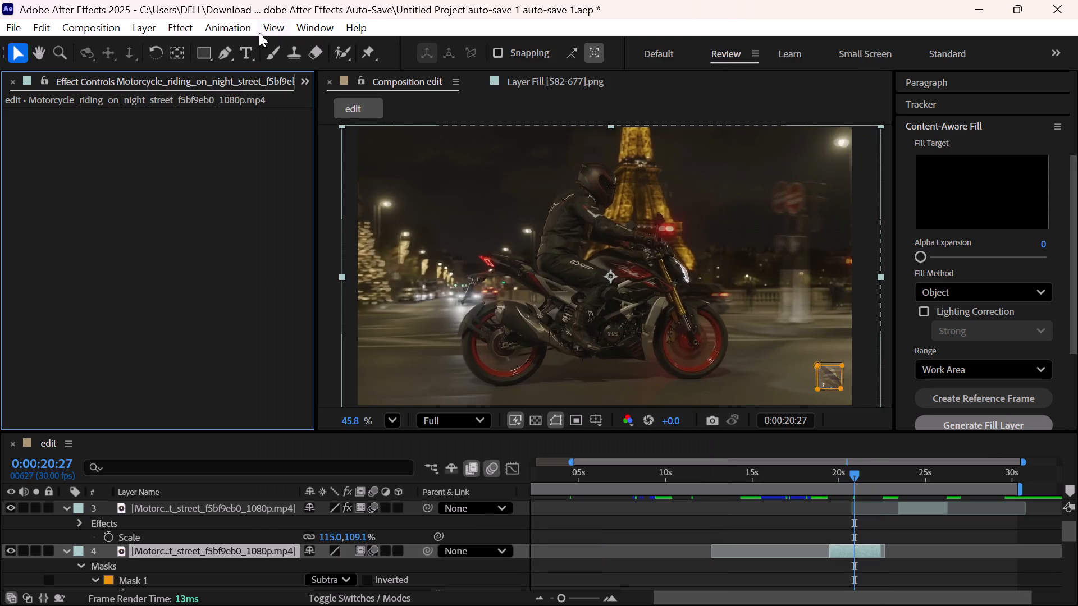
click(273, 30)
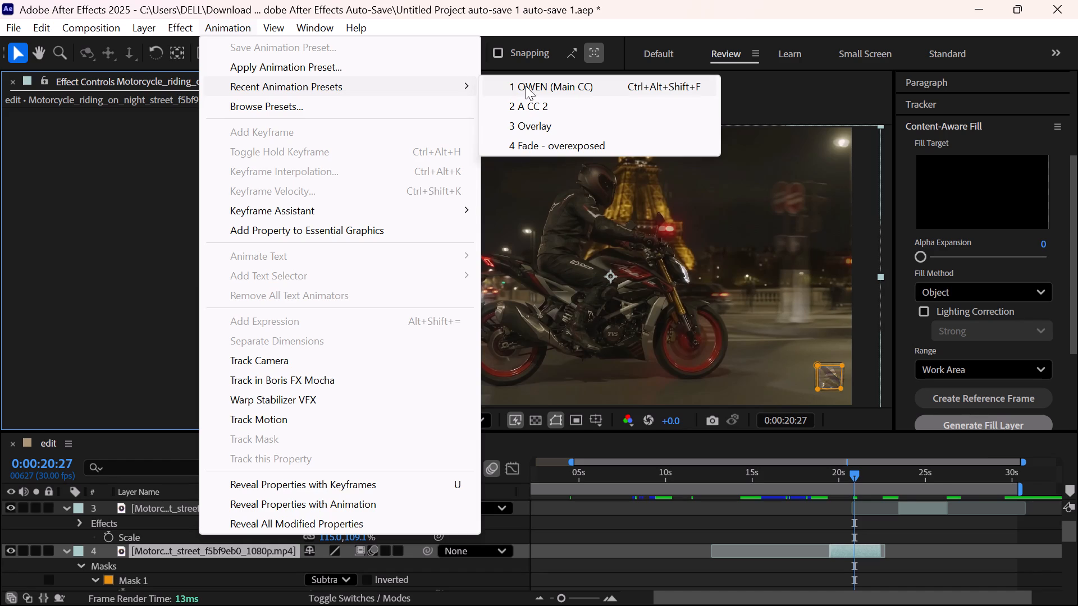
click(526, 86)
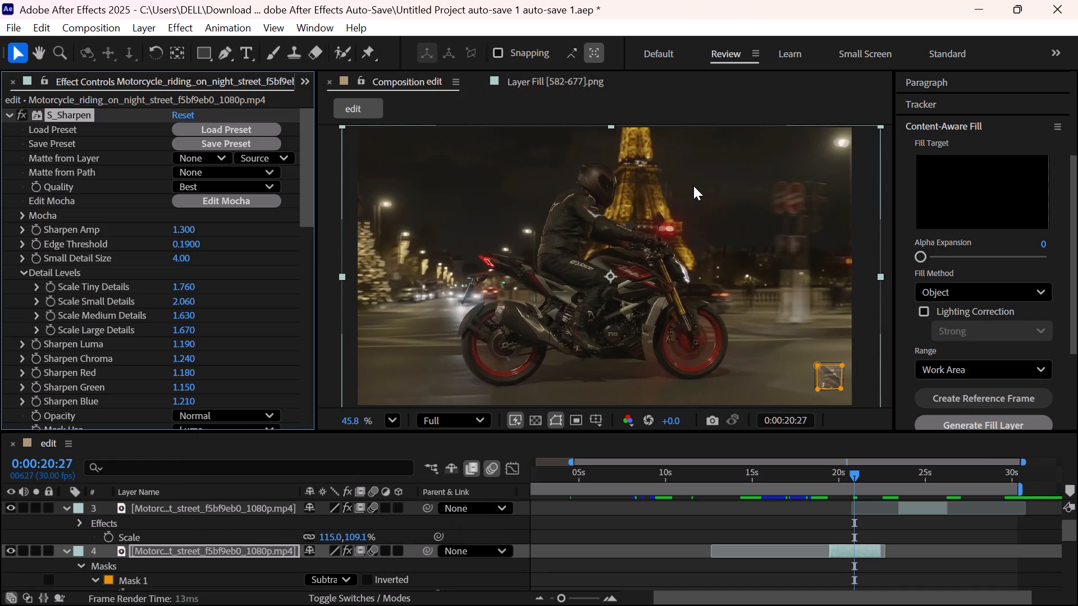
At 0:00:20:17, shift the layer 4 night-street clip slightly rightward within the frame.
click(852, 473)
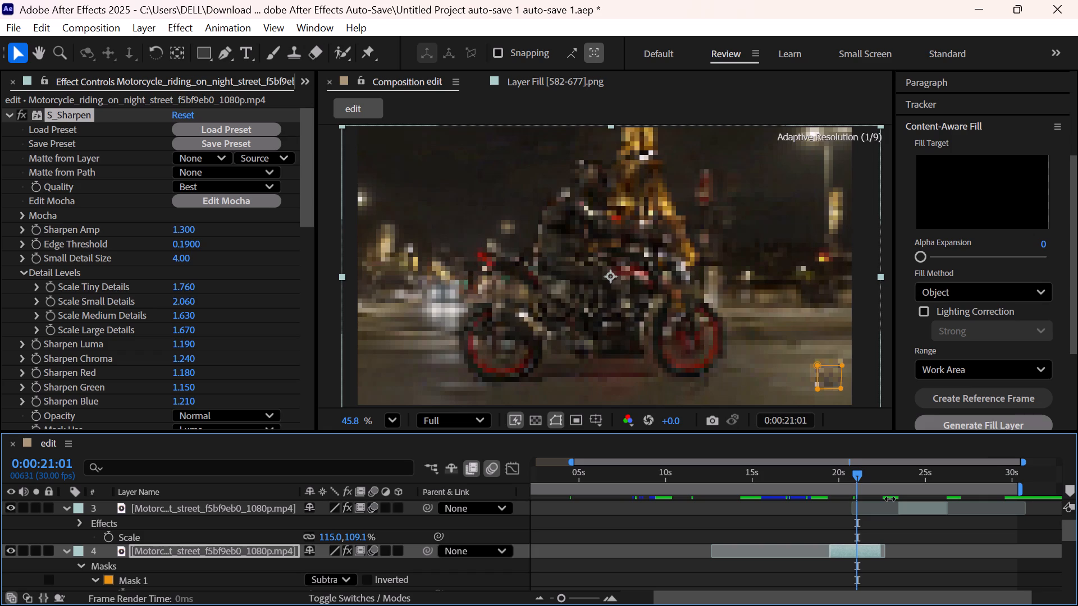
click(829, 379)
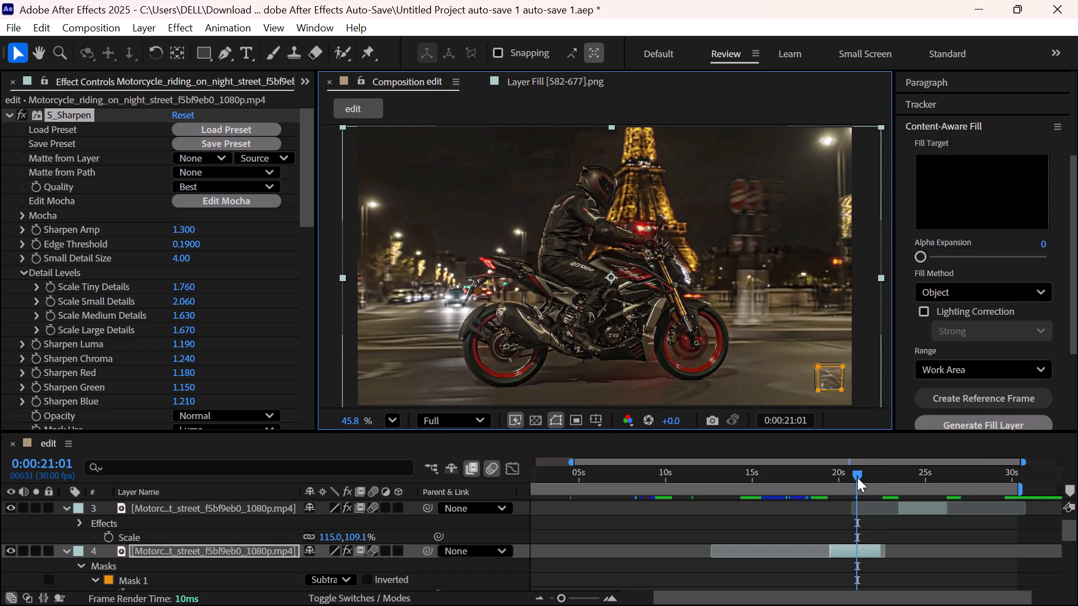
drag(854, 472, 837, 478)
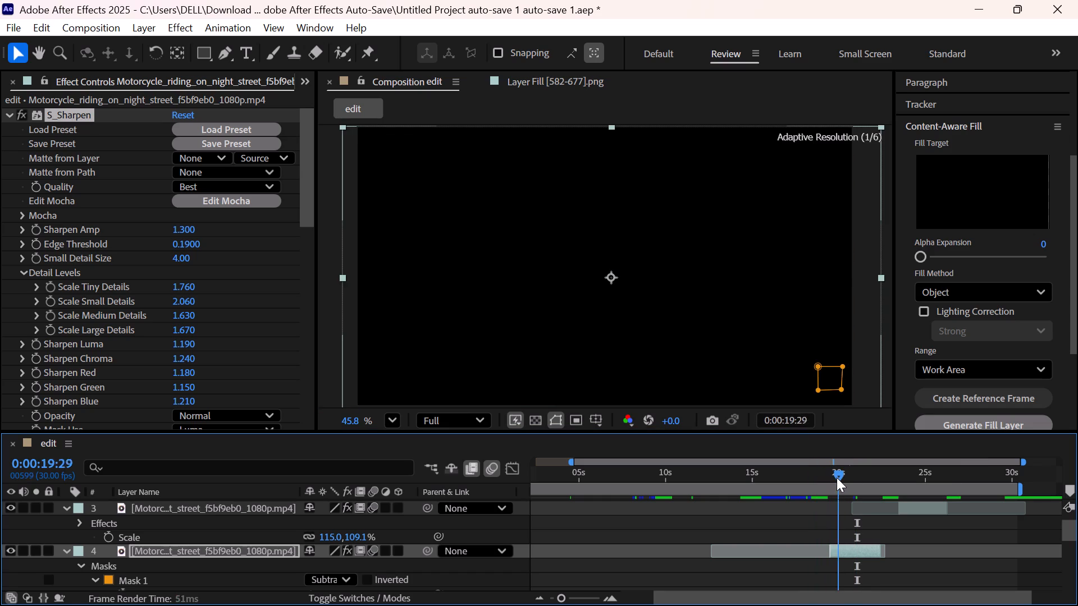
drag(837, 478, 846, 484)
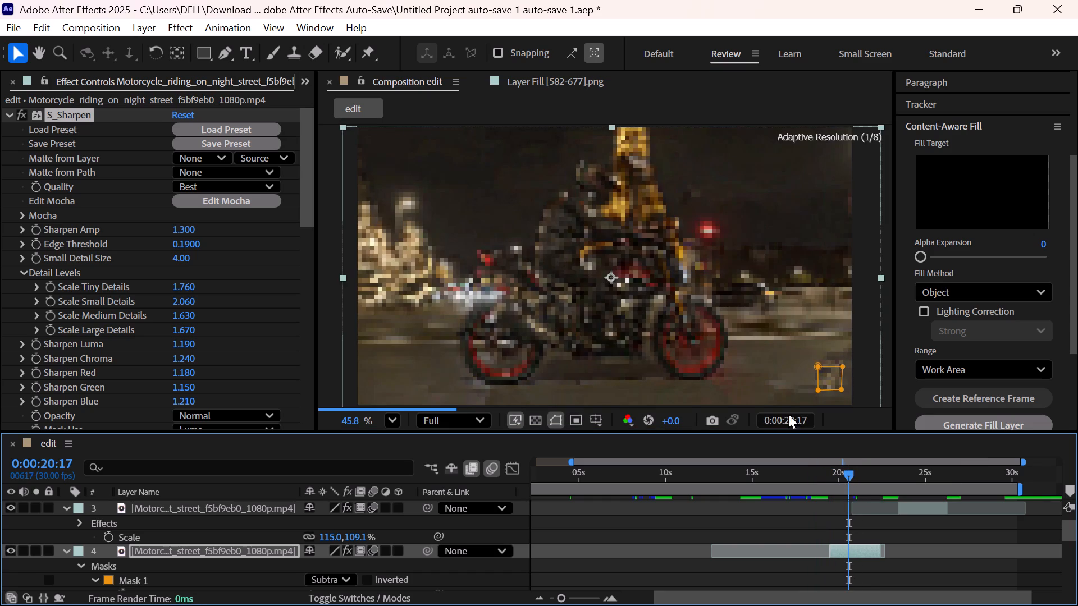
drag(770, 355, 778, 354)
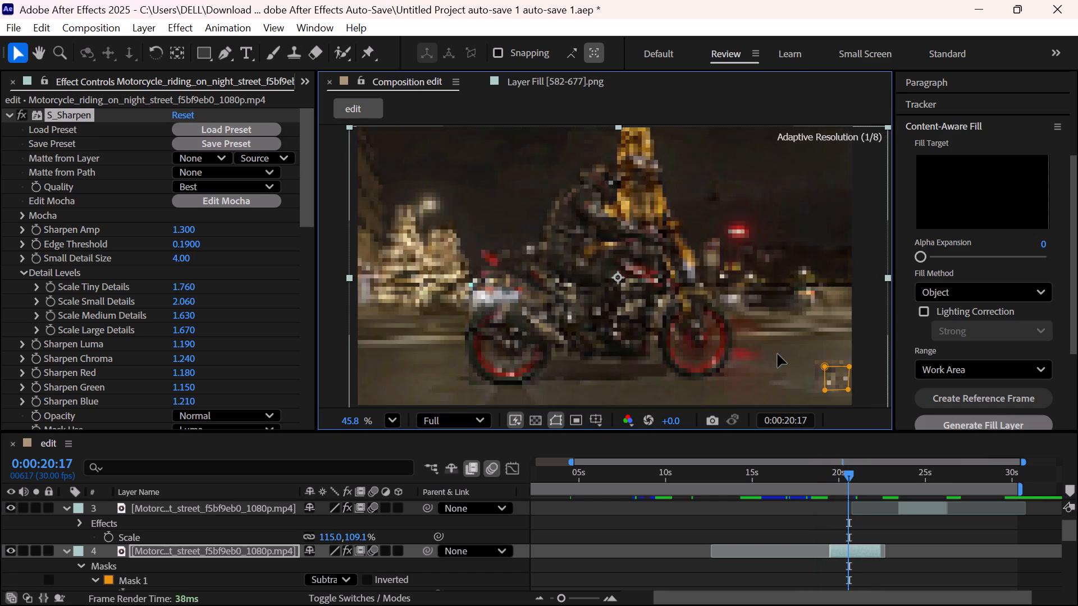
drag(778, 354, 785, 352)
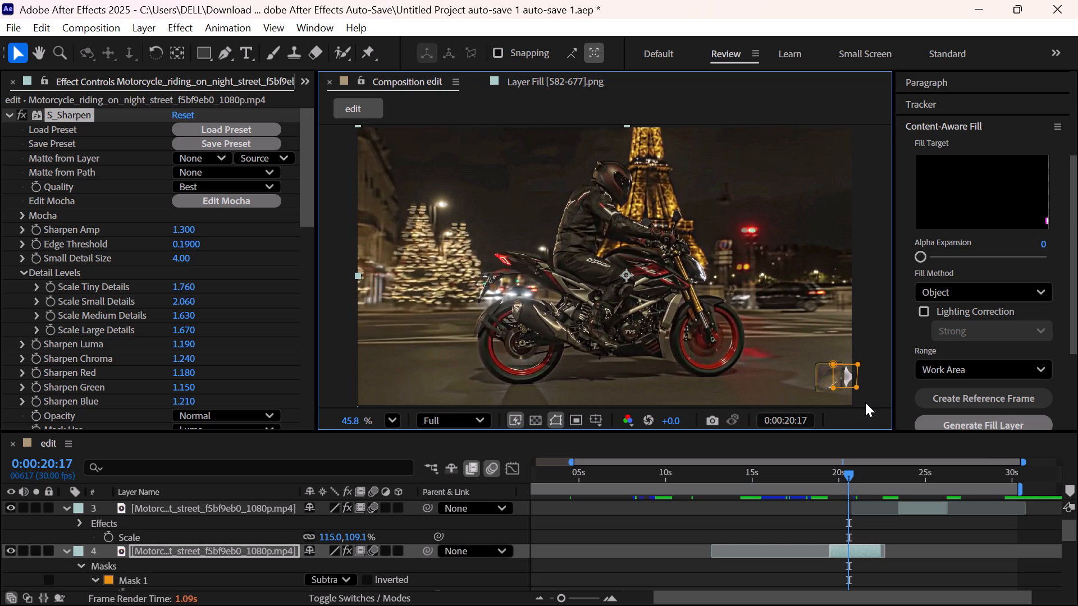
drag(798, 302, 787, 301)
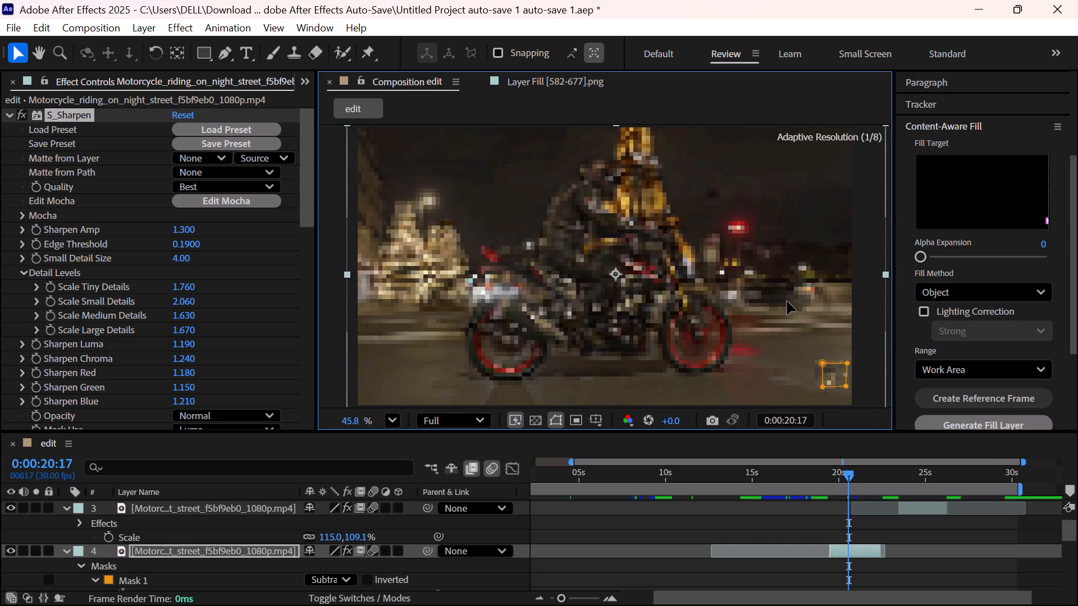
drag(787, 301, 792, 304)
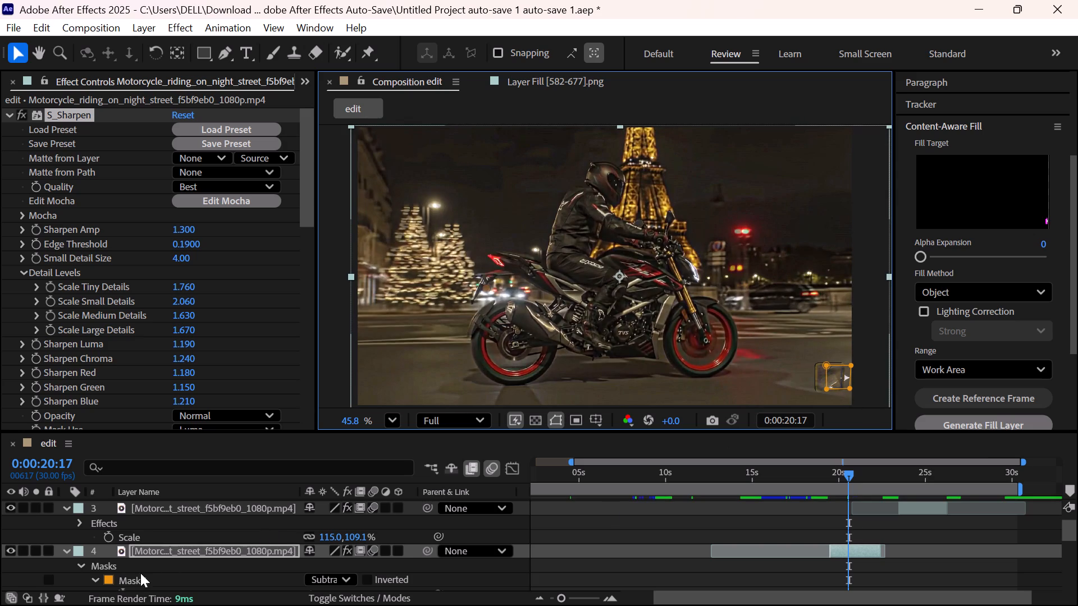
Delete Mask 1 around the corner mark from the layer 4 night-street clip.
click(127, 578)
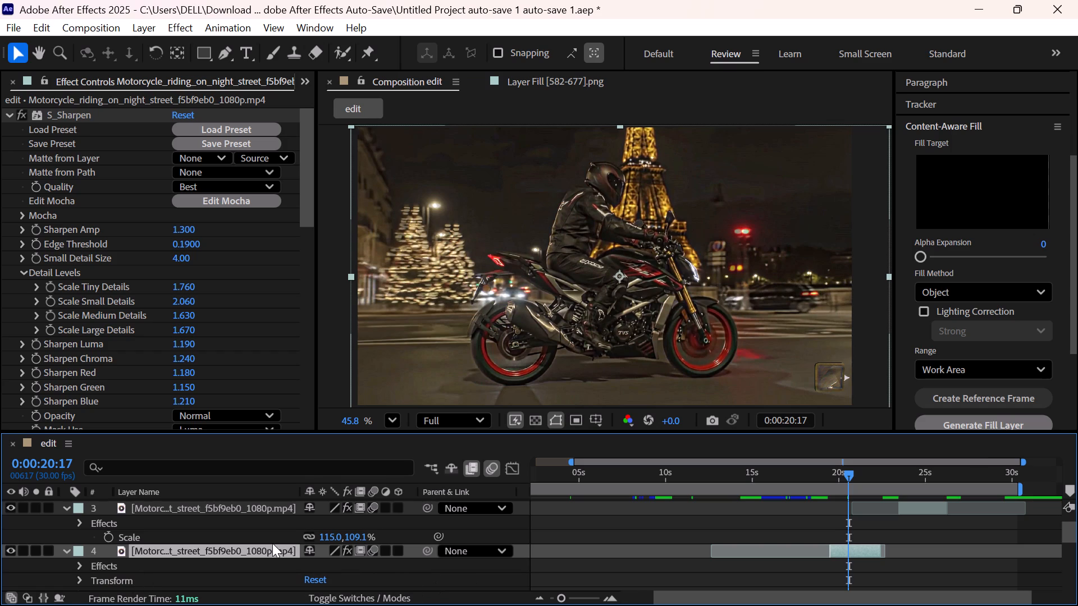
key(ctrl+z)
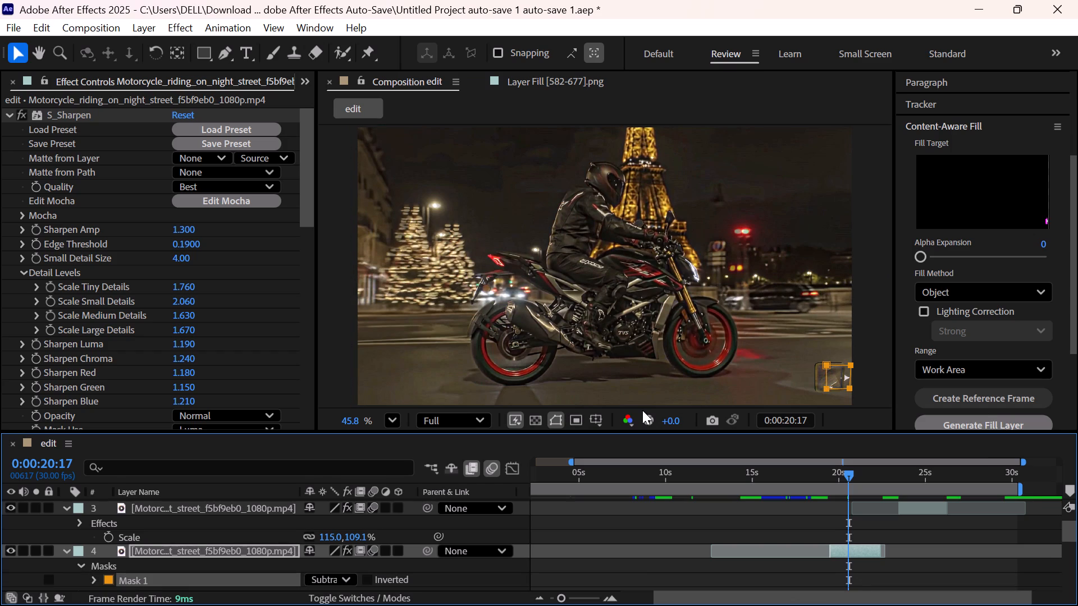
scroll(642, 410, down, 1)
click(112, 559)
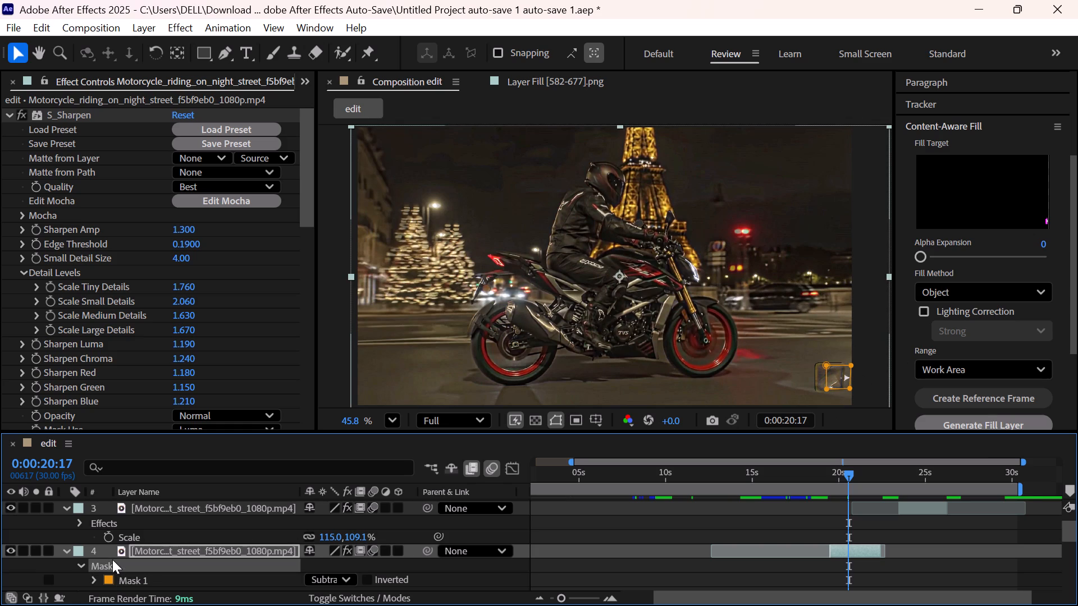
key(Delete)
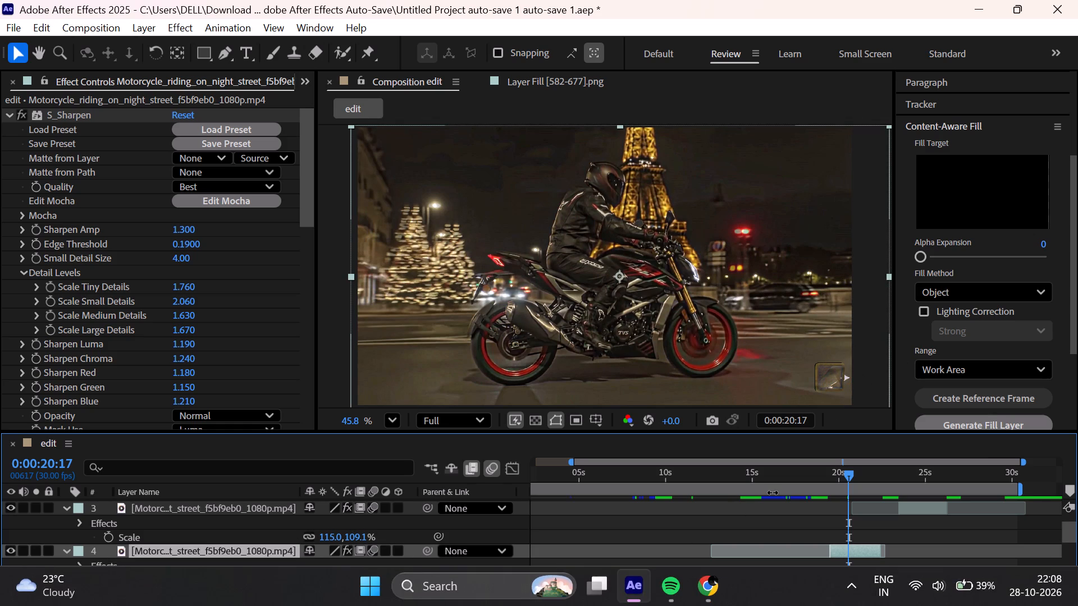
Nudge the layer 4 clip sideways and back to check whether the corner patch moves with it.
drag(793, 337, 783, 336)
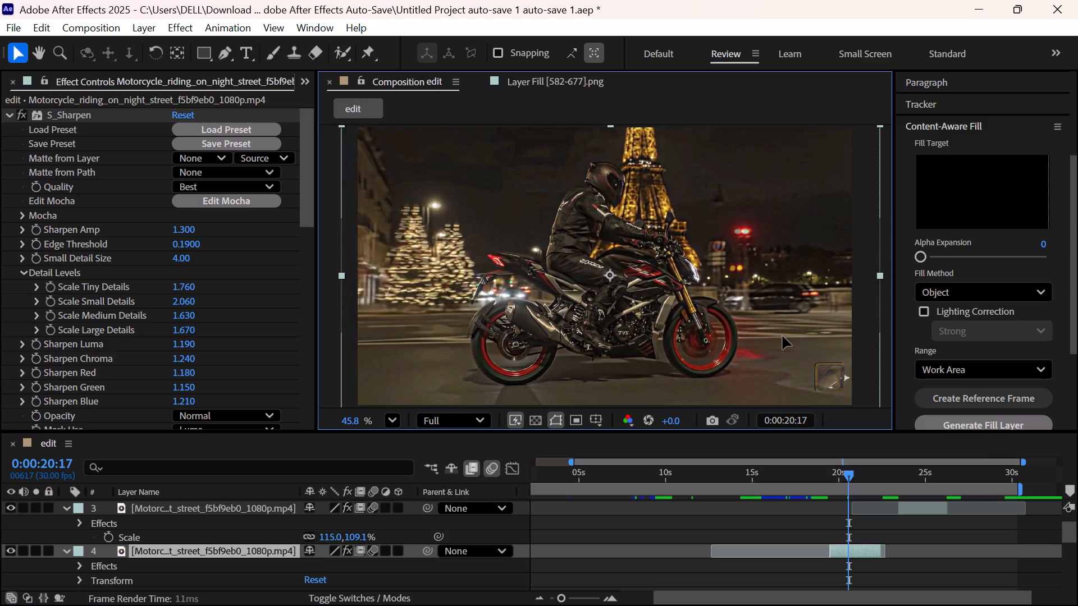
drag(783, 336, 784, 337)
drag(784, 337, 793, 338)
Delete the Fill [582-677].png layer that patches the corner of the night-street clip.
click(823, 374)
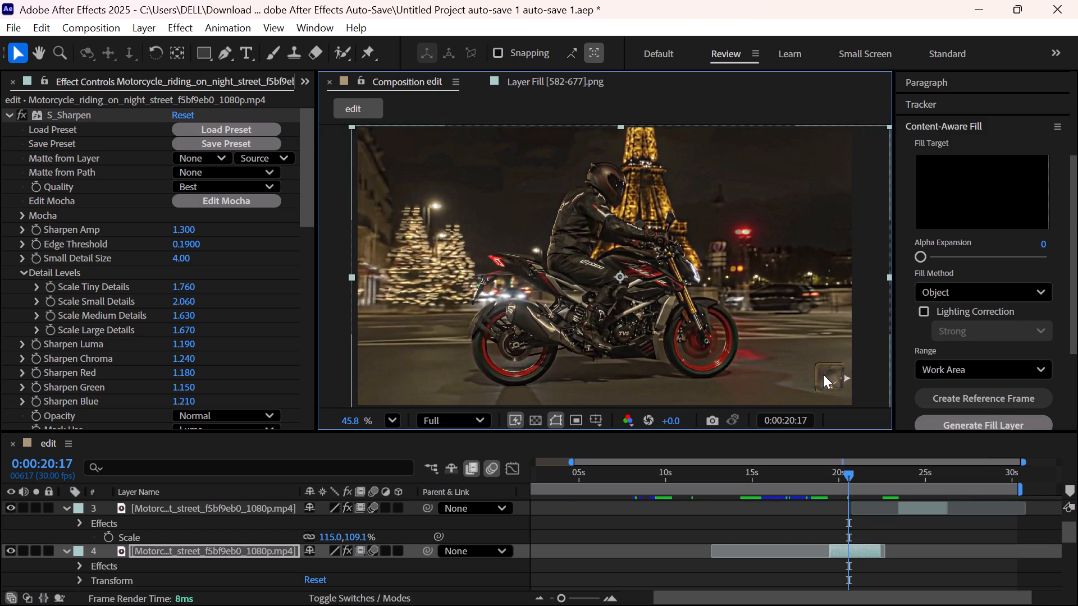
click(823, 374)
scroll(353, 522, up, 4)
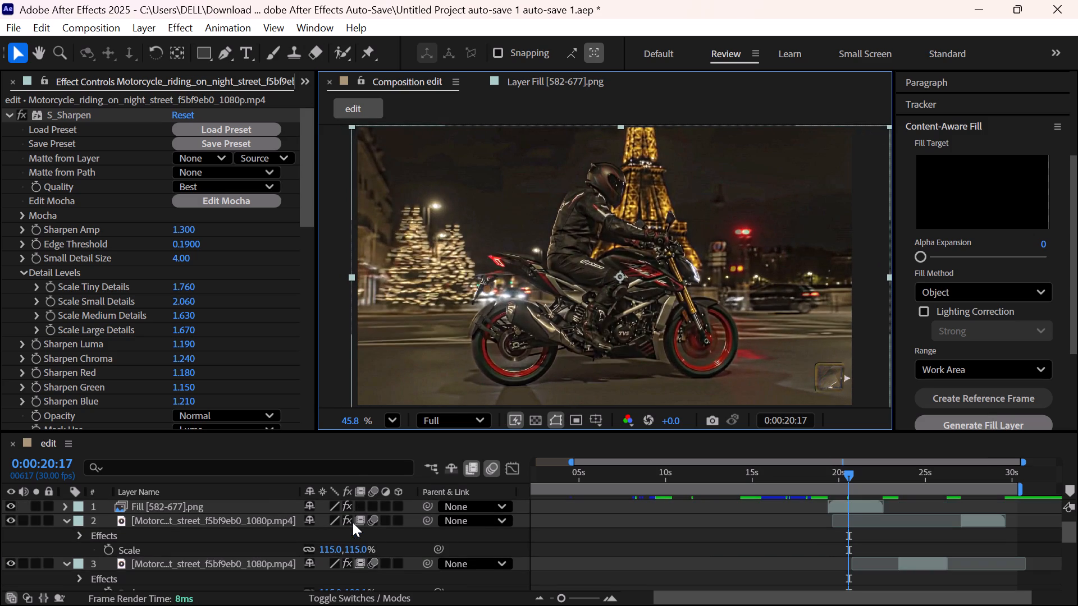
click(264, 499)
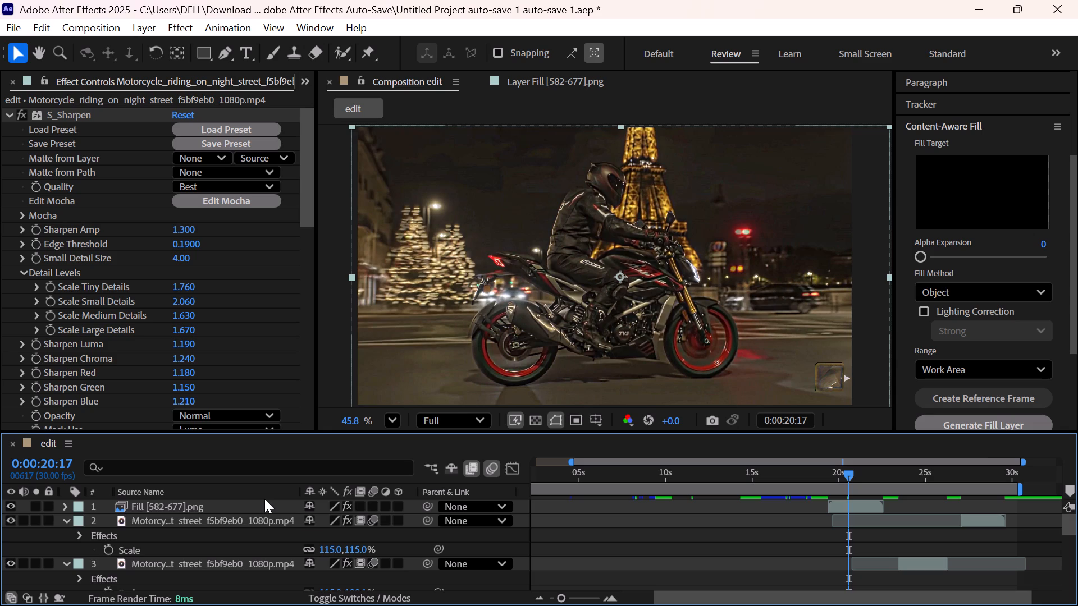
click(264, 499)
click(258, 502)
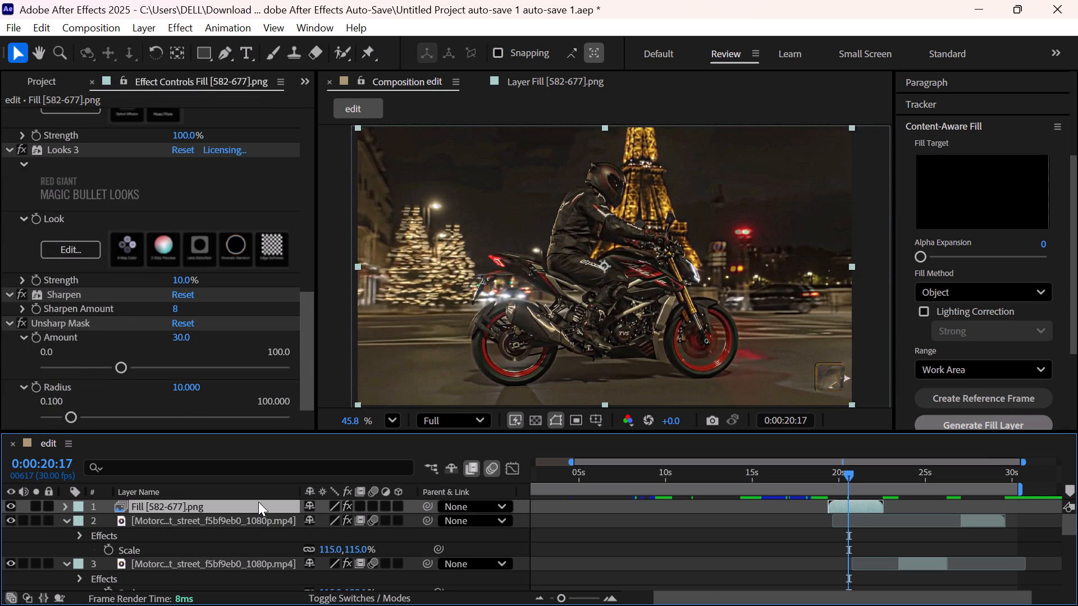
key(Delete)
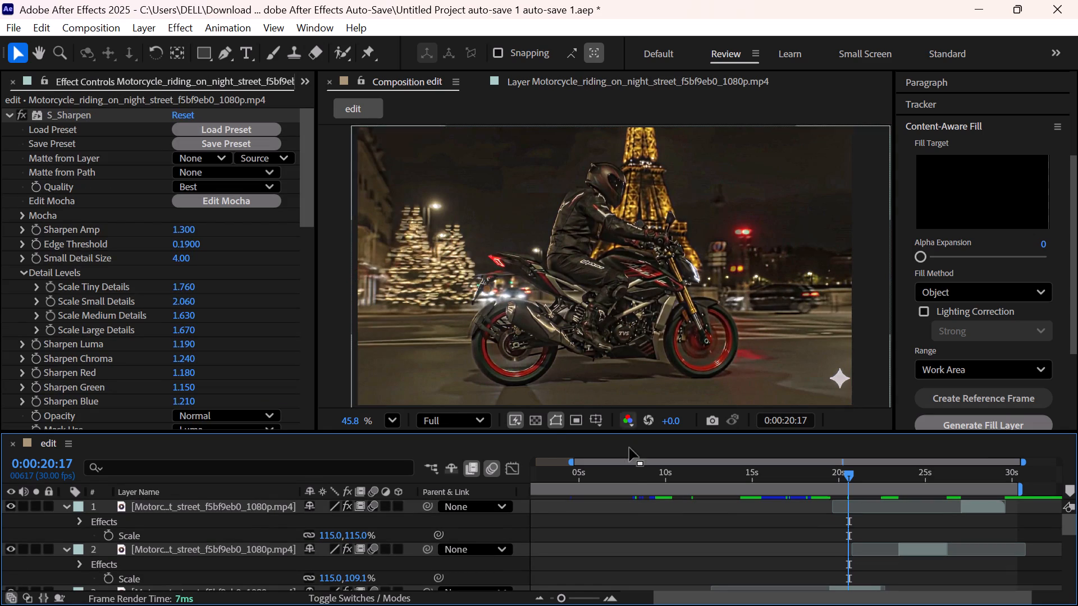
Shift the layer 3 night-street clip slightly rightward within the frame.
scroll(631, 463, down, 1)
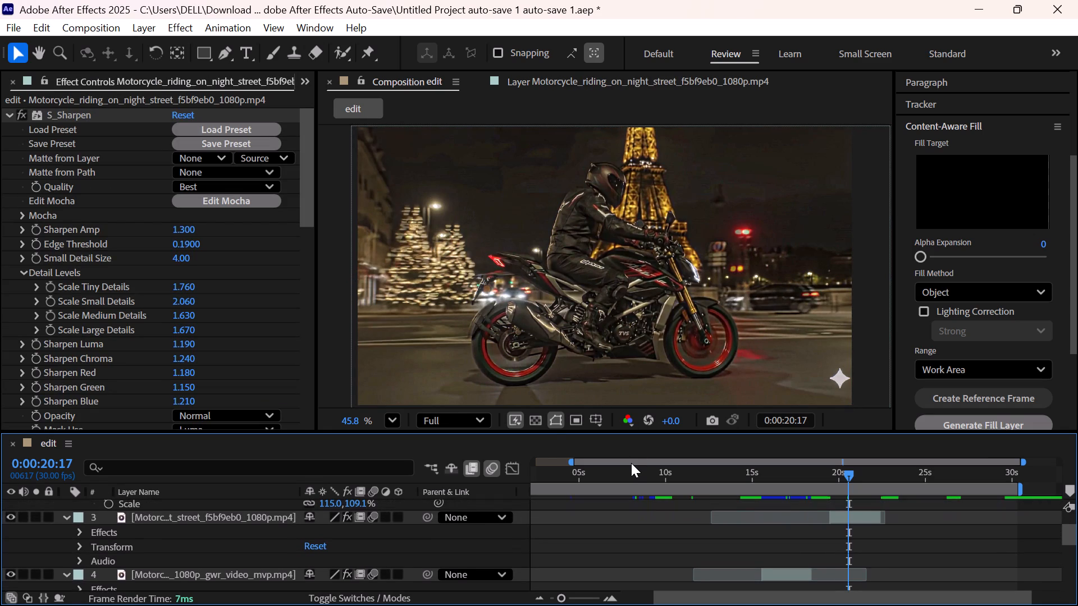
click(808, 341)
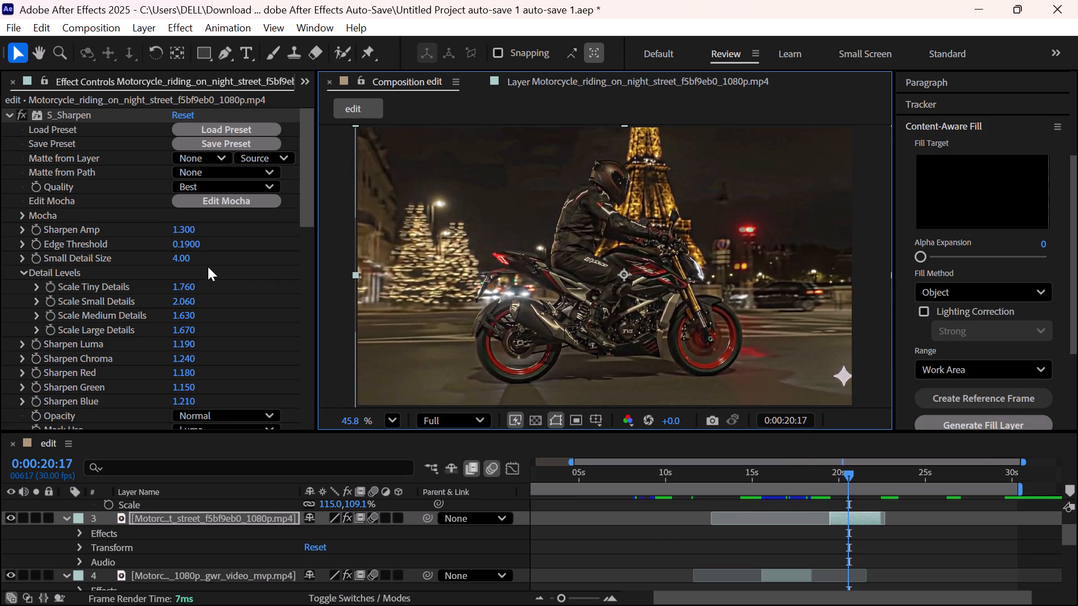
Review the effects applied to the layer 3 night-street clip, from S_Sharpen through Unsharp Mask.
scroll(234, 365, up, 2)
scroll(234, 365, down, 2)
scroll(234, 365, up, 1)
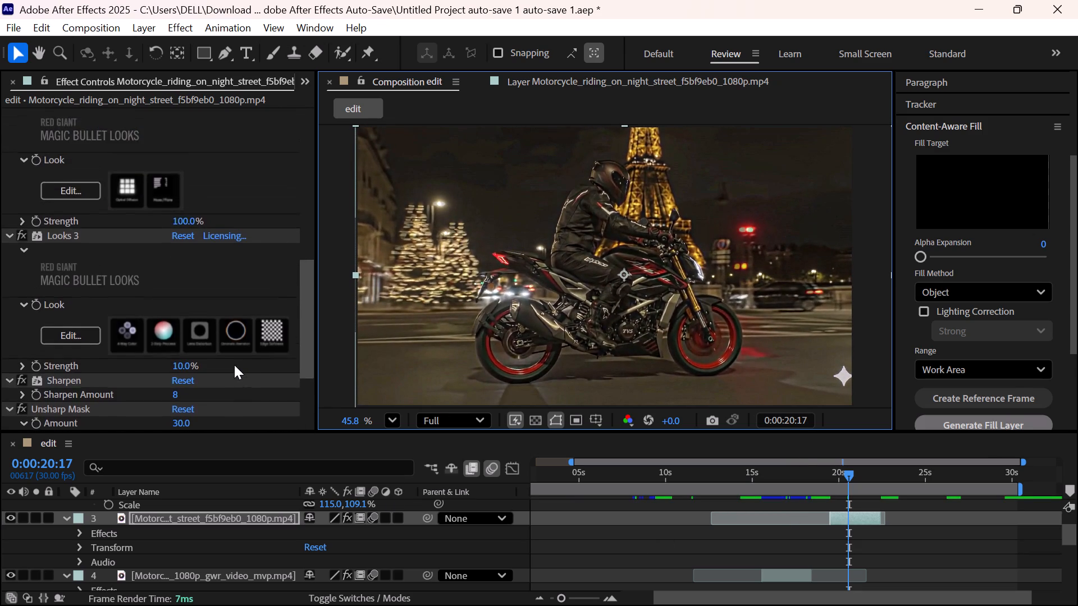
scroll(234, 365, up, 1)
scroll(234, 365, down, 1)
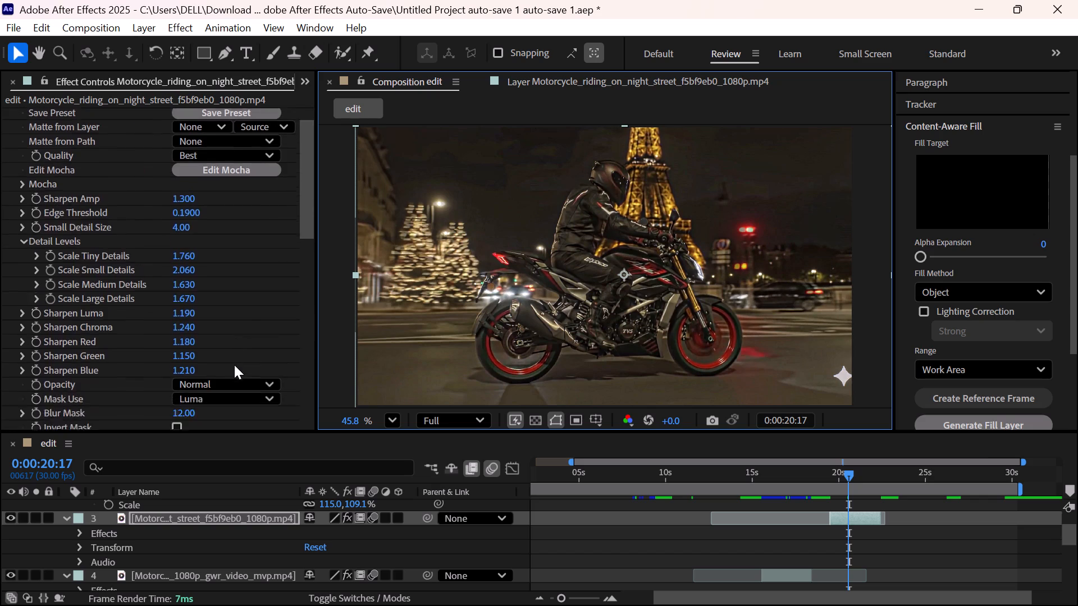
scroll(234, 365, down, 1)
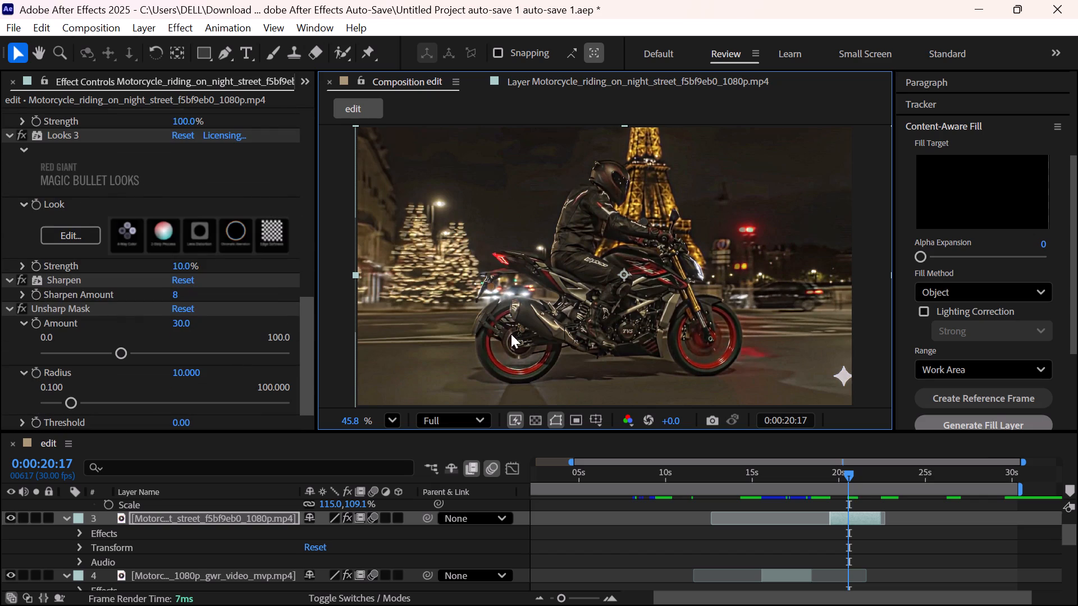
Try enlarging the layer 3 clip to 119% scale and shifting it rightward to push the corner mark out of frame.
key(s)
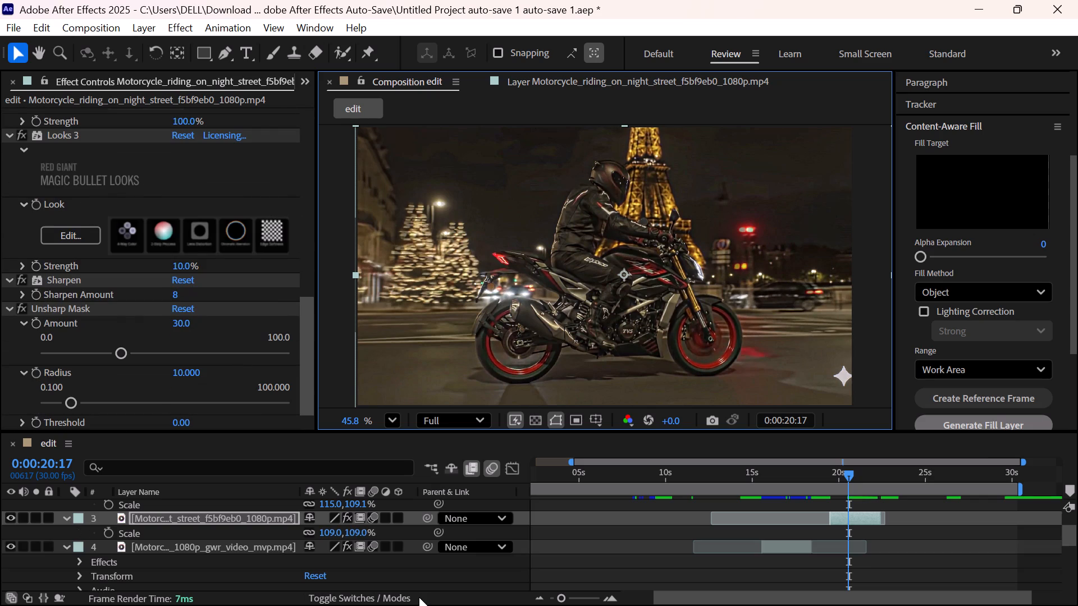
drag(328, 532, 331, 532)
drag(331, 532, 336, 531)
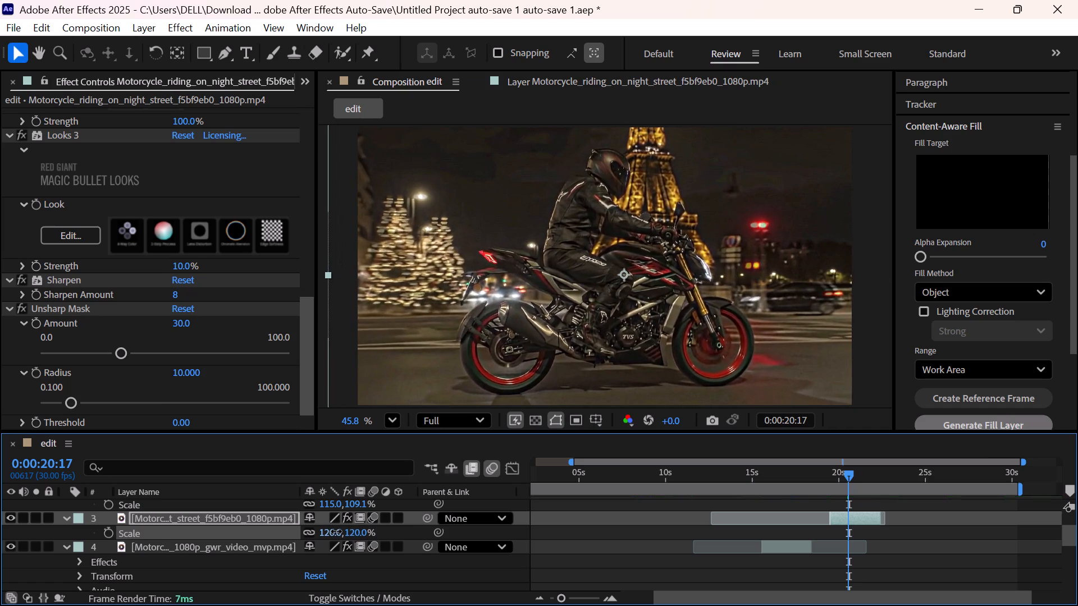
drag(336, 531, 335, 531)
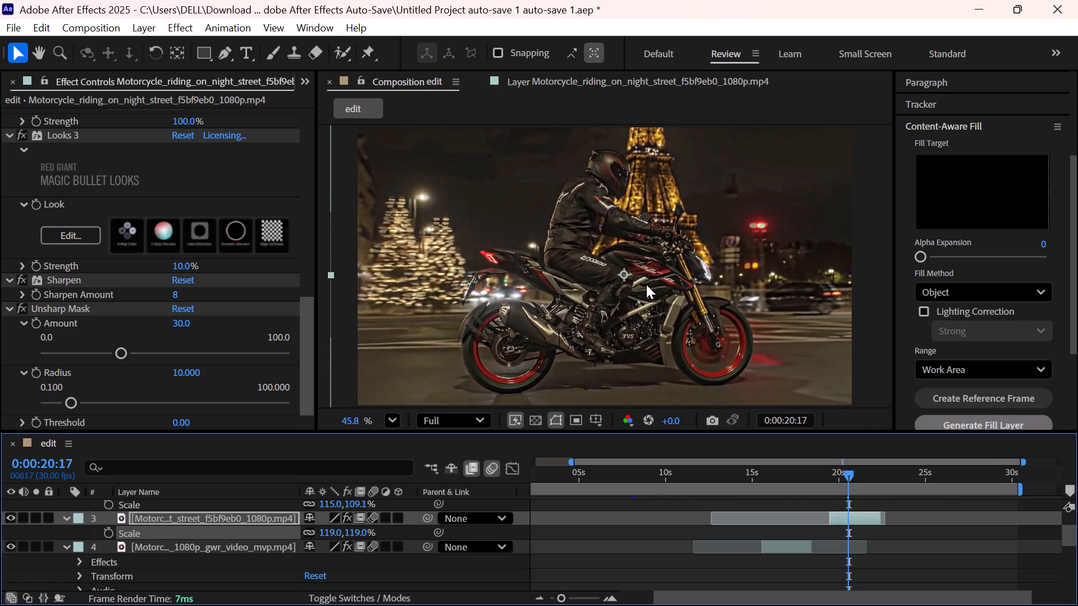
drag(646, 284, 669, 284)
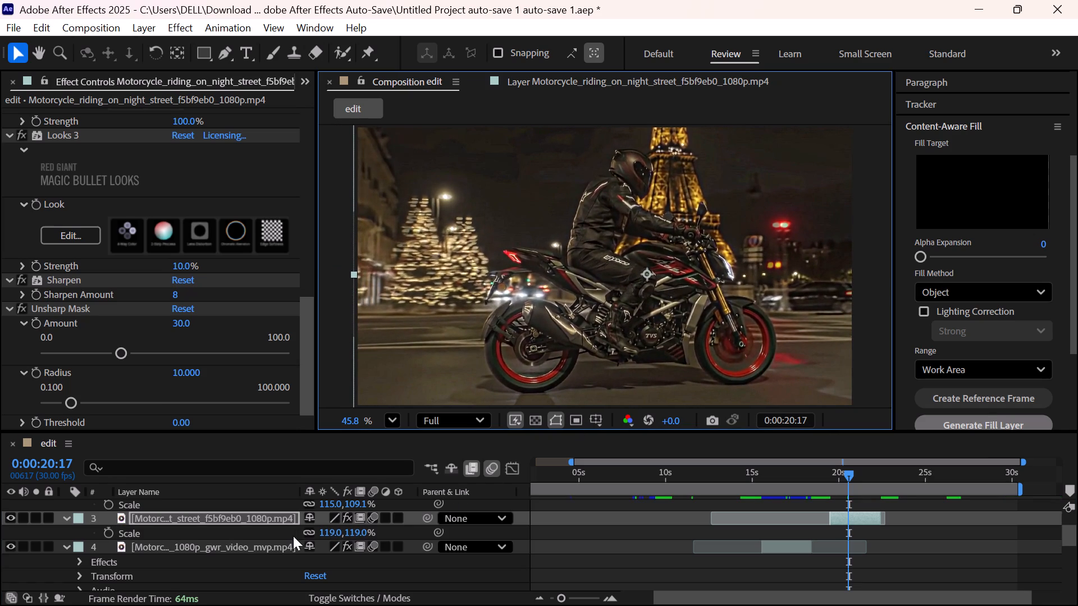
Reduce the layer 3 clip's scale to 110% and shift it left until its left edge meets the frame edge.
drag(325, 533, 314, 530)
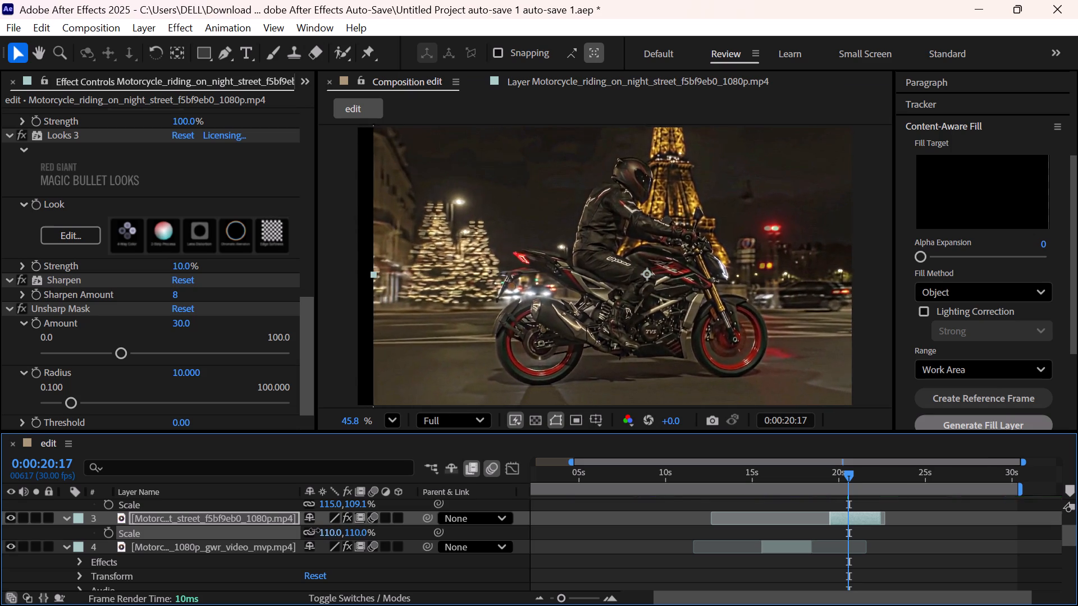
drag(314, 530, 315, 531)
drag(707, 369, 694, 368)
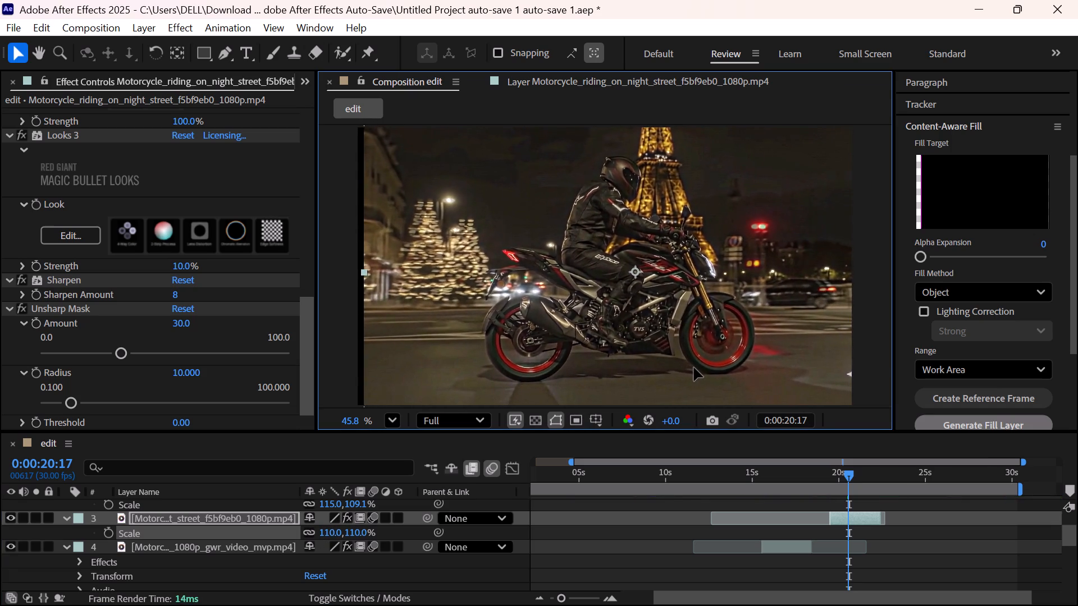
drag(694, 368, 691, 369)
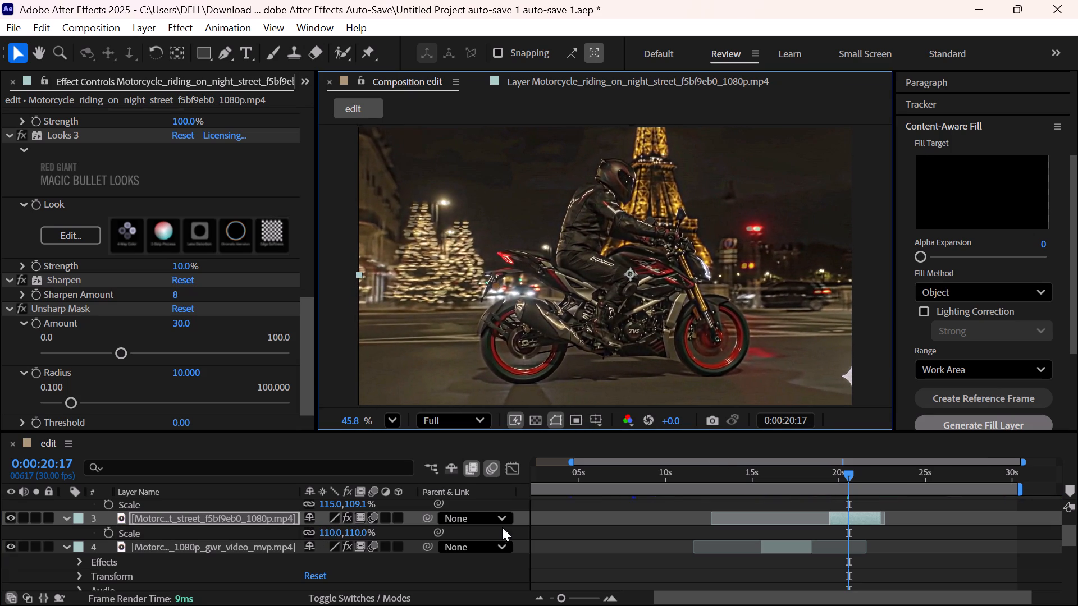
Set the layer 3 clip's scale to 112% and nudge it slightly right so the corner mark falls outside the frame.
click(337, 534)
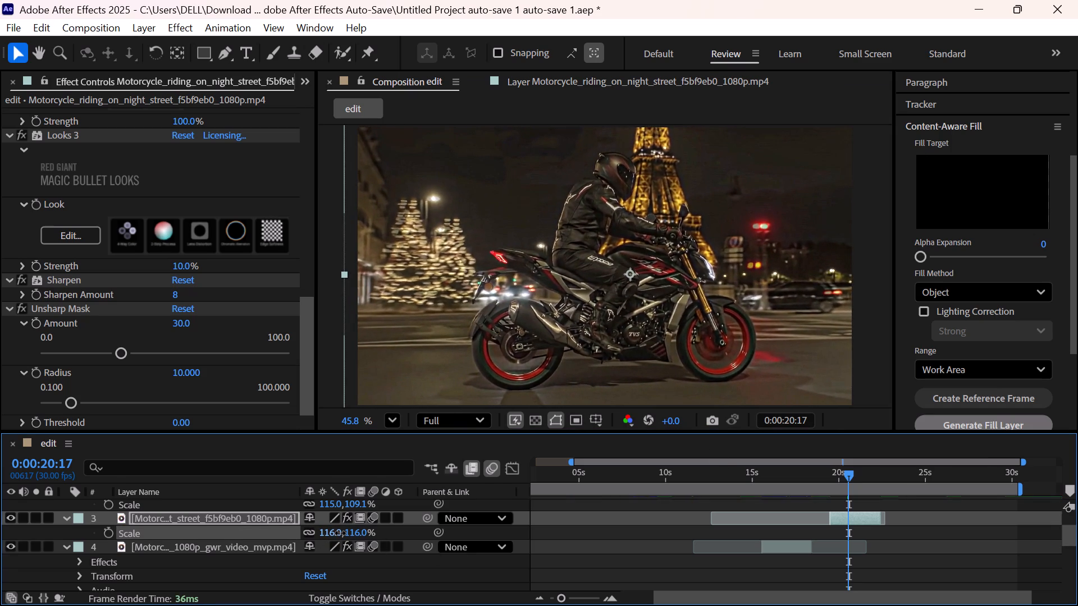
click(692, 325)
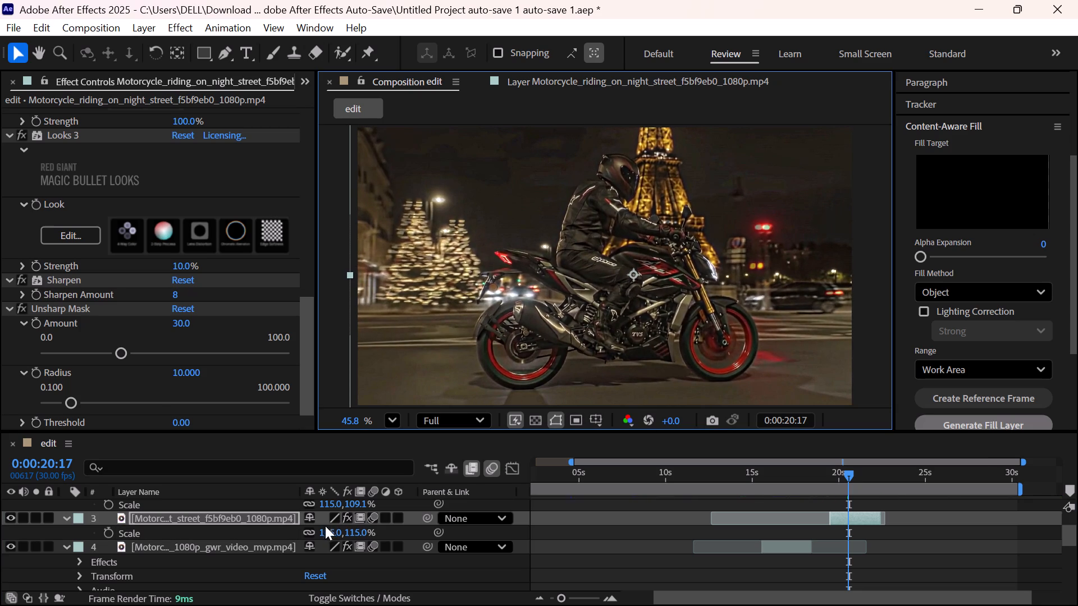
click(327, 531)
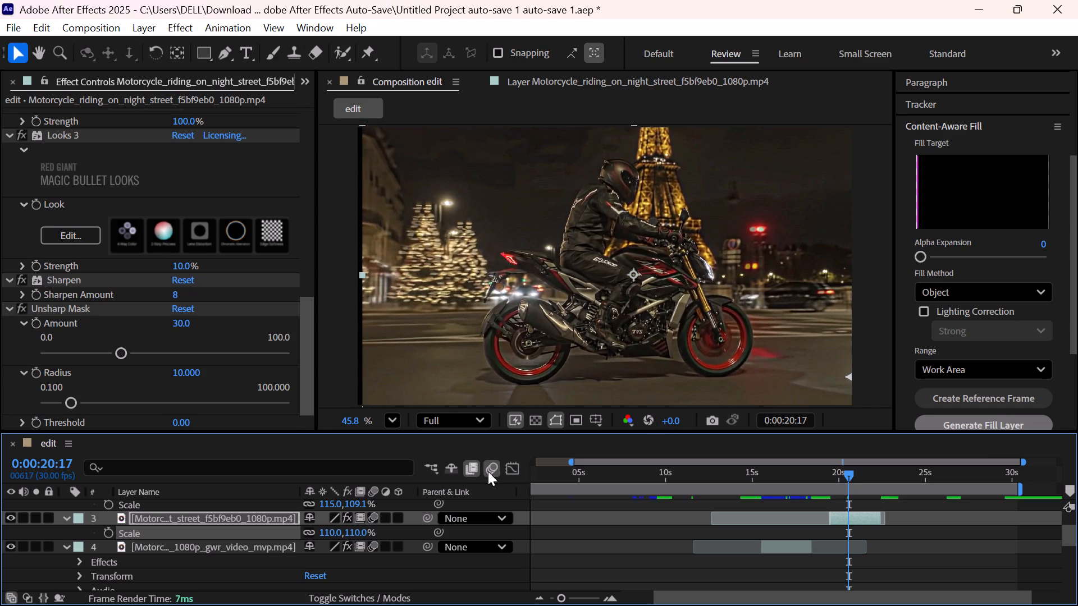
click(332, 534)
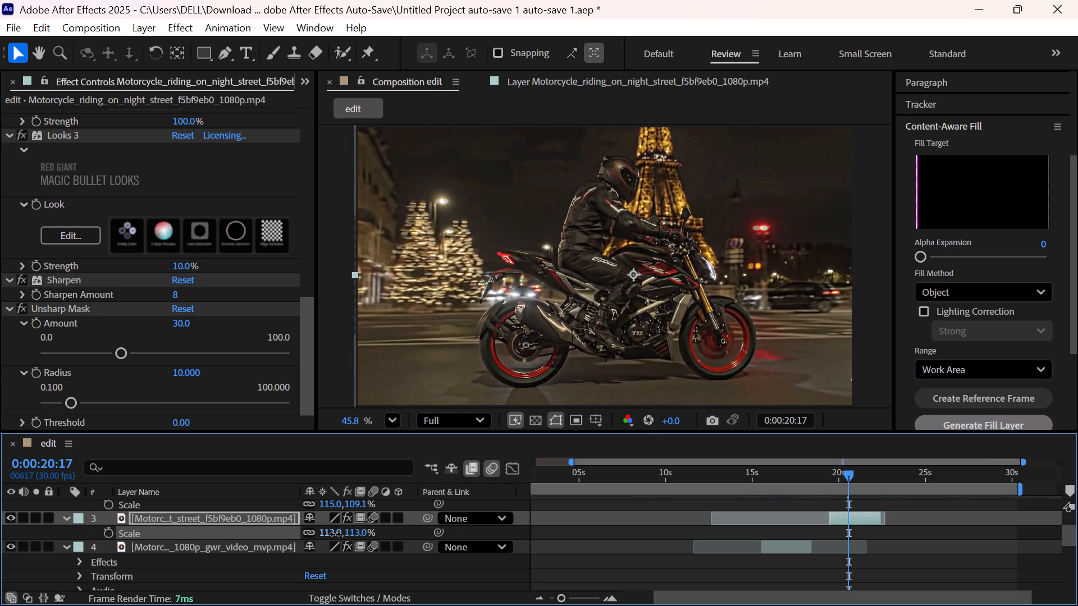
click(615, 367)
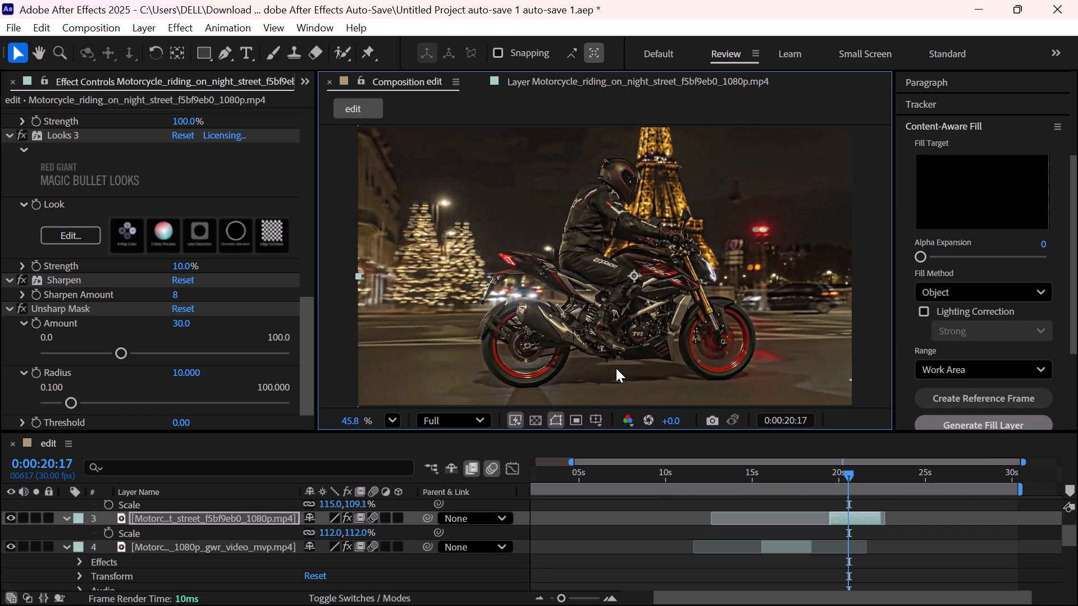
At 0:00:23:19, delete all effects from the layer 2 front-wheel clip.
drag(847, 479, 836, 478)
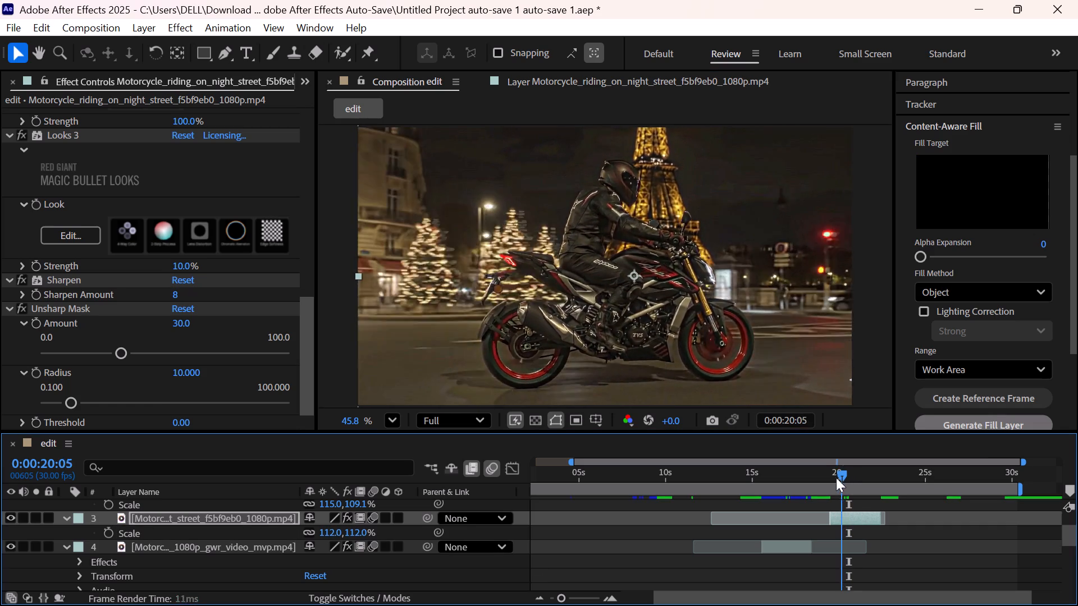
drag(836, 478, 887, 486)
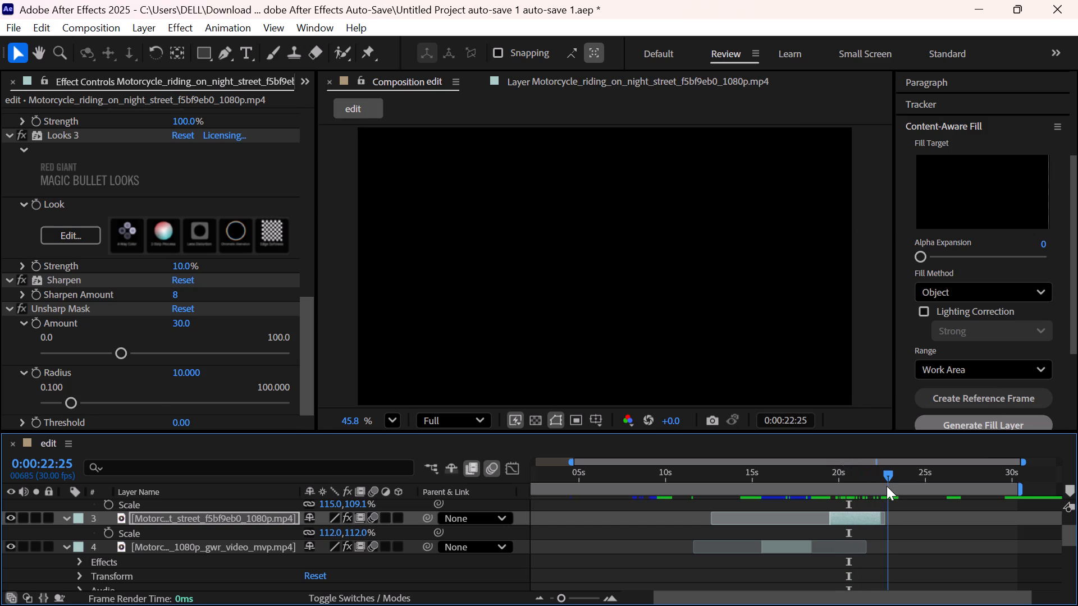
drag(887, 486, 899, 493)
scroll(888, 524, up, 1)
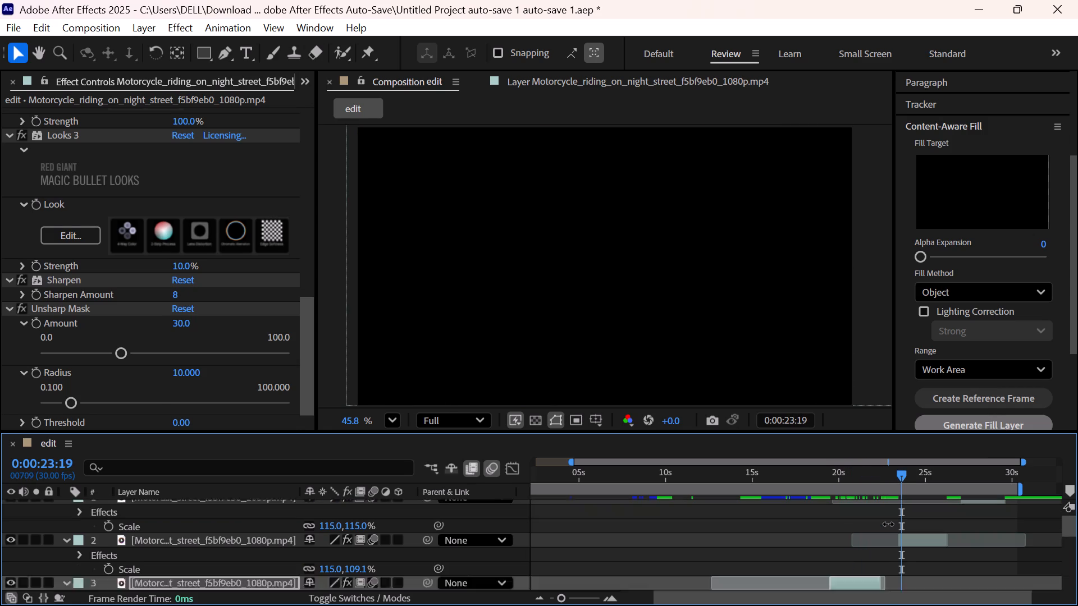
scroll(888, 524, up, 1)
click(924, 553)
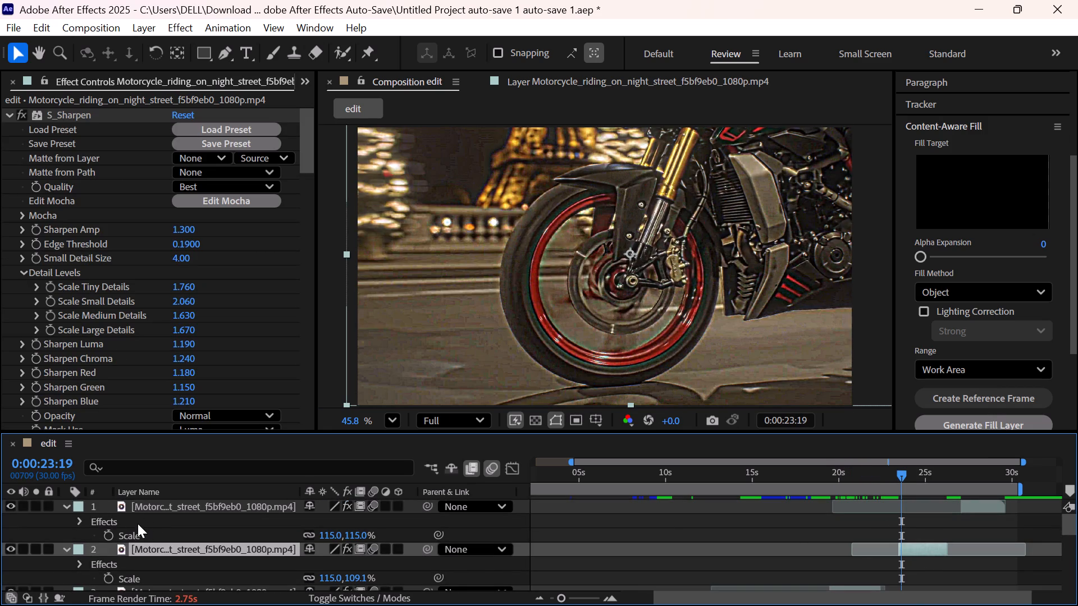
click(108, 115)
key(ctrl+a)
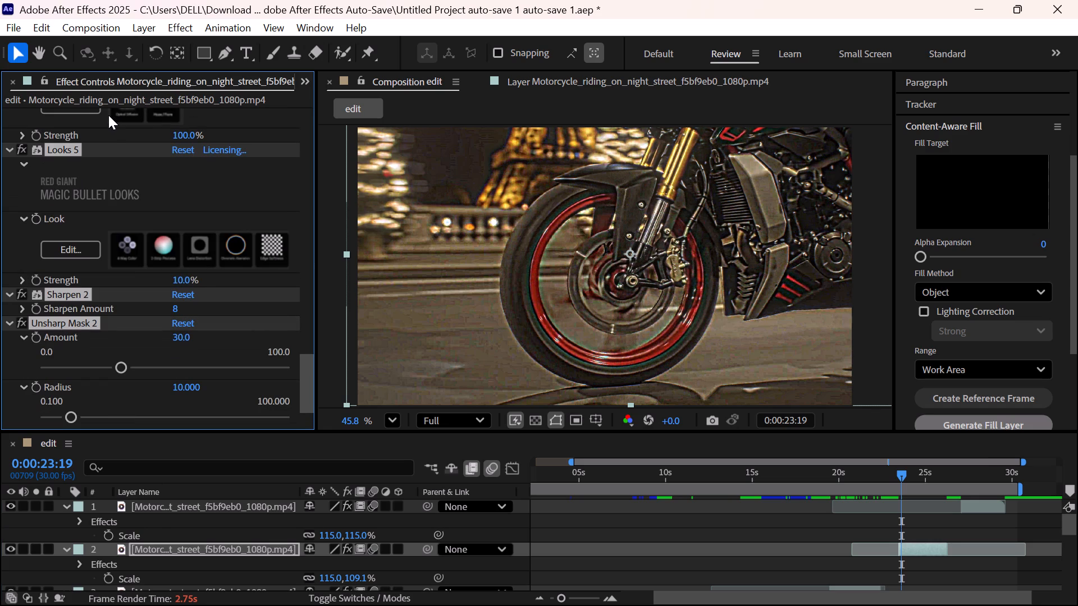
key(Delete)
Apply the recent OWEN (Main CC) animation preset to the layer 2 front-wheel clip and look over its effects.
double_click(121, 144)
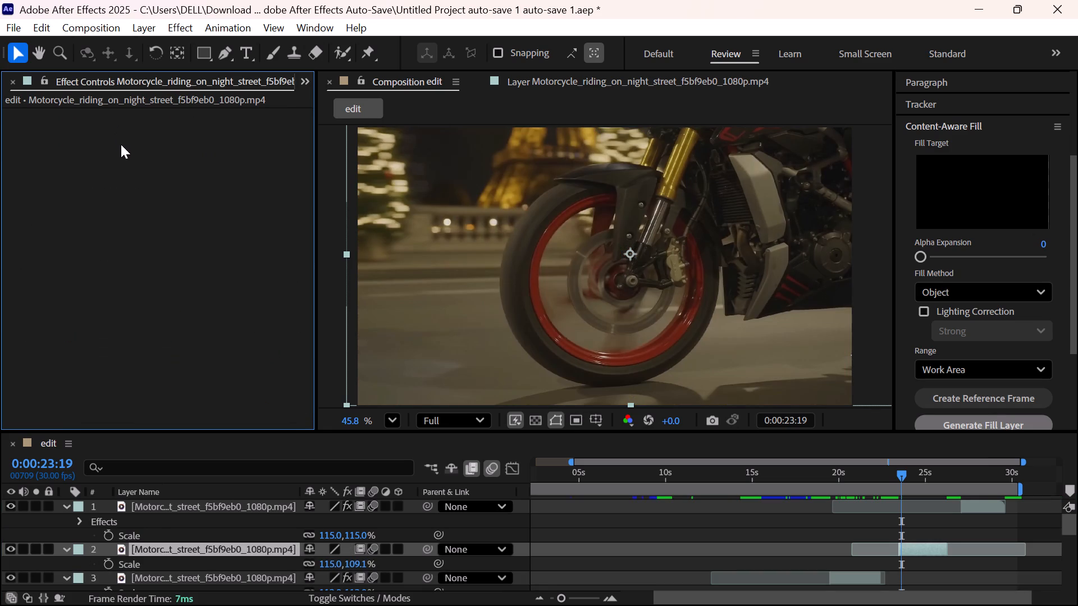
right_click(121, 144)
right_click(121, 144)
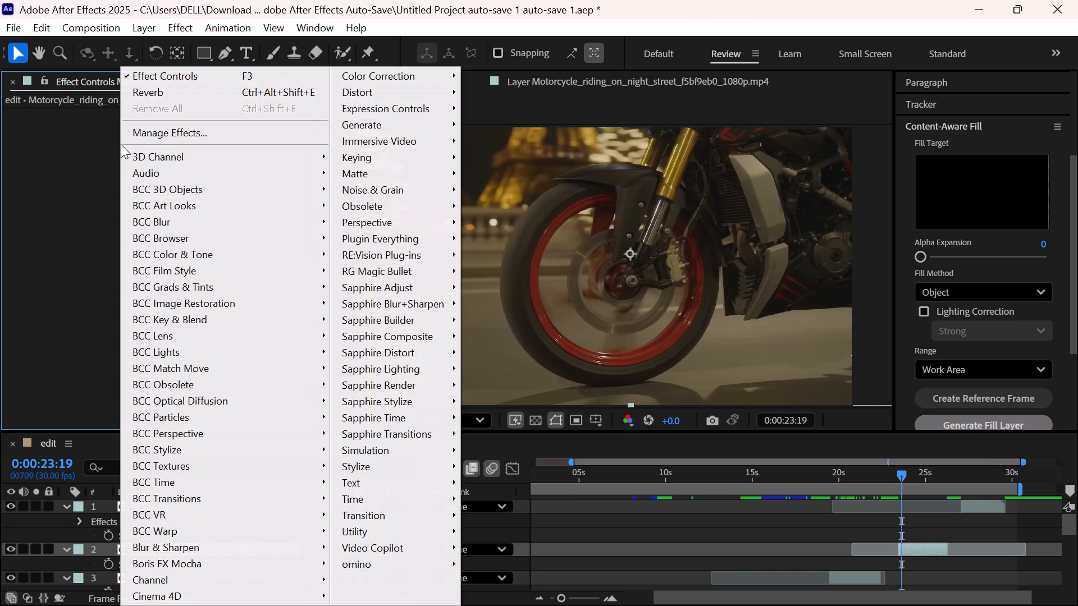
click(93, 155)
click(241, 27)
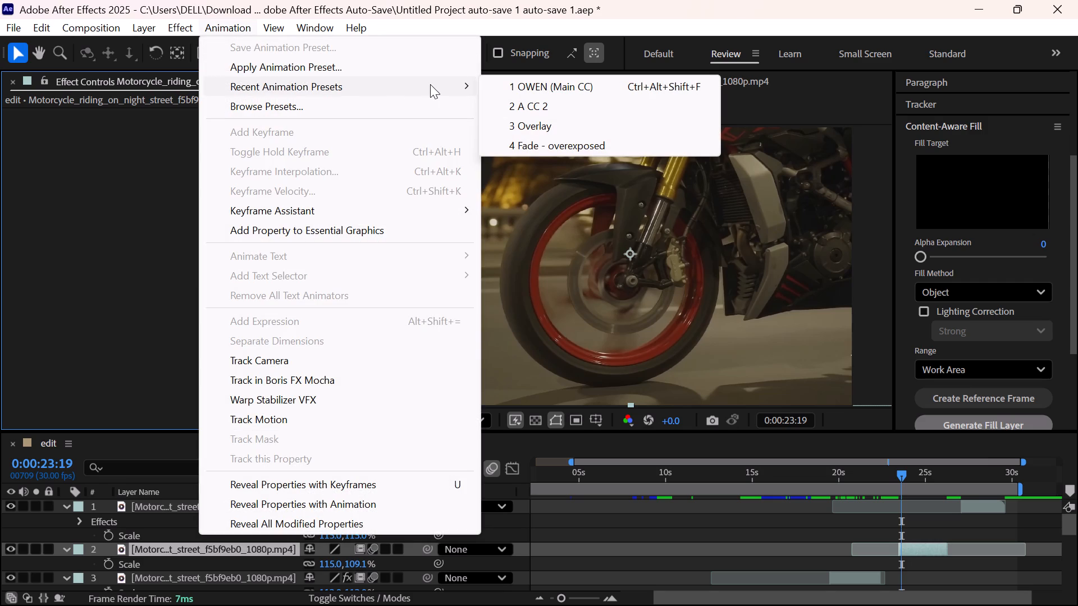
click(526, 85)
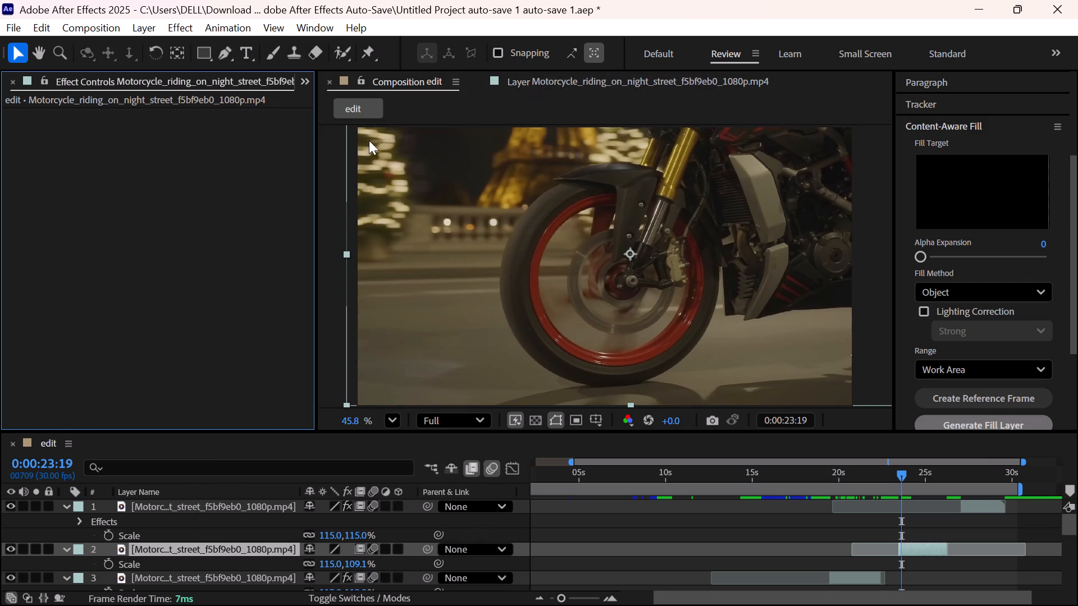
scroll(216, 237, down, 2)
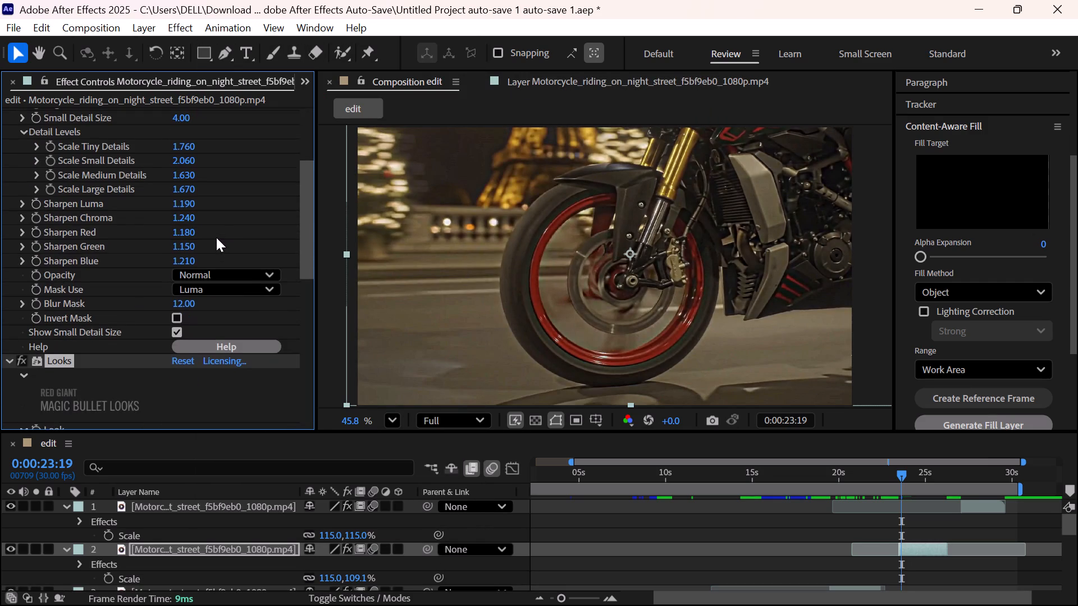
scroll(216, 237, down, 8)
scroll(216, 237, up, 8)
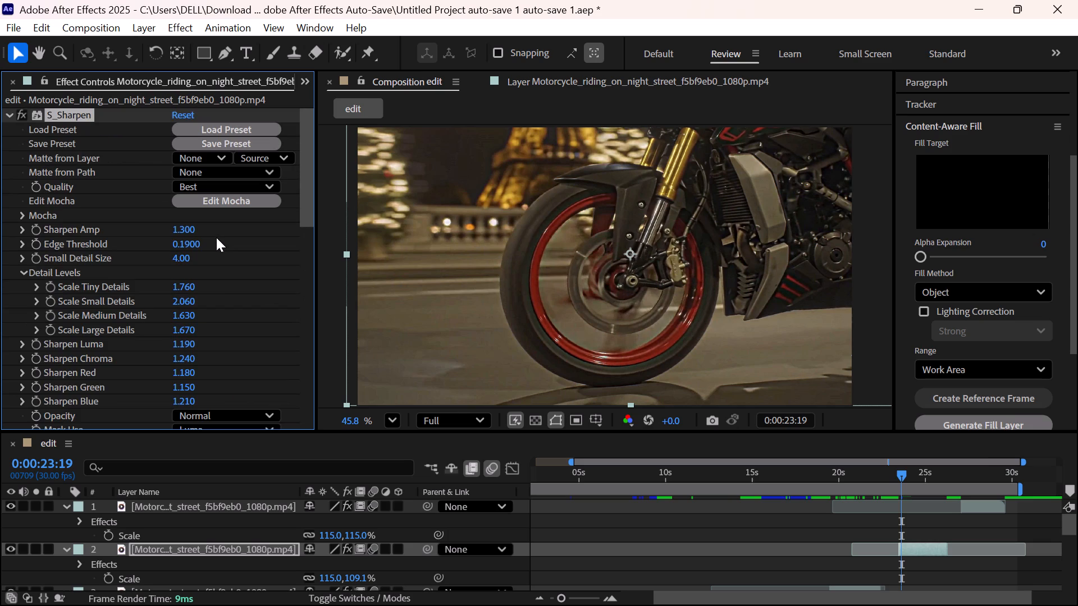
At 0:00:27:21, delete all effects from the layer 1 clip of the rider in front of the Eiffel Tower.
drag(902, 470, 943, 482)
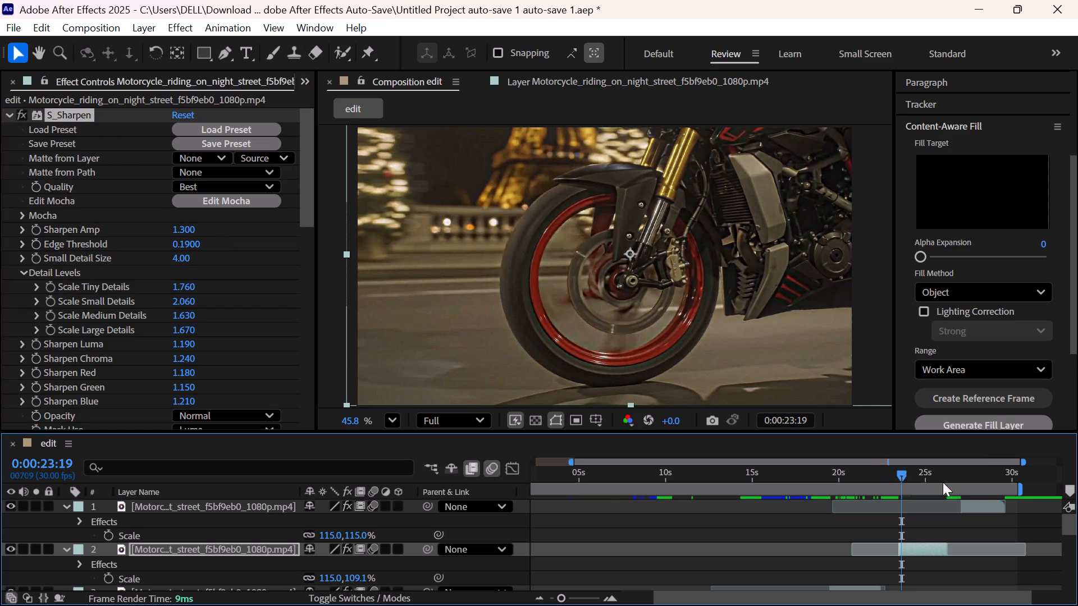
drag(943, 482, 972, 488)
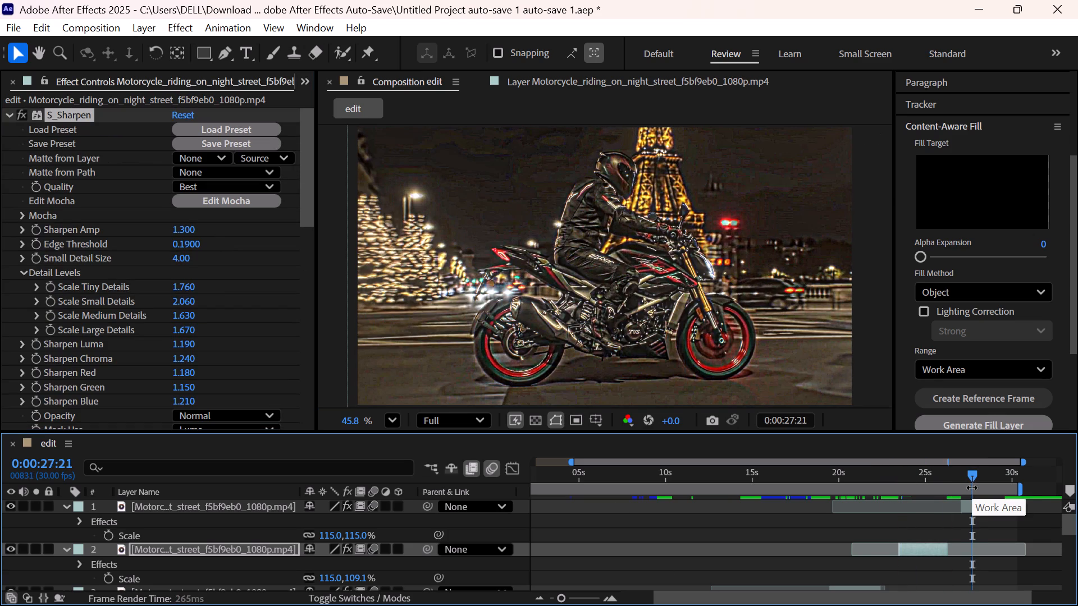
scroll(919, 535, left, 1)
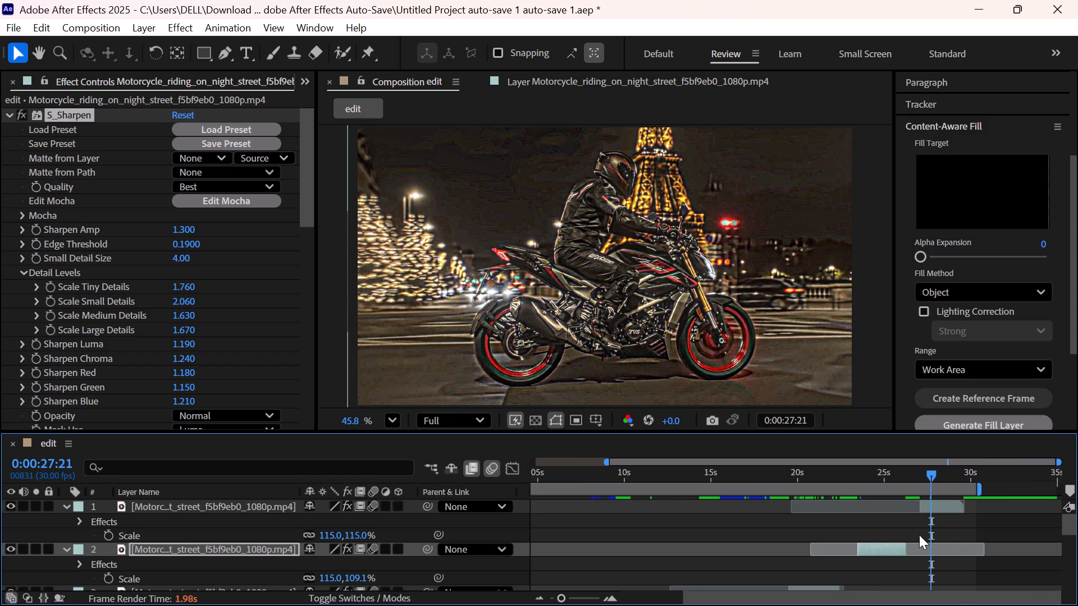
click(931, 511)
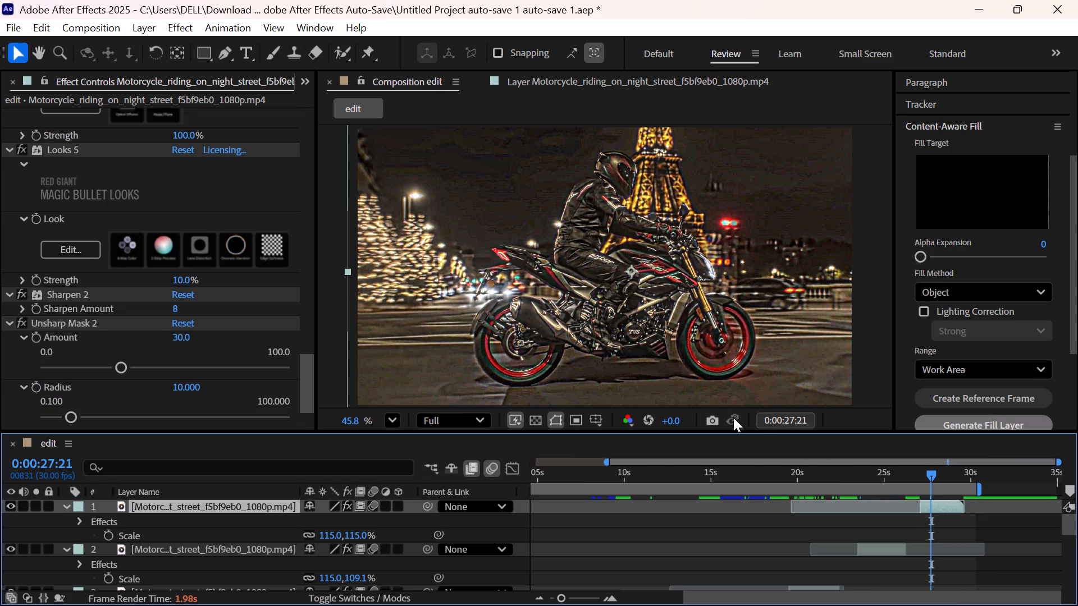
scroll(211, 220, up, 5)
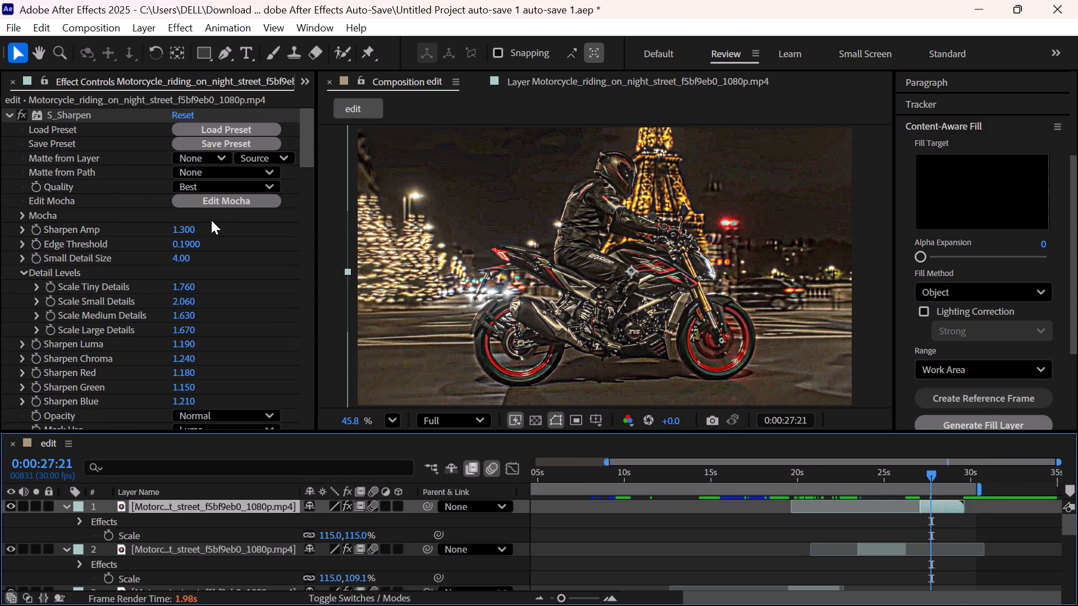
click(131, 114)
key(ctrl+a)
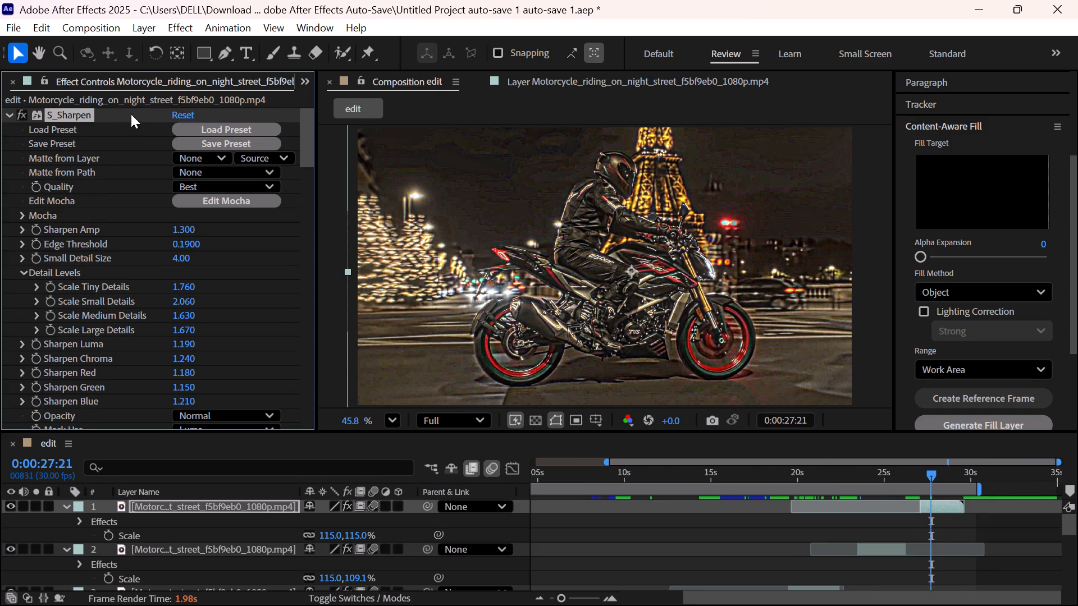
key(Delete)
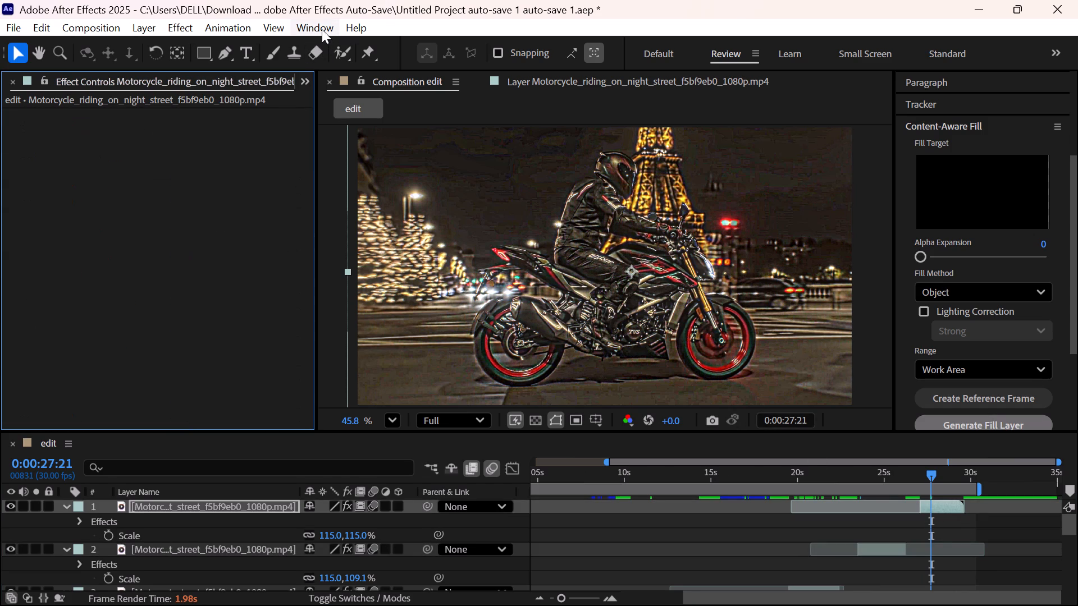
Apply the recent OWEN (Main CC) animation preset to the layer 1 clip and scrub through to its end at 0:00:29:22.
click(322, 29)
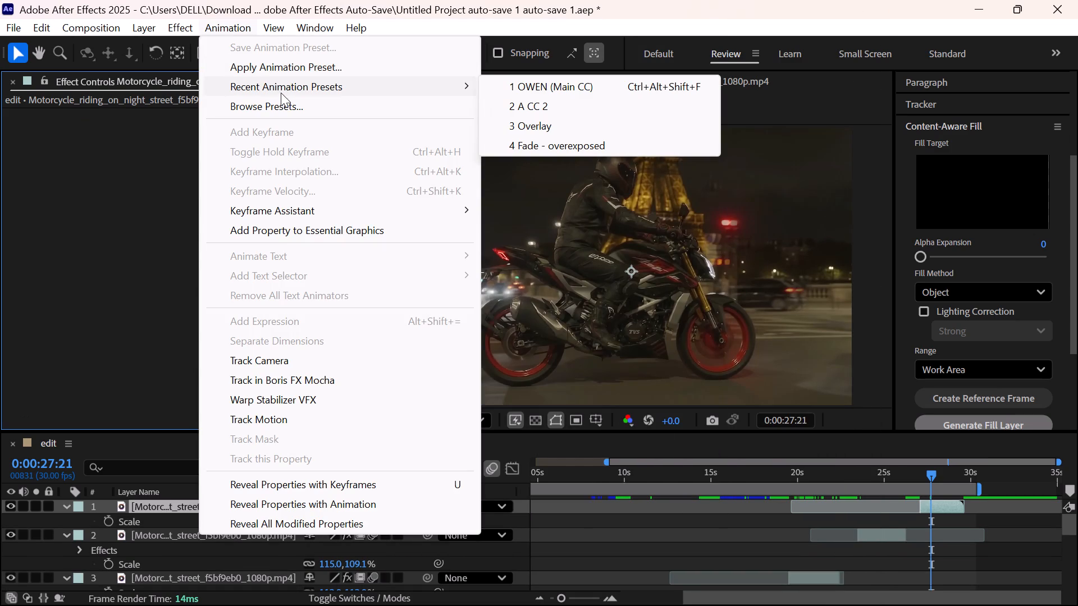
click(503, 84)
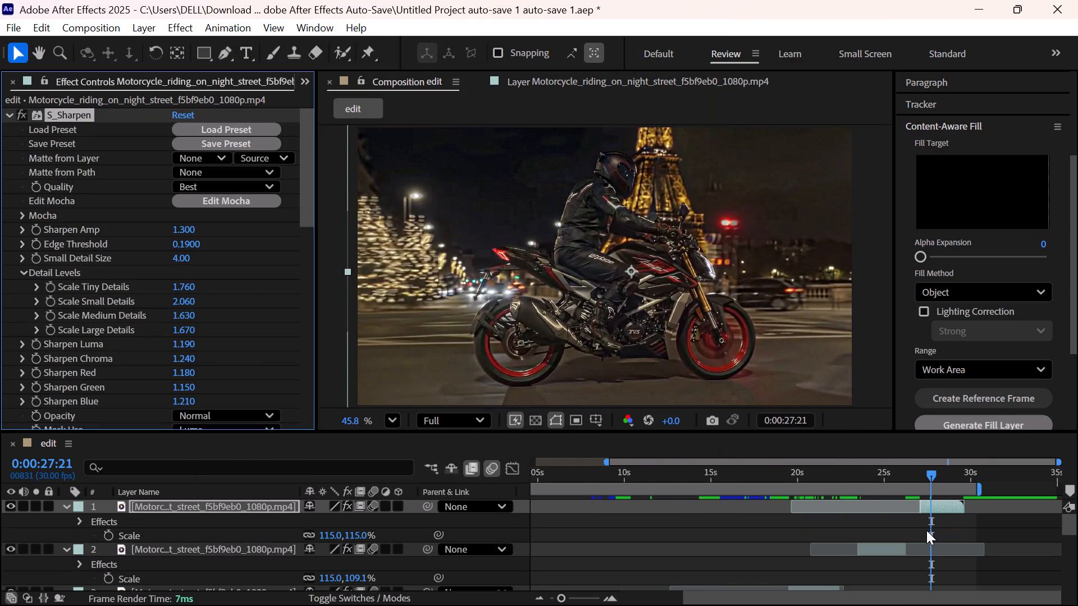
click(930, 473)
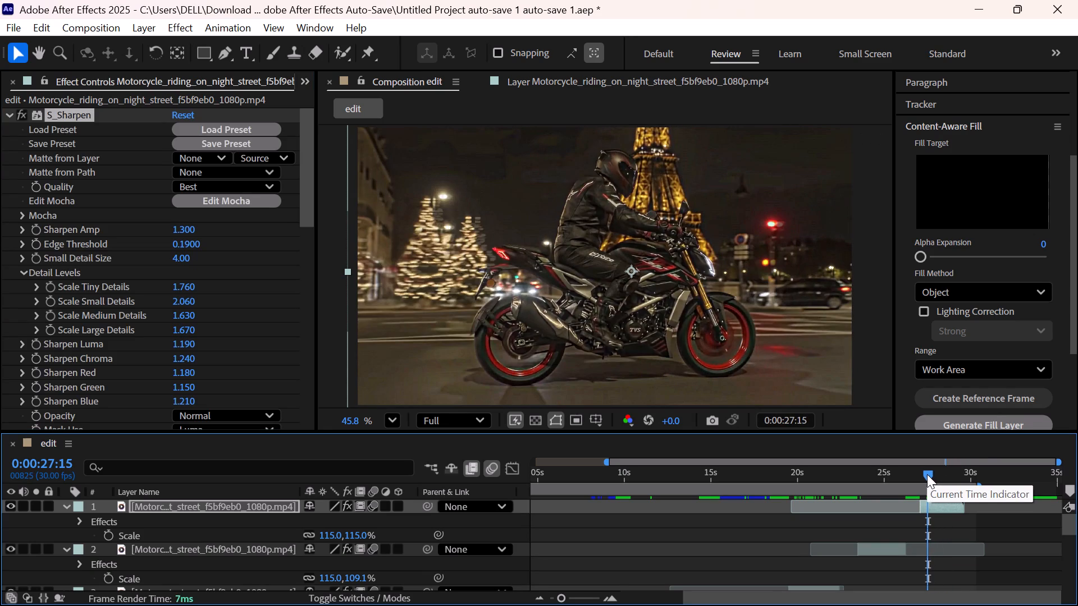
drag(927, 474, 960, 477)
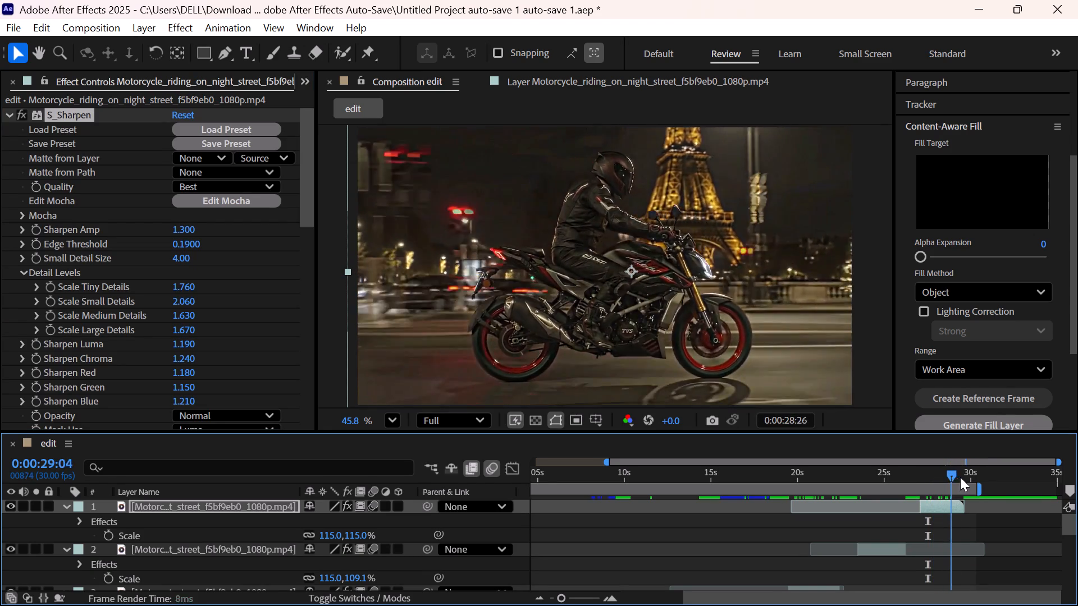
drag(960, 477, 966, 481)
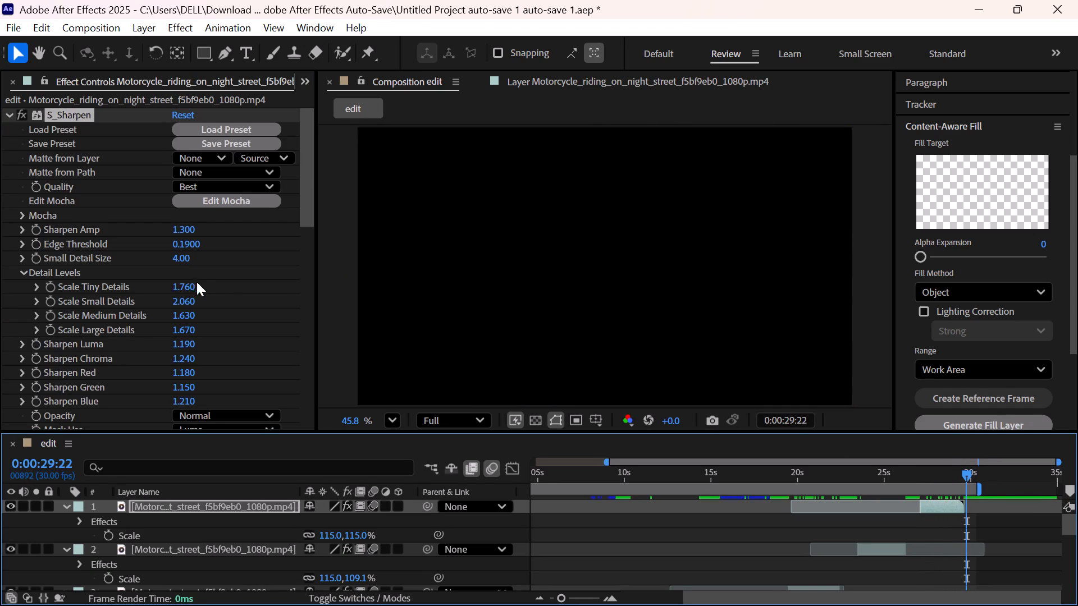
scroll(200, 273, down, 4)
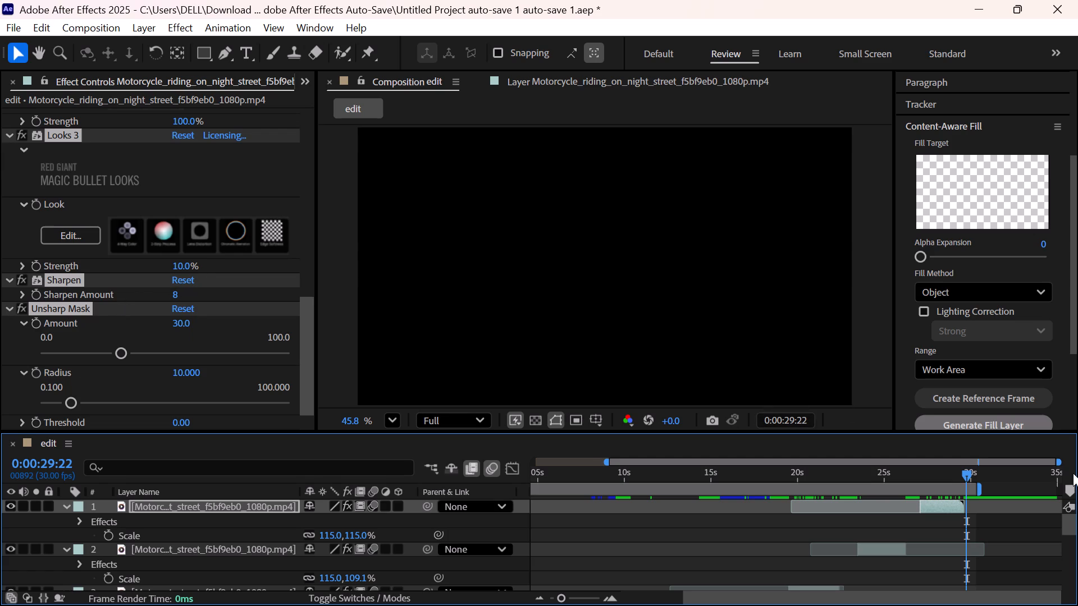
Extend the end of the work area to about the 31-second mark.
drag(981, 489, 992, 495)
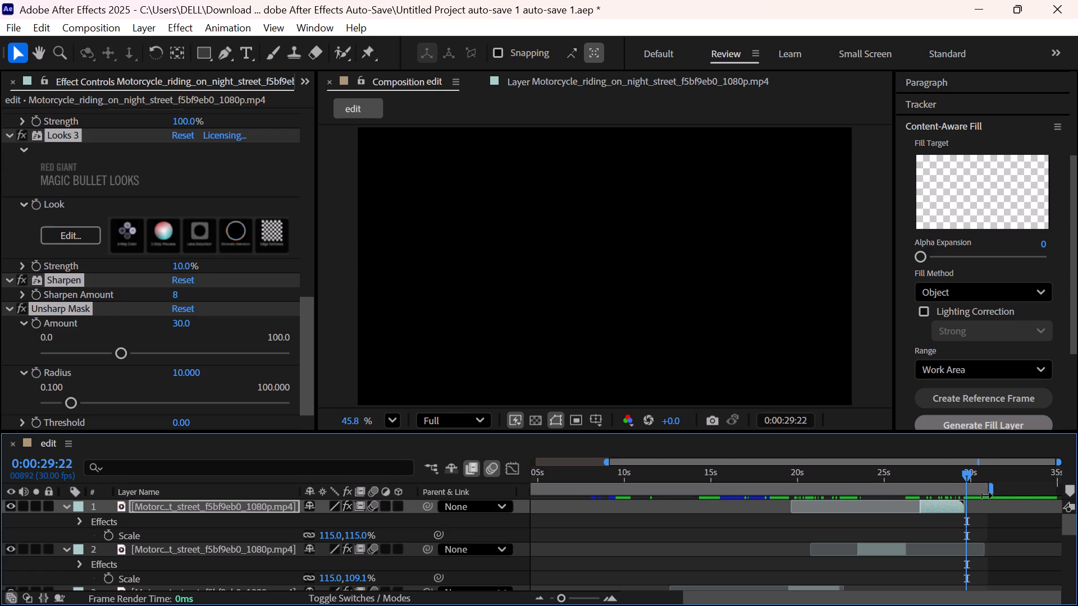
drag(992, 495, 991, 495)
Look through the project's items, including the Fills and Untitled 1 folders, for existing outro material.
scroll(33, 80, right, 5)
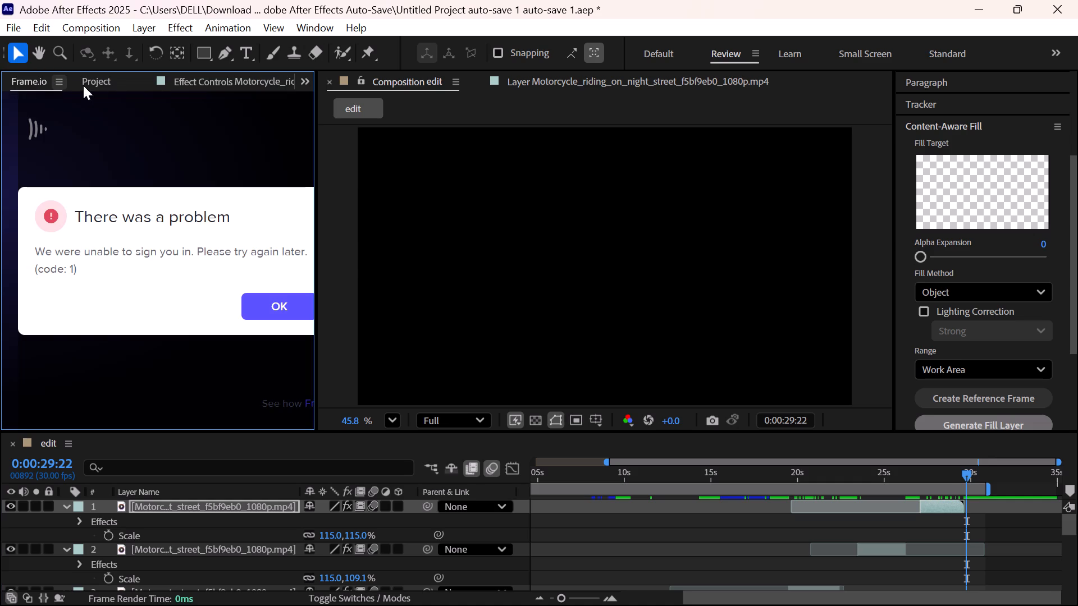
click(103, 79)
scroll(97, 318, down, 1)
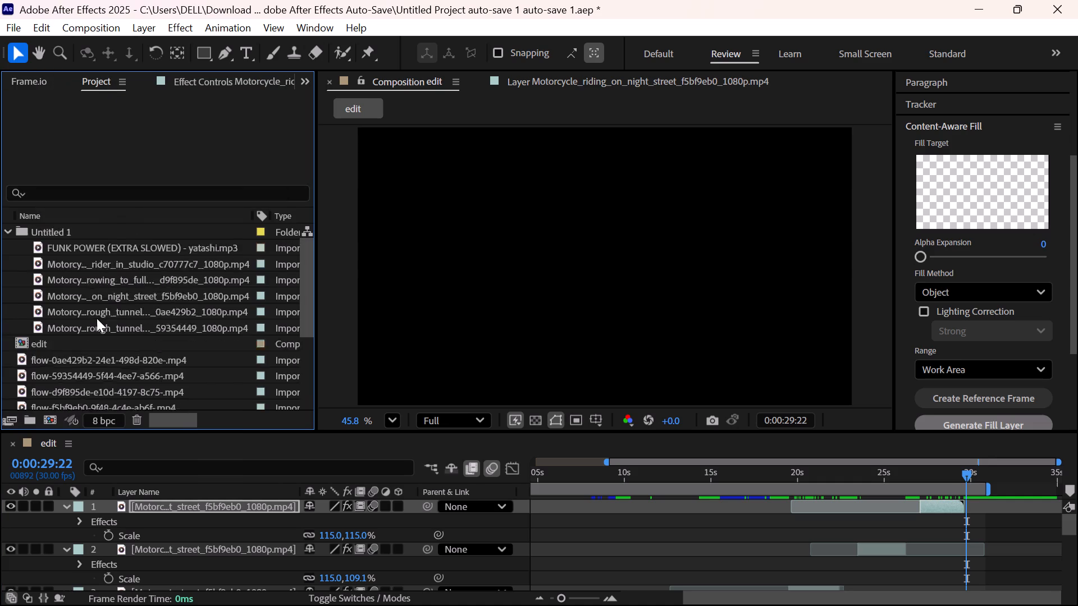
scroll(97, 318, down, 3)
scroll(97, 318, up, 2)
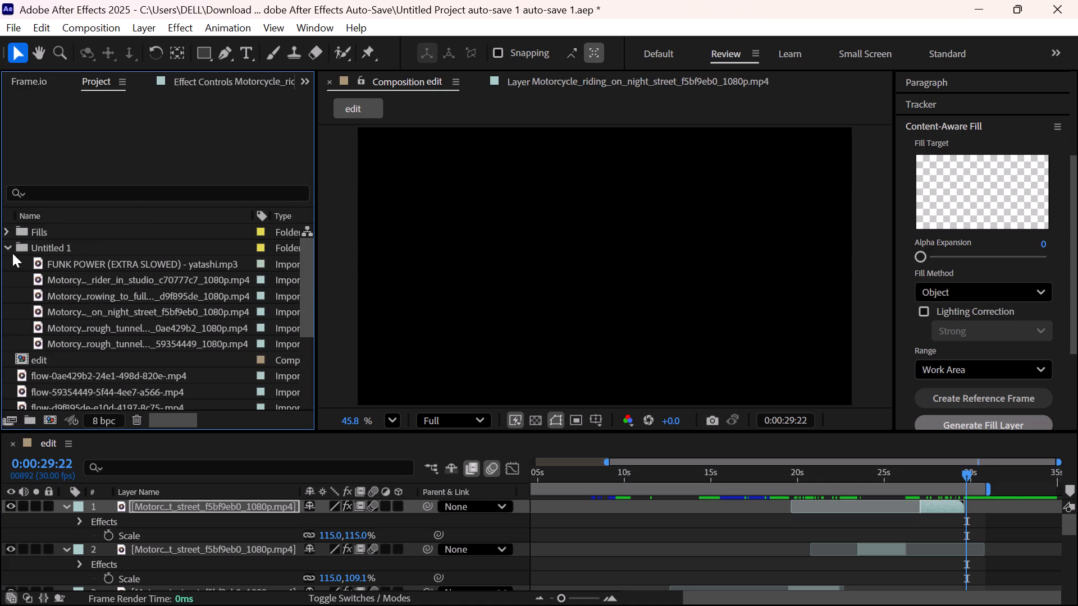
click(11, 250)
click(6, 232)
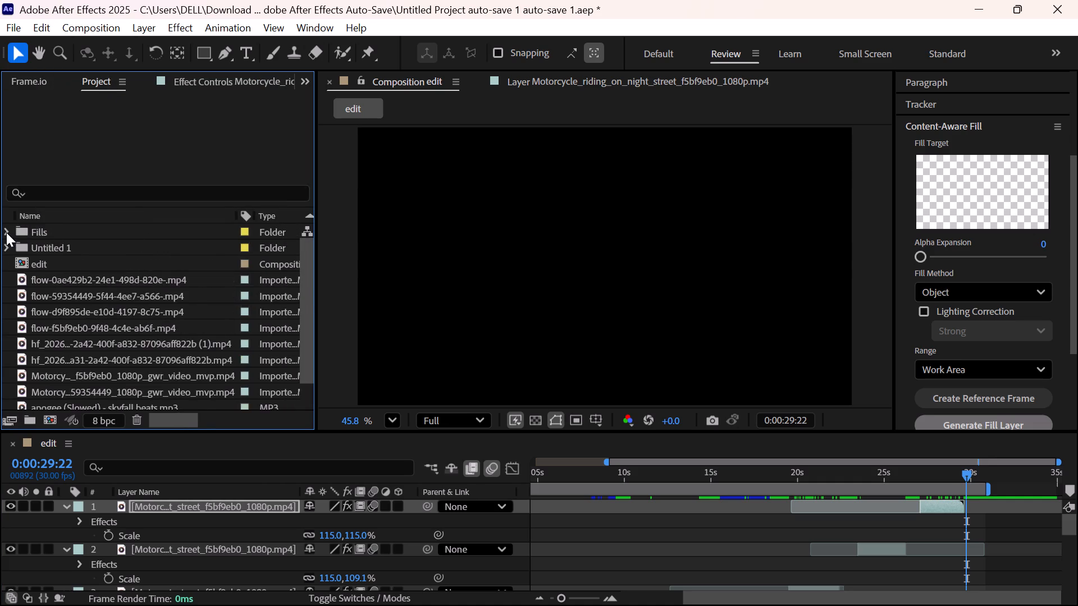
click(6, 232)
click(6, 232)
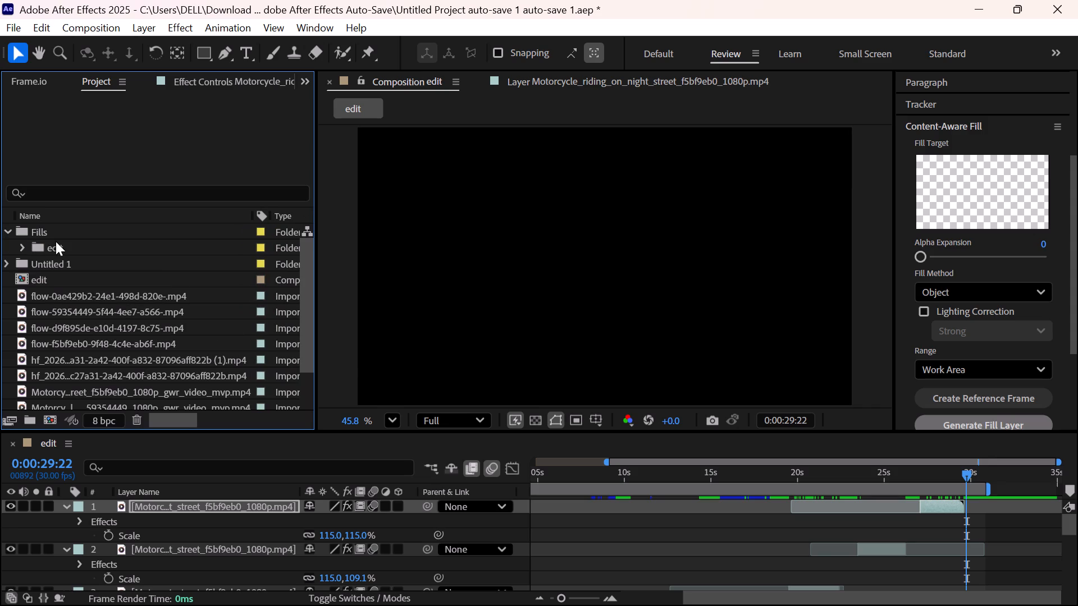
click(57, 247)
click(19, 246)
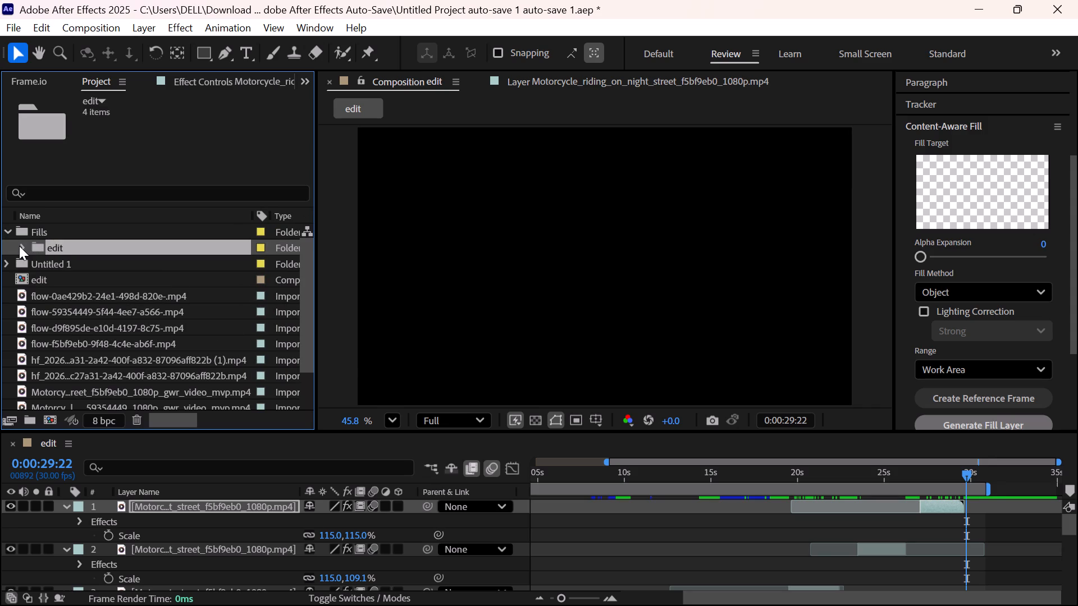
click(23, 246)
click(10, 231)
scroll(66, 314, right, 1)
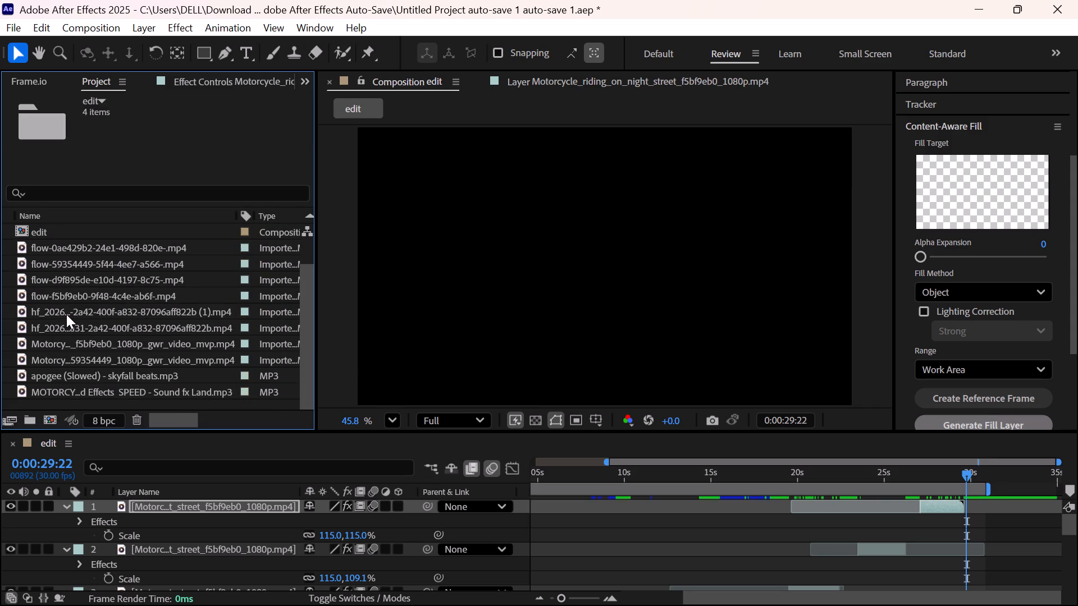
scroll(66, 314, right, 1)
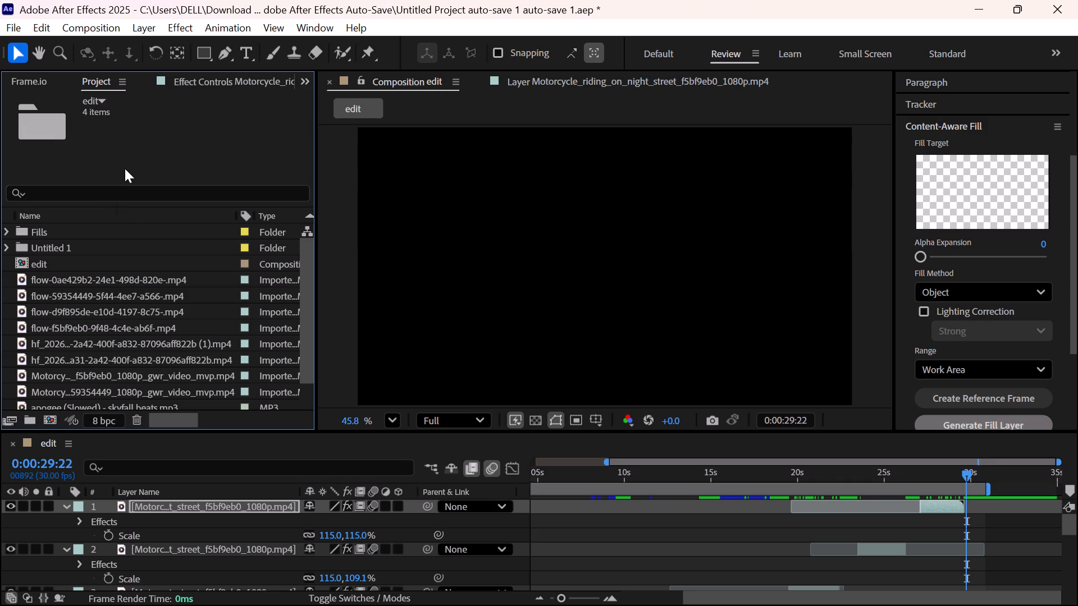
Import "Outro Project FIle By Silent (converted).aep" from the Downloads folder as a project.
double_click(126, 167)
double_click(4, 281)
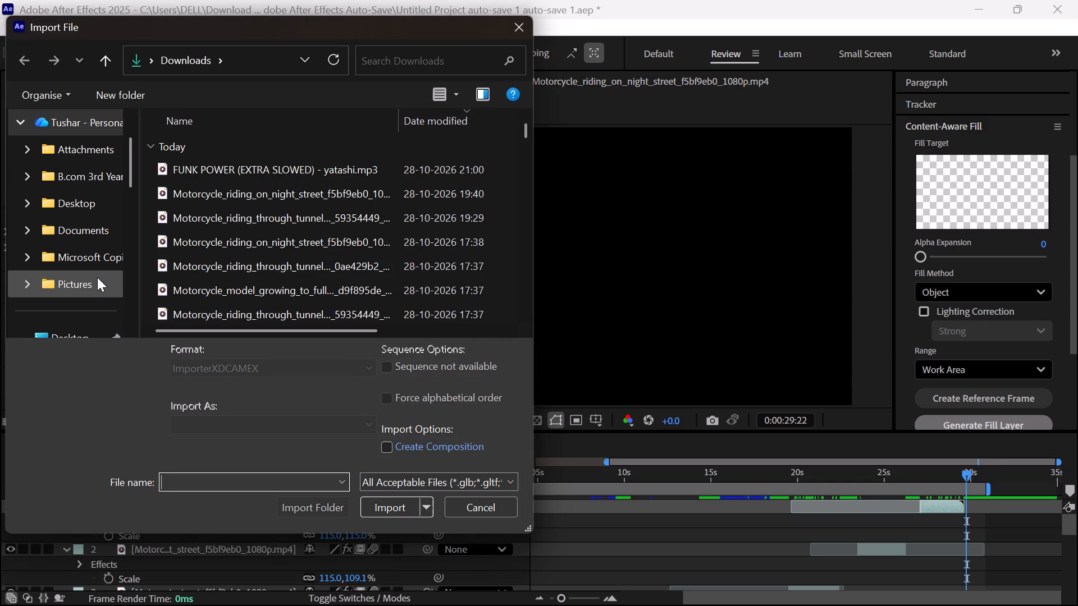
scroll(268, 287, down, 3)
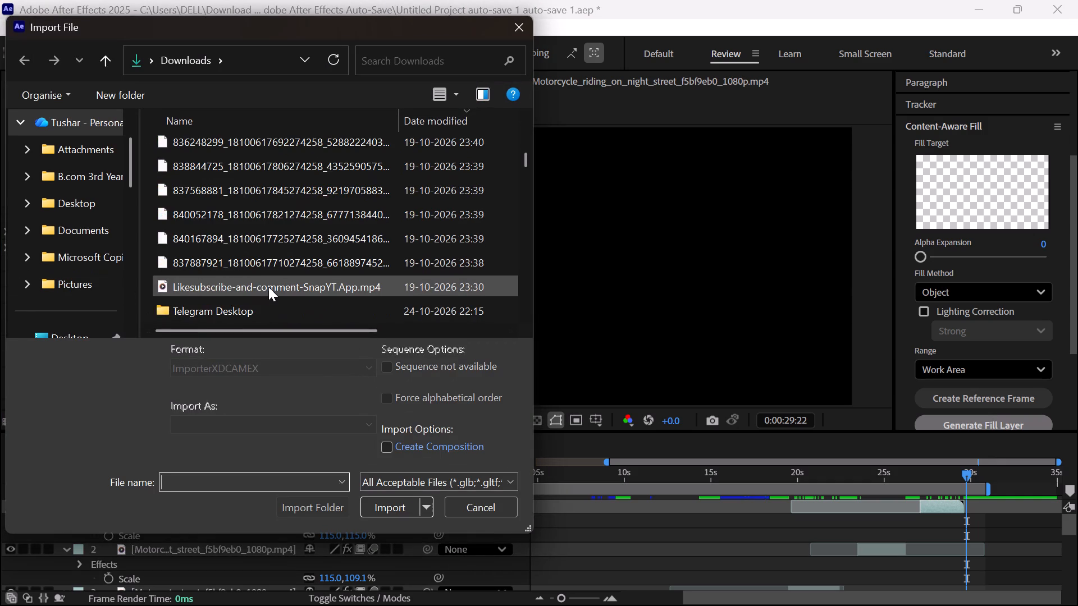
scroll(268, 287, up, 1)
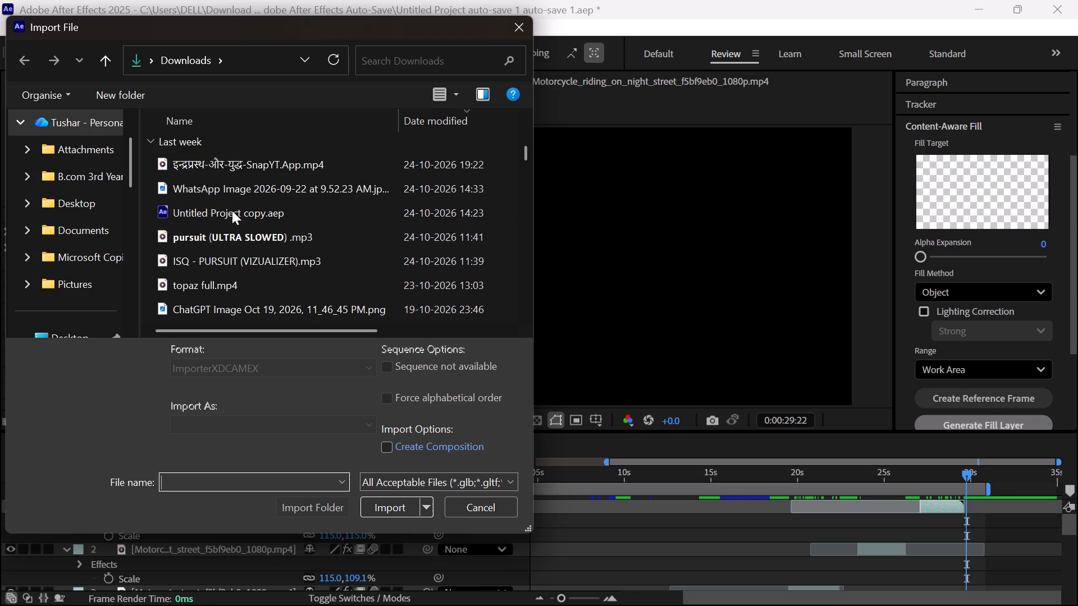
scroll(232, 210, up, 2)
drag(232, 210, 258, 301)
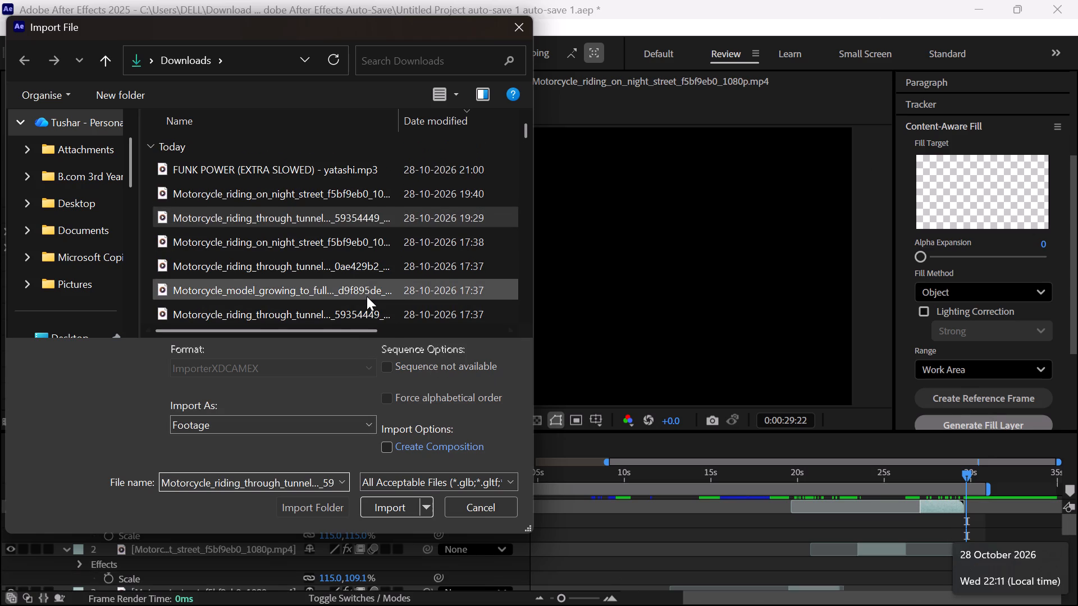
scroll(366, 293, down, 2)
click(255, 182)
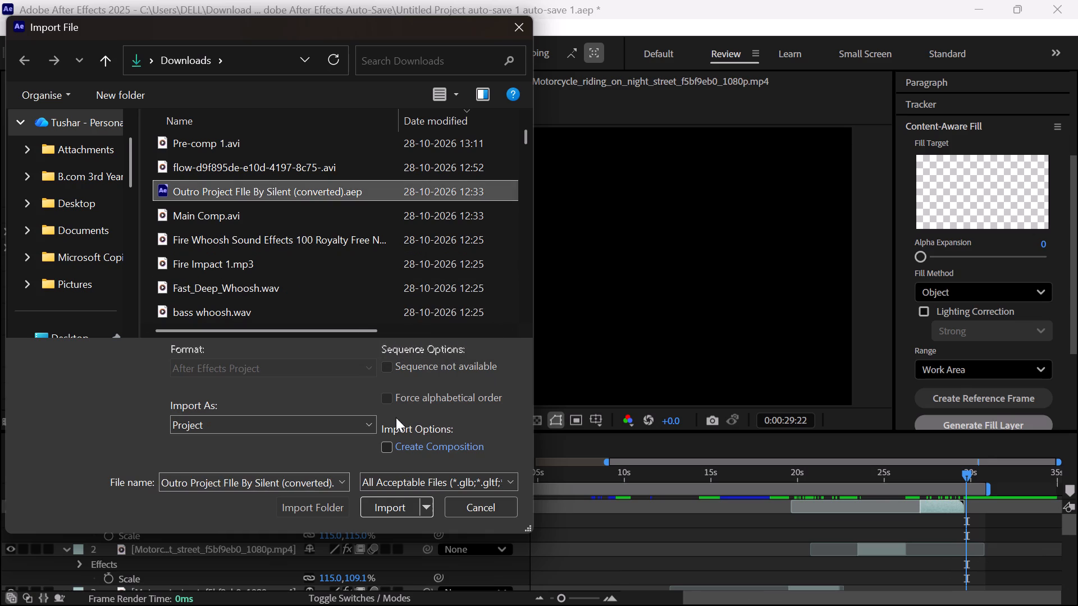
click(397, 504)
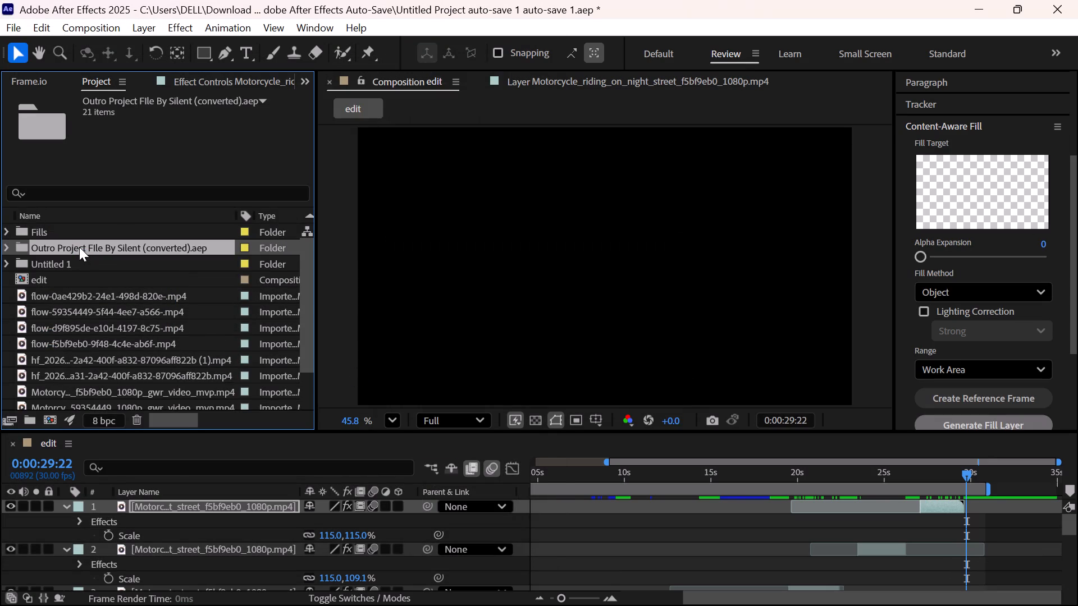
Add the Animation, Main Comp, Shake and Flicker and Text comps from Outro PJF By Silent beneath layer 1, starting at about 0:00:32:14.
click(7, 247)
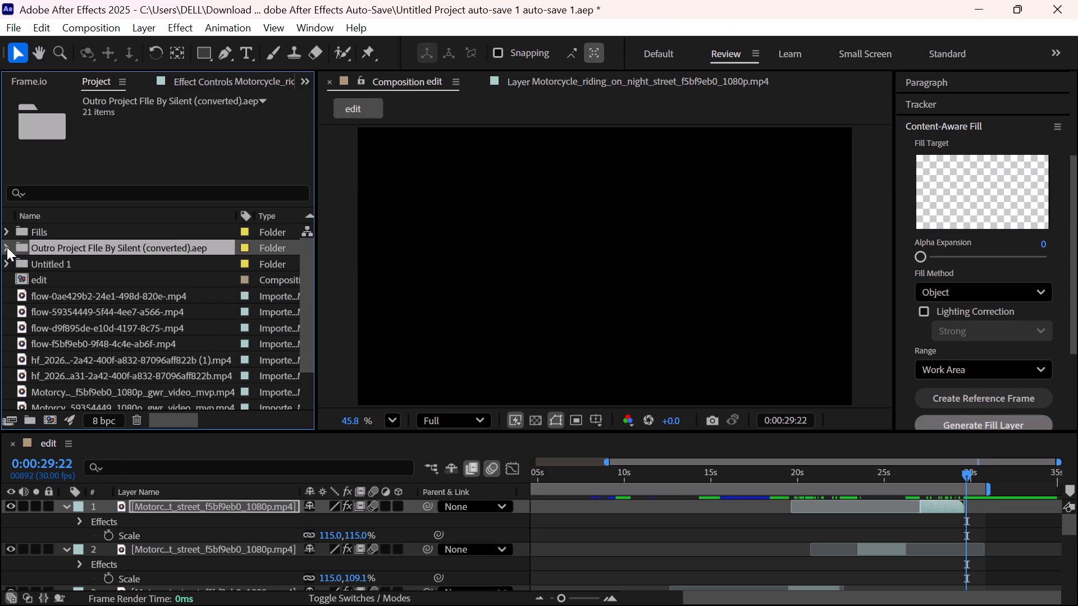
drag(39, 262, 47, 268)
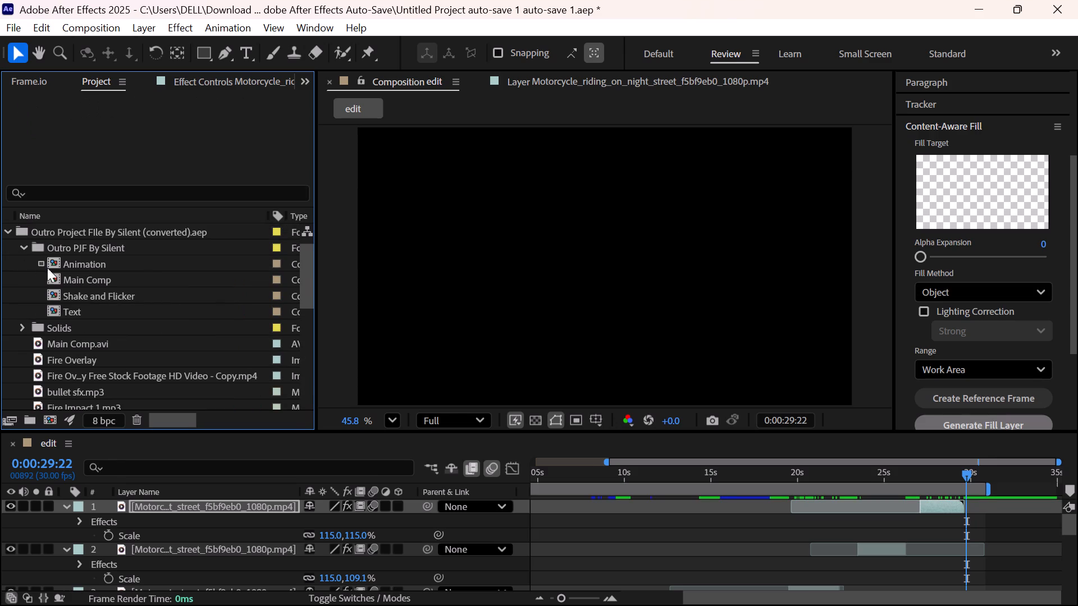
drag(47, 268, 88, 311)
drag(121, 278, 151, 288)
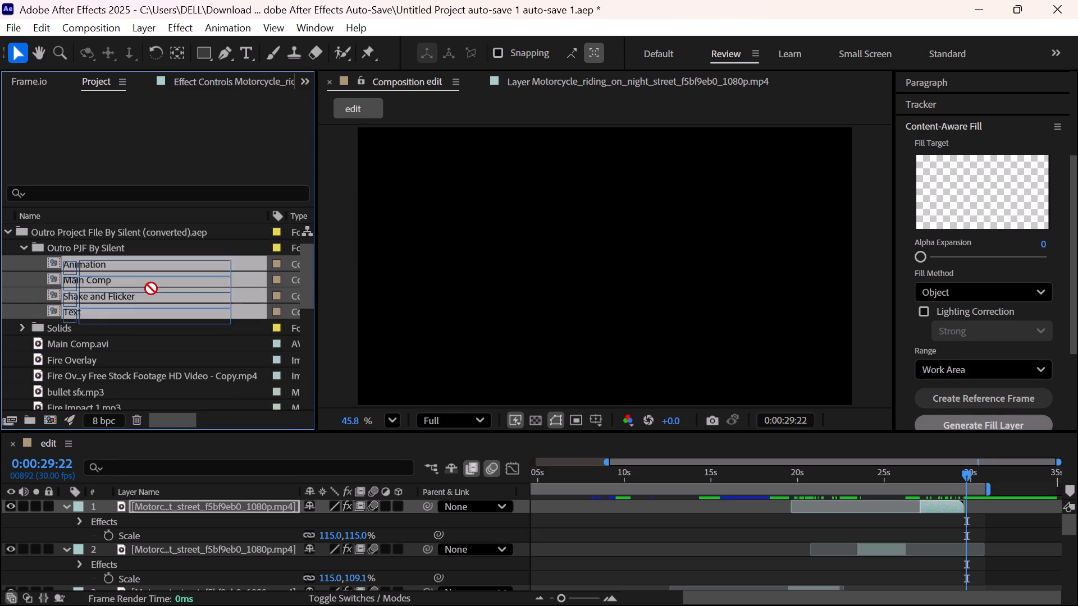
drag(151, 288, 1021, 539)
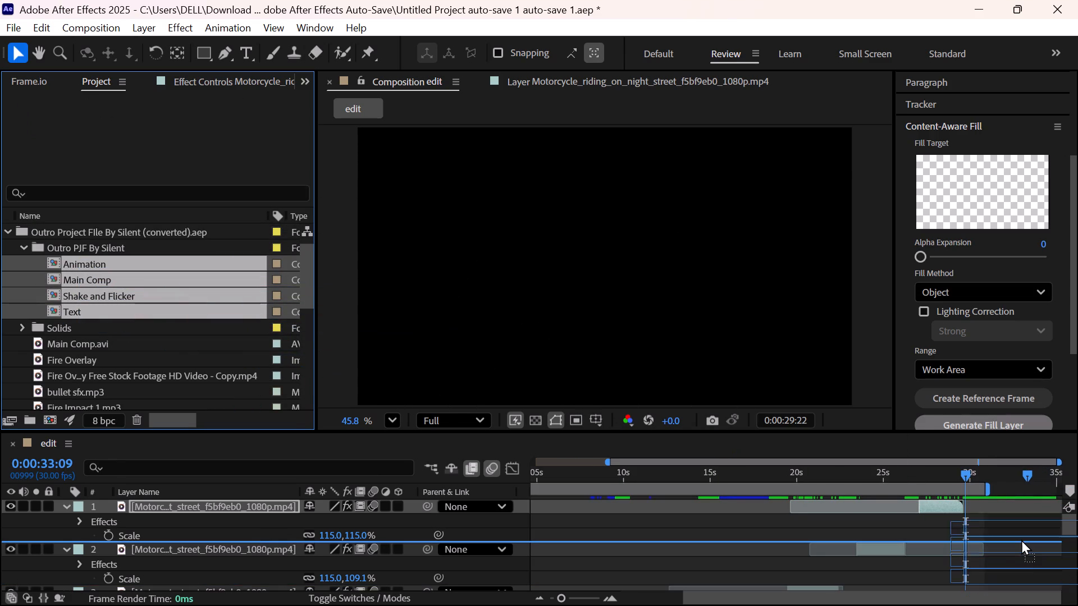
drag(1021, 539, 1034, 539)
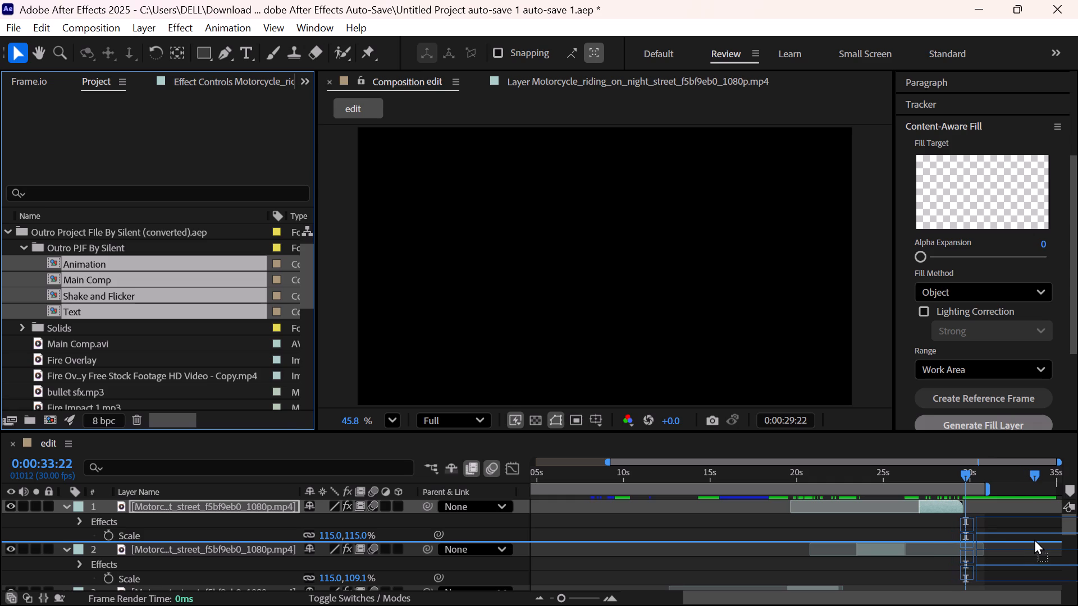
drag(1034, 539, 1012, 535)
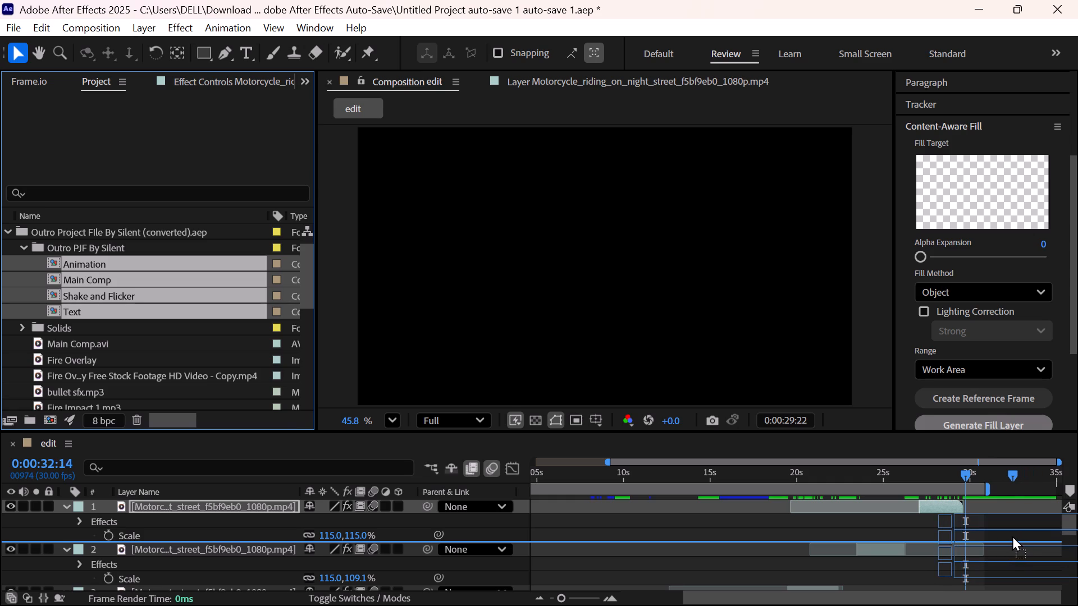
drag(1012, 535, 1012, 535)
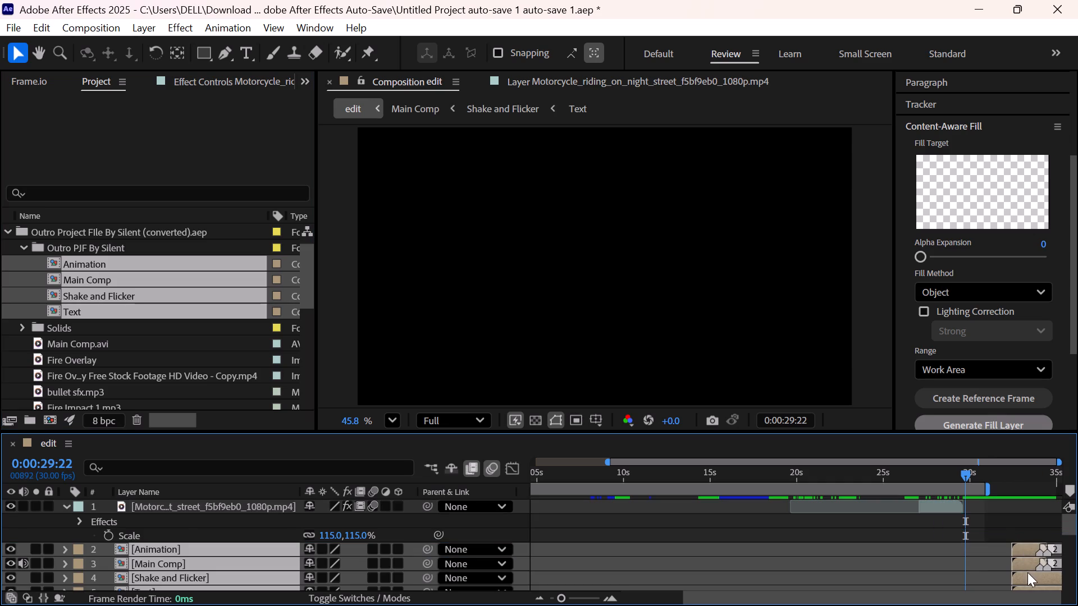
scroll(1024, 575, down, 2)
scroll(1024, 575, up, 2)
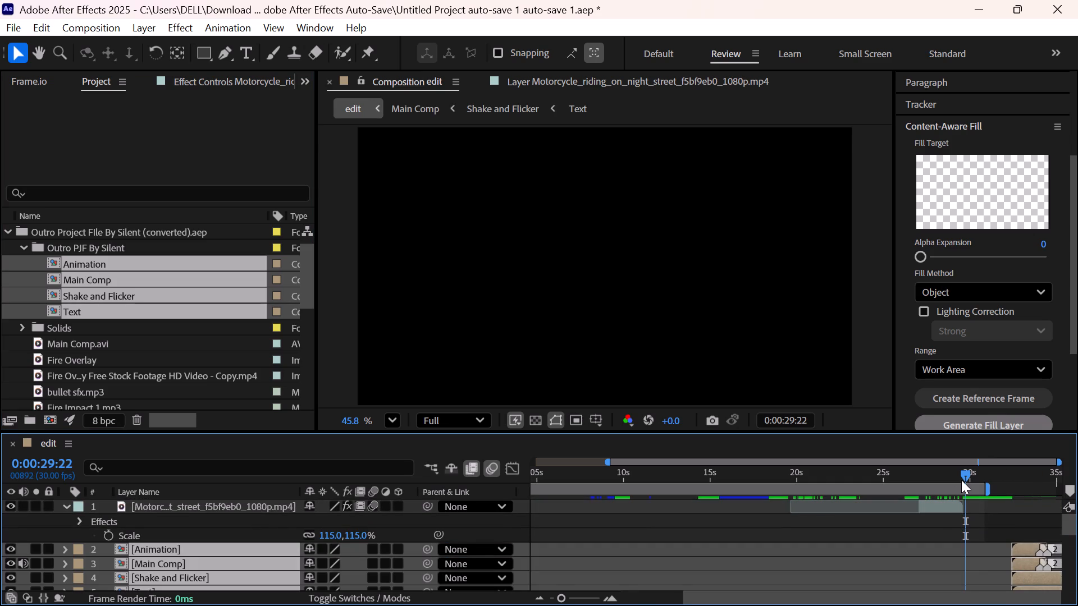
Move the four outro comp layers earlier so they start at about 0:00:29:22, right after the last motorcycle clip.
click(963, 474)
drag(1023, 548, 983, 537)
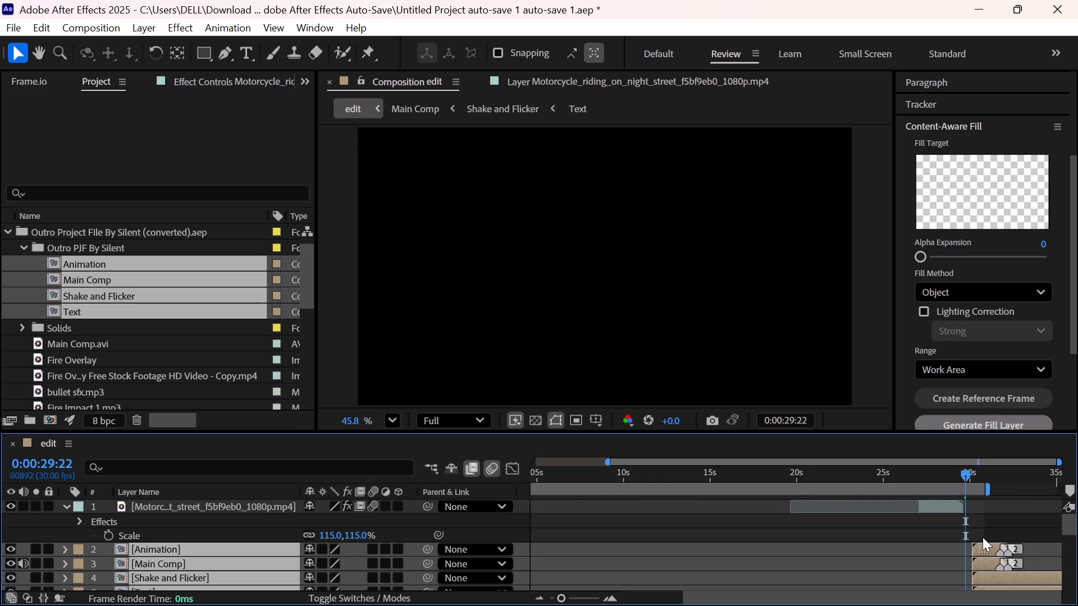
drag(983, 537, 977, 537)
Set a starting Opacity keyframe of 100% on the layer 1 motorcycle clip at 0:00:28:25.
drag(967, 474, 930, 482)
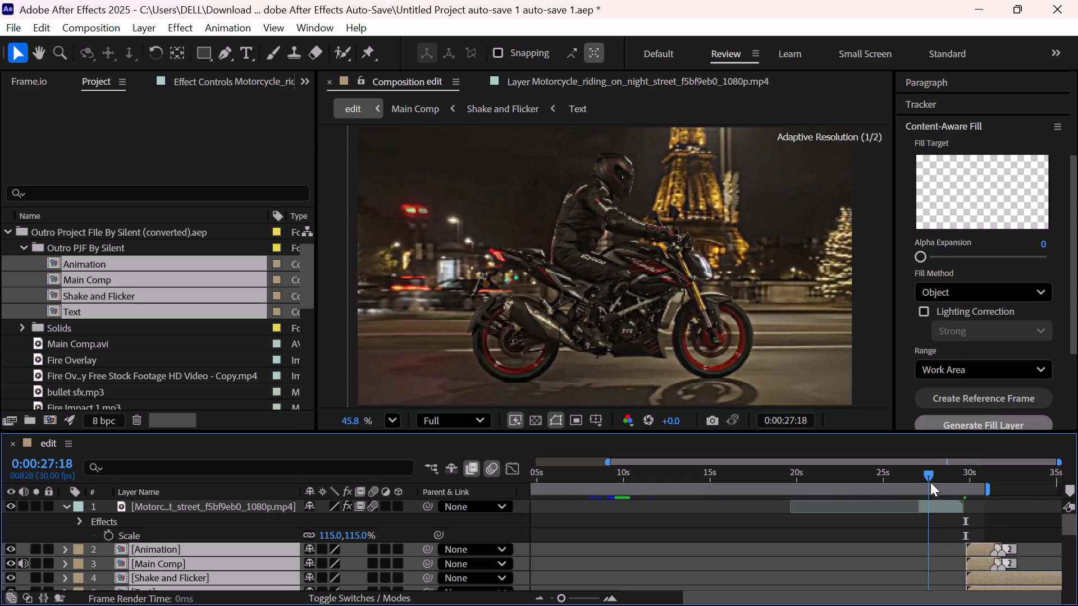
drag(930, 482, 961, 495)
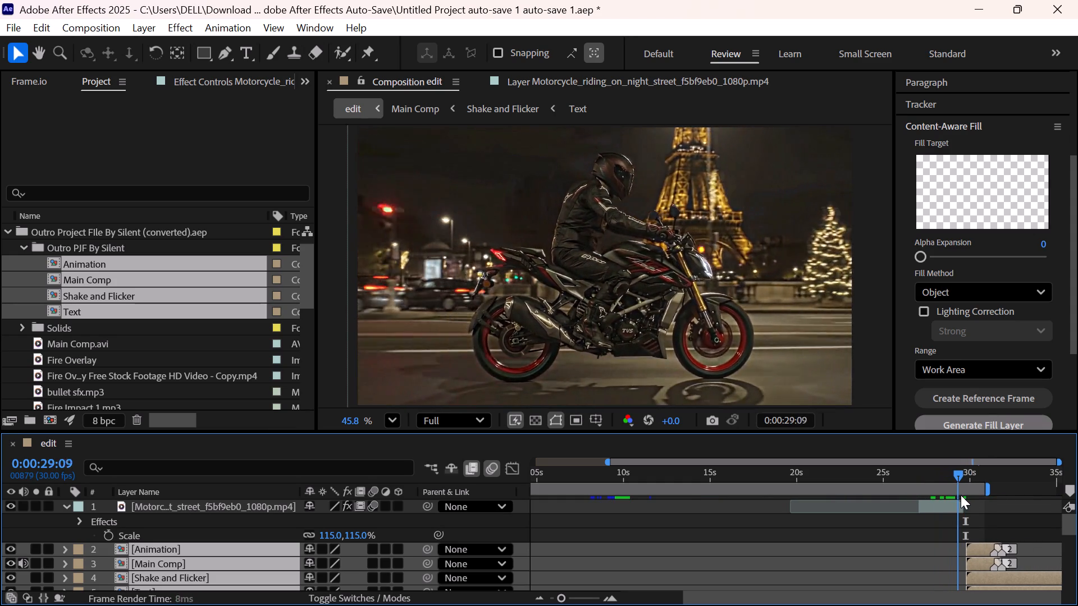
drag(961, 495, 961, 495)
click(948, 508)
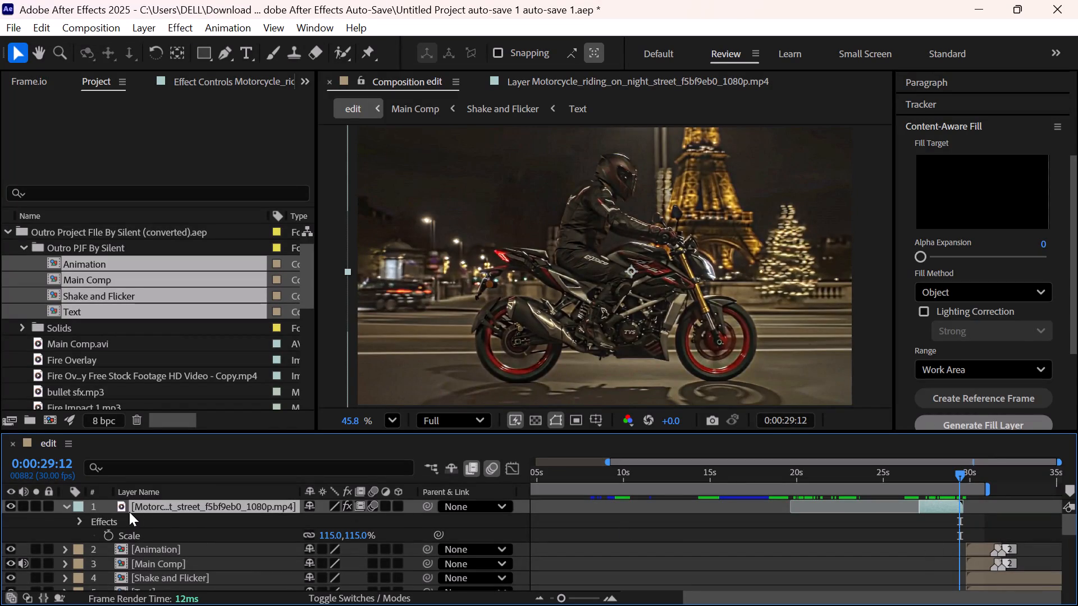
key(t)
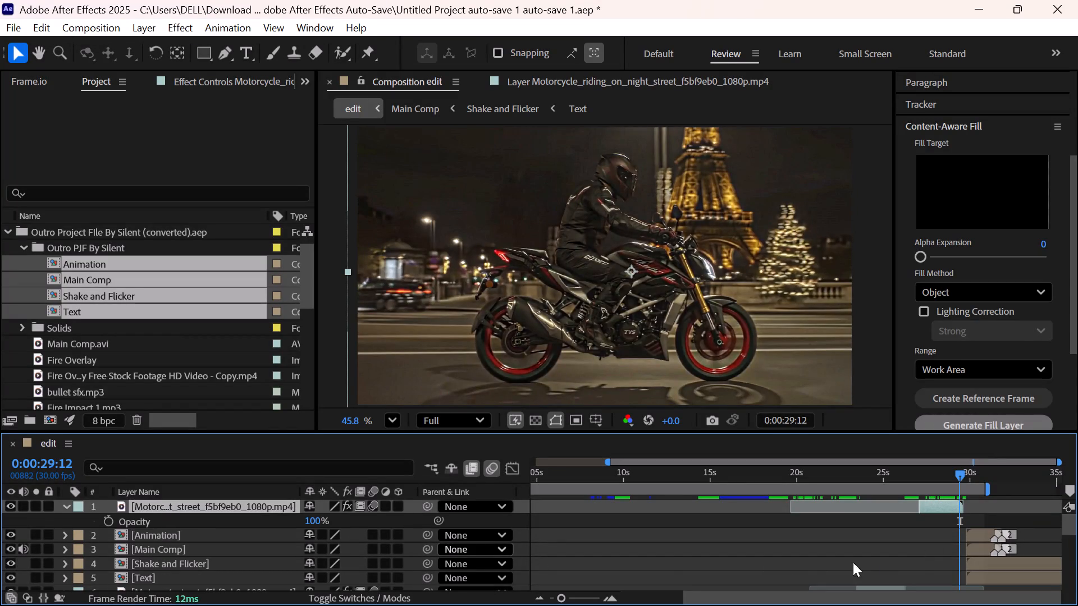
drag(957, 476, 948, 475)
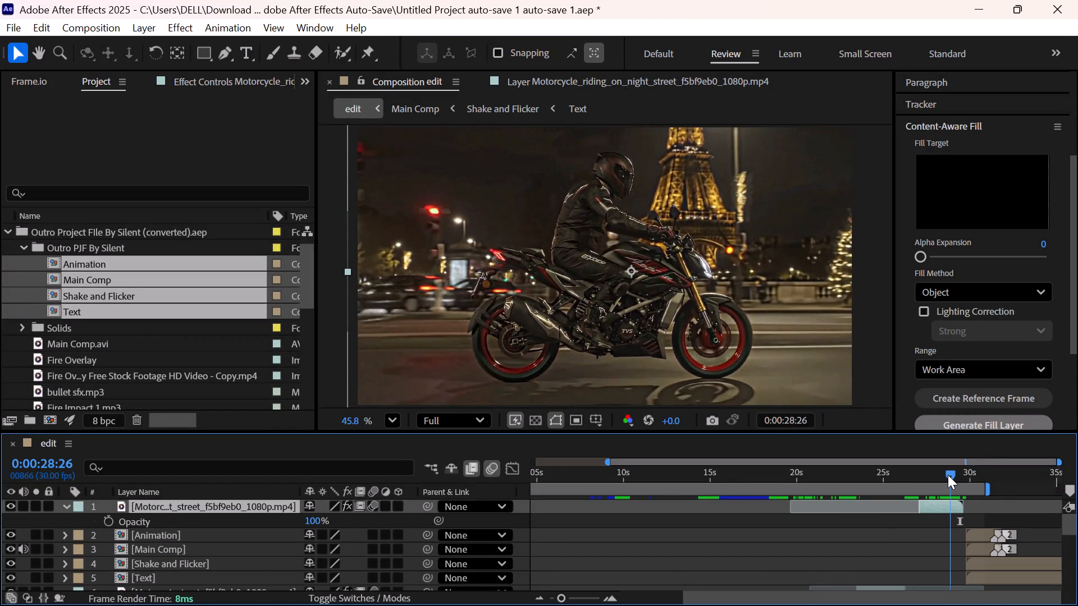
drag(948, 475, 947, 475)
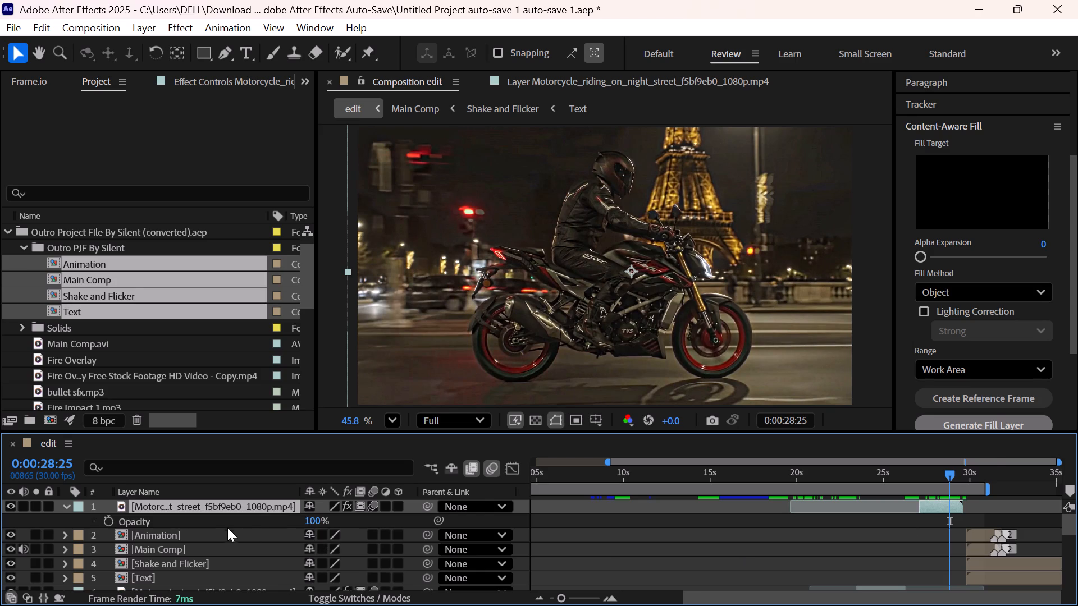
click(113, 520)
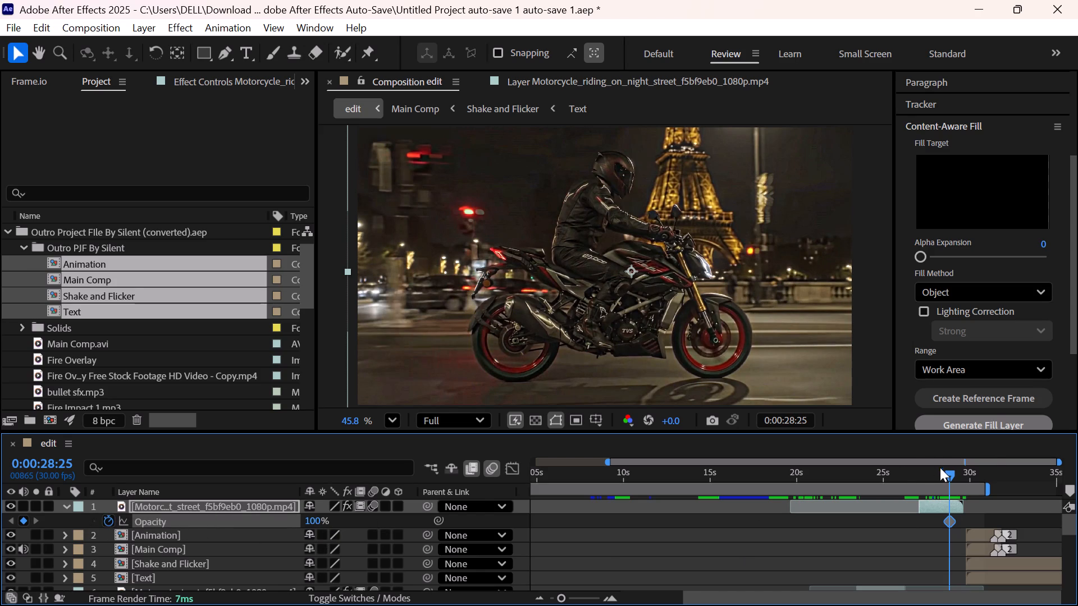
Set the layer 1 clip's Opacity to 15% at 0:00:29:17 and preview the fade-out from 0:00:27:10.
drag(948, 471, 956, 482)
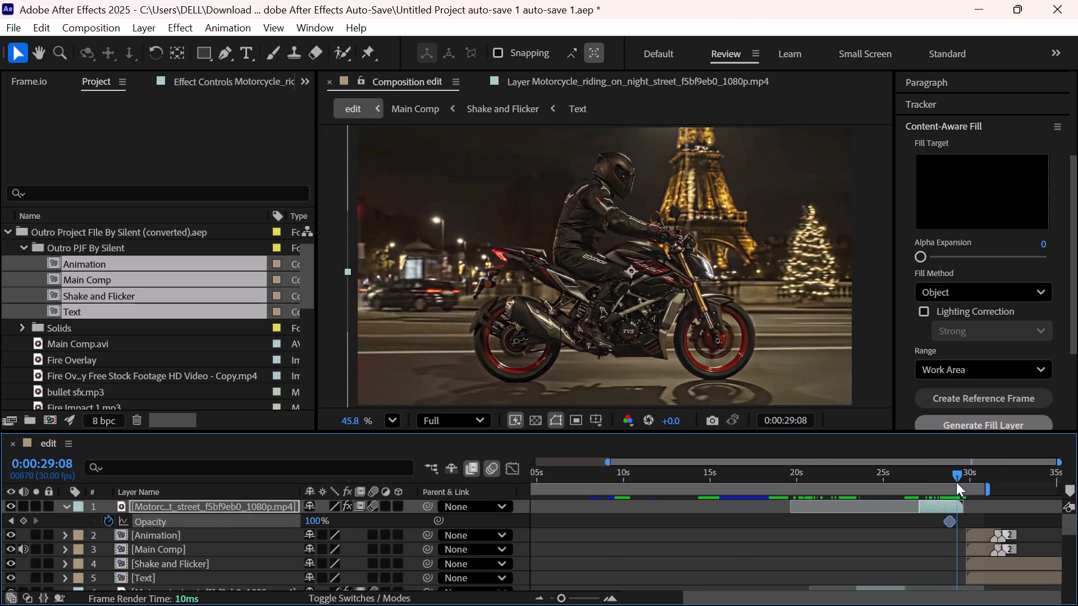
drag(956, 482, 961, 494)
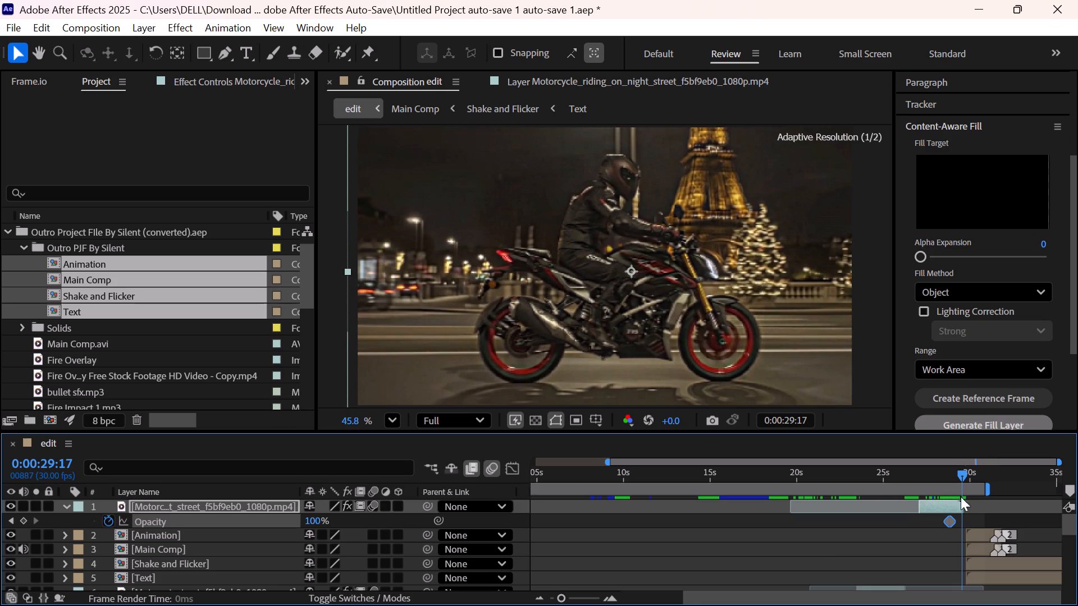
drag(313, 522, 297, 522)
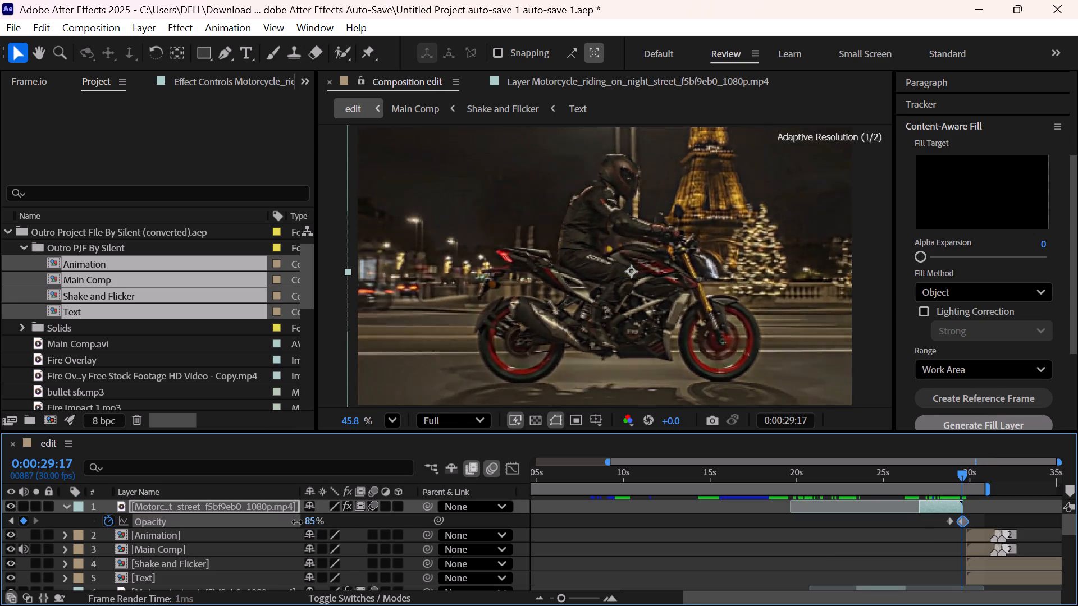
drag(297, 522, 255, 522)
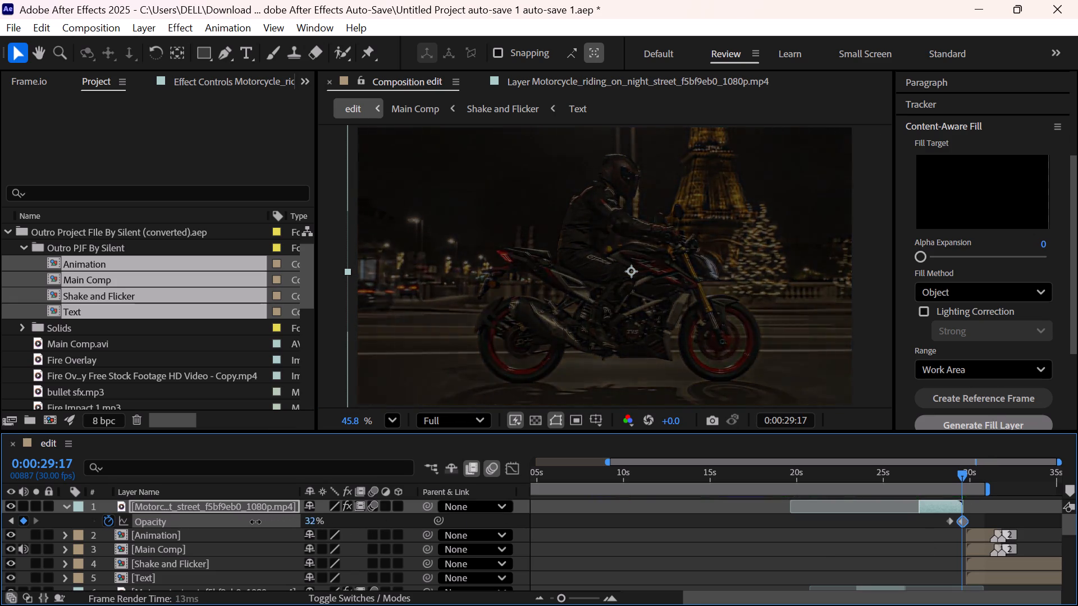
drag(255, 522, 245, 526)
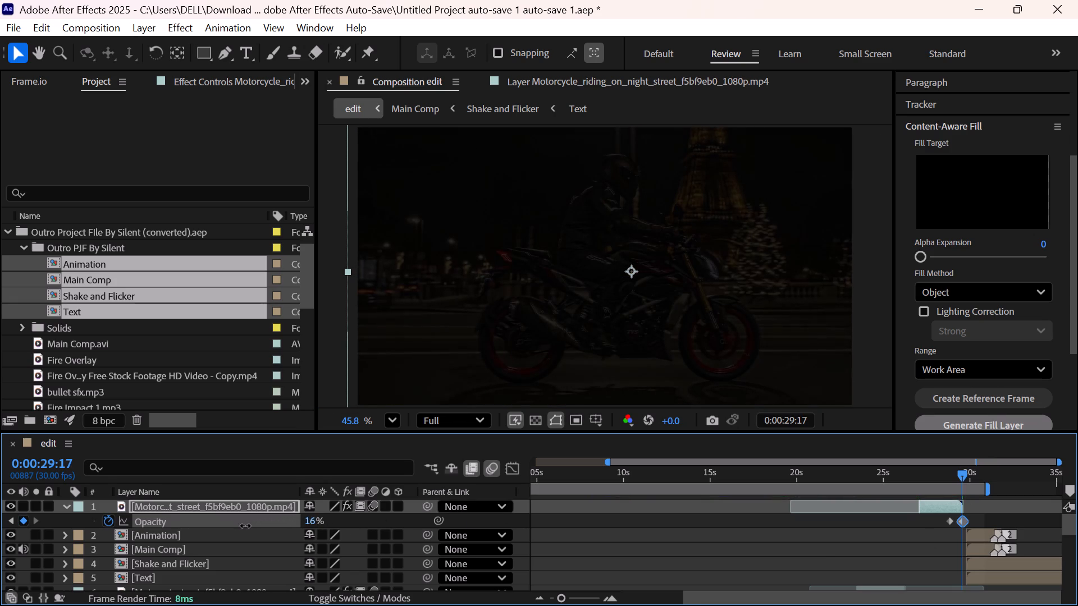
drag(245, 526, 246, 526)
drag(246, 526, 243, 524)
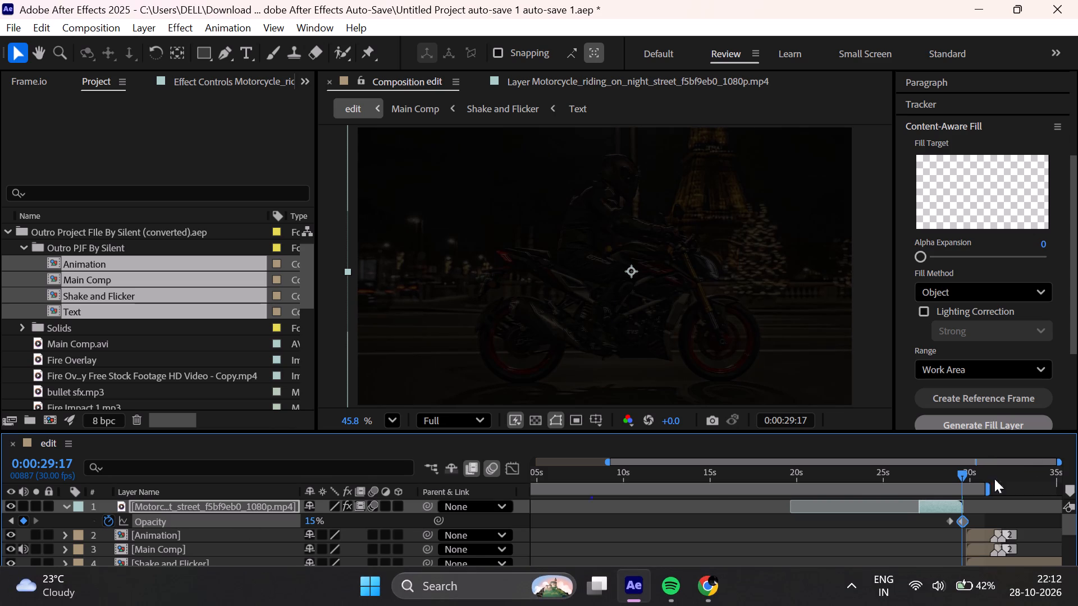
drag(963, 472, 924, 469)
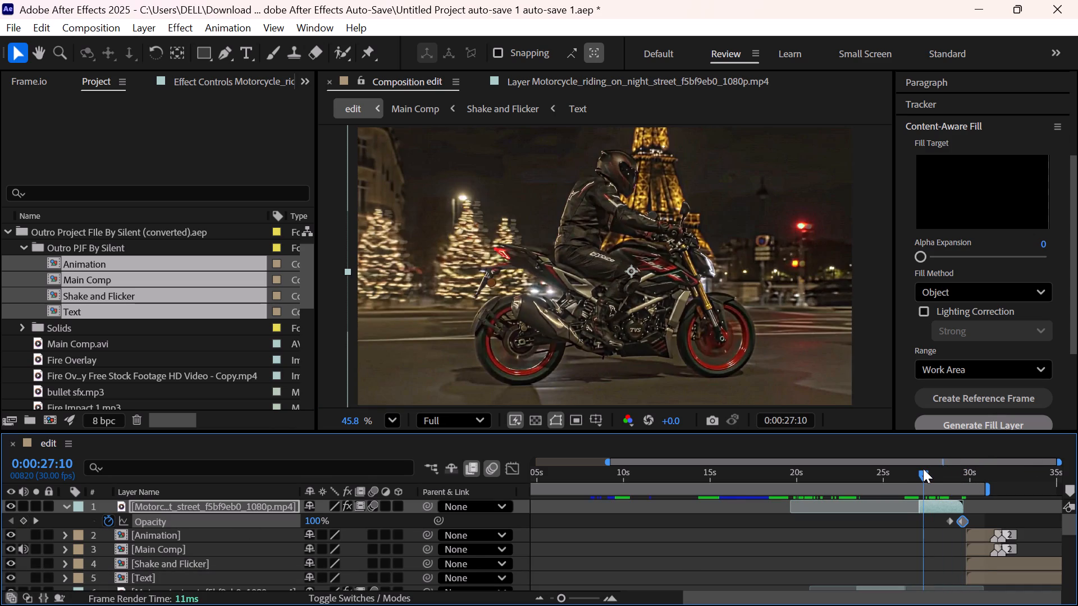
key(space)
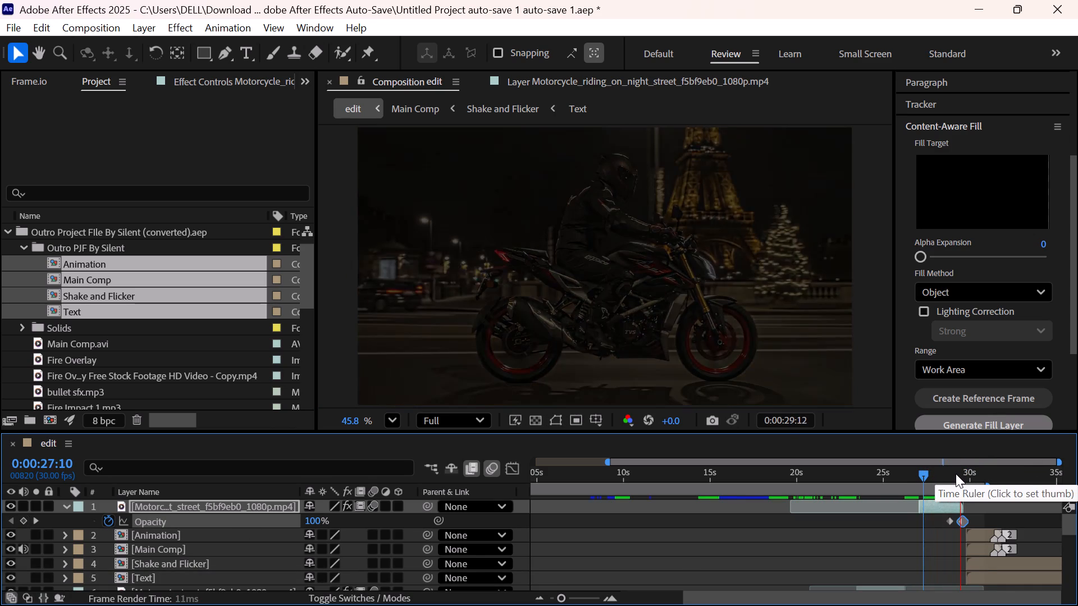
key(space)
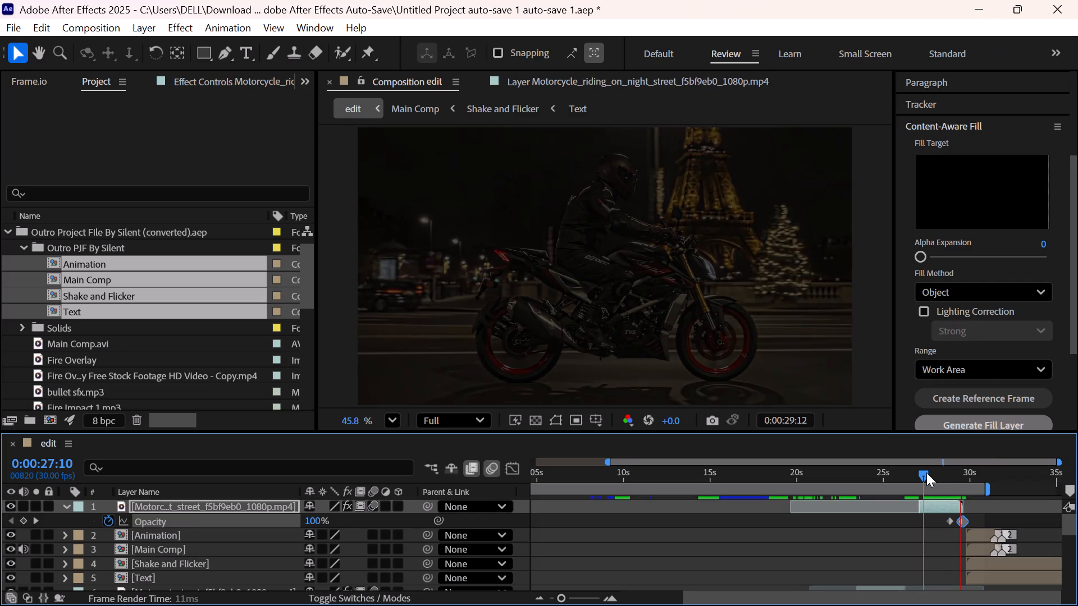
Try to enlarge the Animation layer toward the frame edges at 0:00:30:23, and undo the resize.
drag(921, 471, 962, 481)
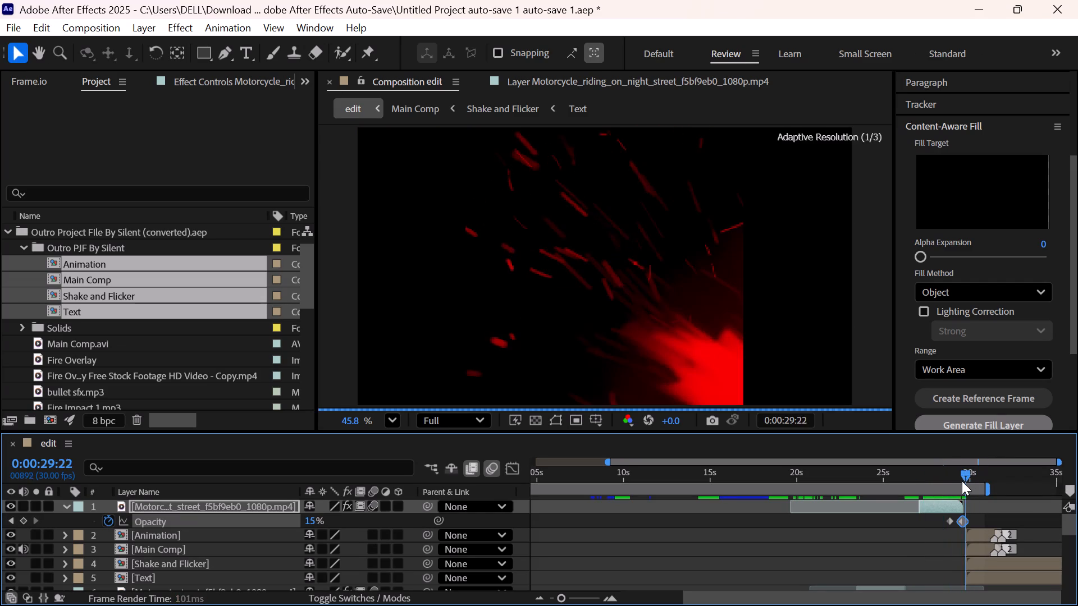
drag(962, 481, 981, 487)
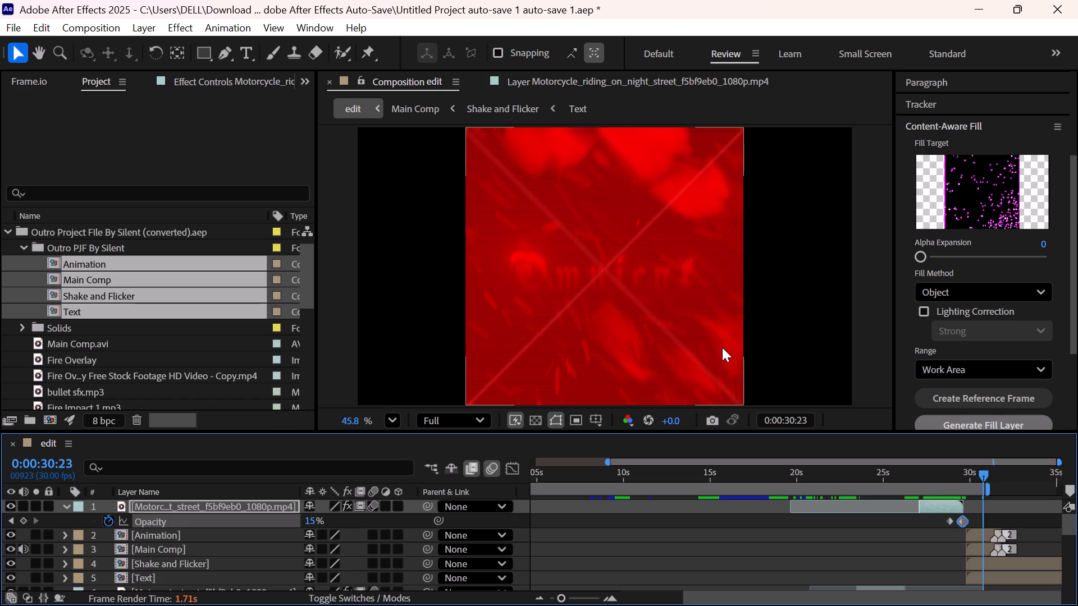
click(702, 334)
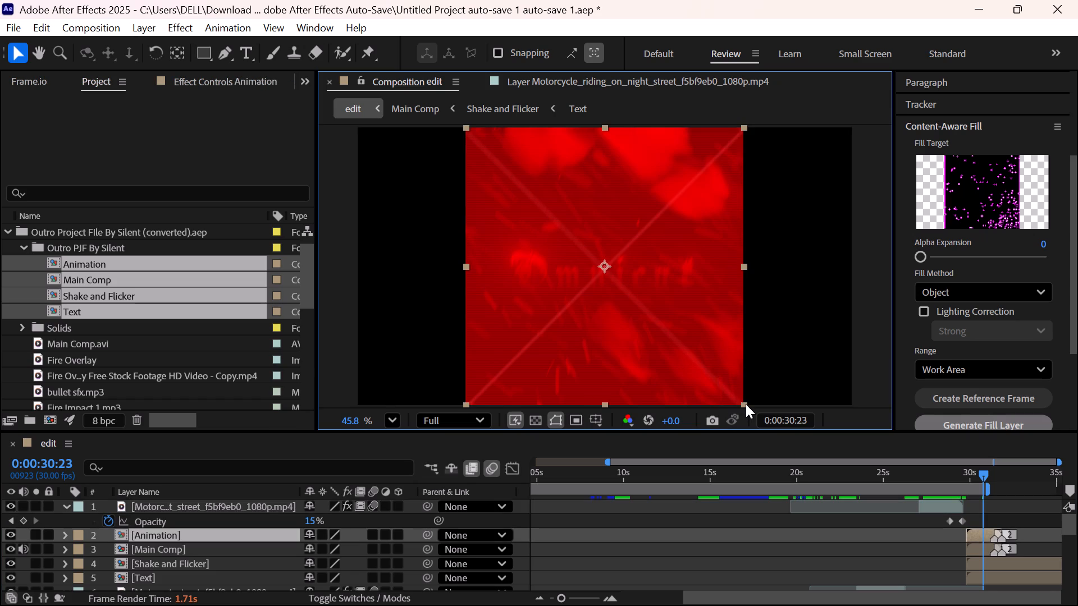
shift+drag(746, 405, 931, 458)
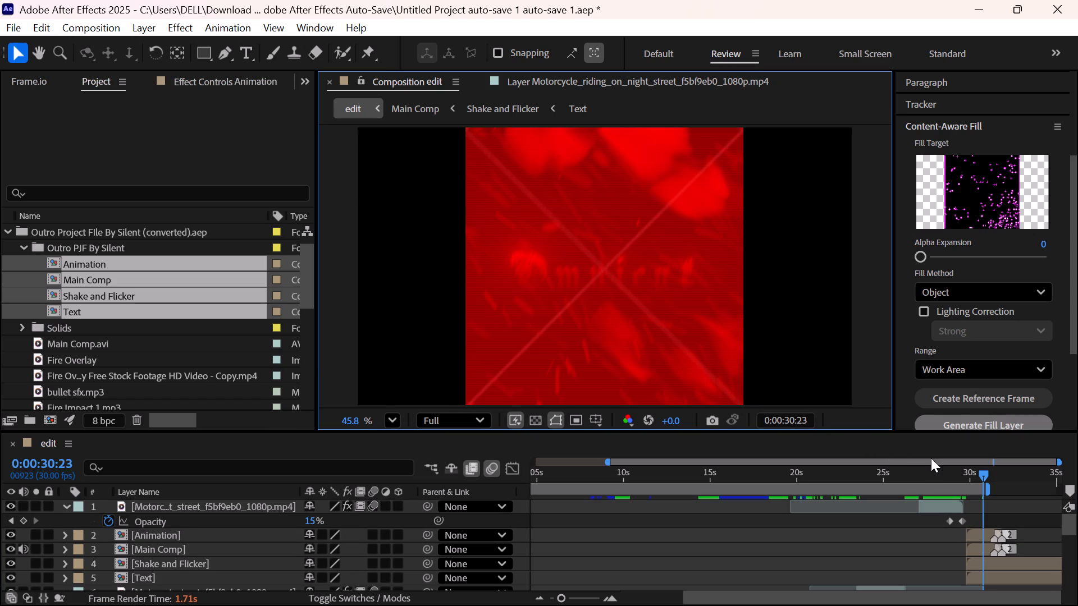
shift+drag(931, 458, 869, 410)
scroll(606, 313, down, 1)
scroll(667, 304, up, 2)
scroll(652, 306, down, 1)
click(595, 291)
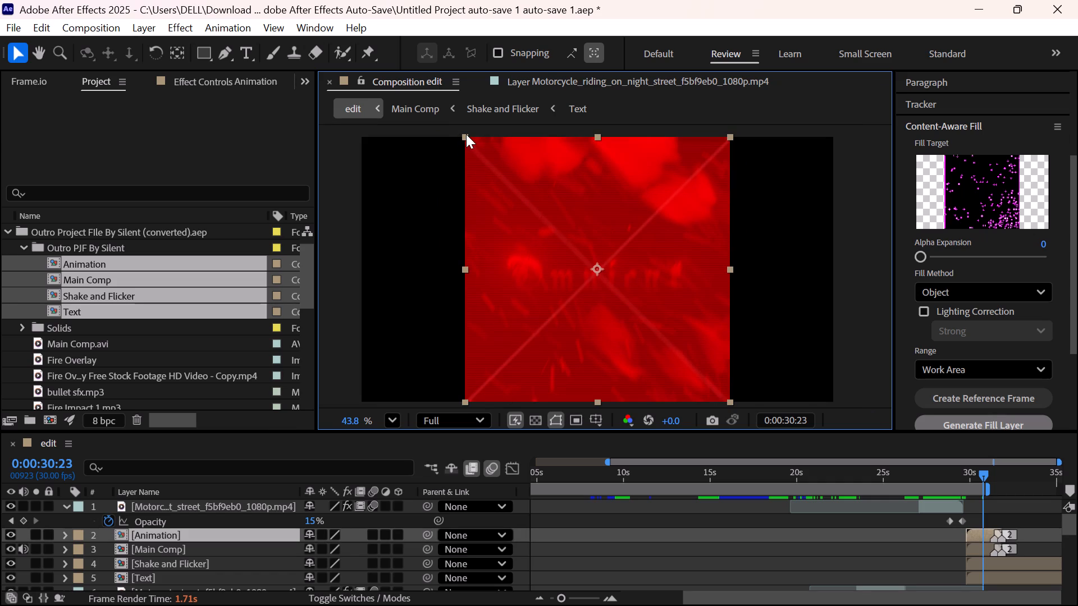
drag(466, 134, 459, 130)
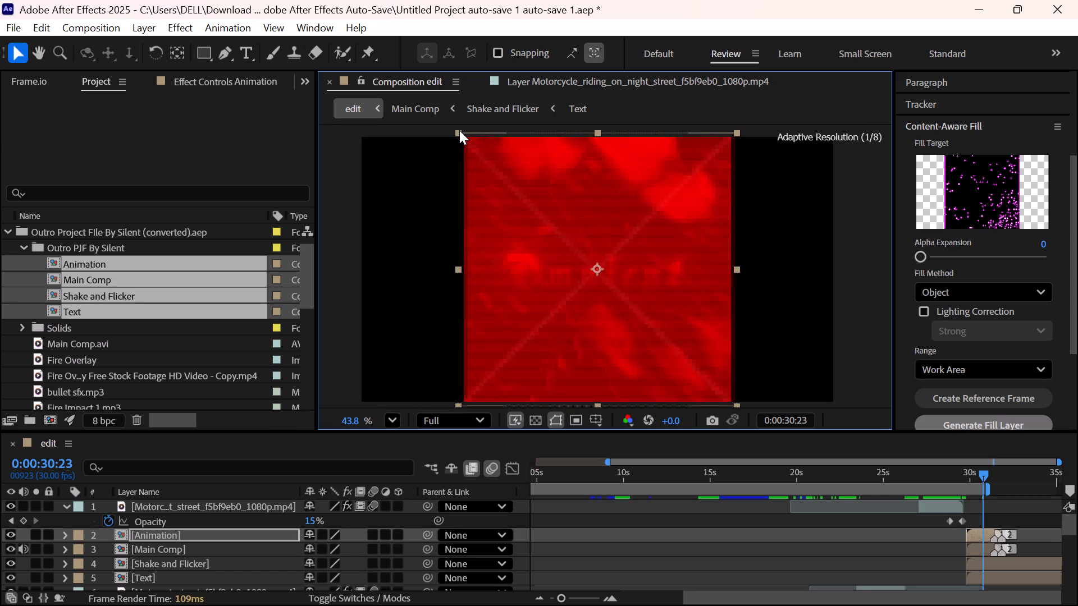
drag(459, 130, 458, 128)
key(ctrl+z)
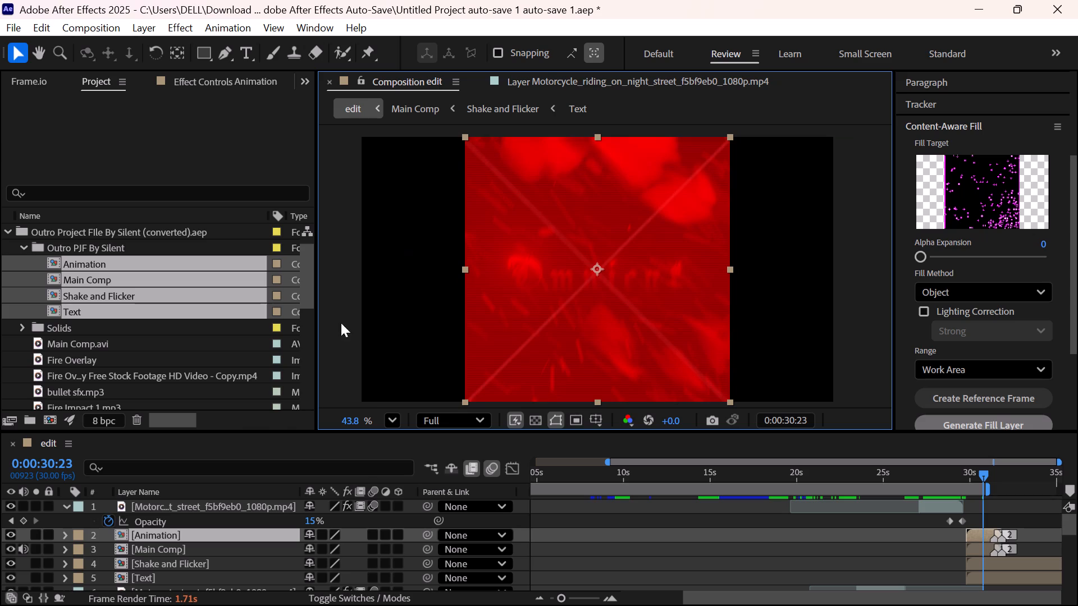
Enlarge the Animation, Main Comp, Shake and Flicker and Text layers together until they fill the full width of the edit frame.
drag(137, 530, 141, 543)
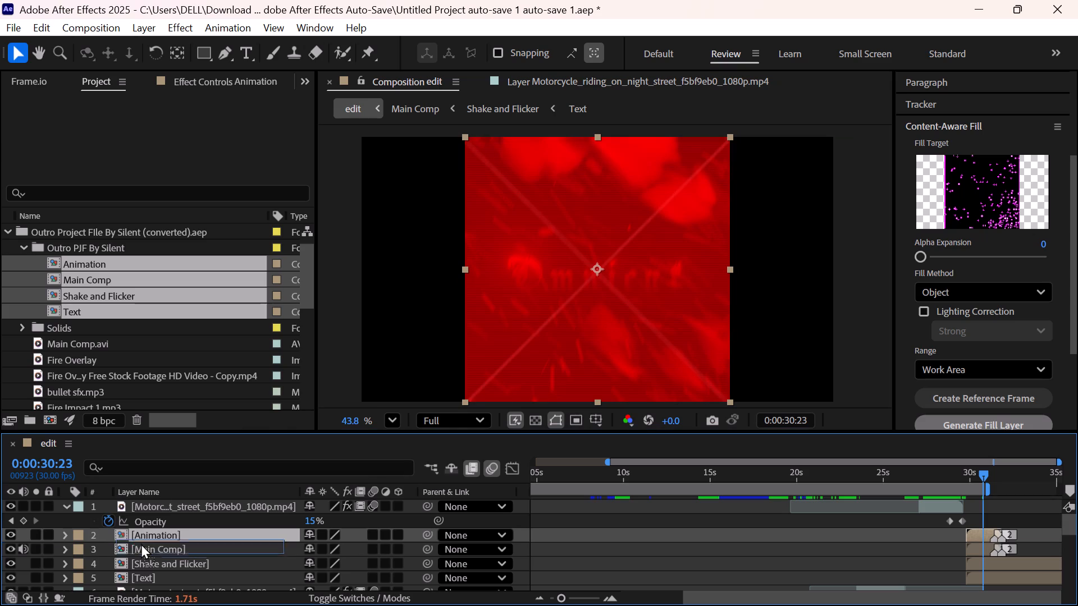
drag(141, 543, 144, 532)
click(226, 526)
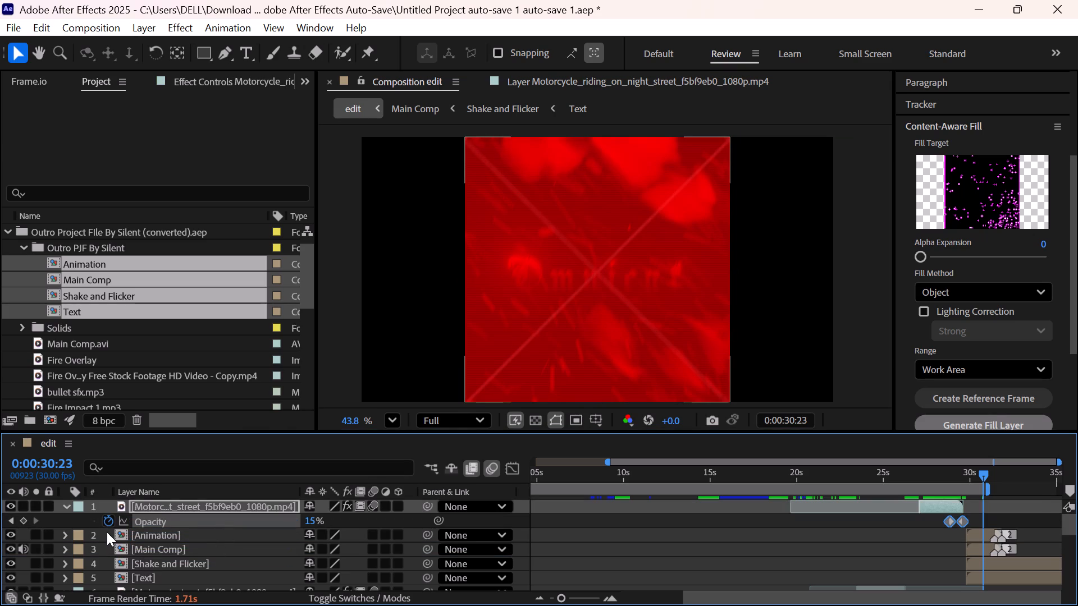
drag(107, 532, 165, 584)
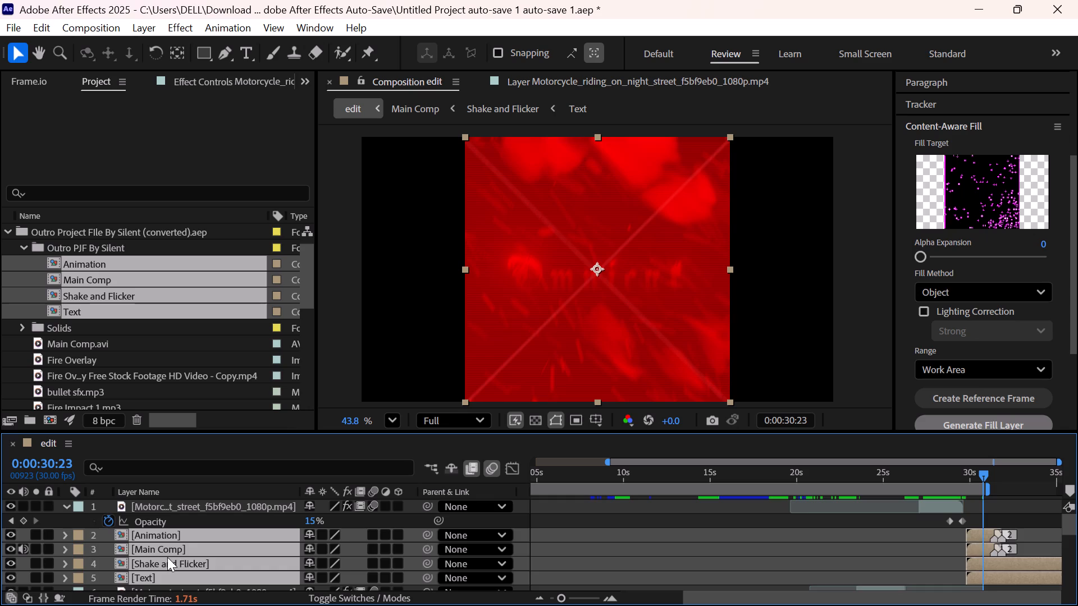
scroll(168, 552, down, 1)
scroll(170, 551, up, 1)
scroll(171, 549, down, 1)
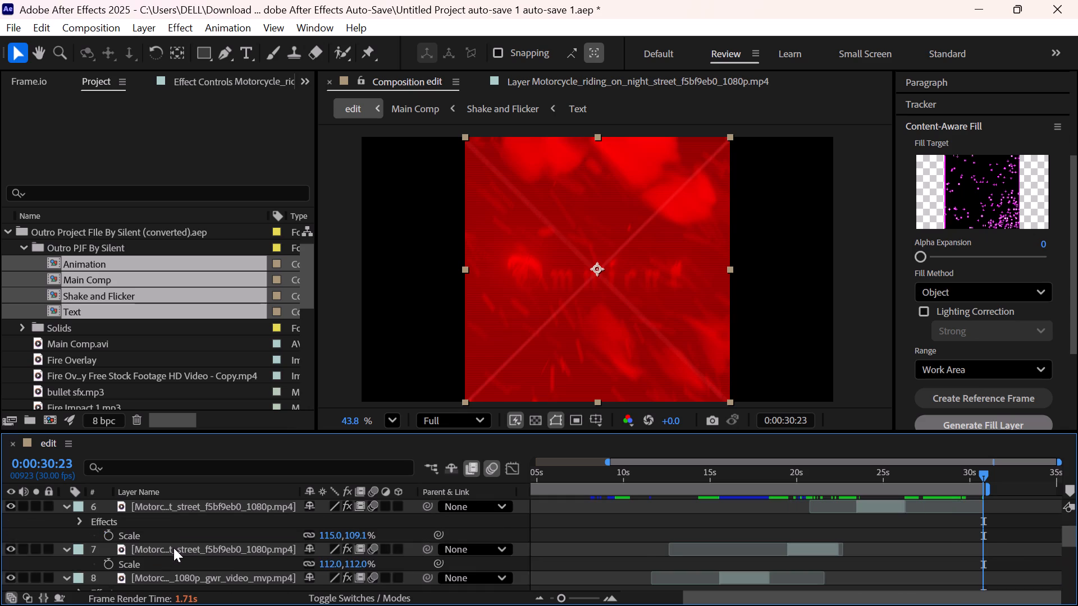
scroll(173, 548, up, 1)
scroll(268, 525, down, 2)
scroll(269, 525, up, 2)
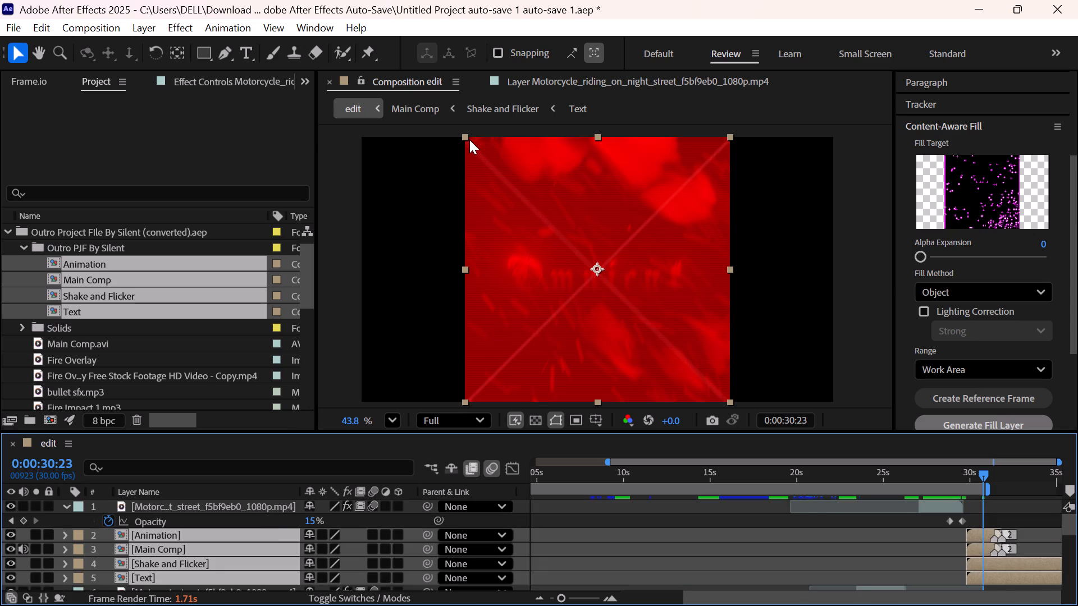
drag(465, 134, 452, 131)
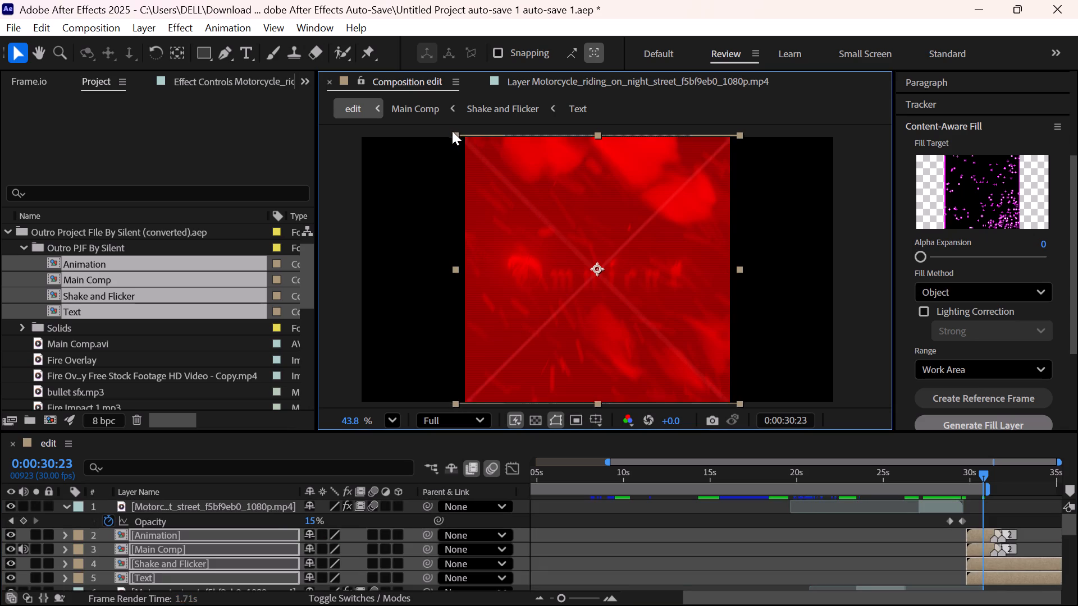
drag(452, 131, 351, 79)
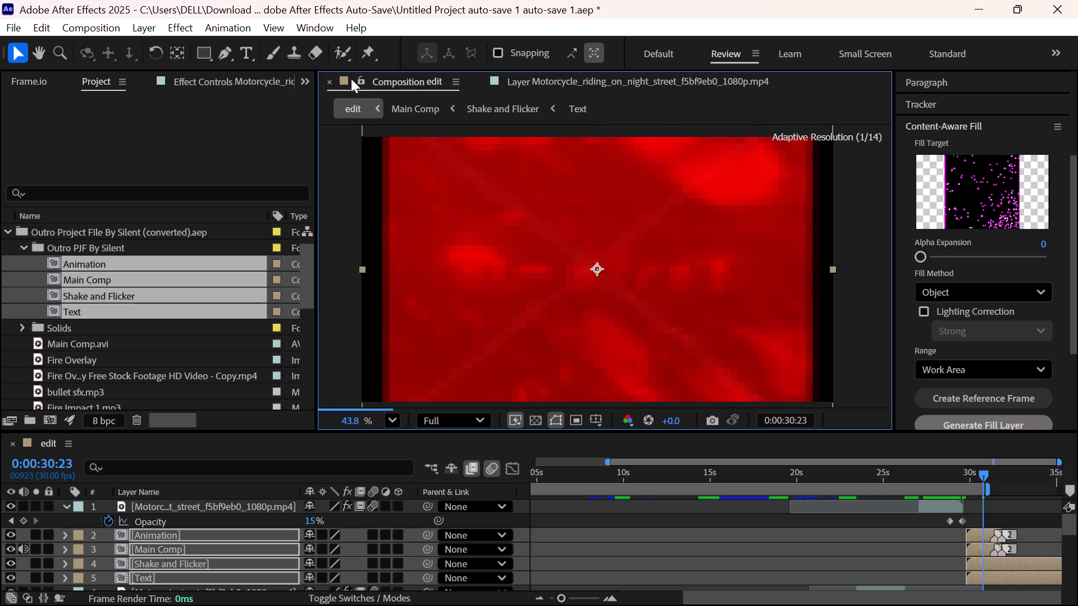
drag(351, 79, 357, 81)
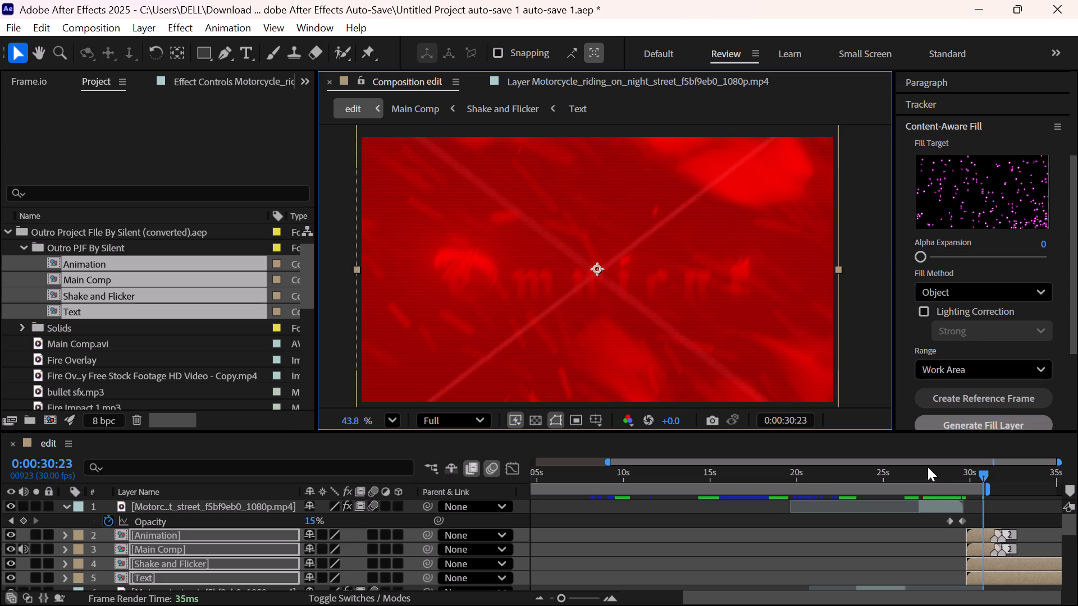
Open the nested Text comp of the outro and change the font of its Omnicut text to Betterlett.
click(181, 552)
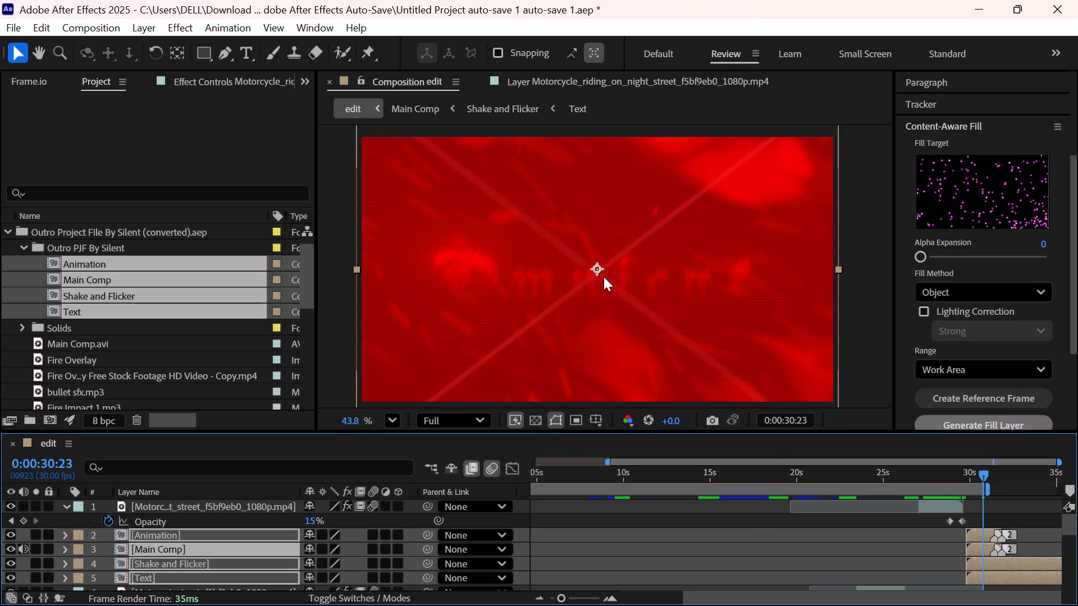
double_click(204, 551)
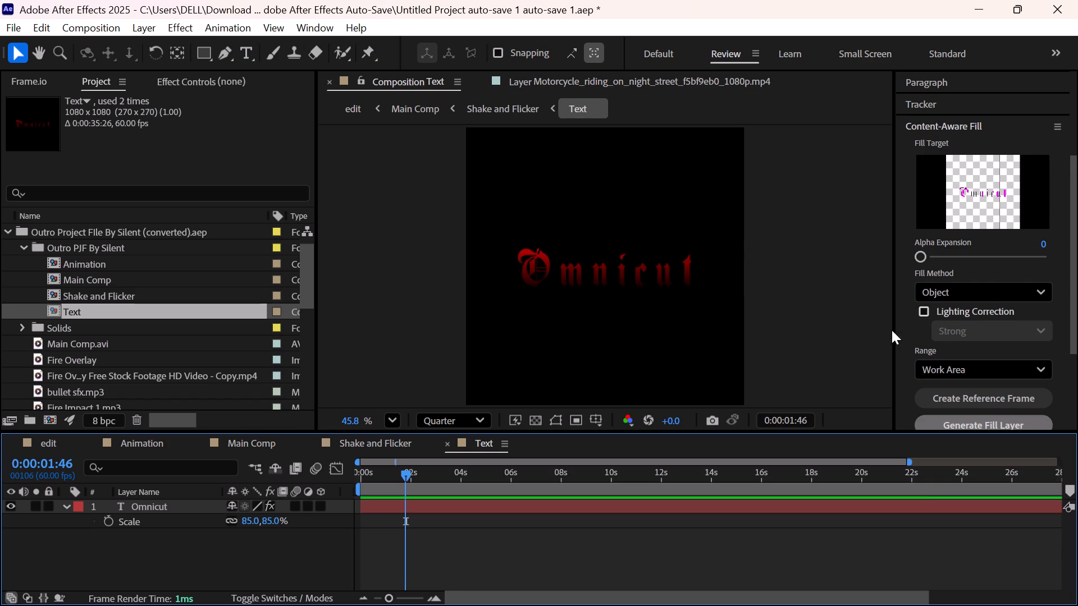
click(656, 260)
double_click(659, 274)
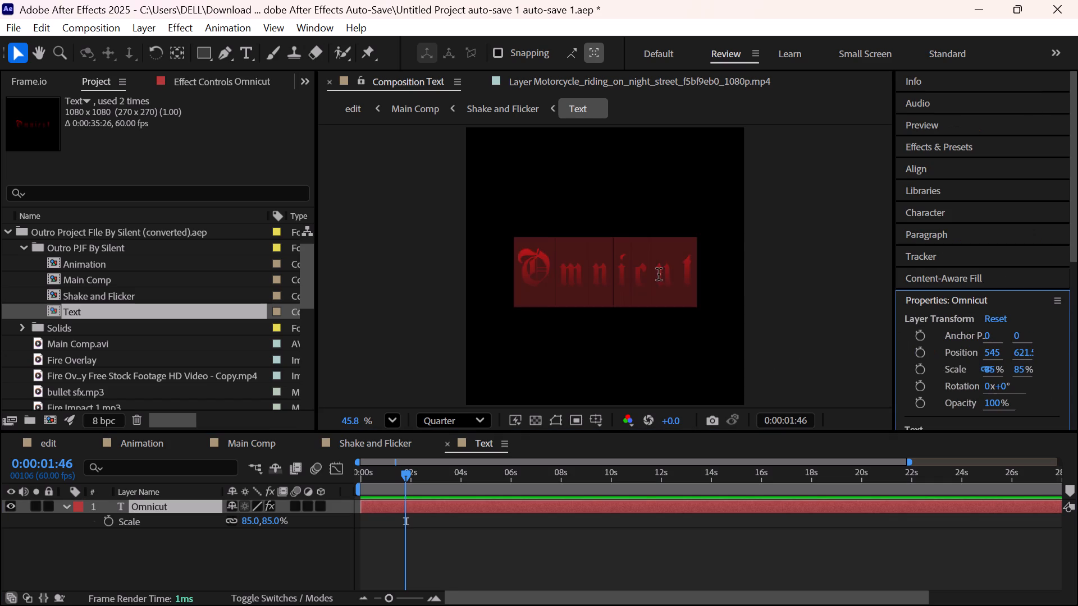
scroll(1004, 301, down, 2)
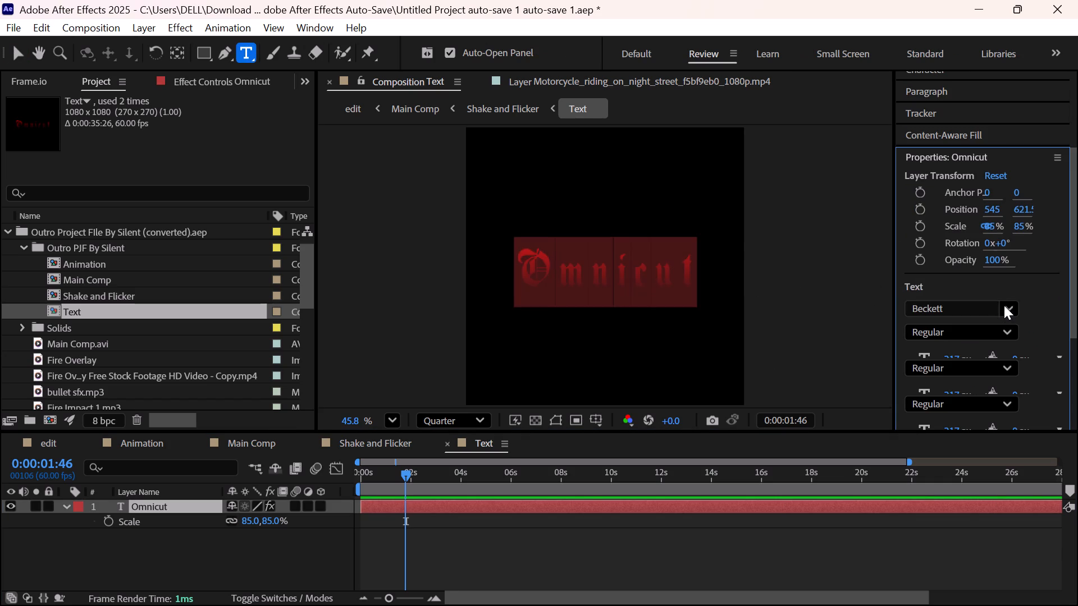
click(1005, 304)
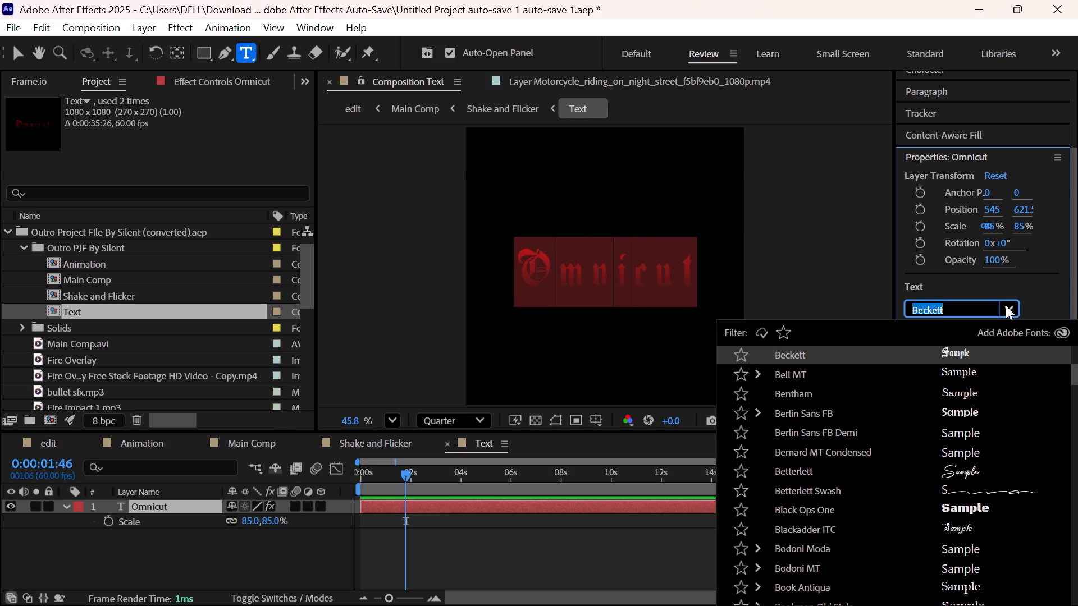
click(948, 467)
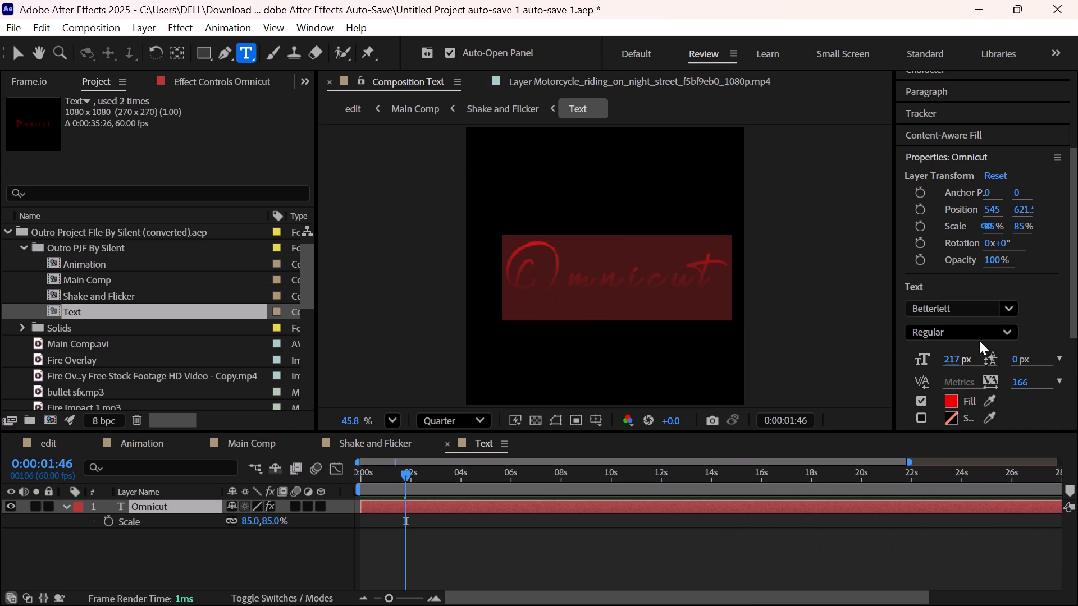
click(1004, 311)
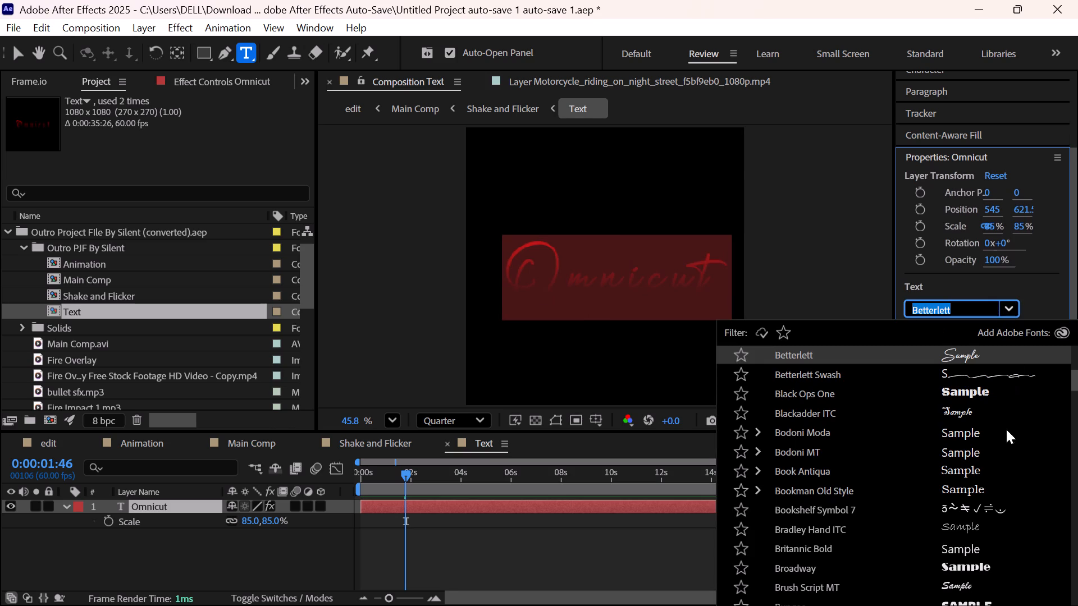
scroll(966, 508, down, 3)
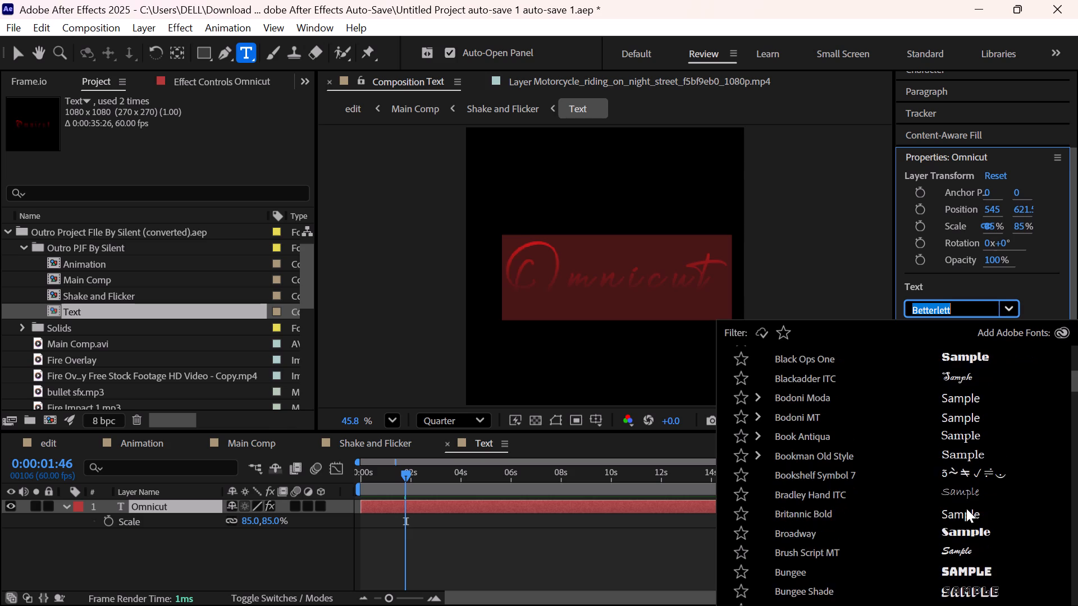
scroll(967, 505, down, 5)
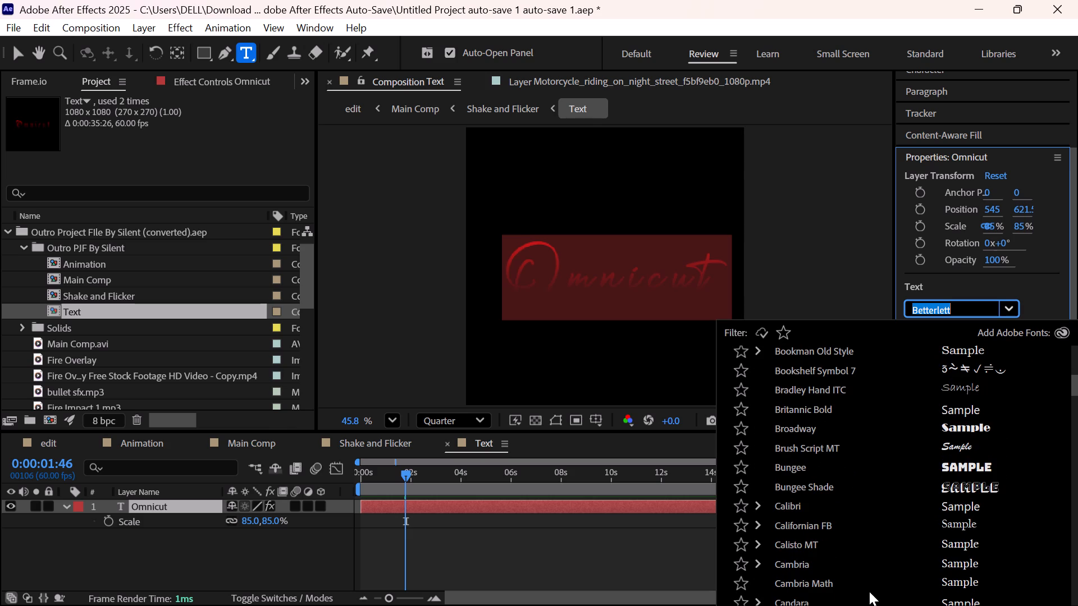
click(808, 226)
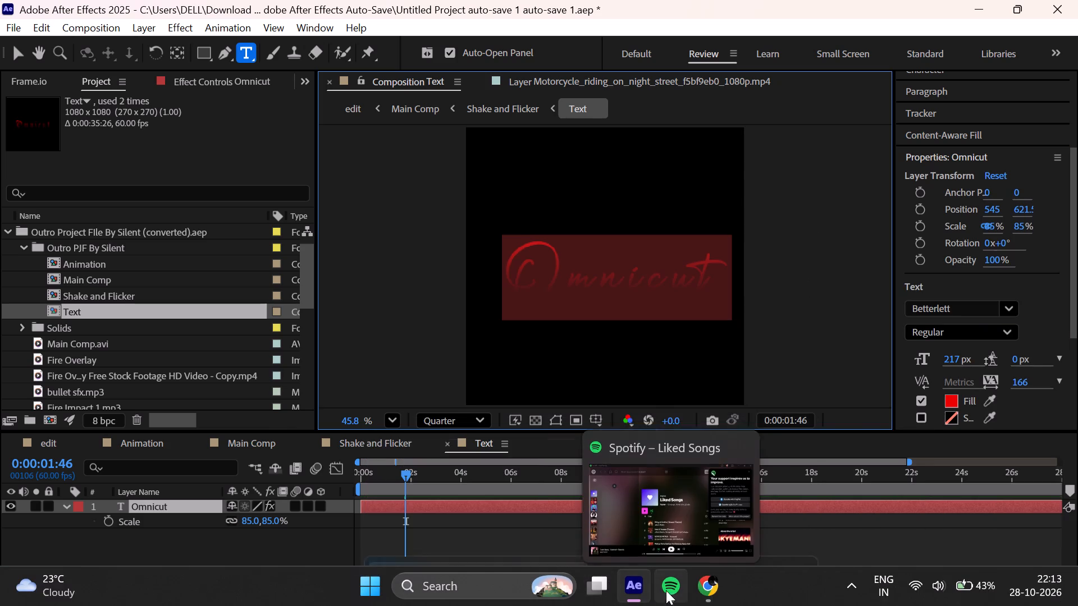
Switch to Chrome and open YouTube in a new tab.
click(704, 596)
click(260, 58)
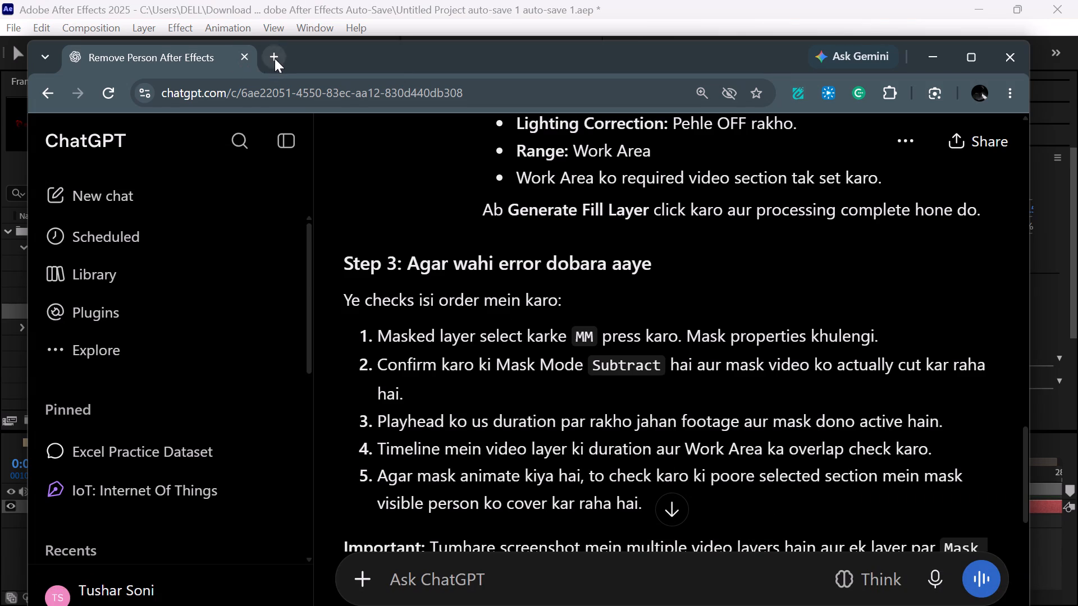
click(275, 58)
text(you)
key(Right)
key(Return)
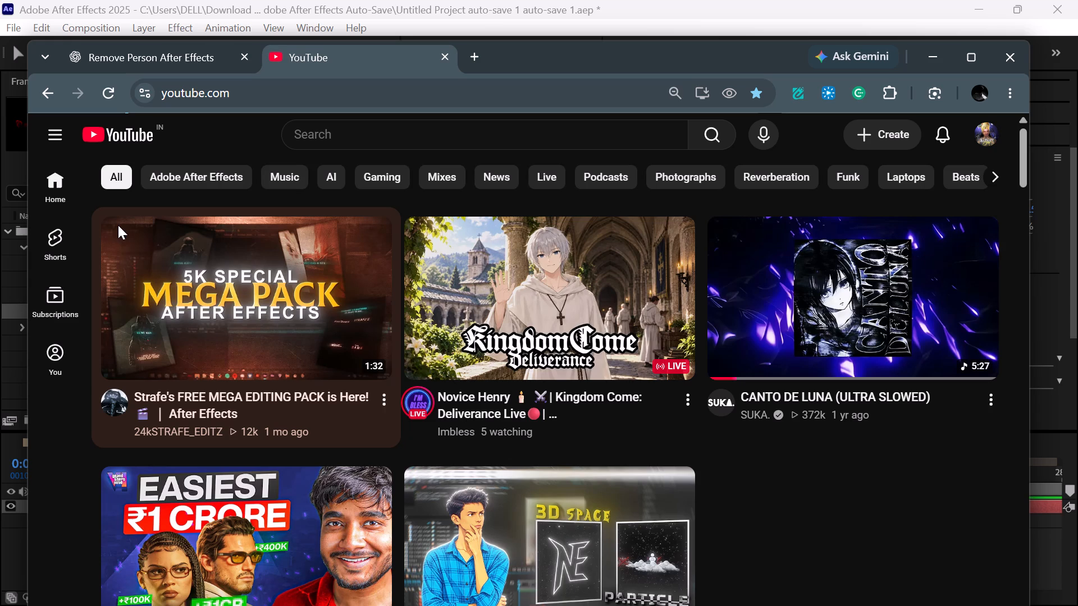
Look through the full YouTube watch history for the Sketch Outro Tutorial in After Effects with Pjf File, and open that video.
click(64, 355)
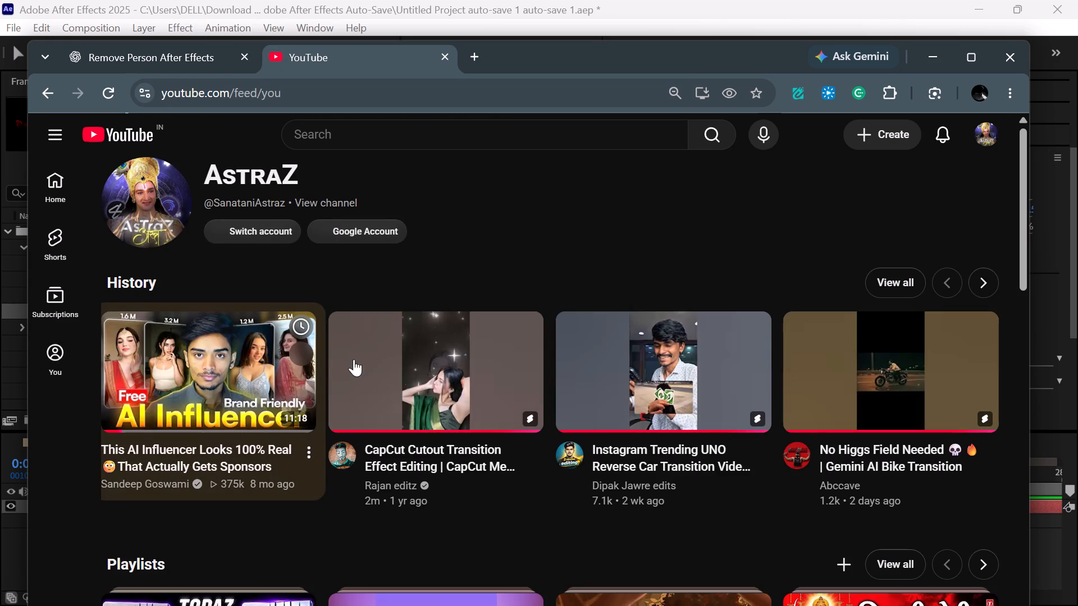
scroll(506, 342, down, 2)
scroll(508, 342, up, 2)
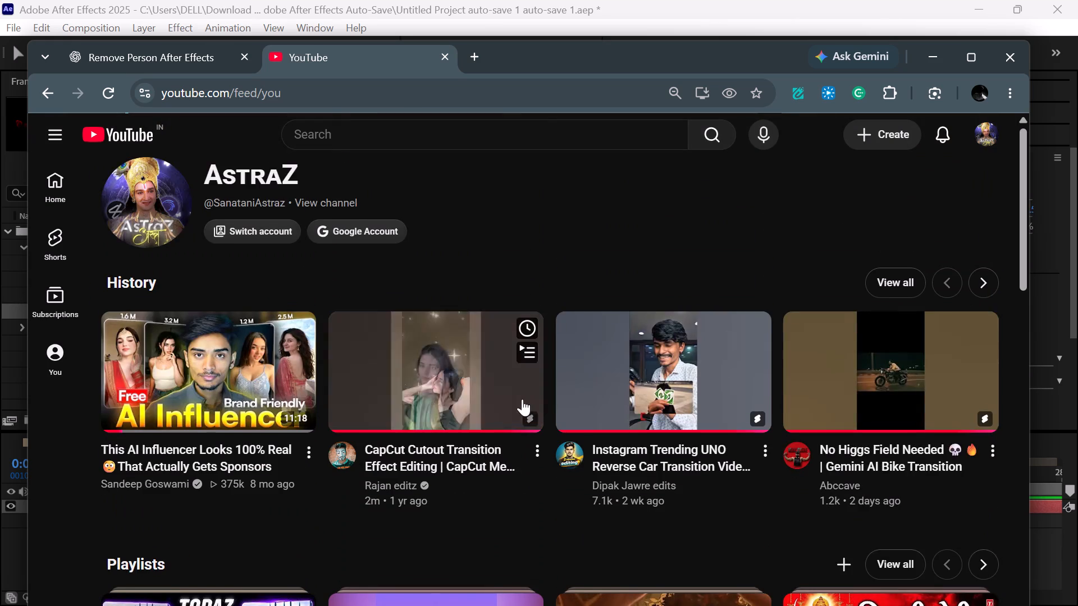
scroll(522, 399, down, 1)
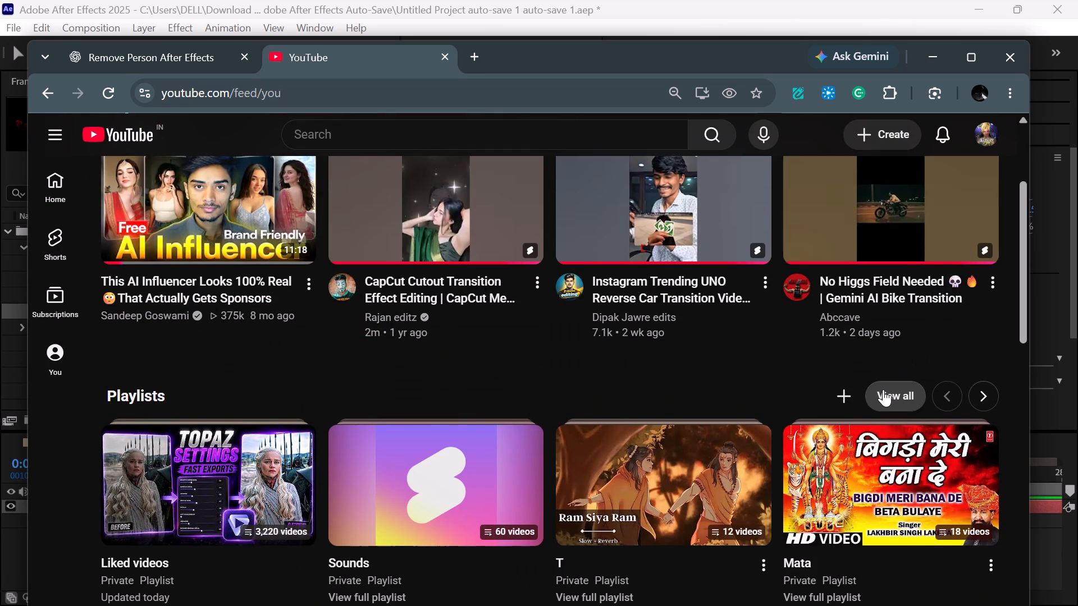
scroll(883, 385, up, 2)
click(885, 268)
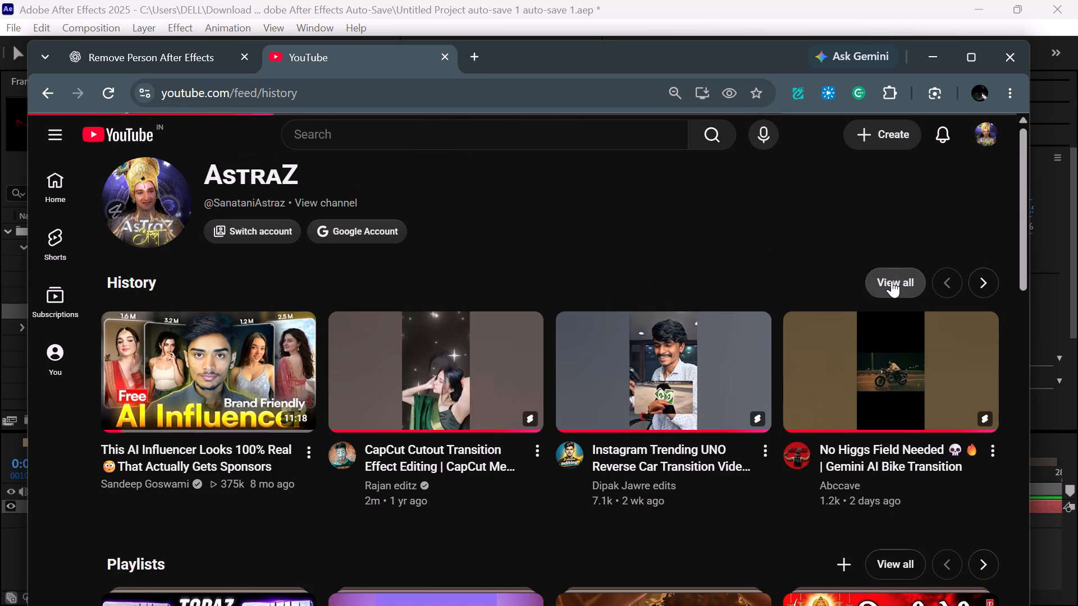
scroll(570, 358, down, 1)
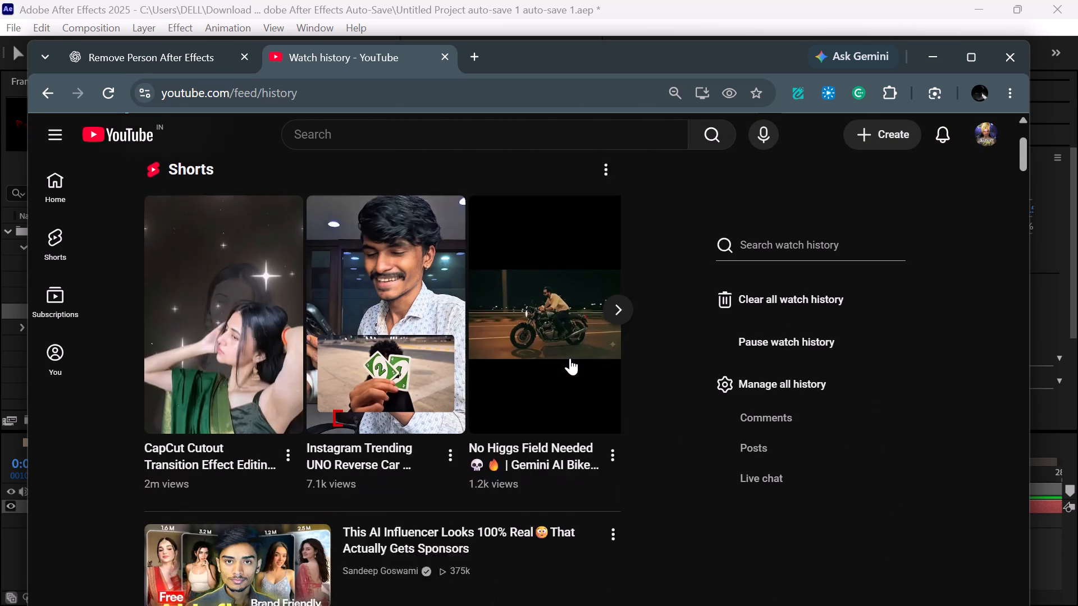
scroll(570, 356, down, 4)
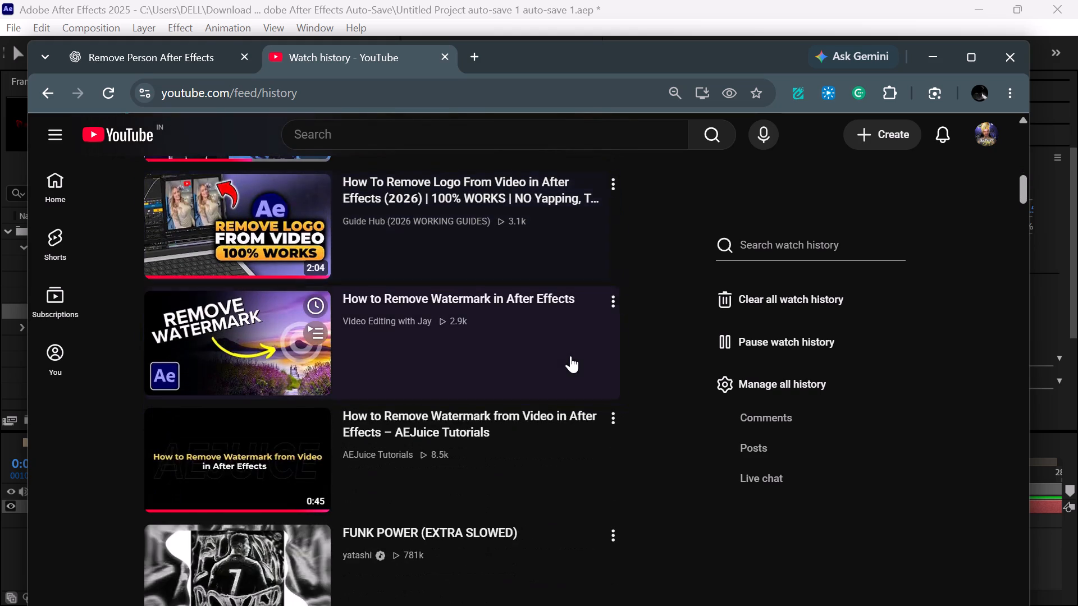
scroll(570, 356, down, 4)
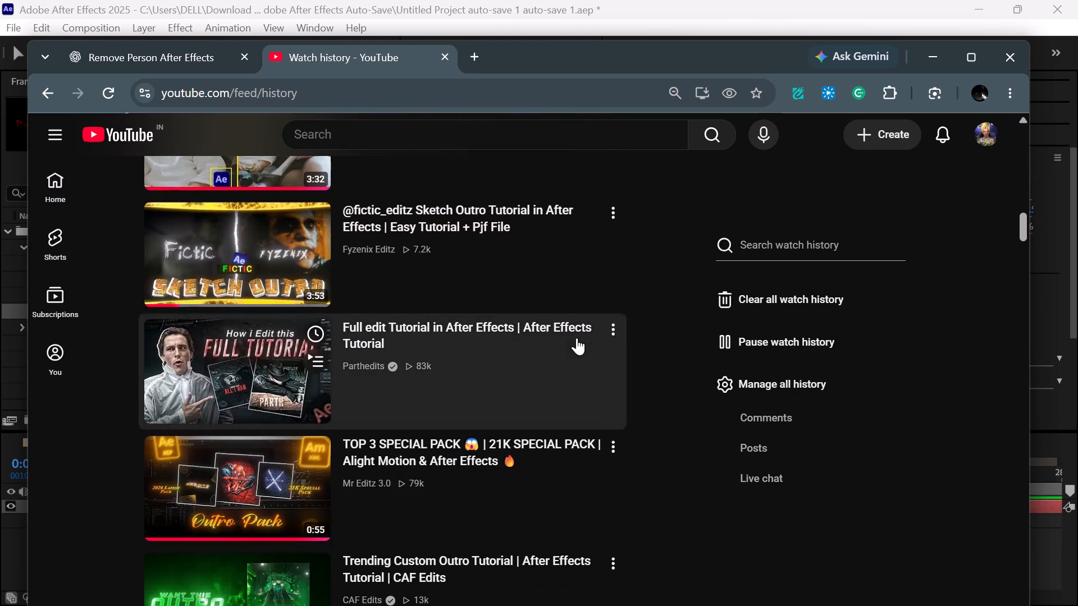
click(403, 267)
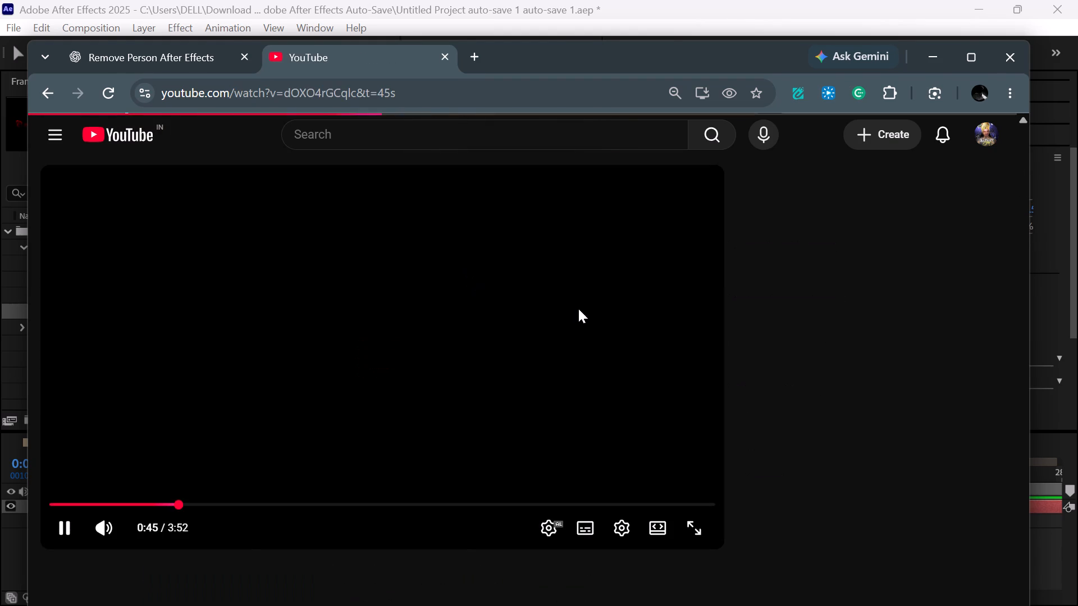
scroll(544, 288, down, 1)
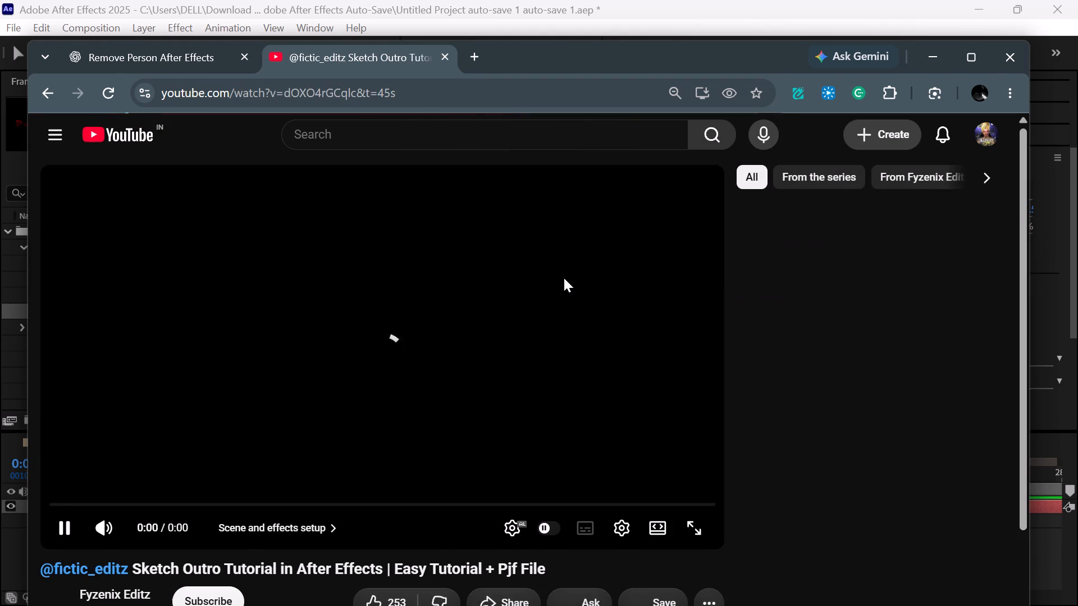
Expand the description of the Sketch Outro Tutorial video and look through it for the preset and project file links.
scroll(554, 255, down, 1)
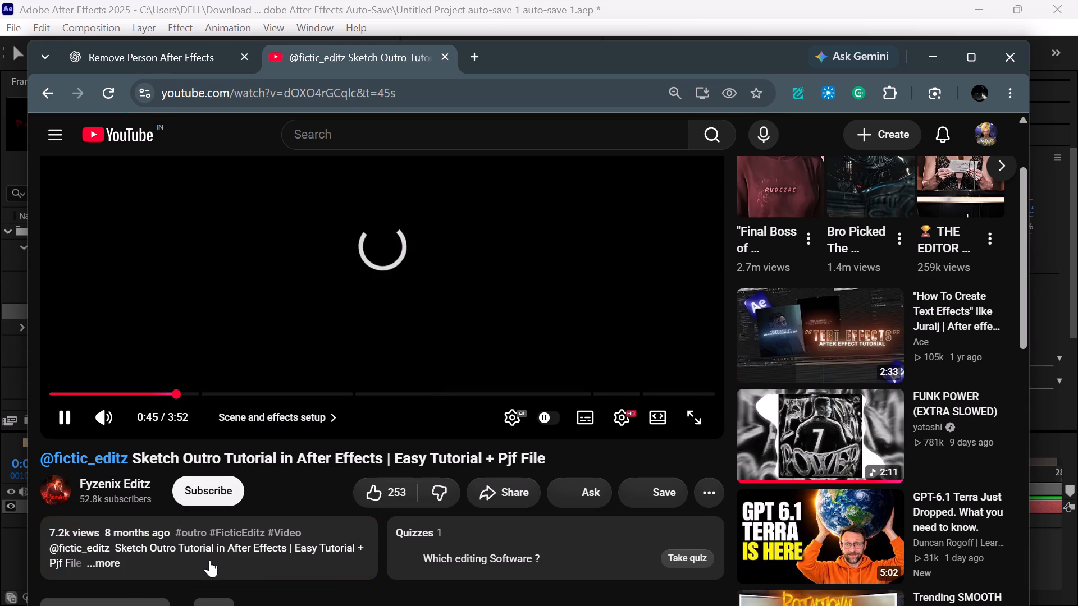
click(198, 553)
scroll(264, 464, down, 2)
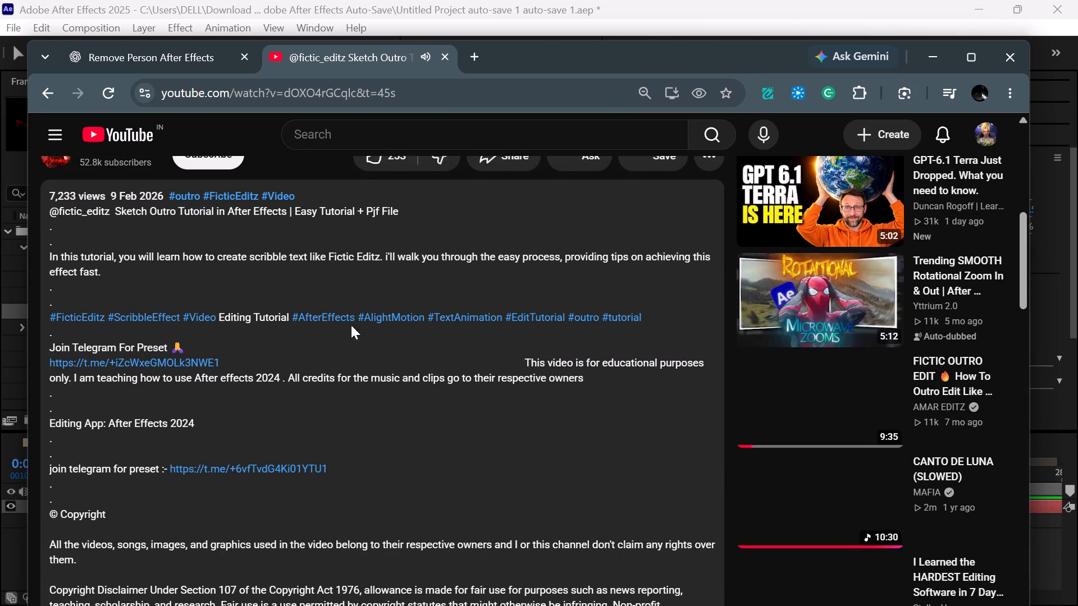
scroll(222, 467, down, 3)
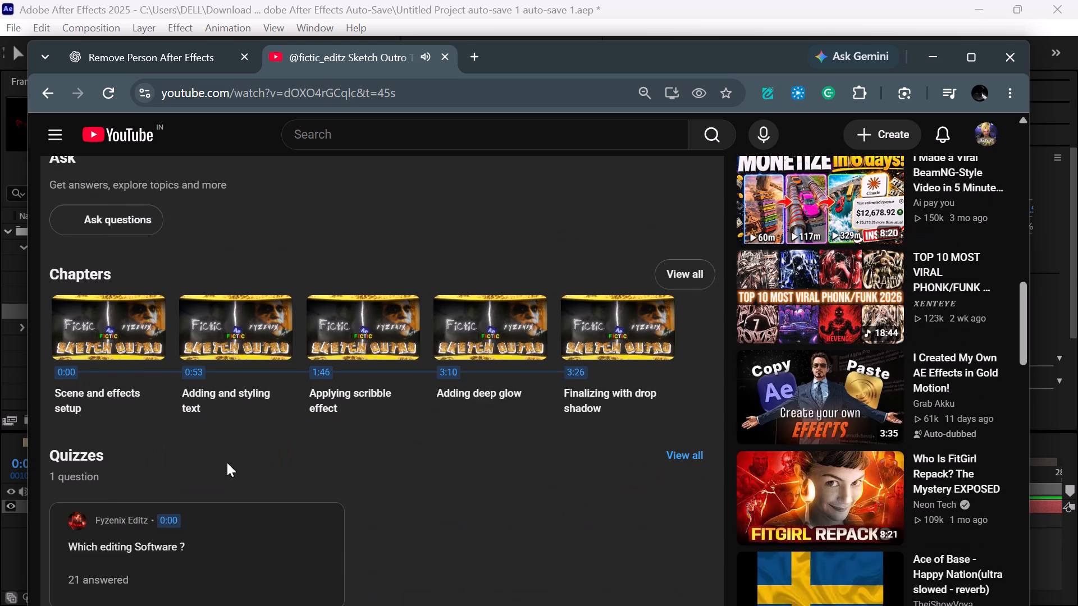
scroll(227, 462, up, 4)
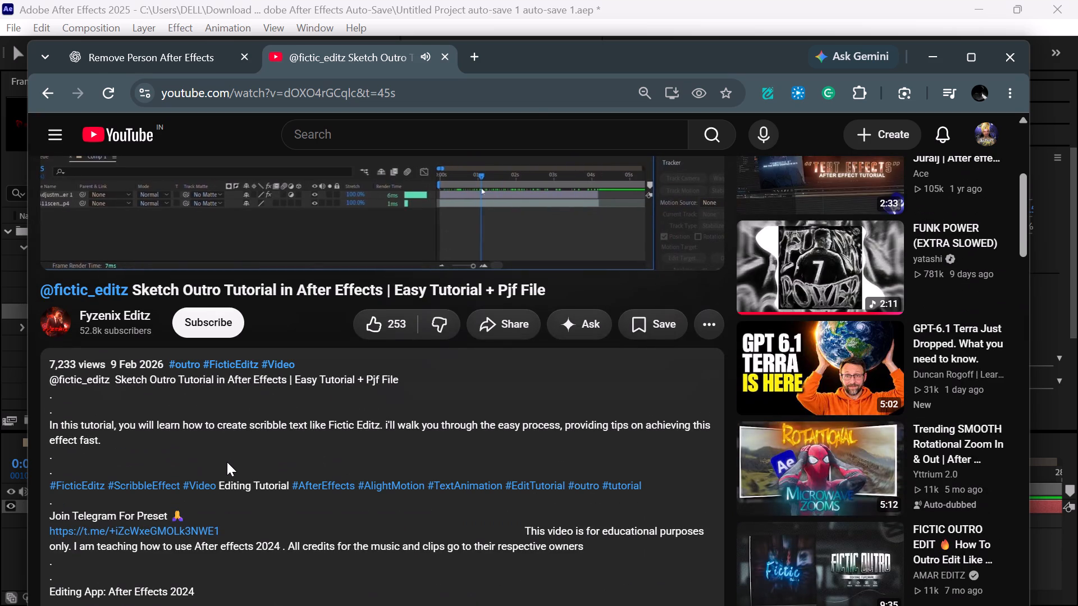
scroll(232, 442, down, 1)
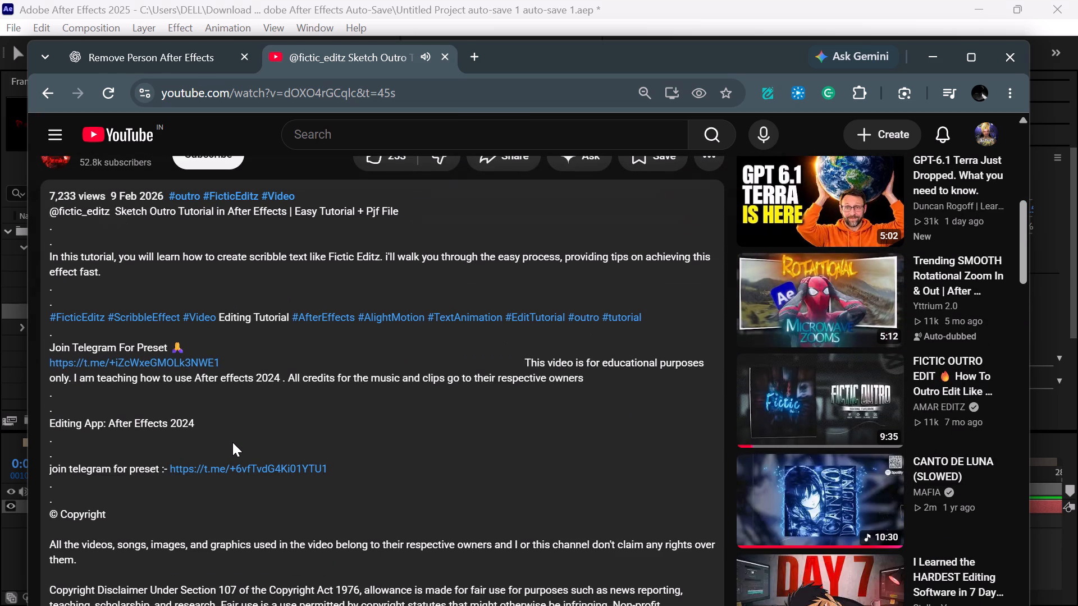
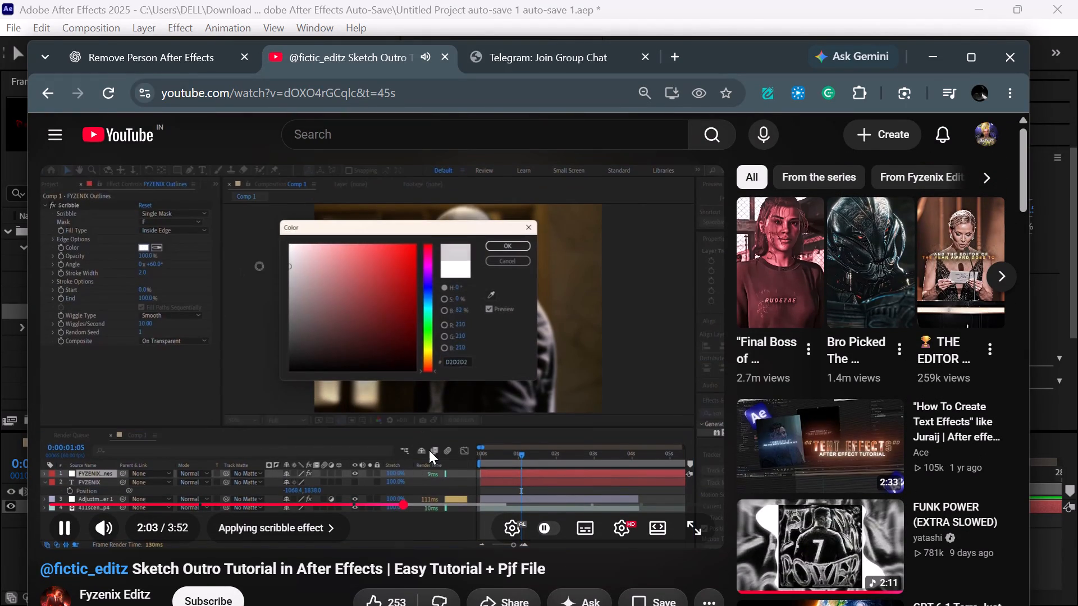
Skip ahead in the sketch outro tutorial video, past the part on setting the Scribble effect's colour.
click(469, 501)
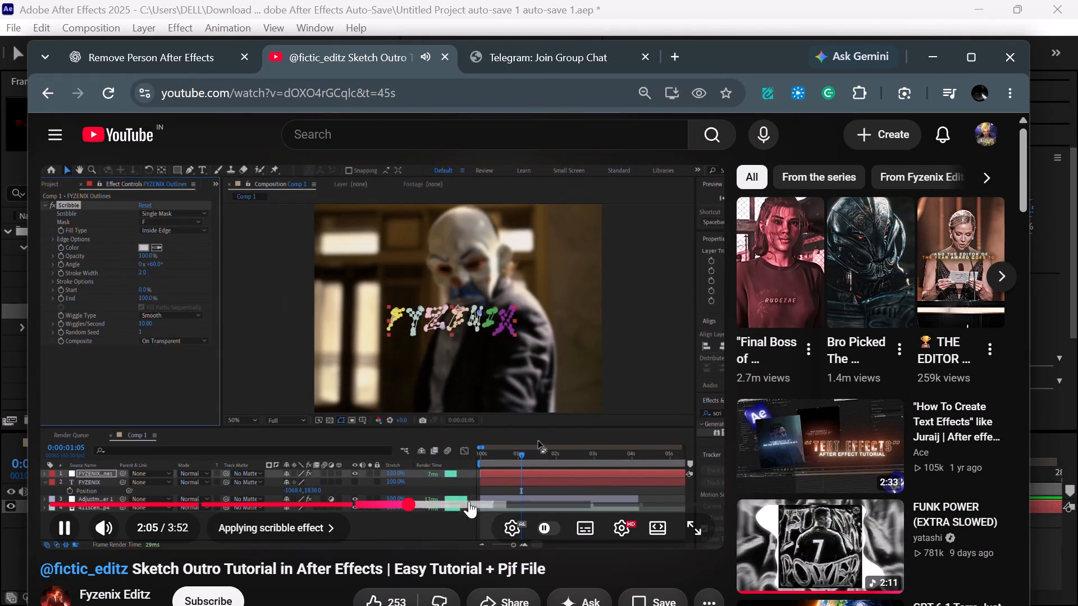
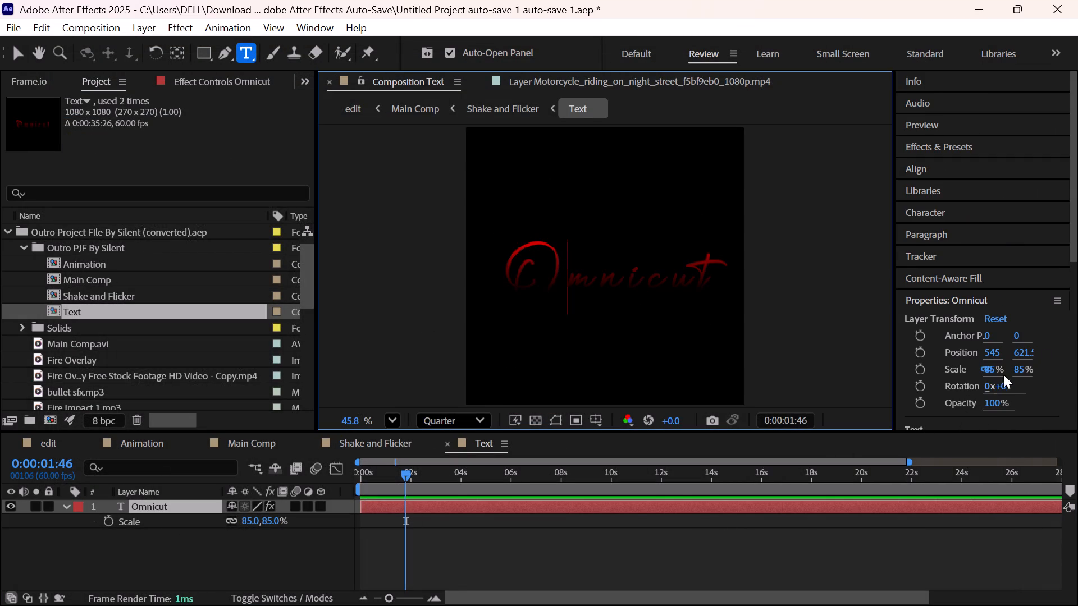
Change the fill colour of the Omnicut text in the Text comp to a brighter pure red.
scroll(1044, 348, down, 3)
scroll(1044, 348, up, 1)
scroll(973, 420, down, 1)
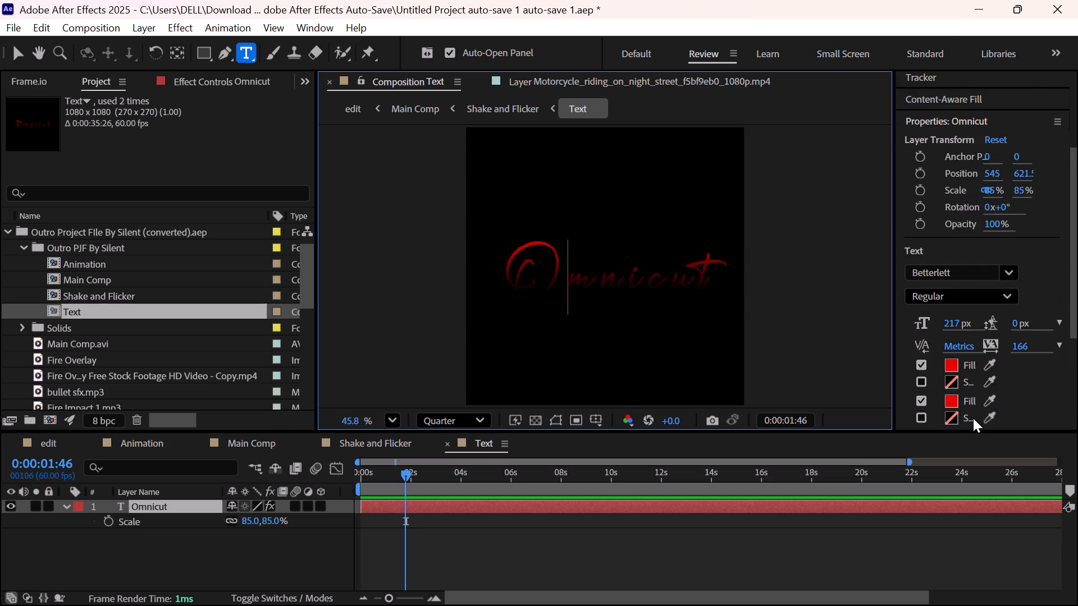
scroll(973, 418, down, 1)
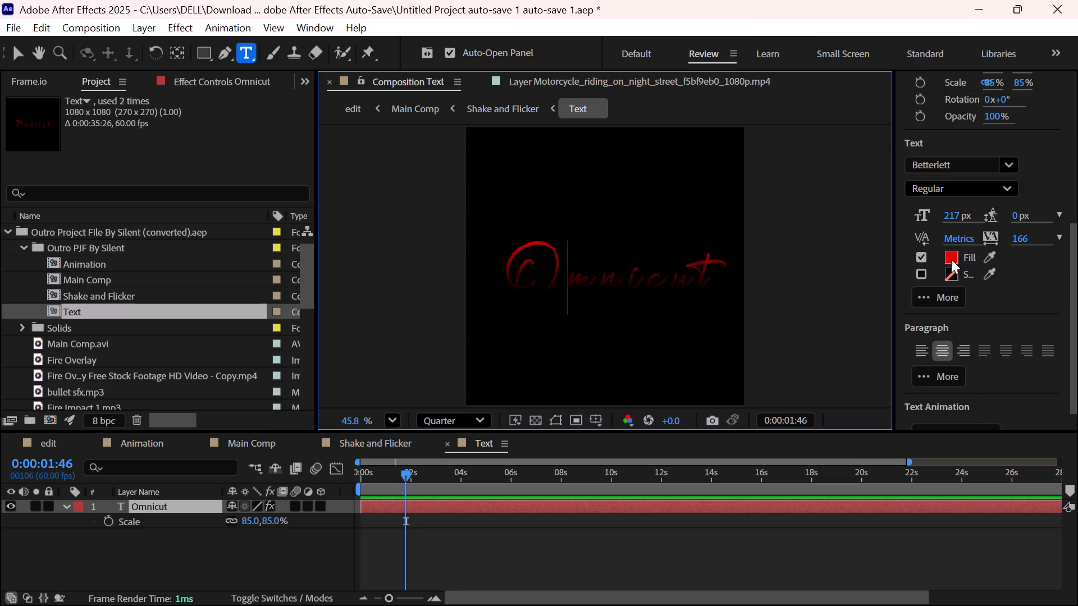
click(951, 259)
drag(559, 249, 568, 141)
click(704, 208)
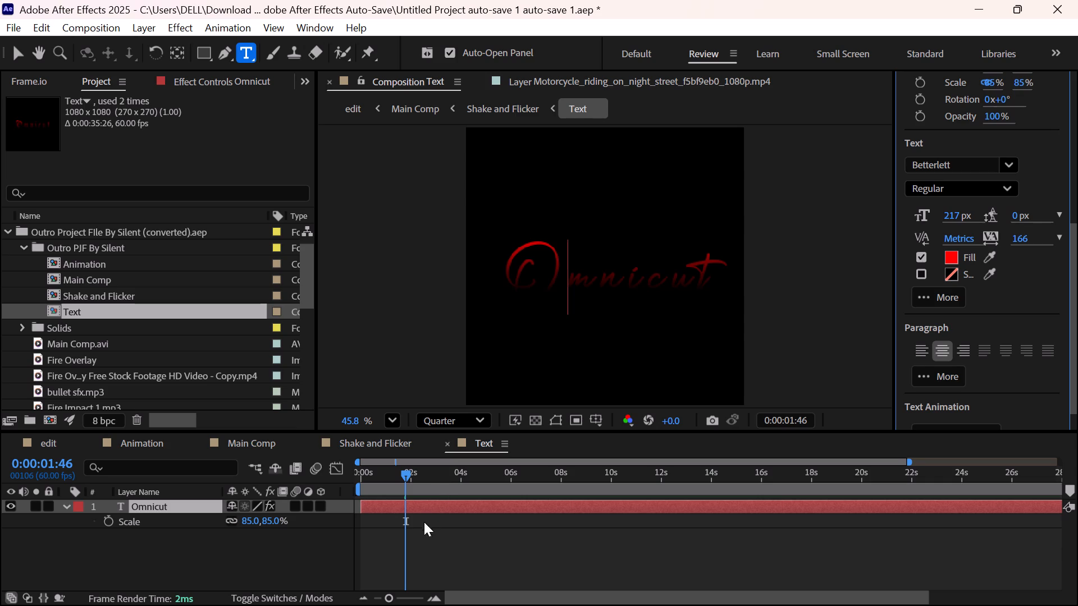
Go back from the nested Text comp to the main edit composition.
click(477, 100)
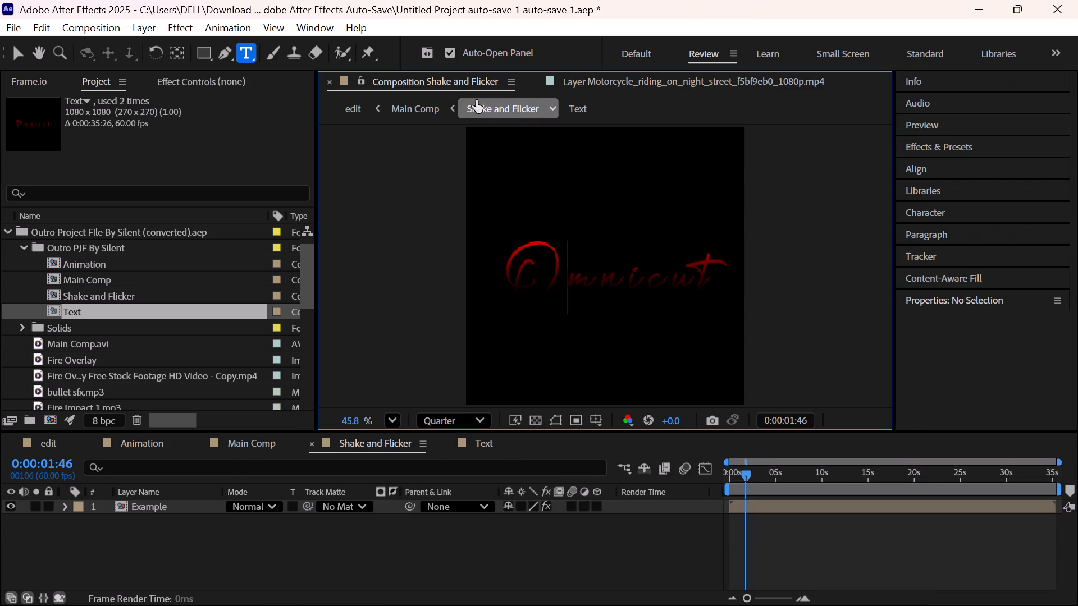
click(426, 106)
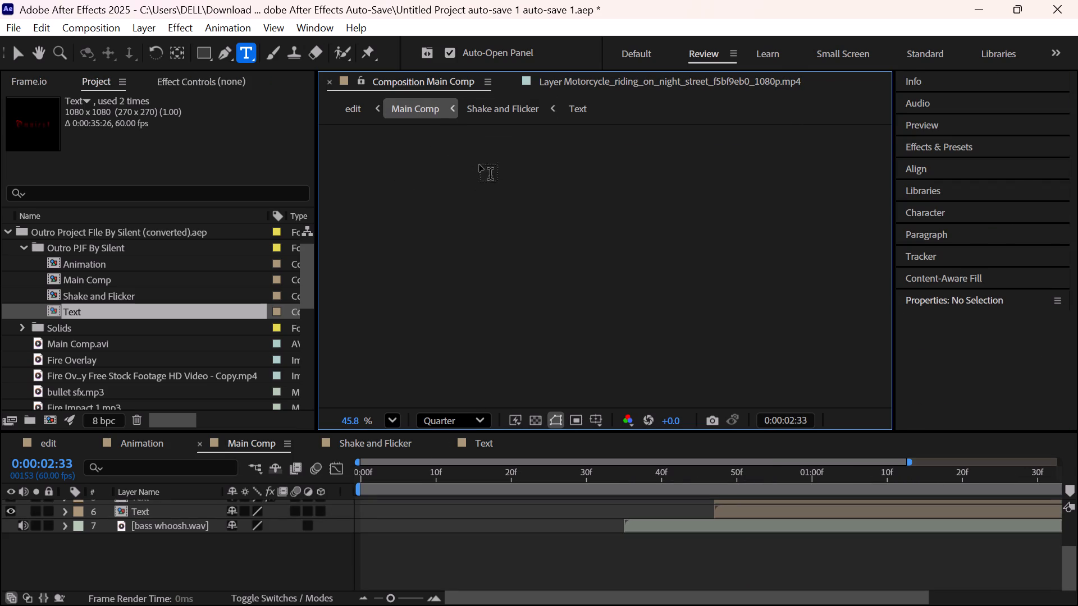
click(356, 109)
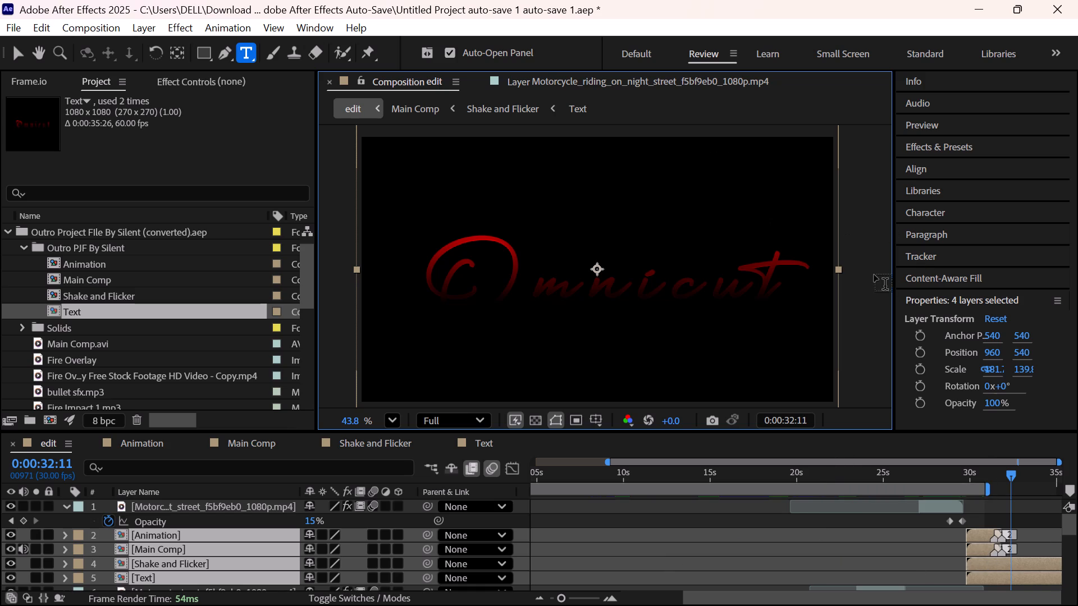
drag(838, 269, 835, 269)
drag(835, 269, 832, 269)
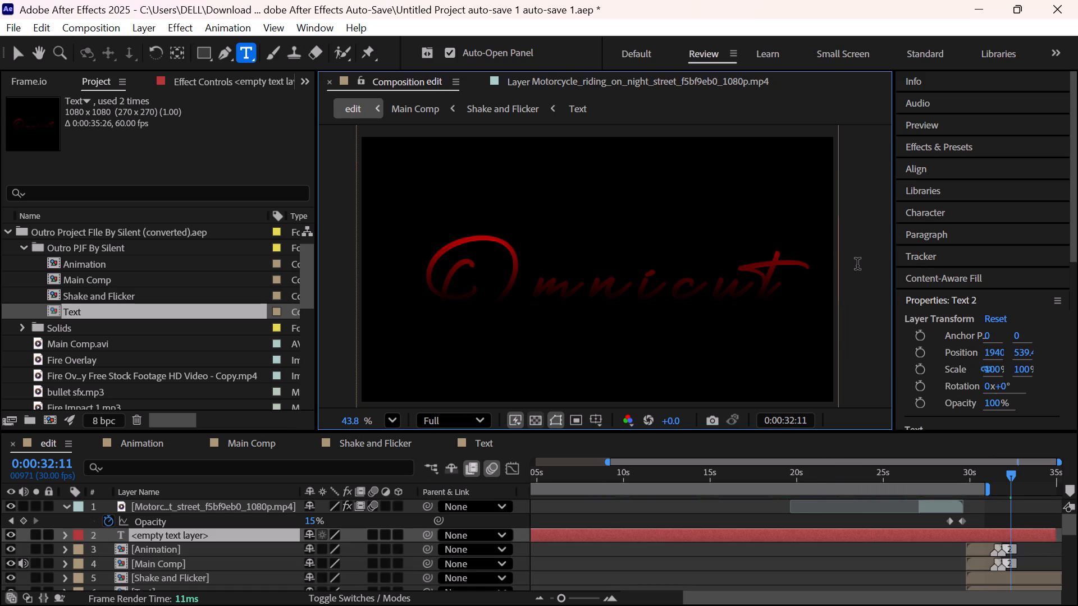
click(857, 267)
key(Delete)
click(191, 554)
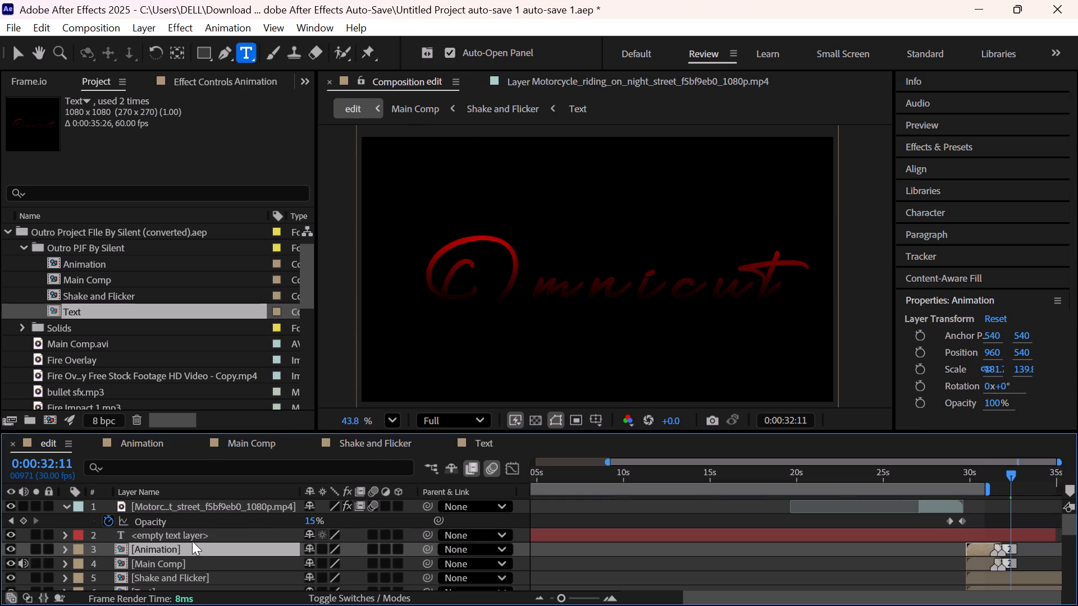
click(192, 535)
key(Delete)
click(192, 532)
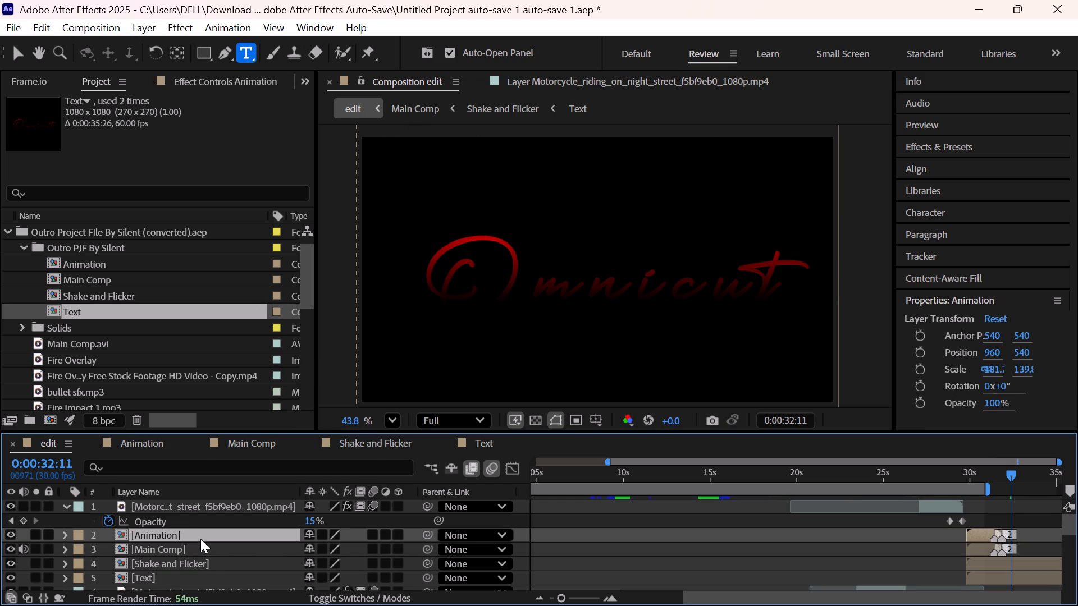
Narrow the outro's Text layer to about 178% horizontal scale so its sides line up with the edit frame.
click(182, 557)
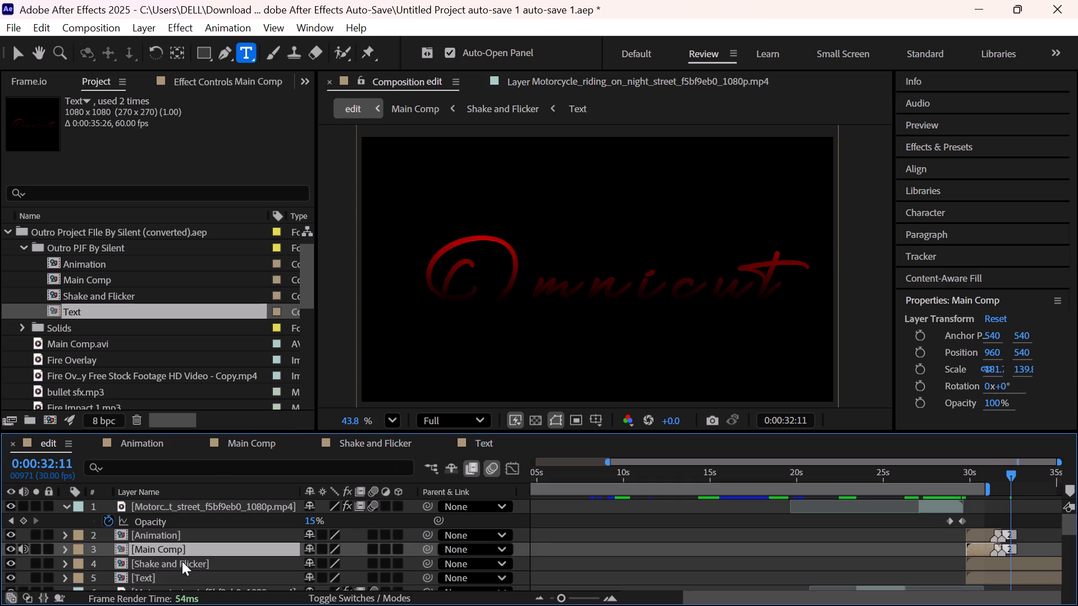
click(12, 52)
click(236, 536)
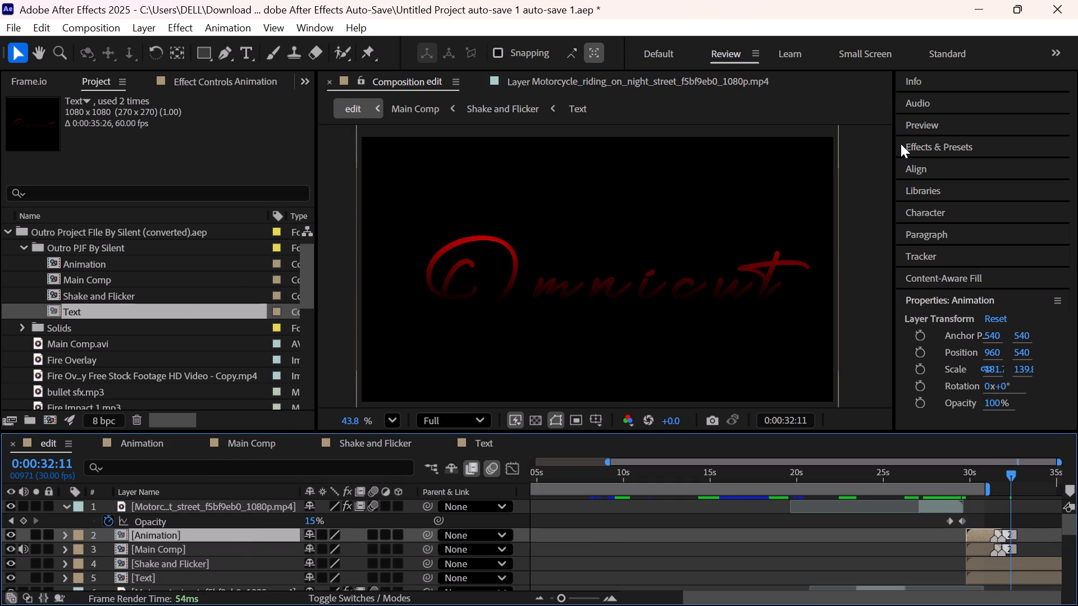
scroll(828, 463, down, 3)
scroll(829, 470, up, 2)
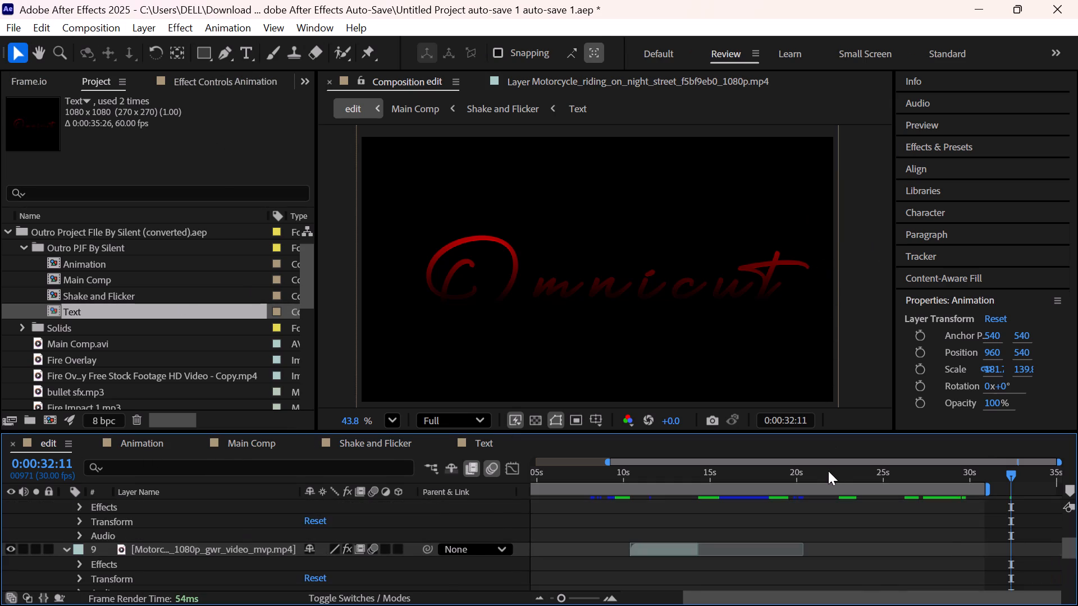
scroll(828, 471, up, 1)
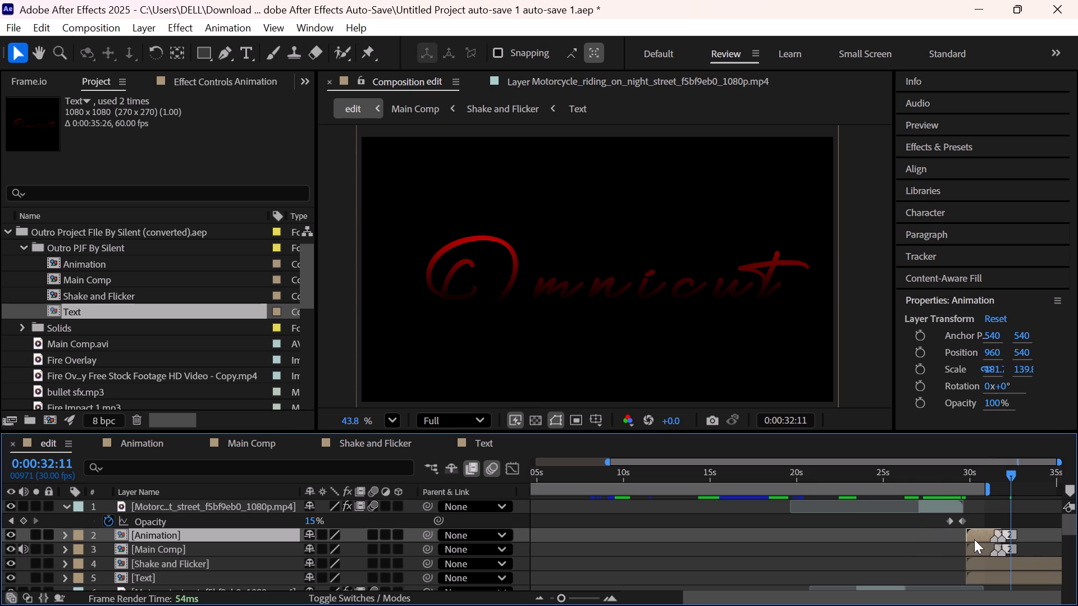
click(204, 547)
click(203, 557)
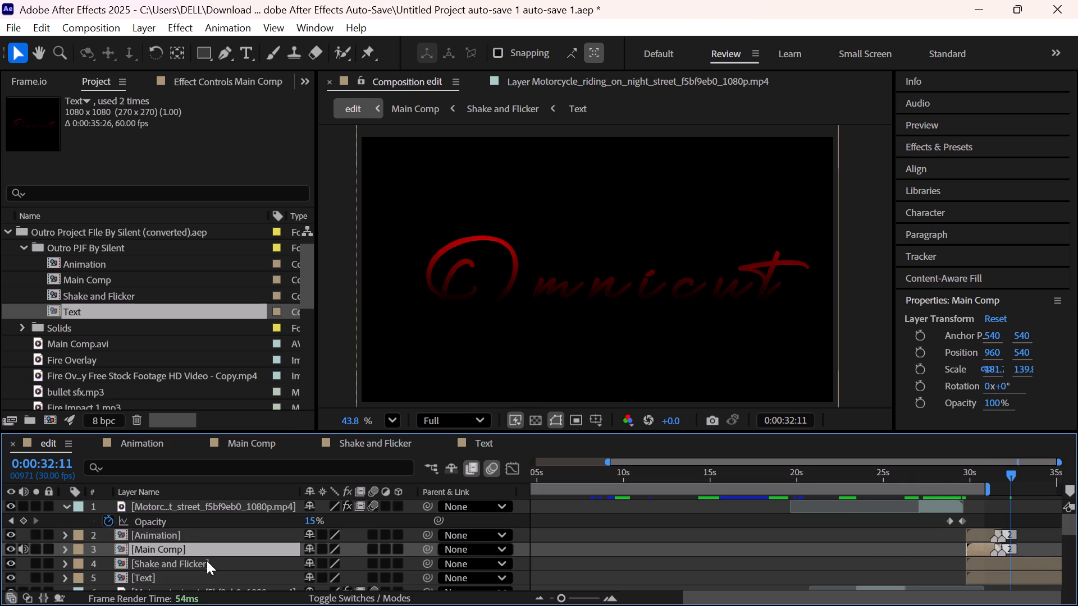
click(207, 561)
click(198, 575)
scroll(227, 532, down, 1)
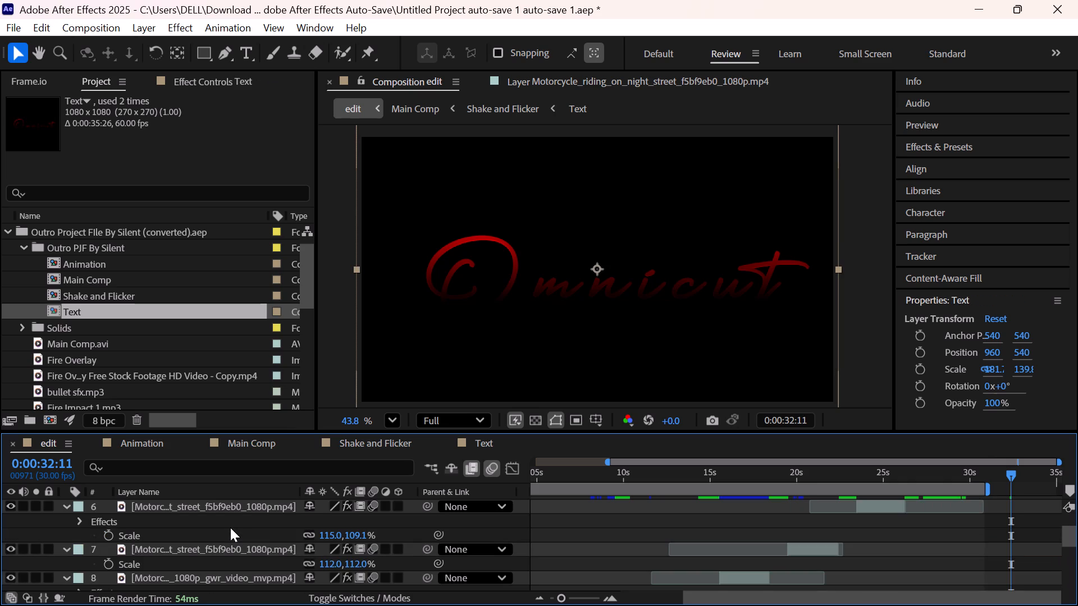
scroll(230, 527, up, 1)
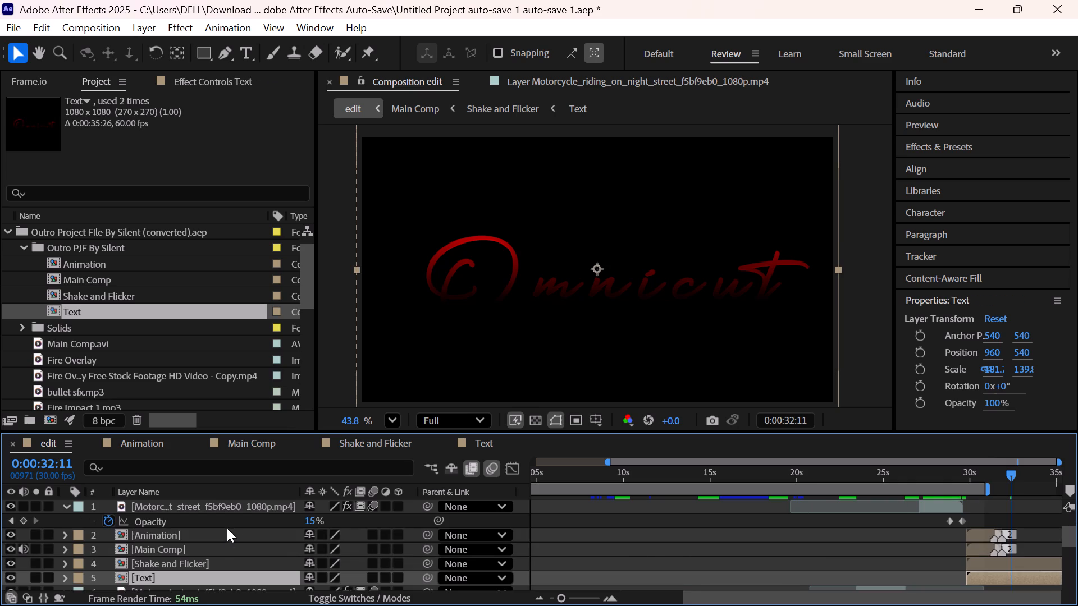
click(354, 272)
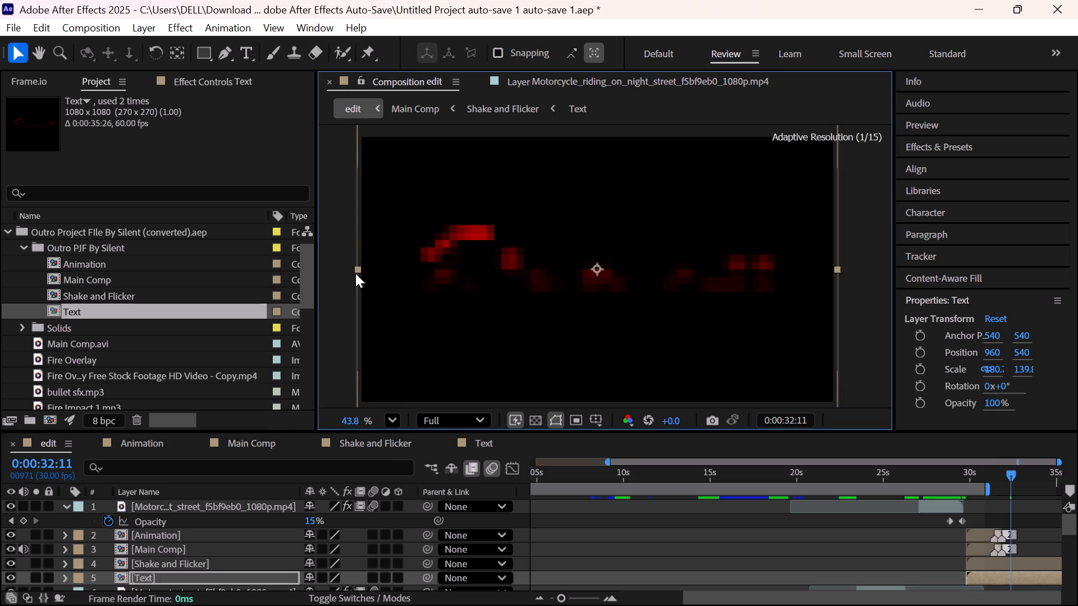
click(838, 270)
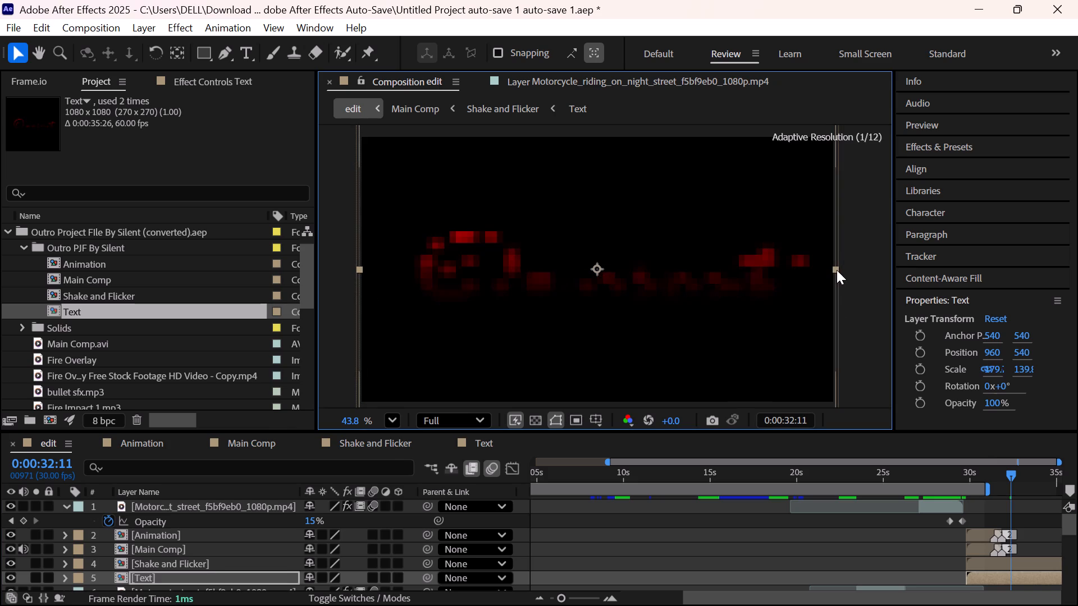
Start previewing the edit from 0:00:28:06 and lower the preview resolution to Quarter.
scroll(727, 295, down, 2)
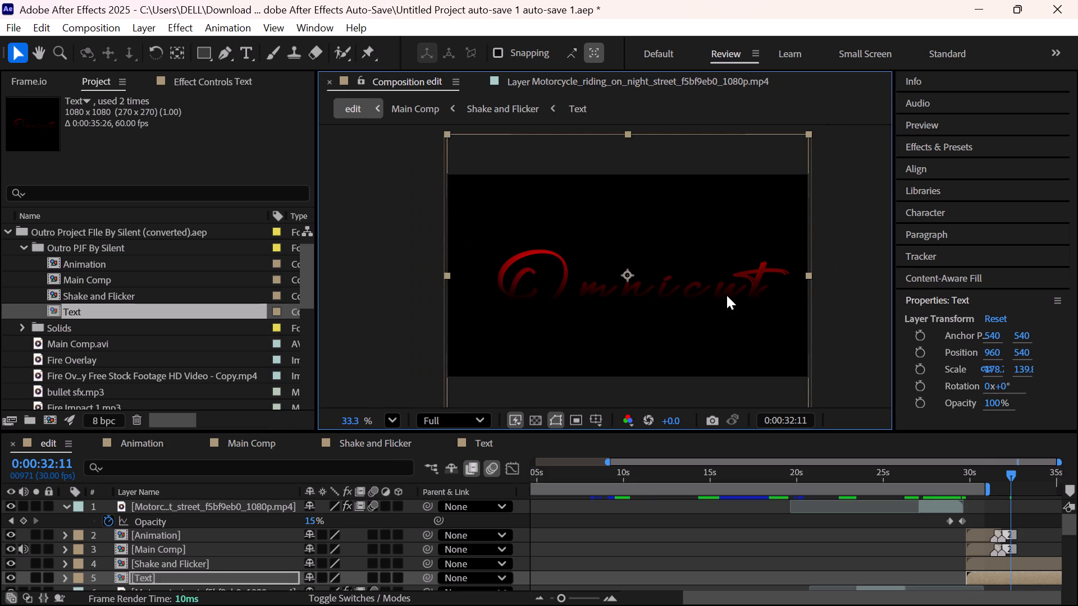
scroll(727, 295, down, 3)
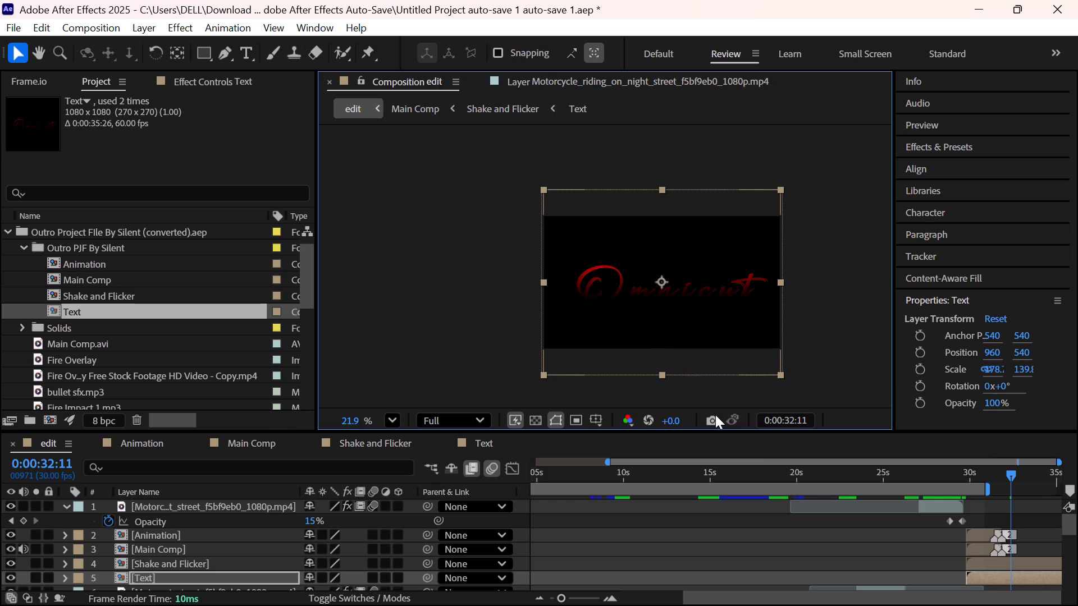
drag(1011, 474, 939, 471)
key(space)
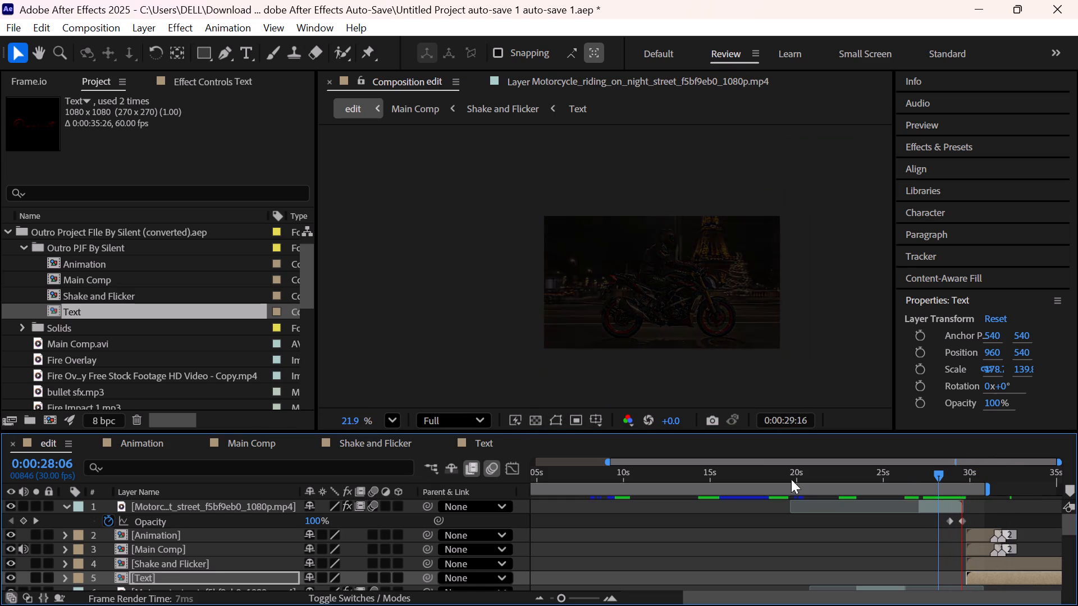
click(471, 421)
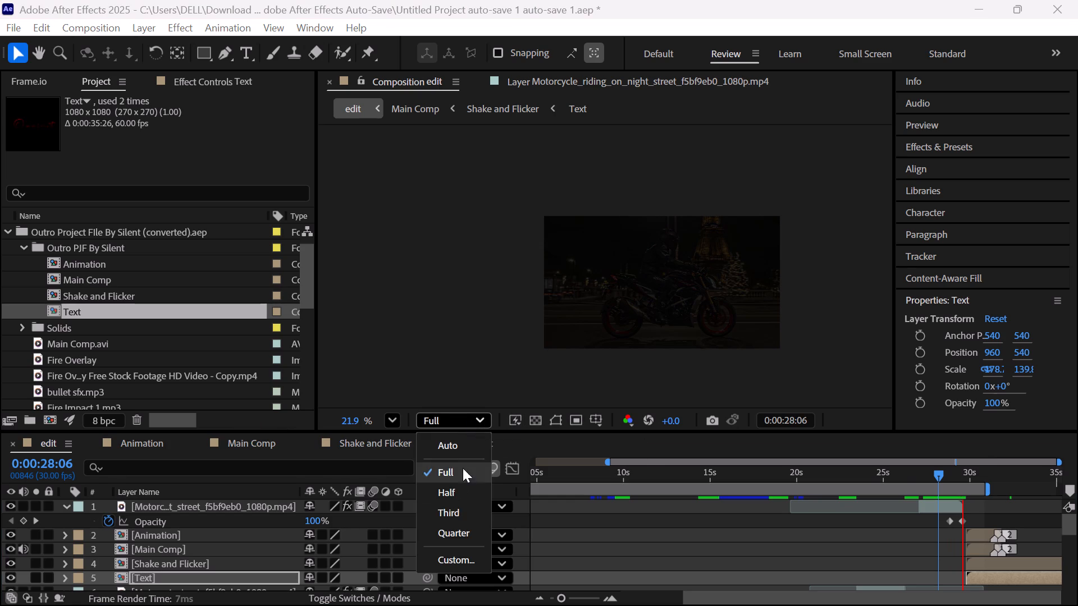
click(444, 532)
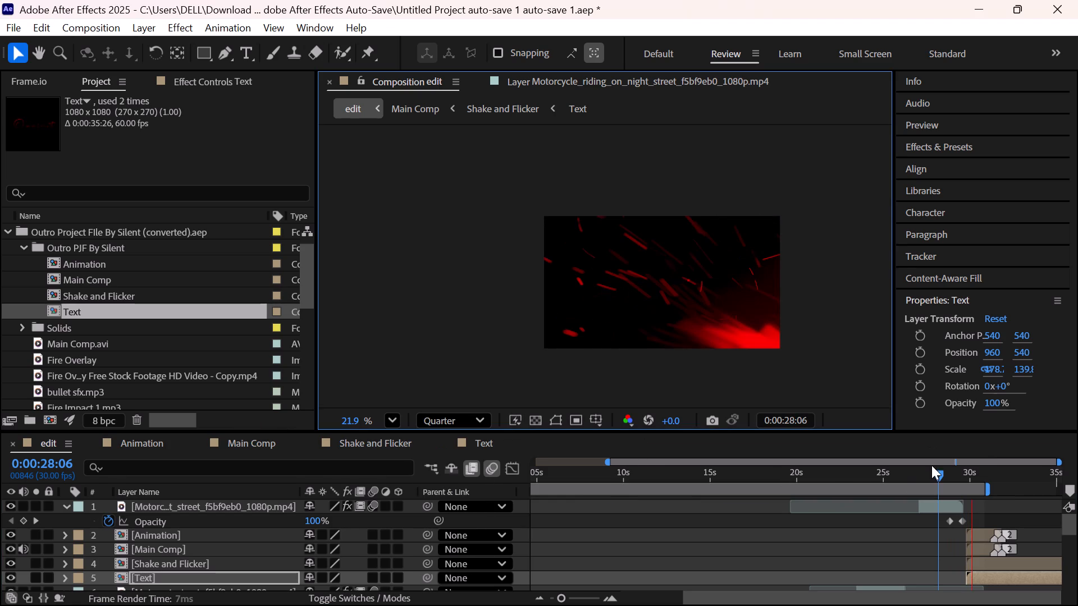
Play the transition from the last motorcycle clip into the outro, starting at 0:00:26:23.
drag(937, 476, 912, 471)
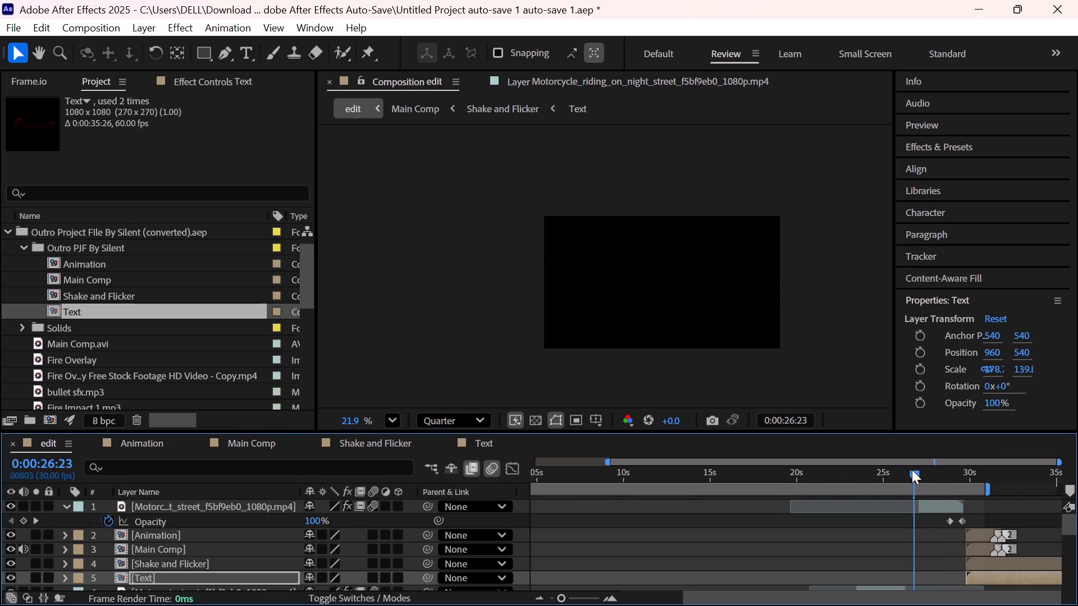
key(space)
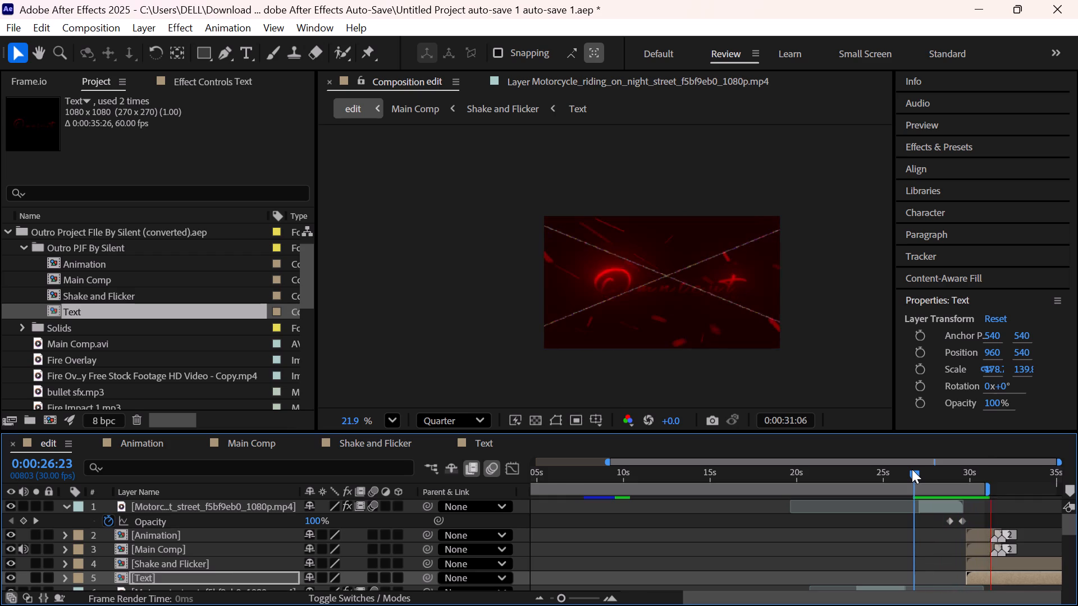
key(space)
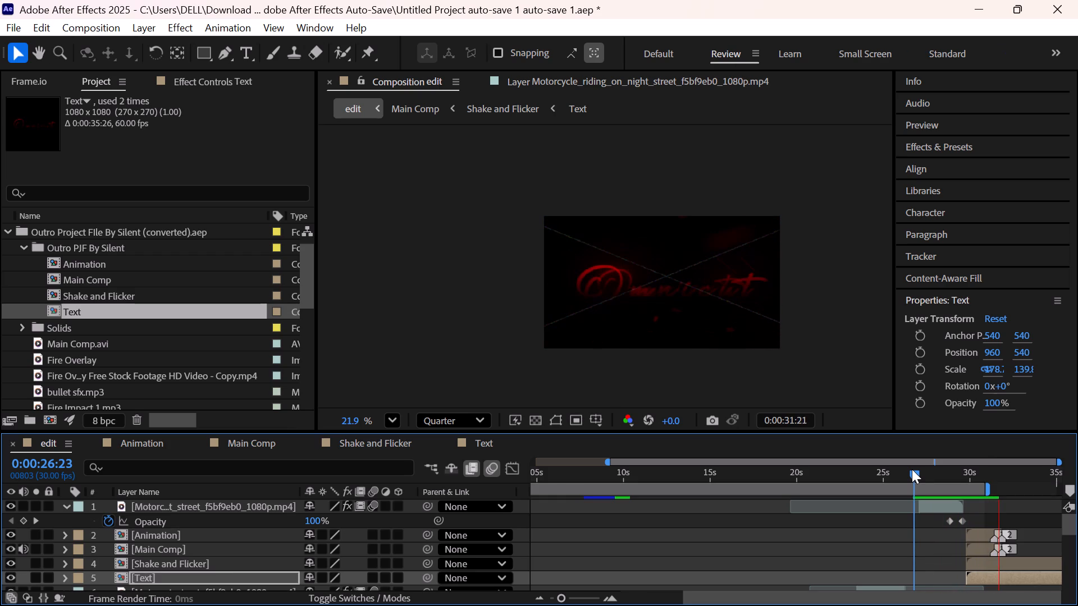
click(983, 539)
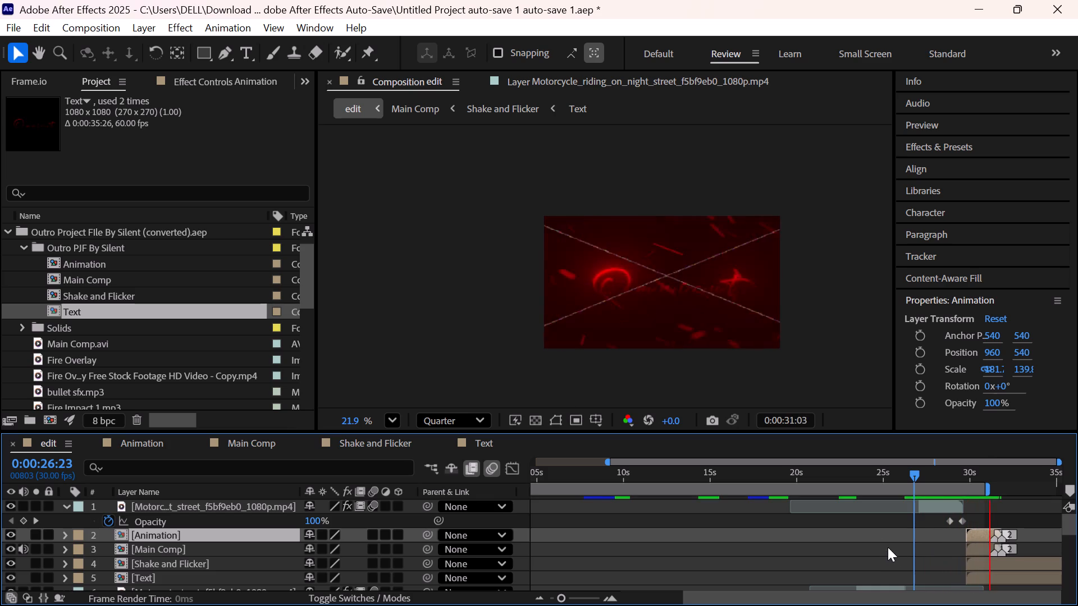
key(space)
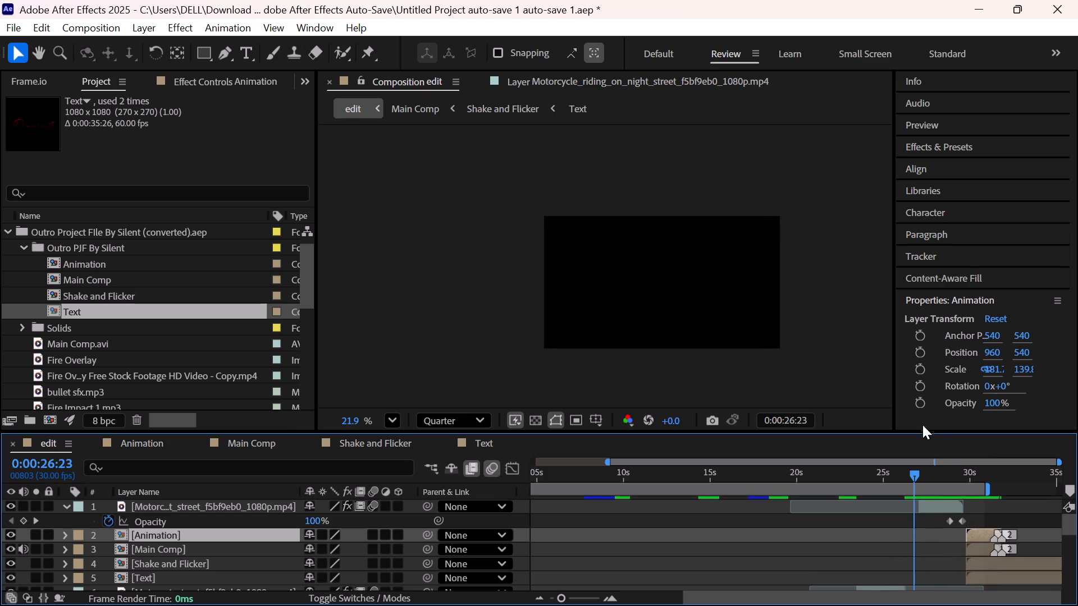
Open the Animation layer's nested comp to inspect its contents, and return to the edit composition.
click(981, 532)
double_click(981, 532)
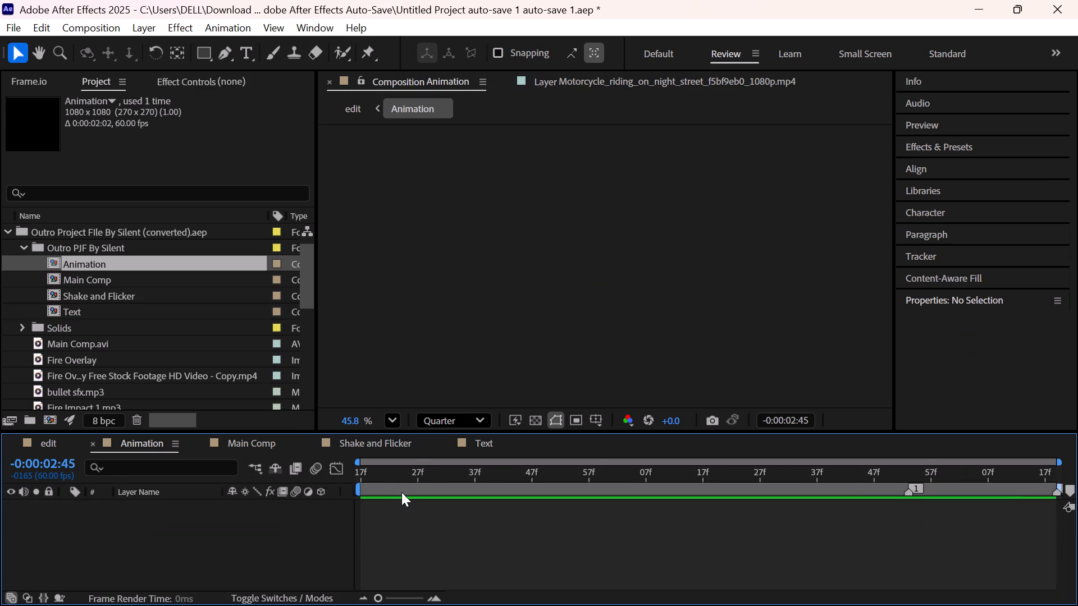
click(360, 103)
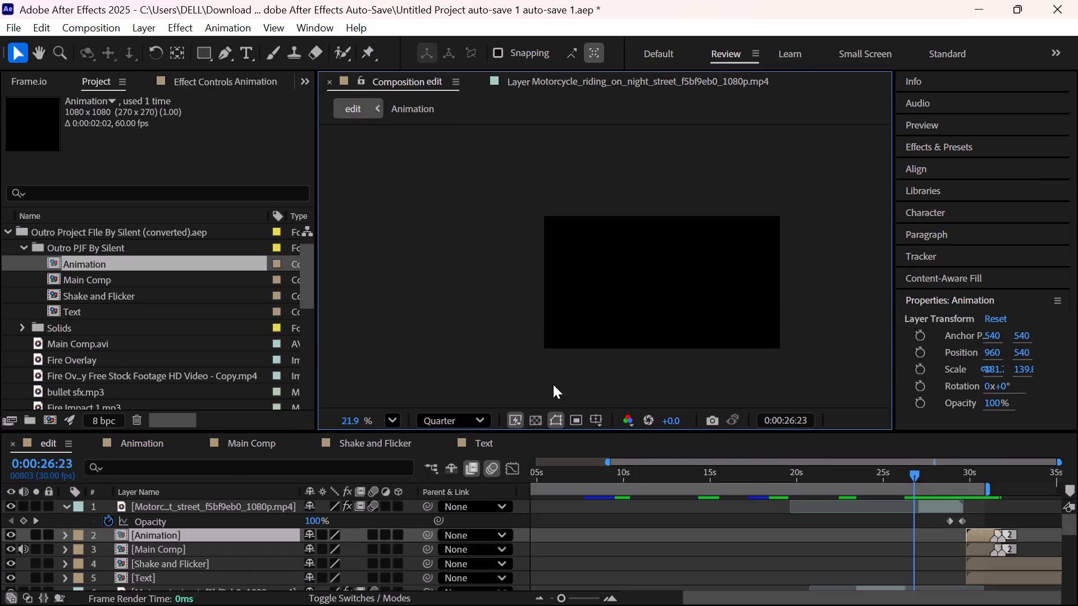
Open the Main Comp layer's nested comp, look over its layers and play back its outro animation.
click(979, 550)
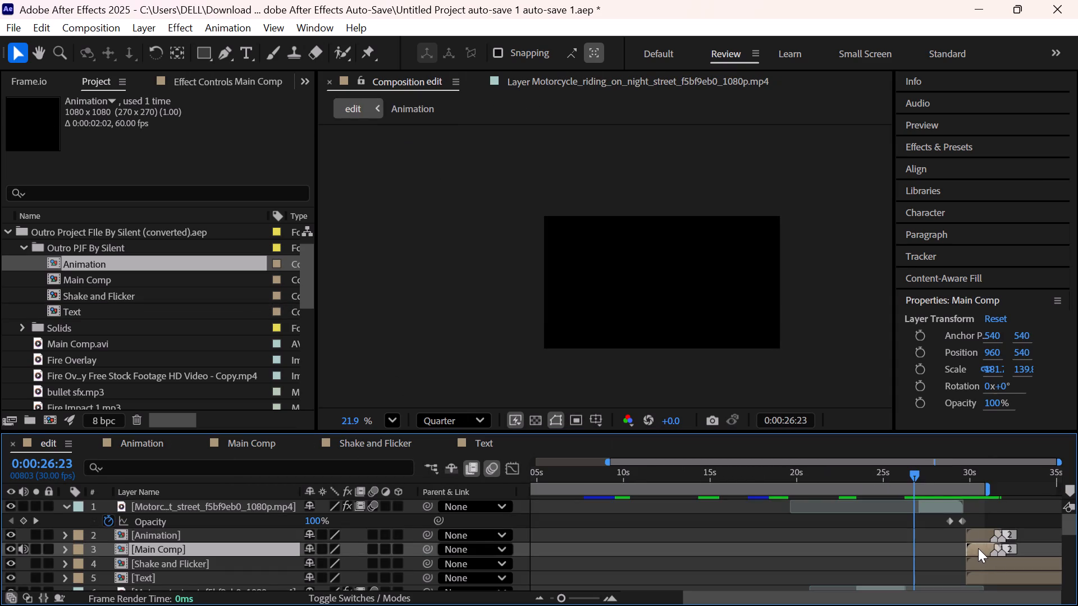
double_click(980, 547)
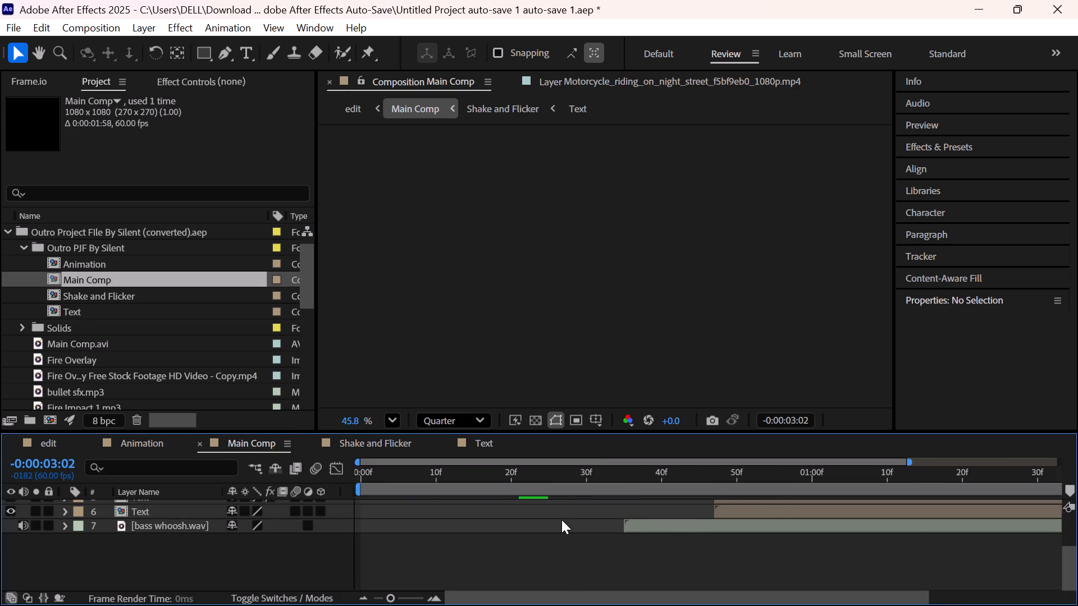
scroll(535, 548, up, 2)
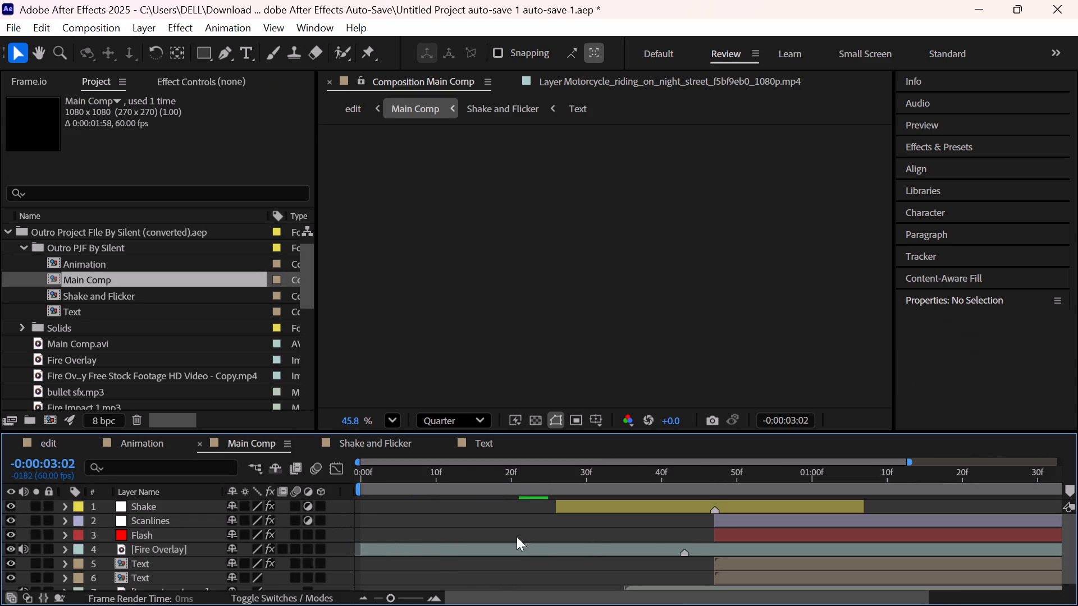
click(744, 523)
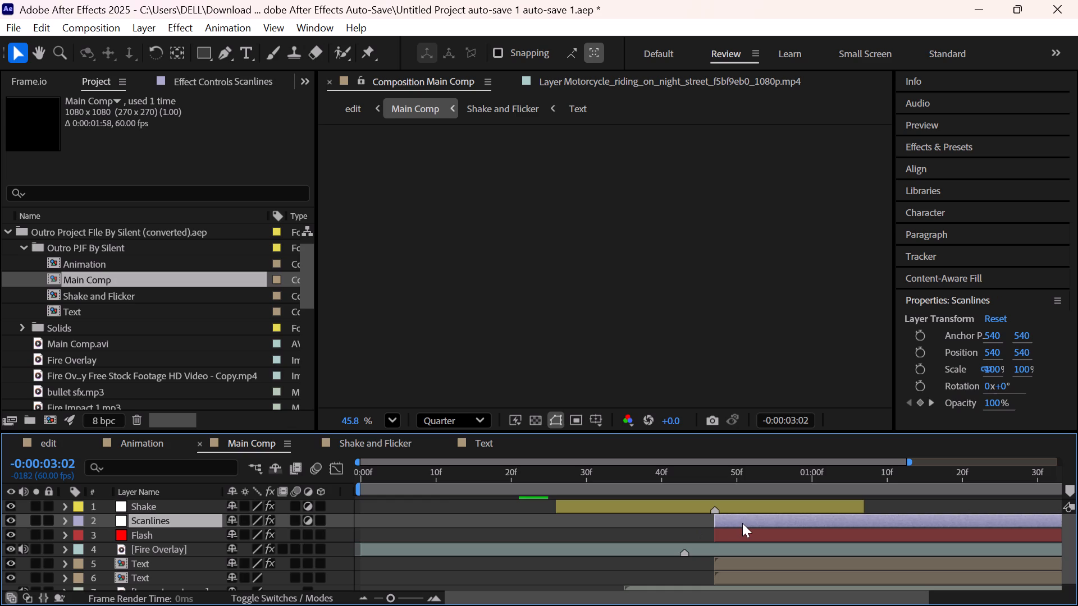
key(space)
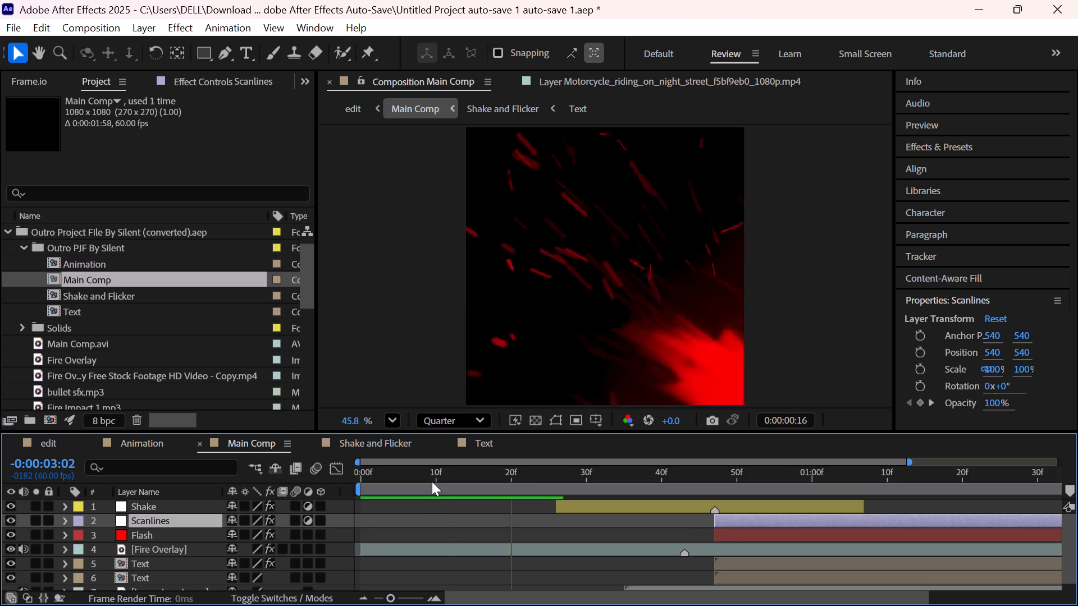
key(space)
key(space)
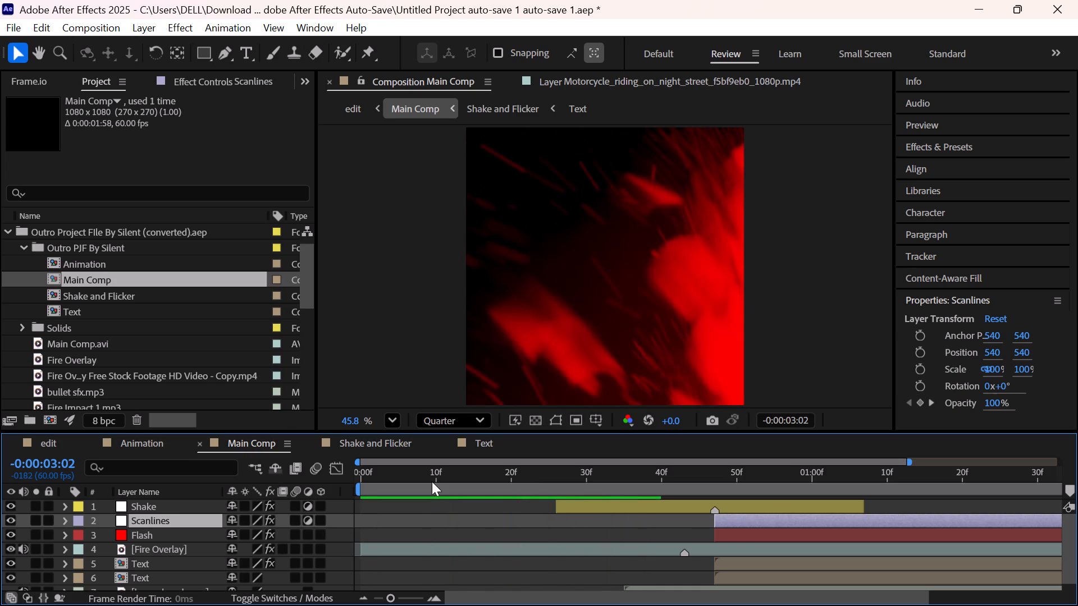
Play back Main Comp while briefly hiding the Scanlines, Shake, Flash and two Text layers one at a time to check their contributions.
key(space)
key(space)
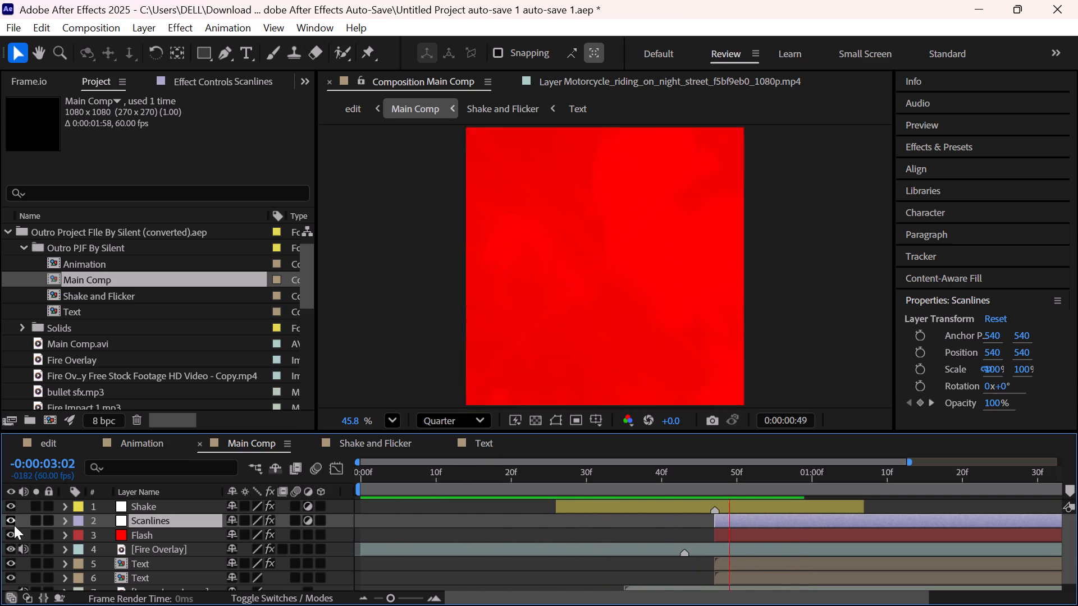
click(10, 524)
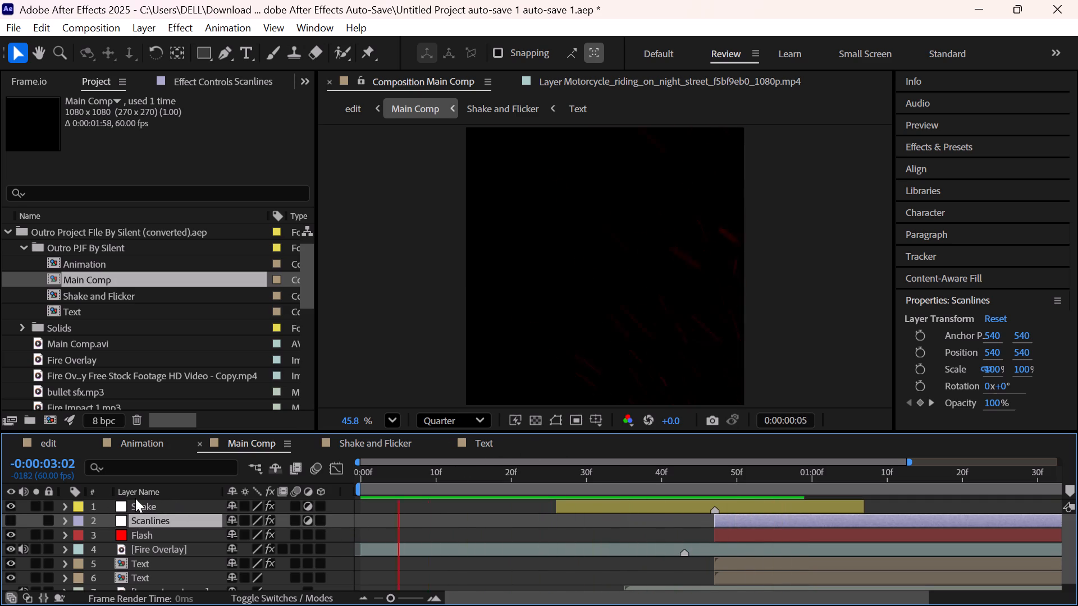
click(8, 521)
scroll(10, 531, down, 1)
scroll(10, 544, up, 2)
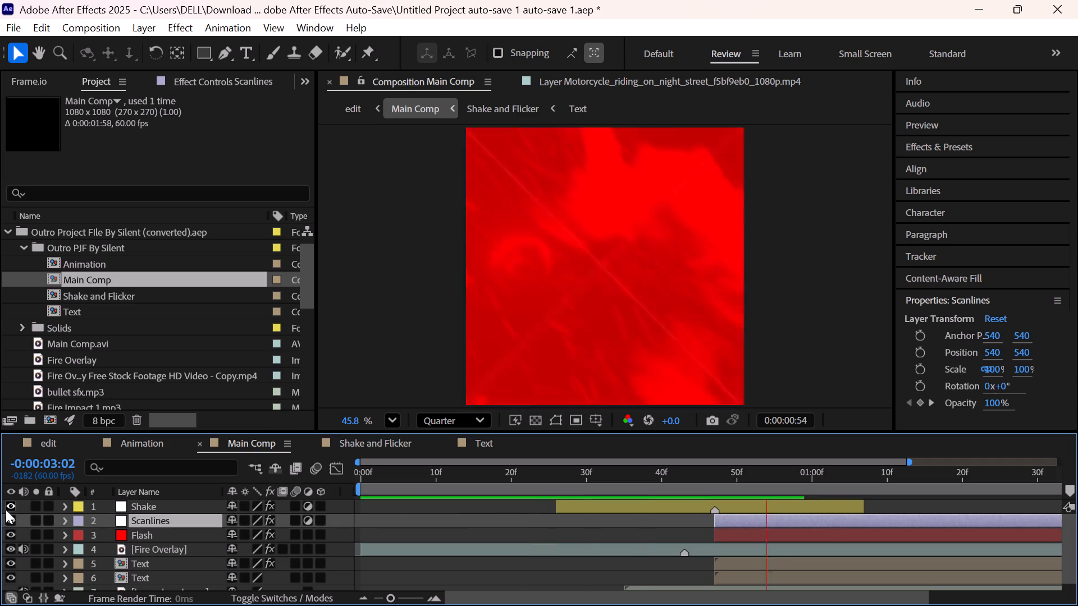
click(6, 509)
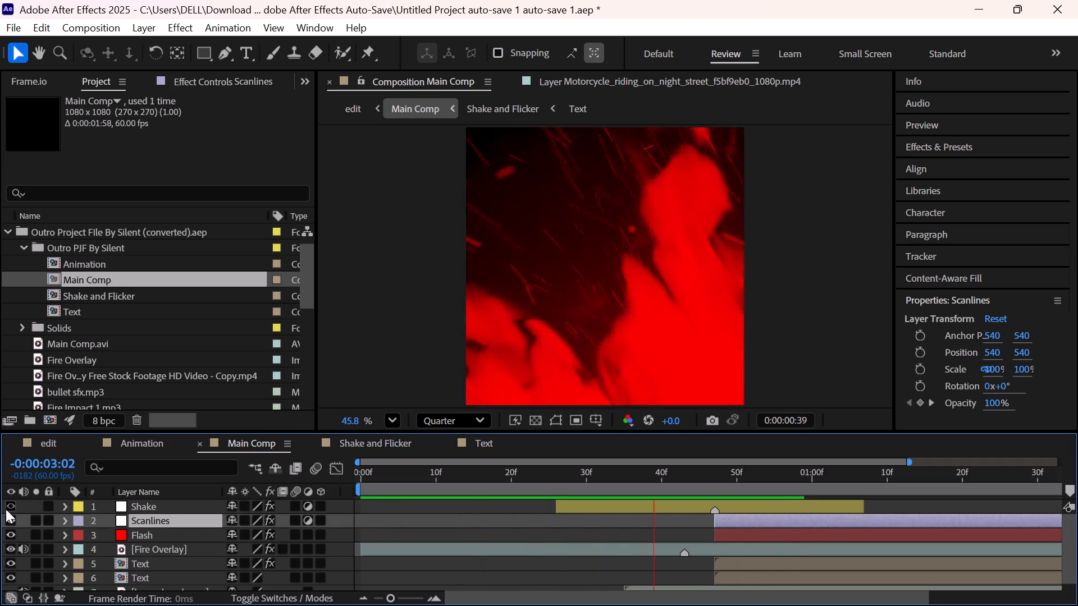
click(6, 509)
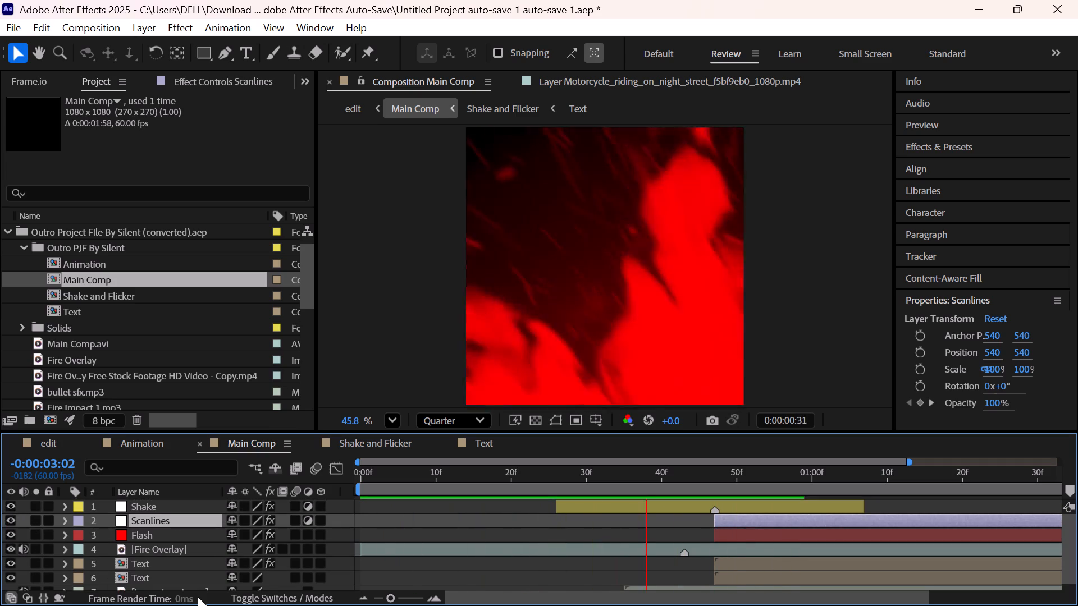
click(6, 535)
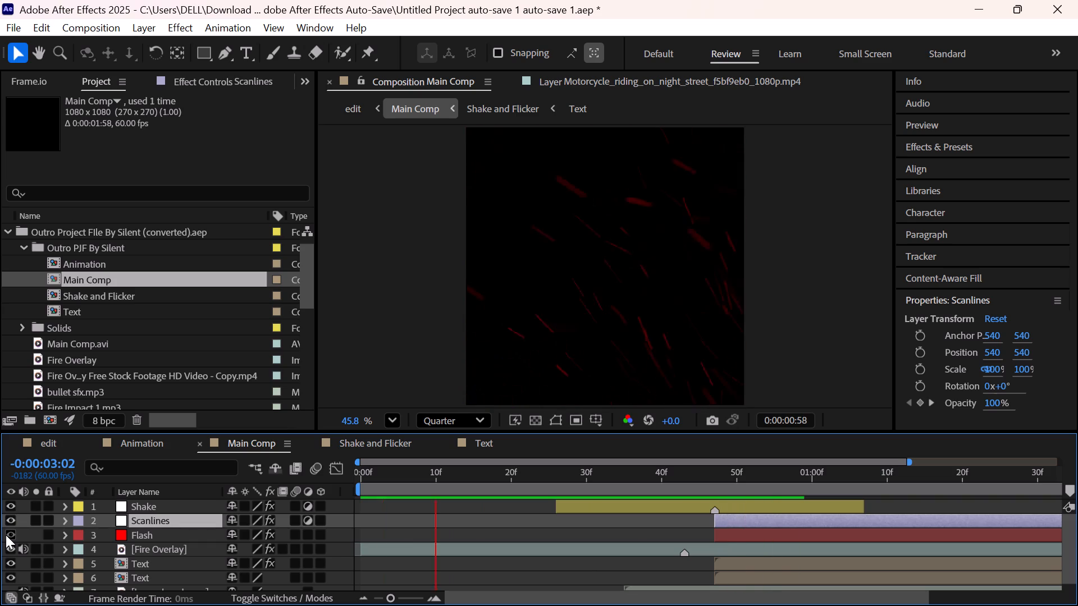
click(6, 535)
scroll(15, 554, down, 1)
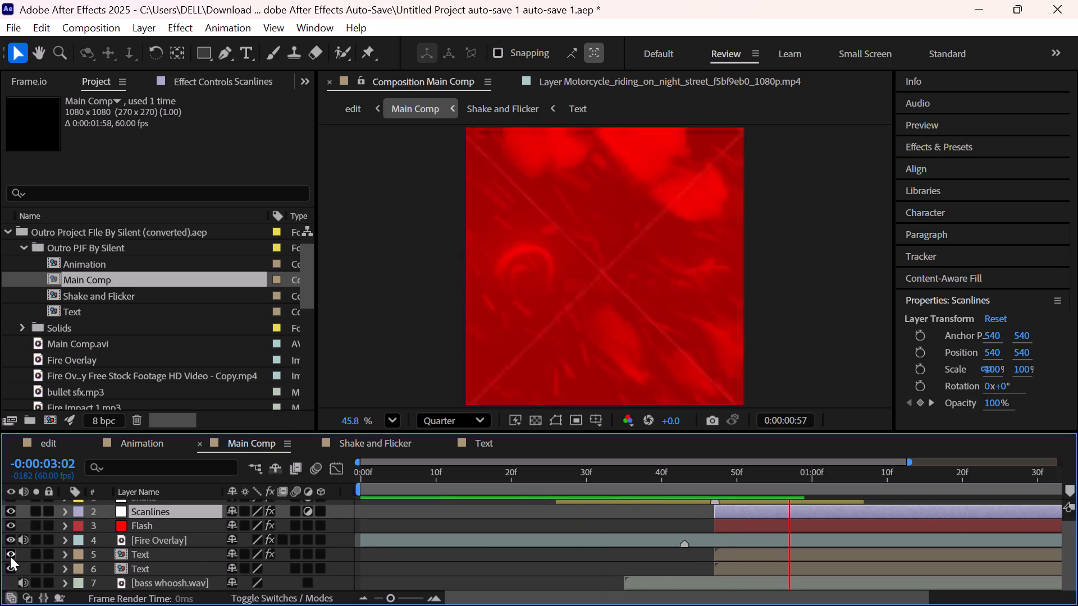
click(5, 555)
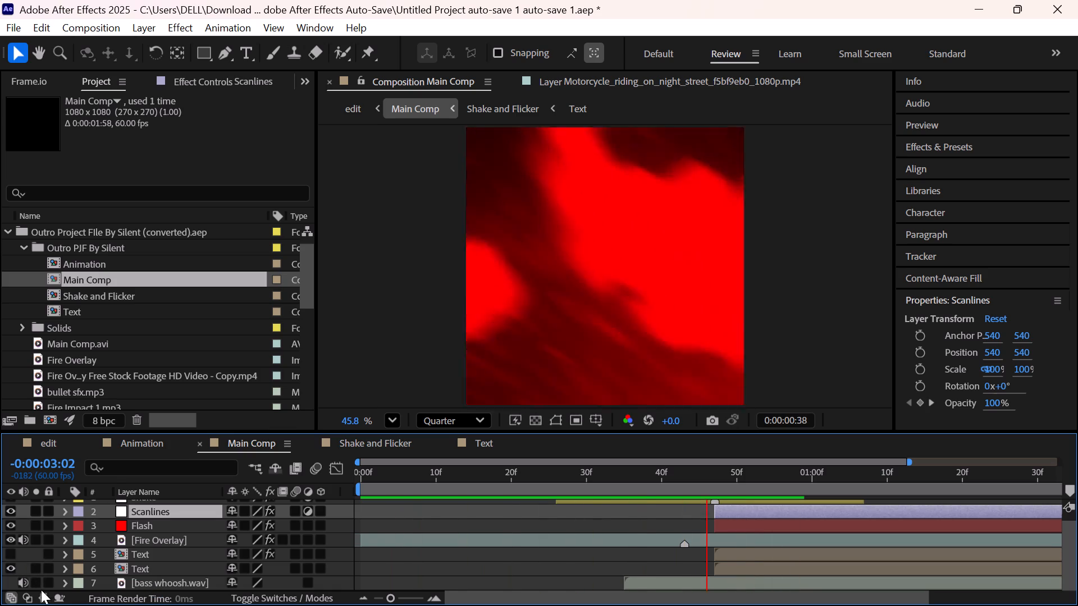
click(15, 553)
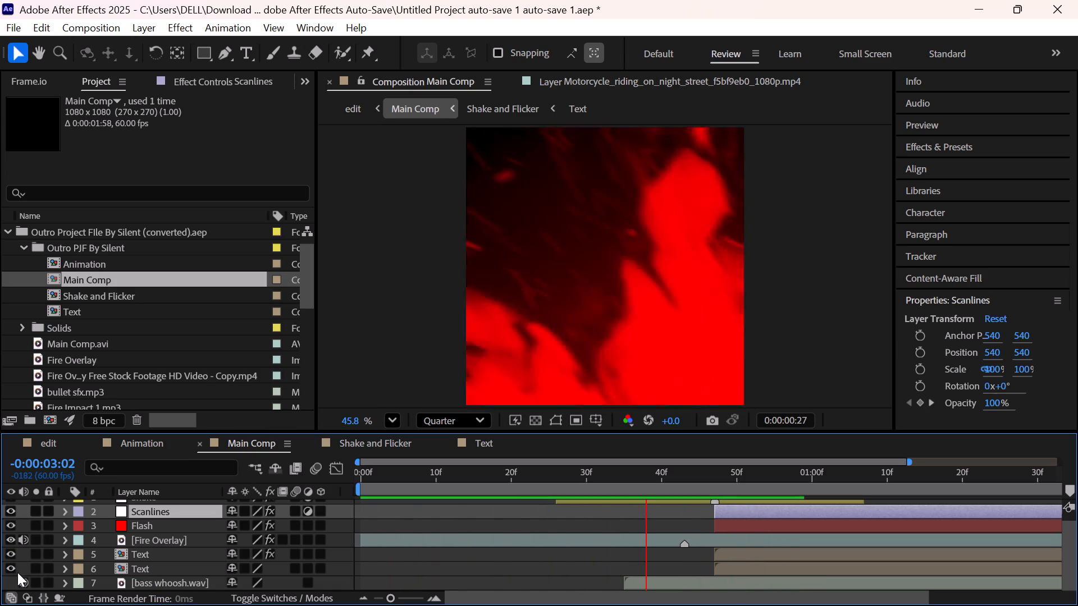
click(11, 569)
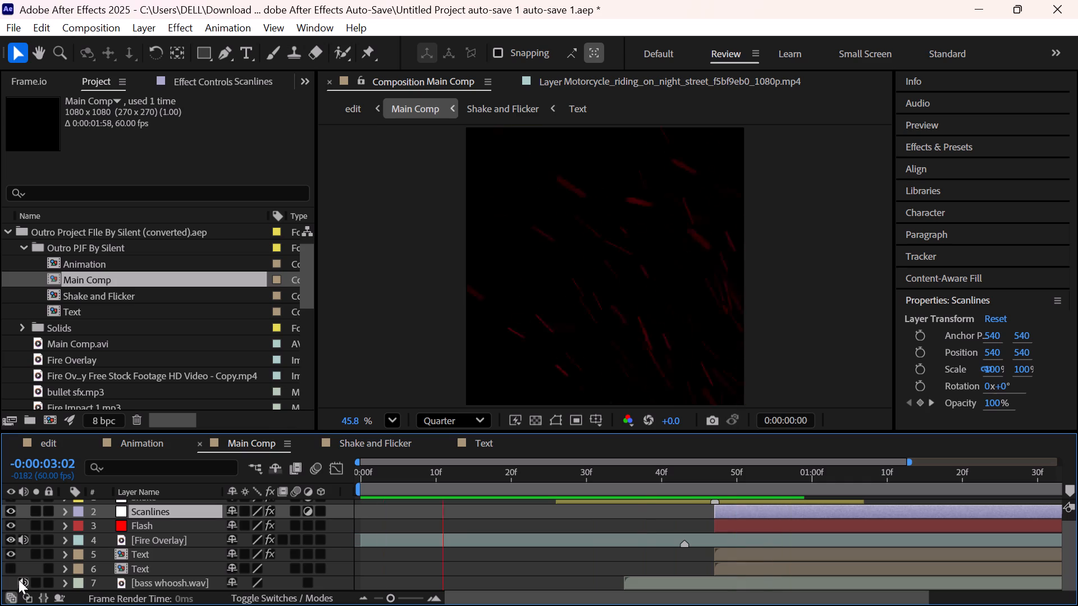
click(13, 566)
Delete the upper Text layer, the one with effects, from Main Comp.
click(13, 553)
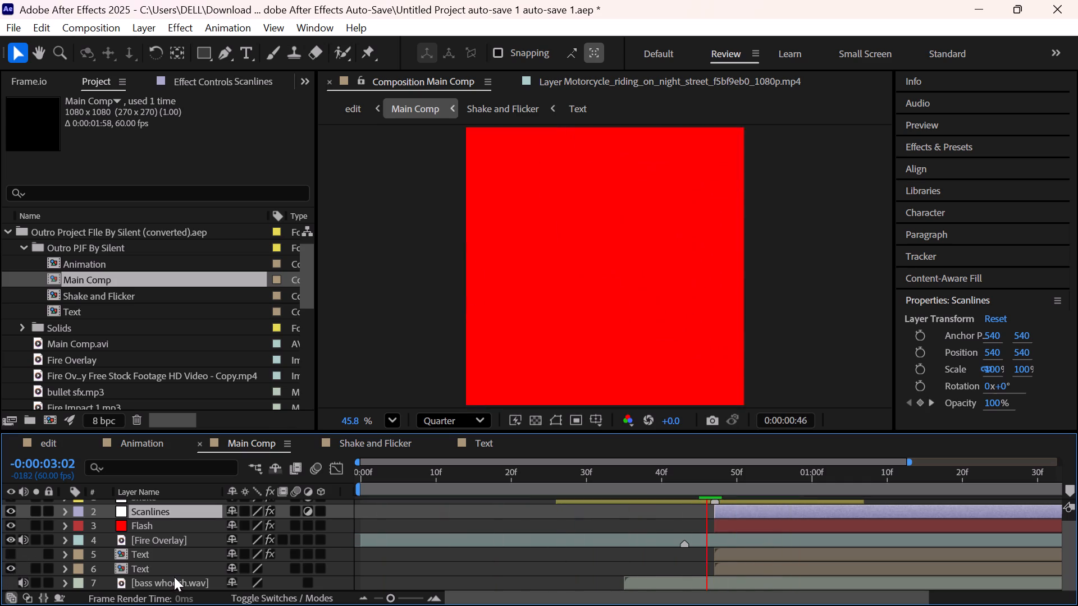
click(148, 552)
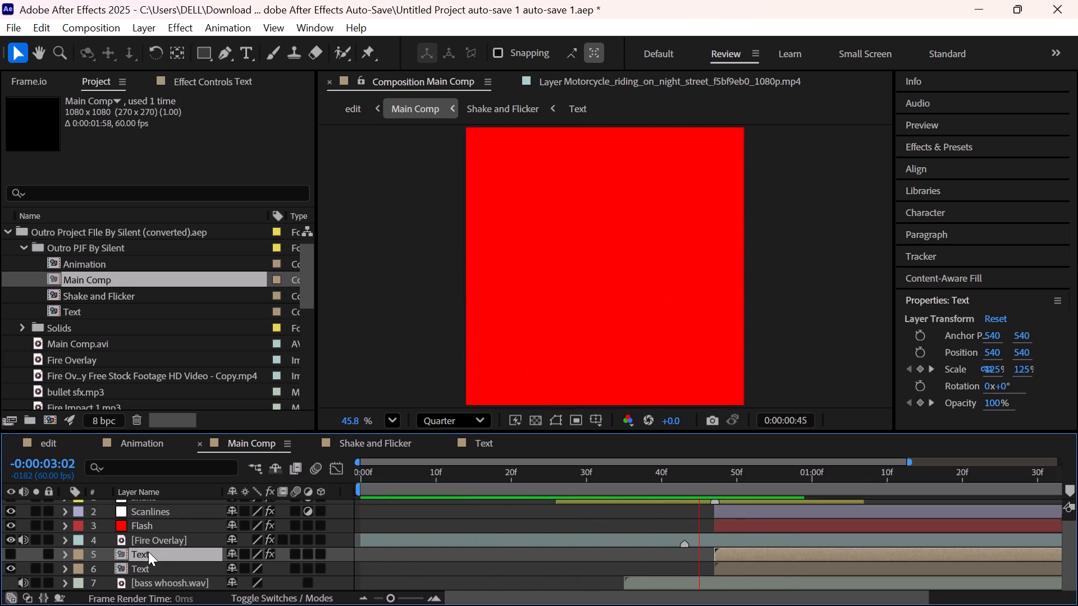
key(Delete)
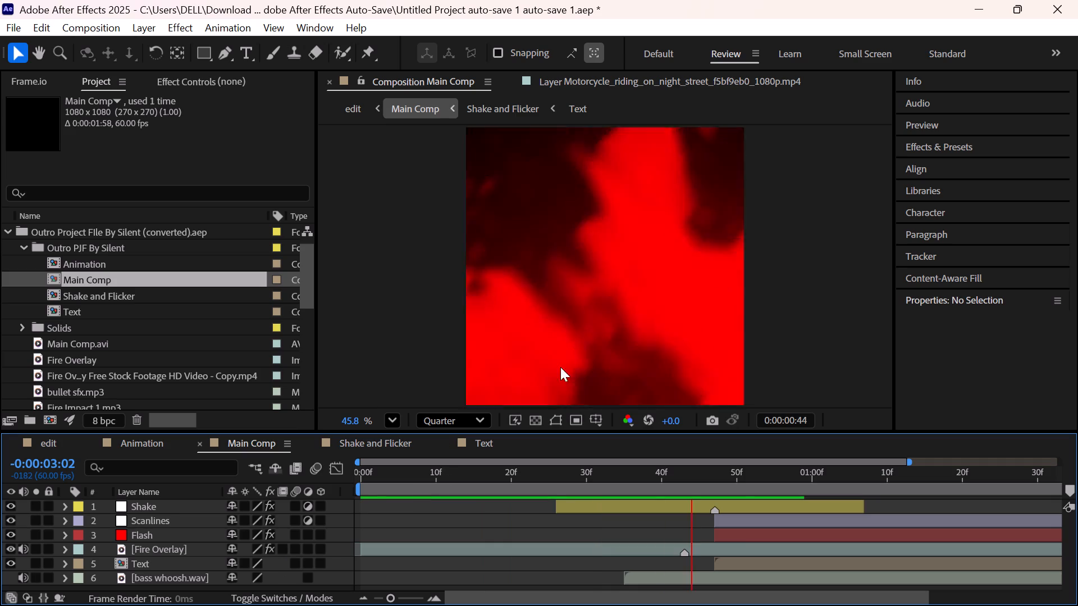
Return to the edit composition and extend its work area to the end of the timeline, at about 35 s.
click(362, 99)
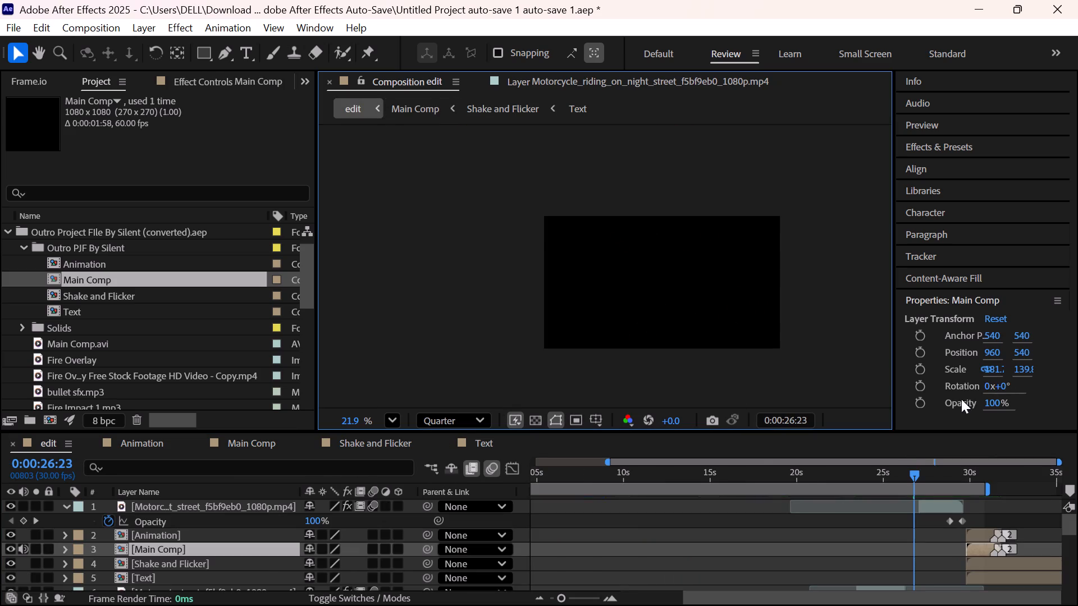
key(space)
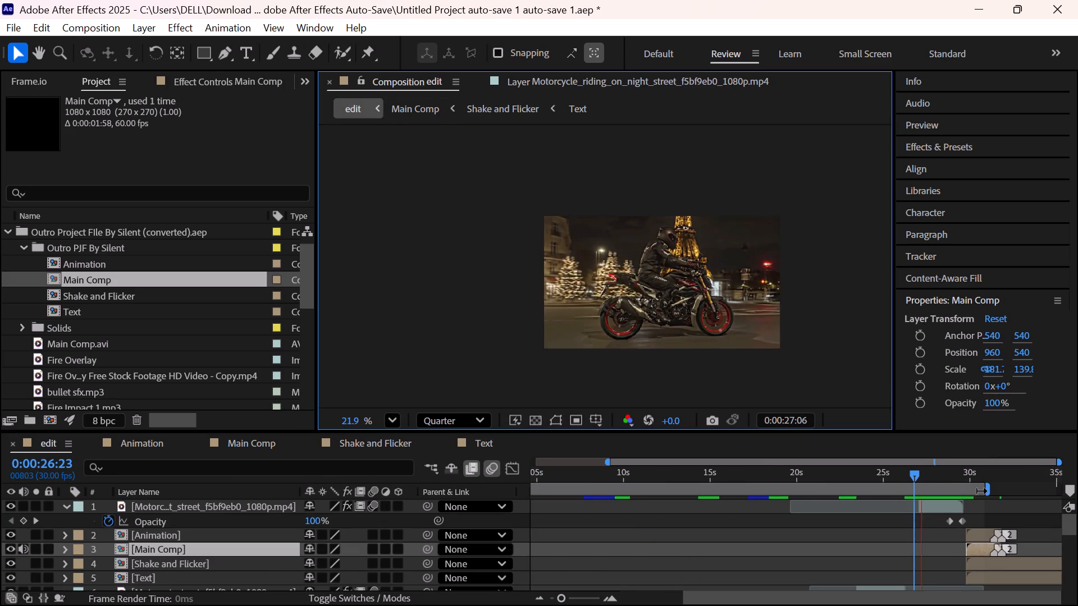
drag(986, 491, 1077, 527)
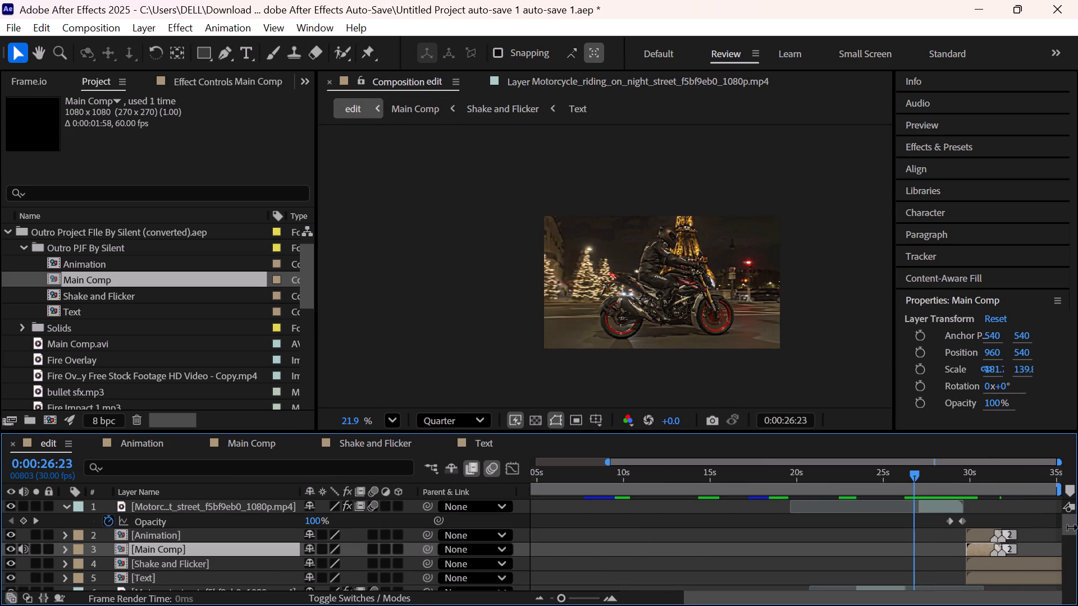
drag(1077, 527, 1072, 527)
Play the edit from 0:00:26:23 through the end of the outro.
key(space)
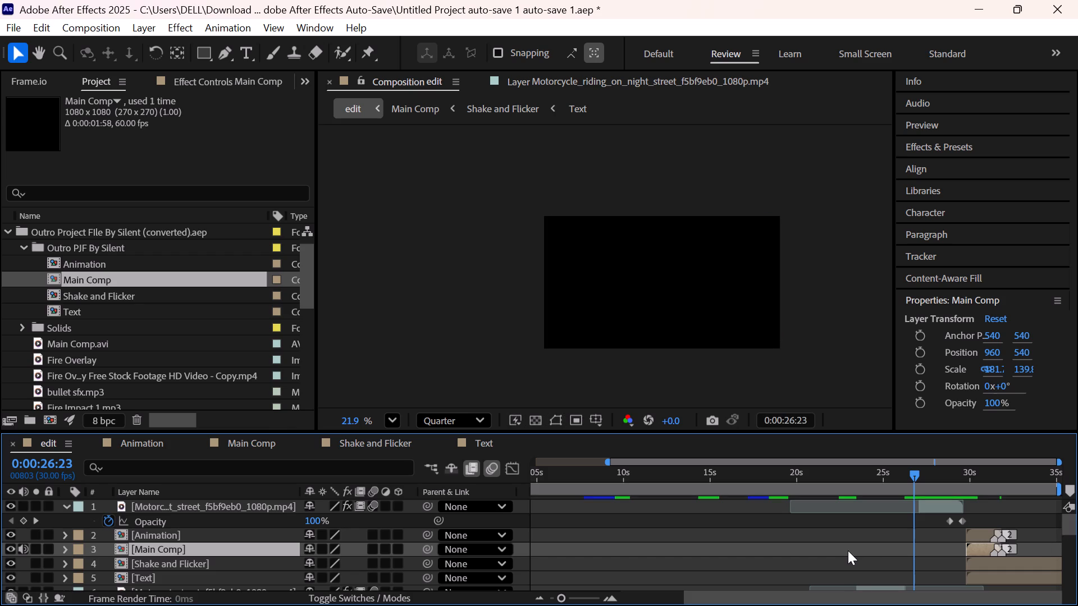
key(space)
key(space)
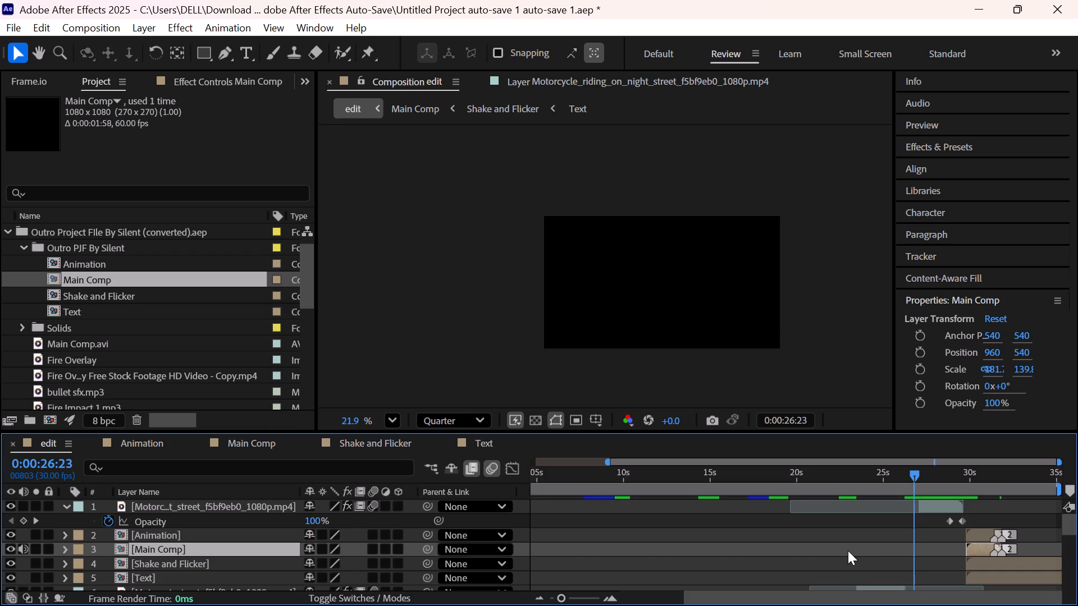
key(space)
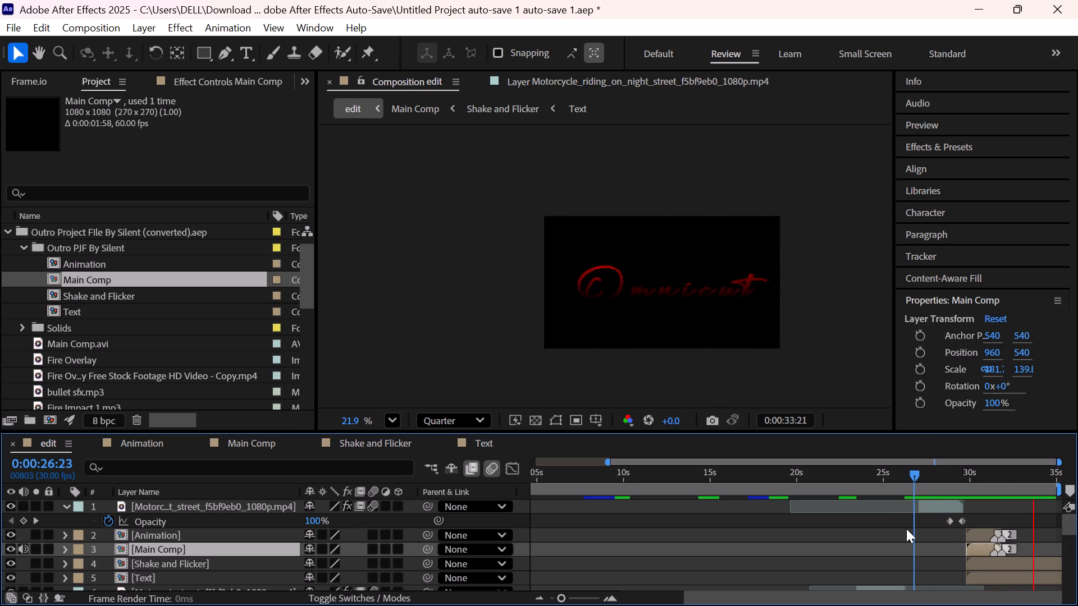
key(space)
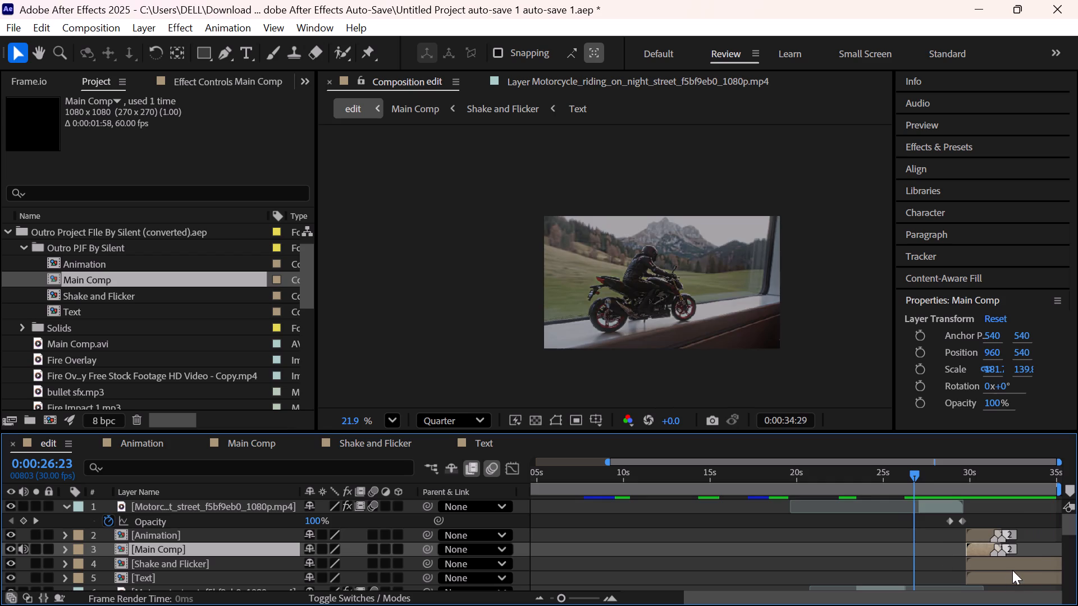
Split the Shake and Flicker layer at 0:00:31:27 and delete the part after the split.
drag(913, 472, 986, 508)
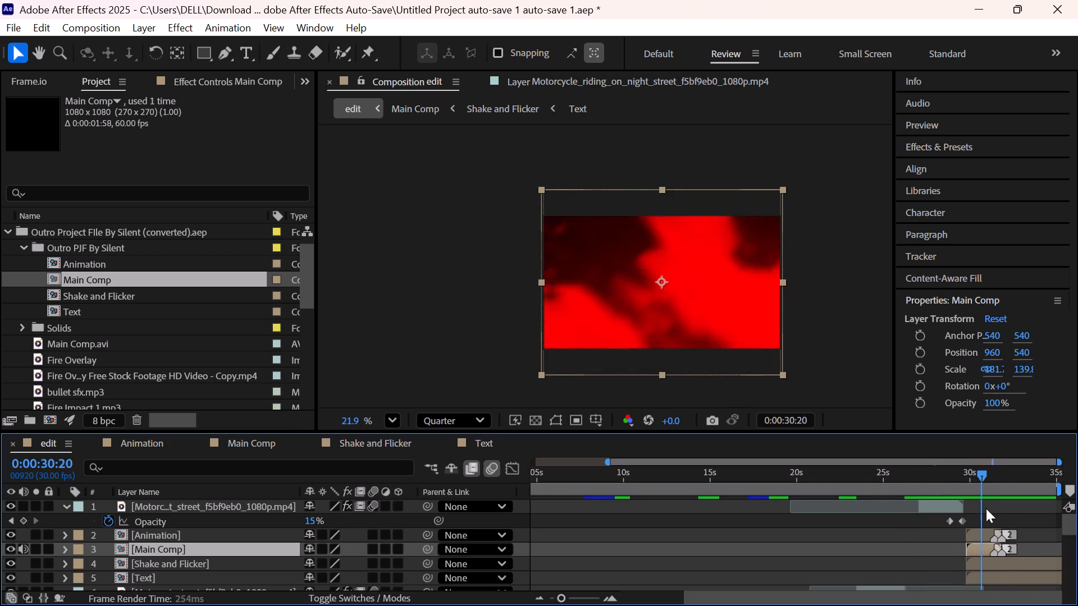
drag(986, 508, 1006, 522)
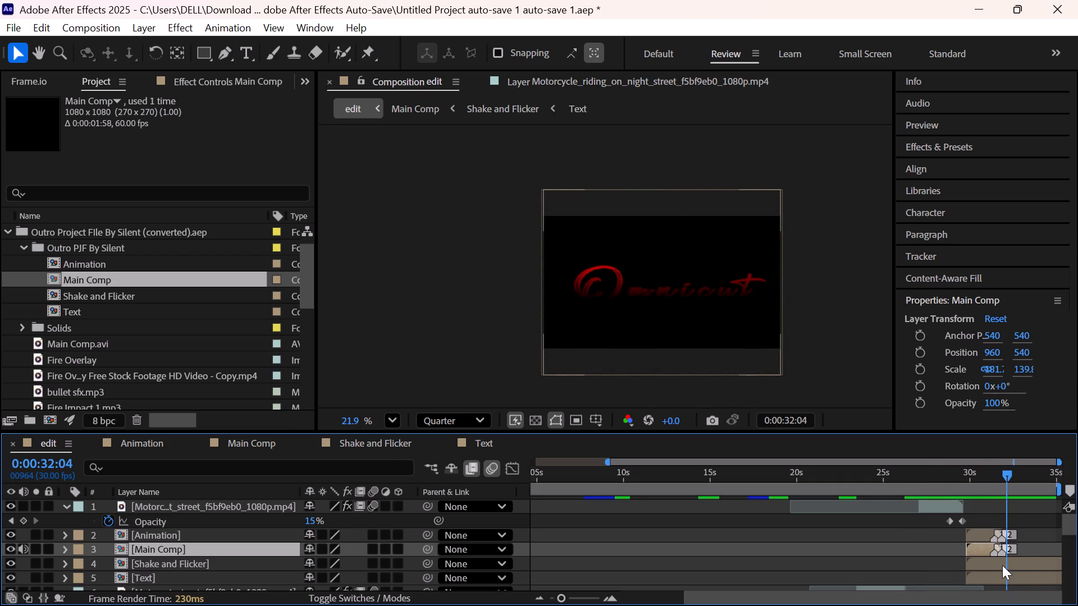
drag(1006, 475, 1002, 475)
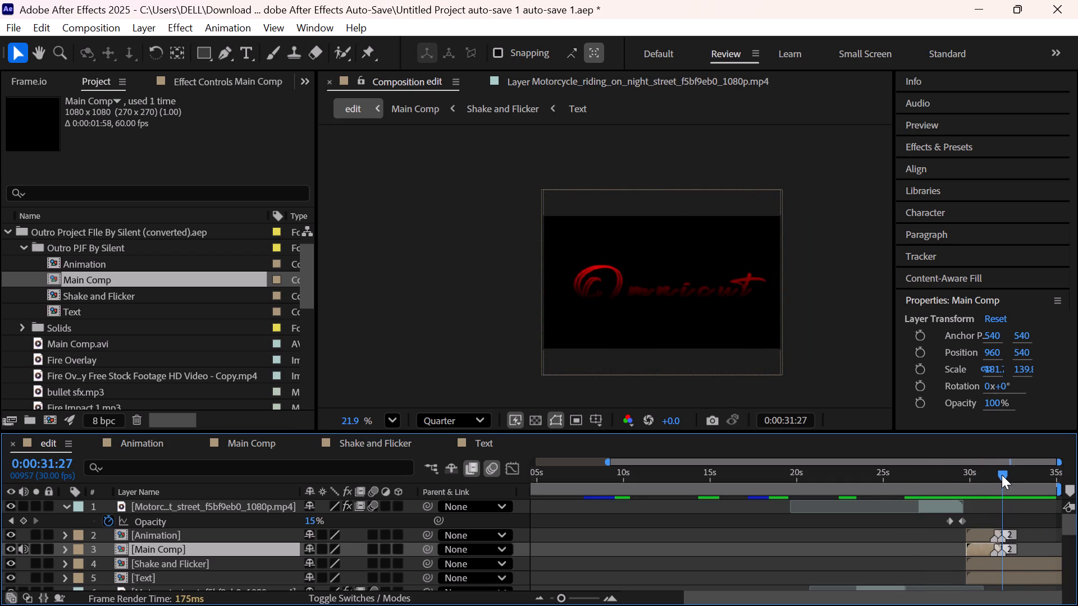
drag(1002, 475, 992, 474)
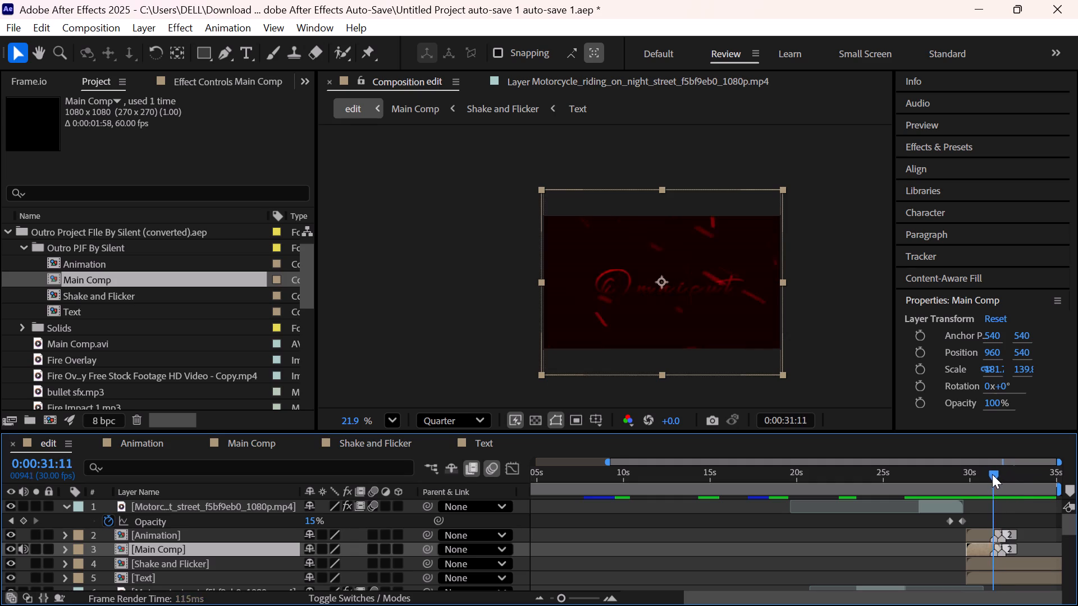
drag(992, 474, 992, 484)
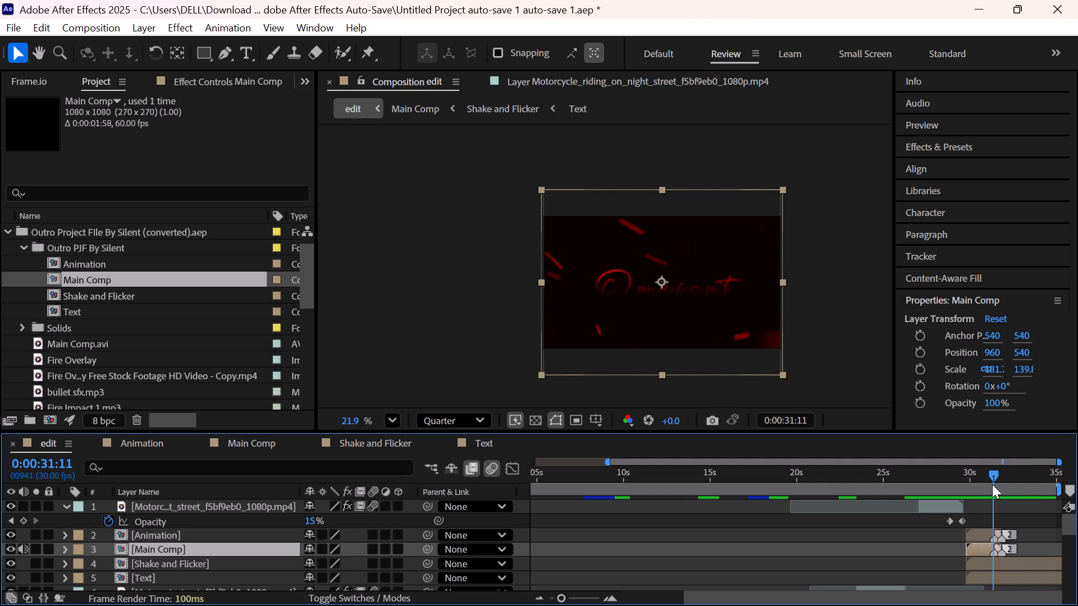
drag(992, 484, 1002, 488)
scroll(1002, 499, down, 1)
scroll(1001, 500, up, 2)
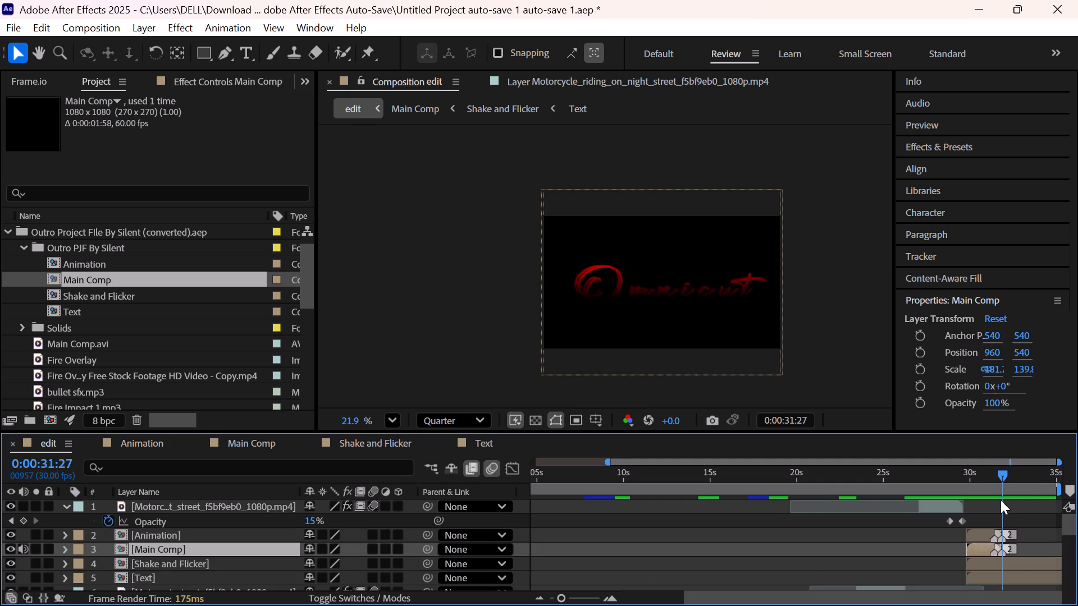
click(999, 559)
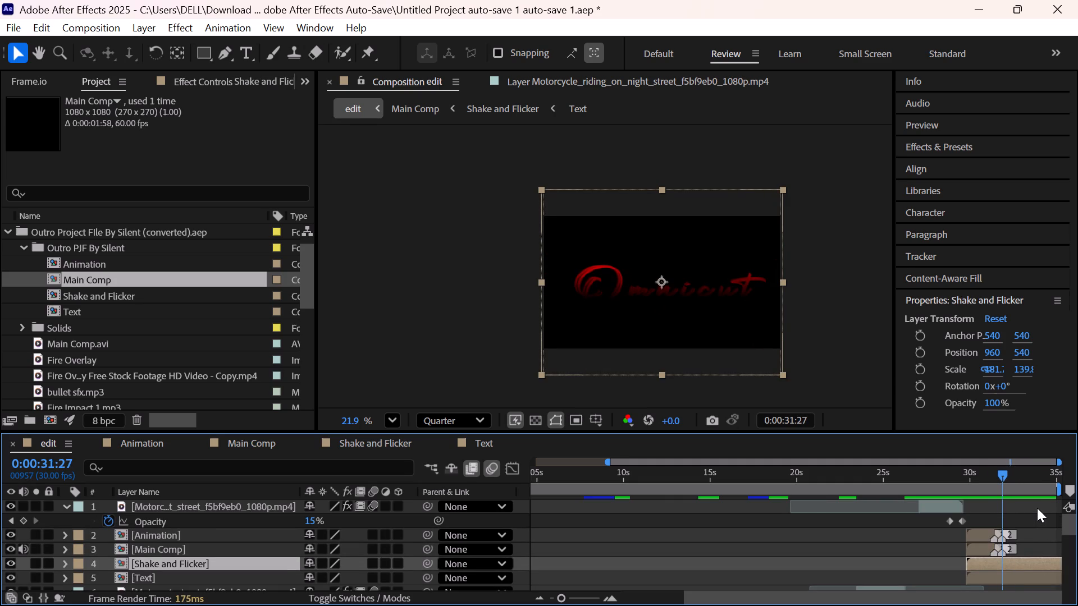
key(ctrl+shift+d)
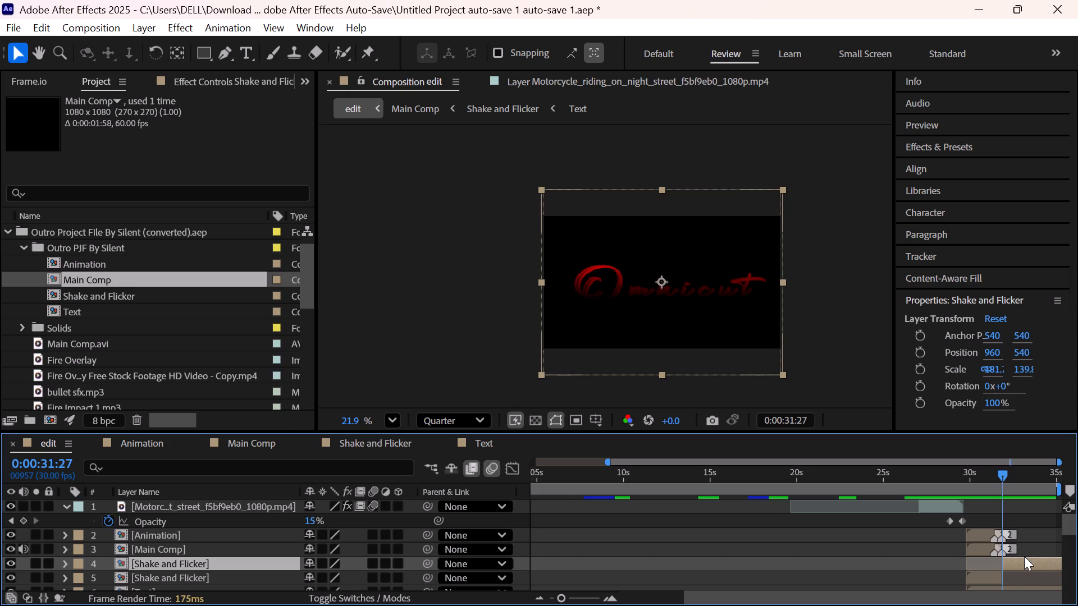
click(1024, 556)
key(Delete)
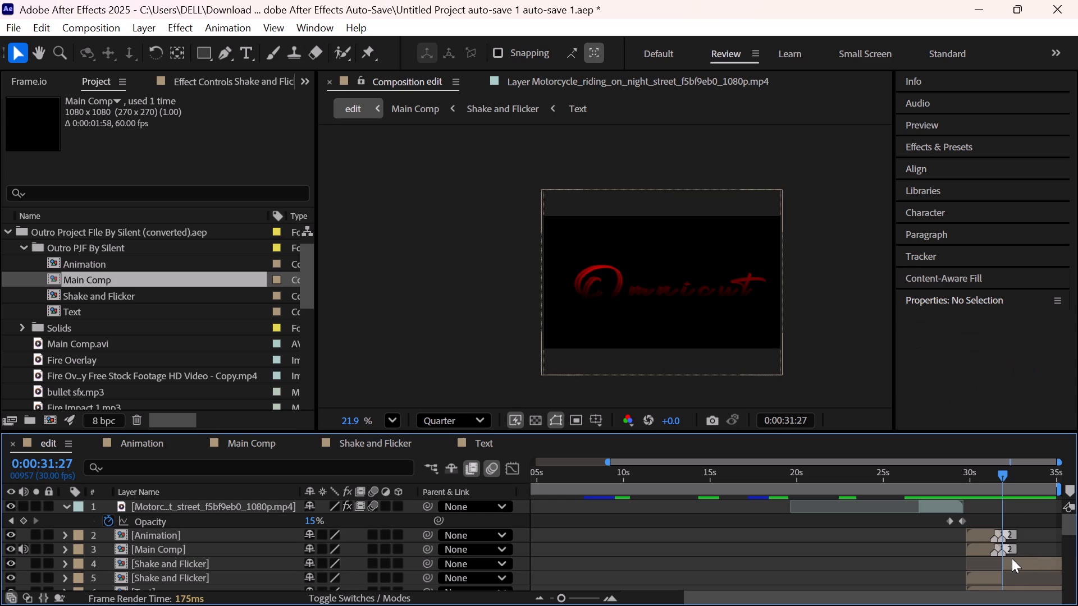
click(1012, 558)
key(Delete)
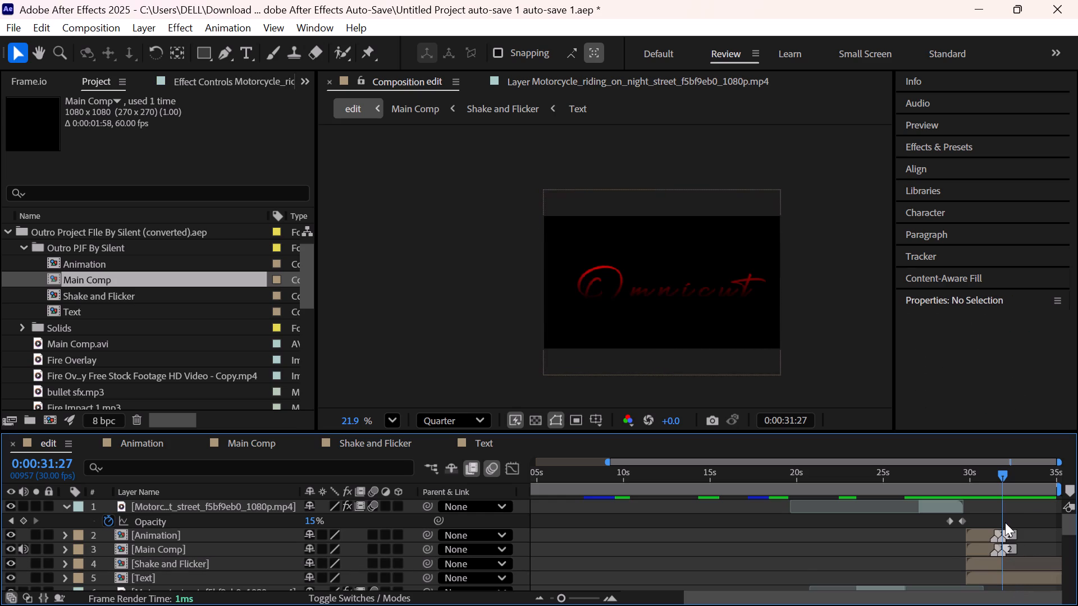
Split the Text layer at 0:00:31:27 and delete the part after the split.
click(1020, 575)
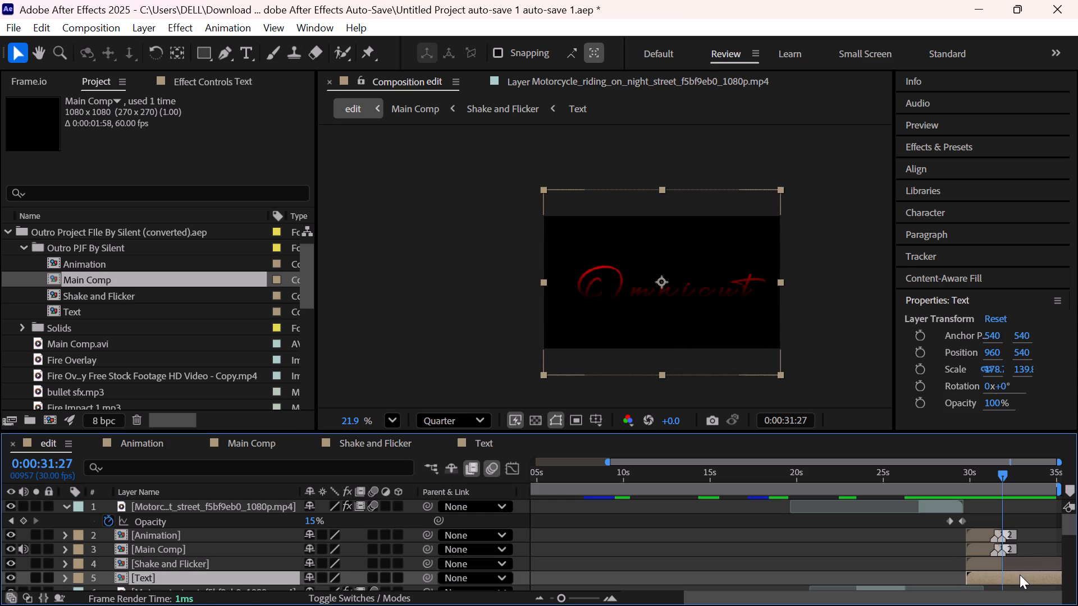
key(ctrl+shift+d)
key(Delete)
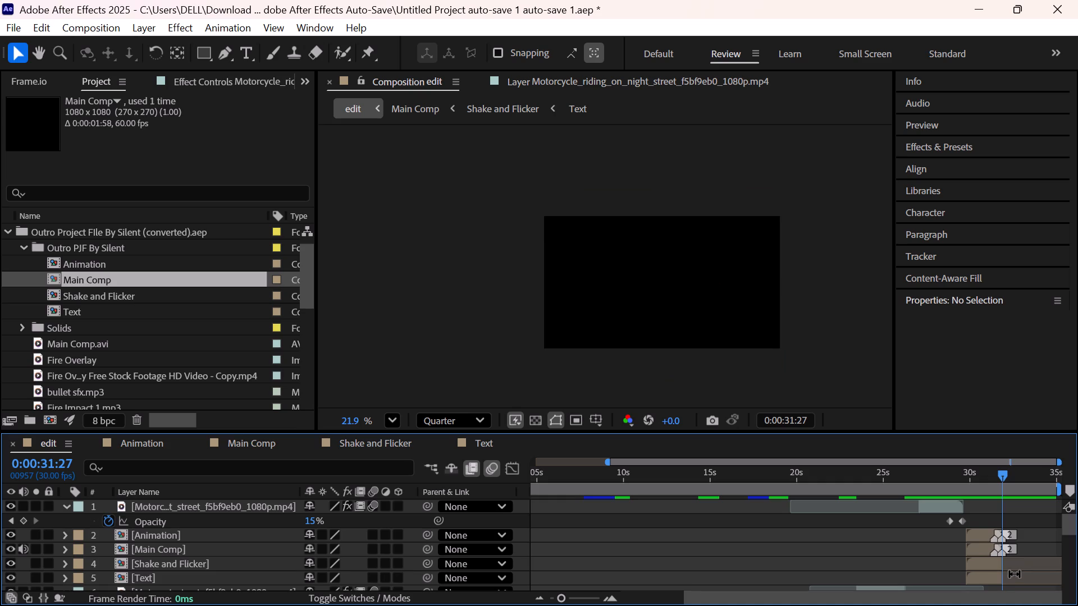
Add 100% Opacity keyframes at 0:00:31:09 on the Animation, Main Comp, Shake and Flicker, and Text layers.
drag(1003, 472, 993, 472)
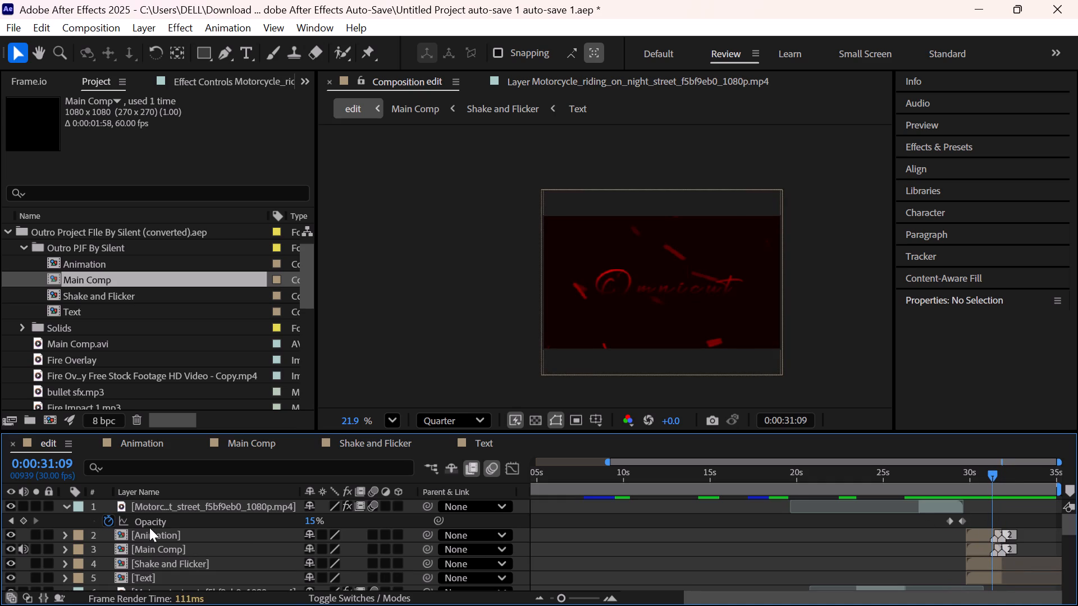
drag(149, 527, 152, 518)
click(173, 532)
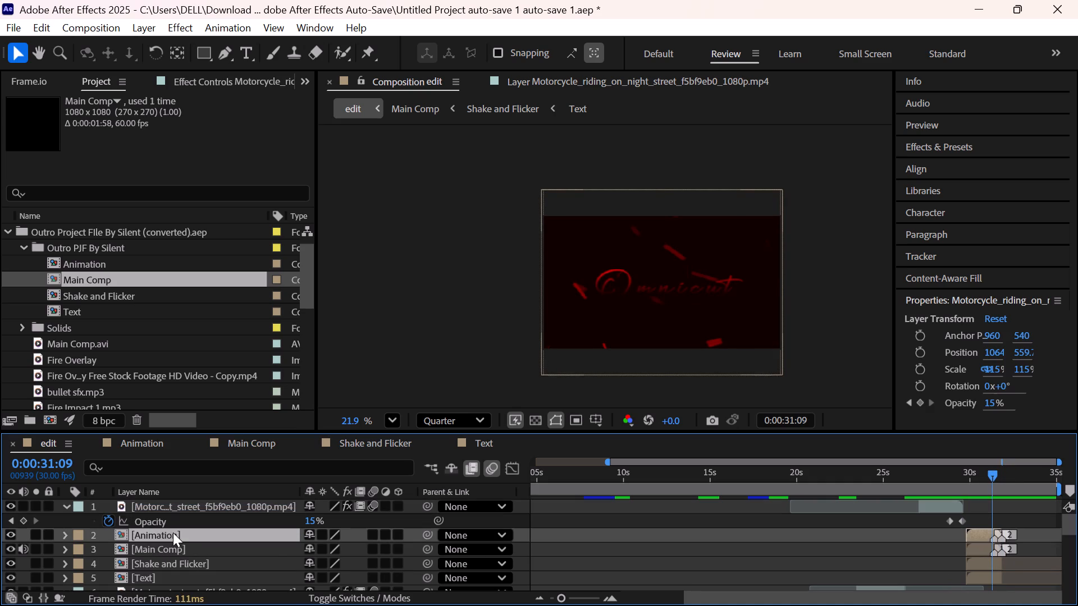
drag(104, 534, 114, 553)
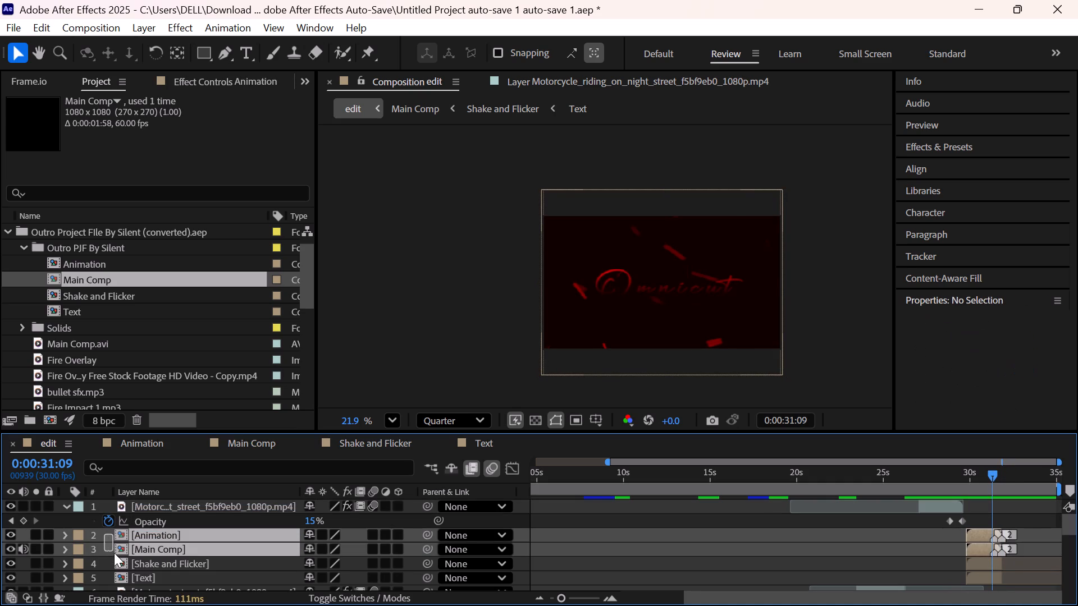
drag(114, 553, 135, 576)
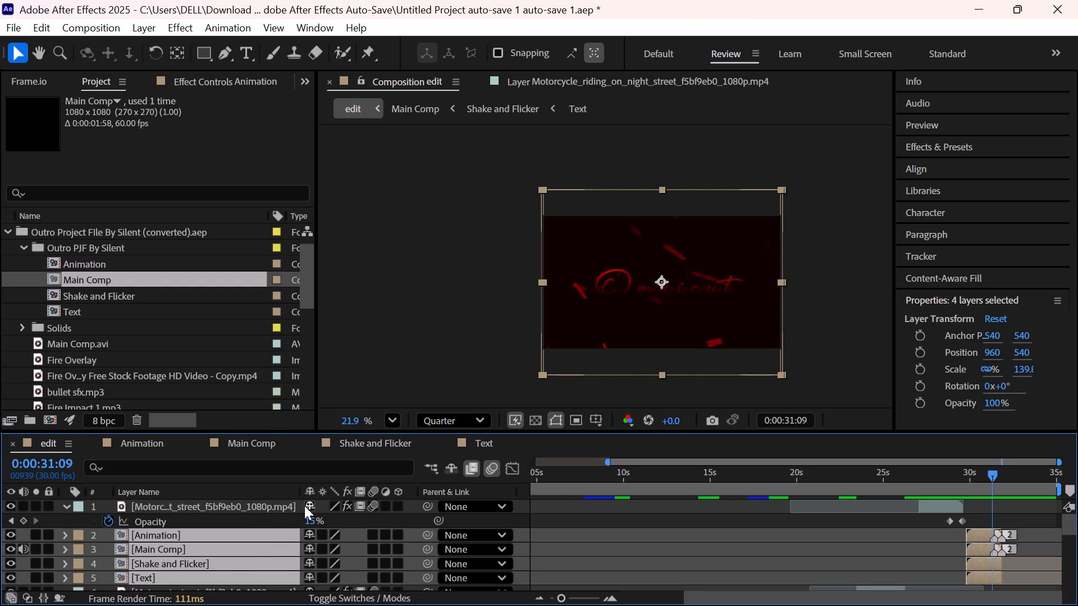
key(t)
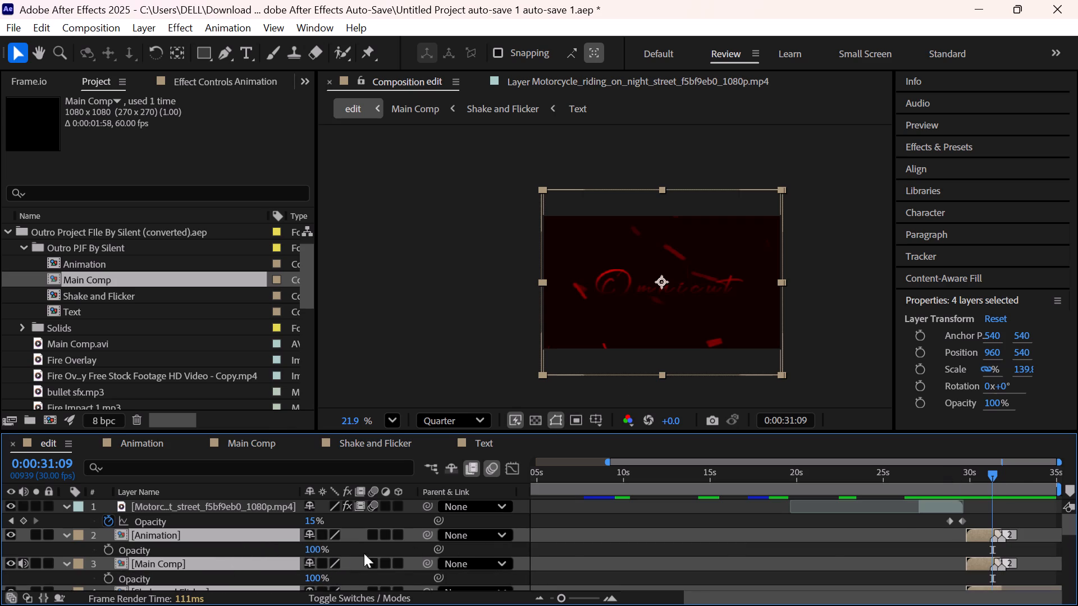
click(109, 545)
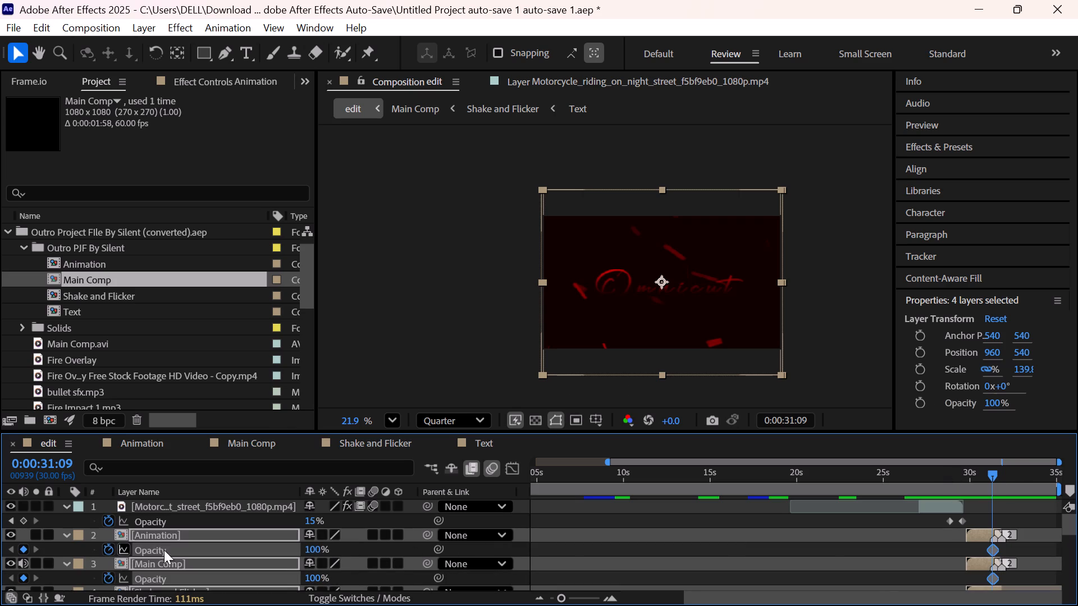
Set the Opacity of the four outro layers to 24% at 0:00:31:25 to fade the outro out.
drag(992, 471, 993, 475)
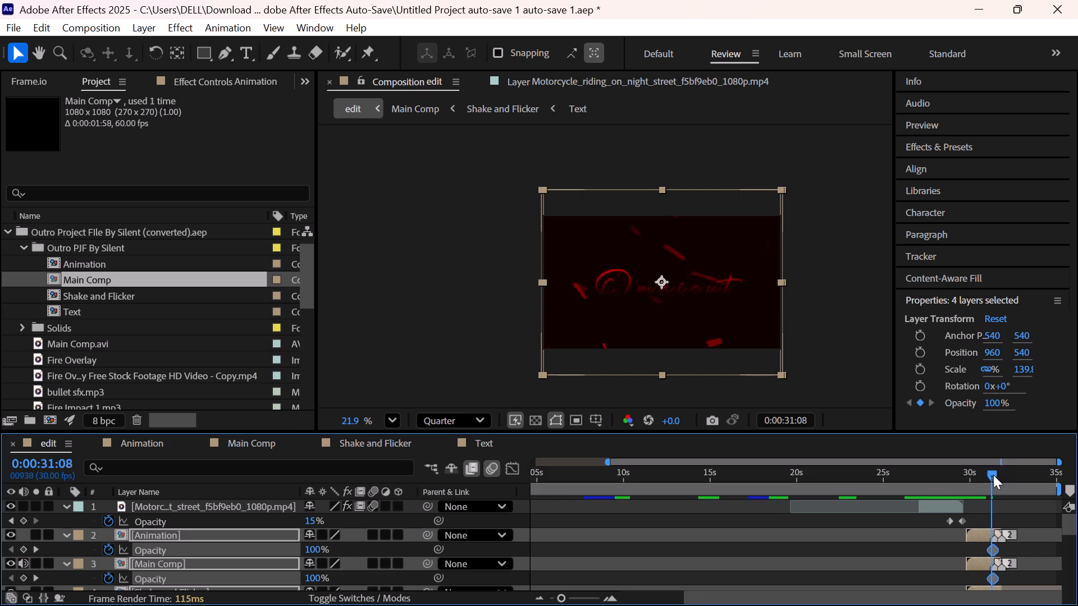
drag(993, 475, 1003, 485)
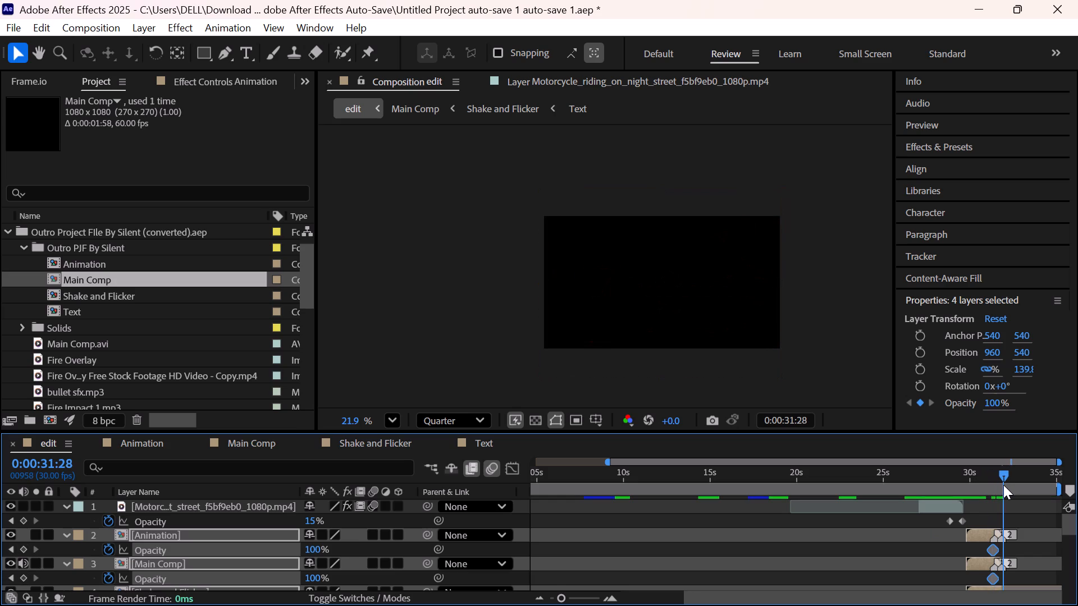
drag(1003, 485, 1002, 486)
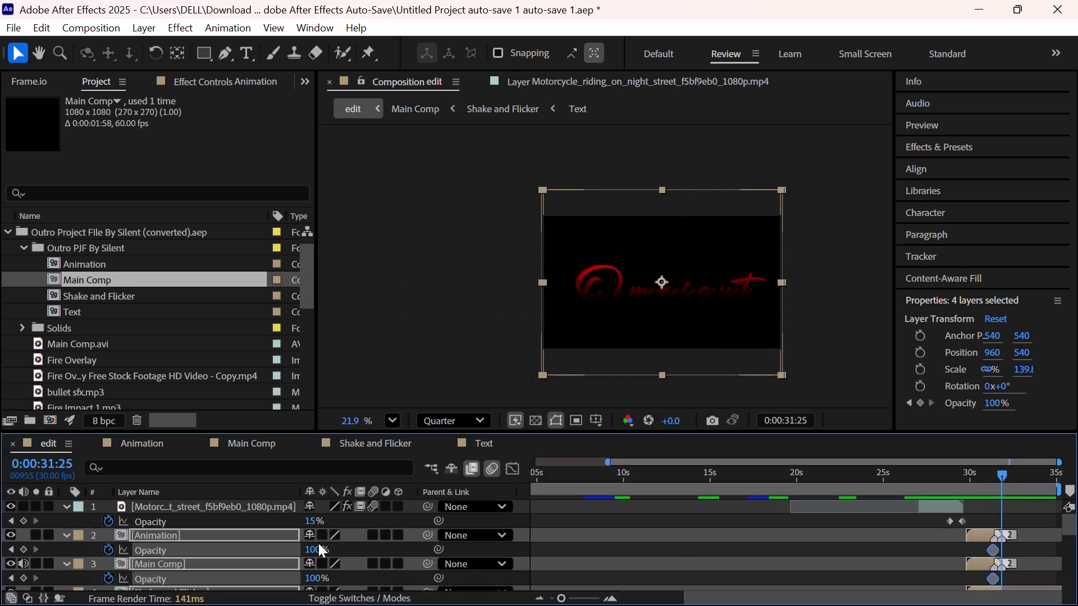
drag(318, 546, 298, 548)
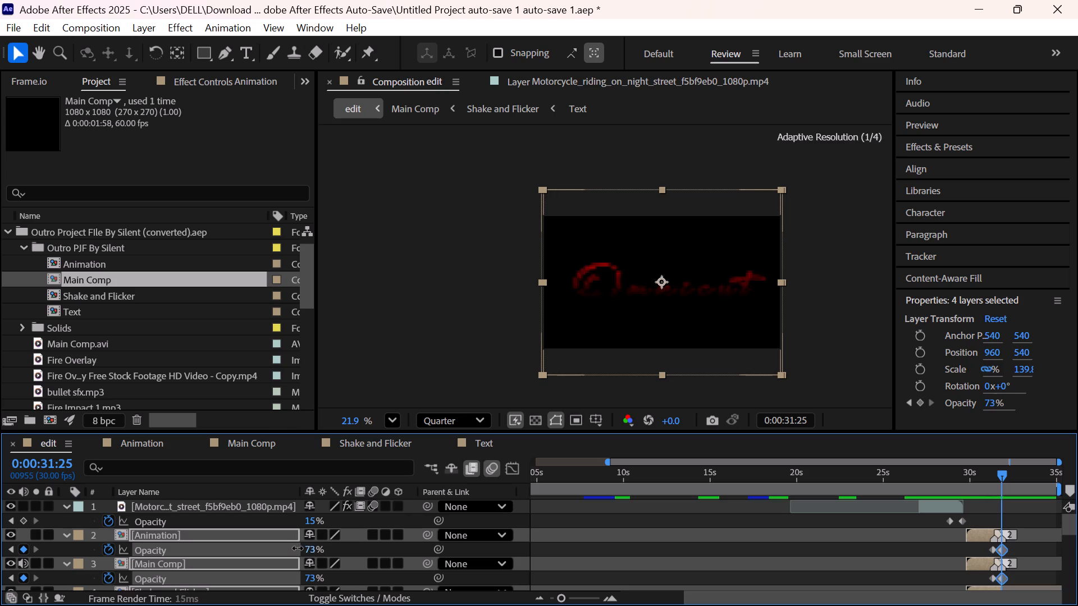
drag(298, 548, 248, 532)
drag(248, 532, 223, 527)
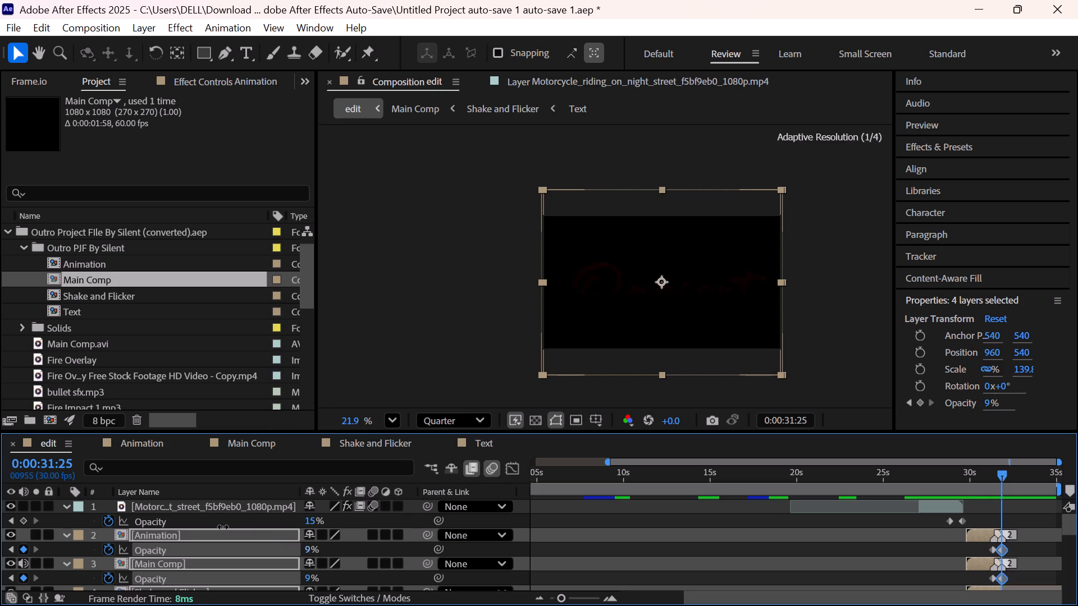
drag(223, 527, 244, 535)
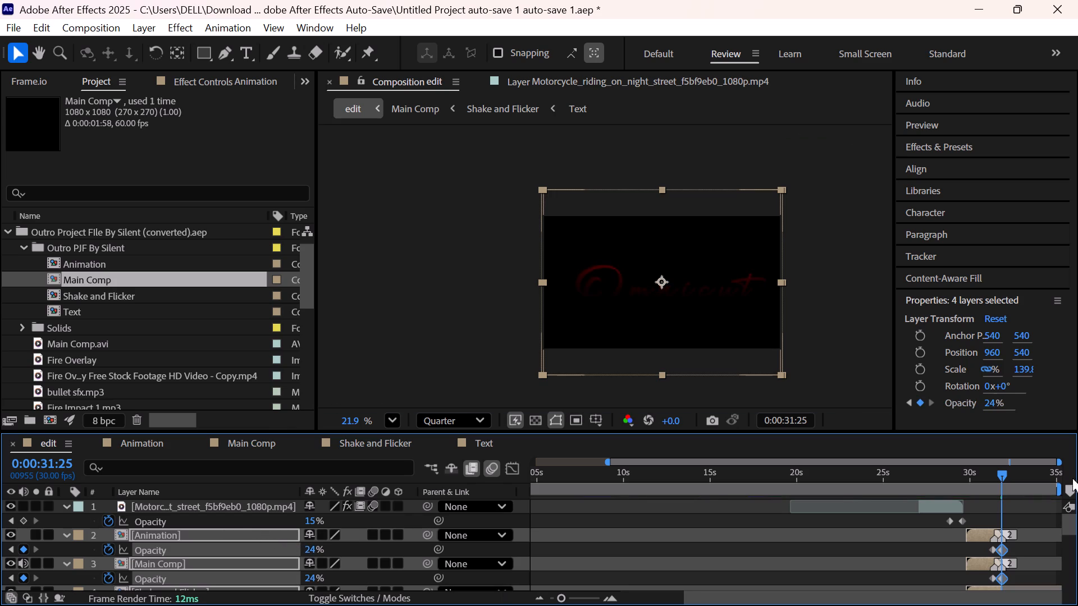
Play the edit from 0:00:24:19 through the outro to review the fade.
drag(1002, 470, 878, 500)
key(space)
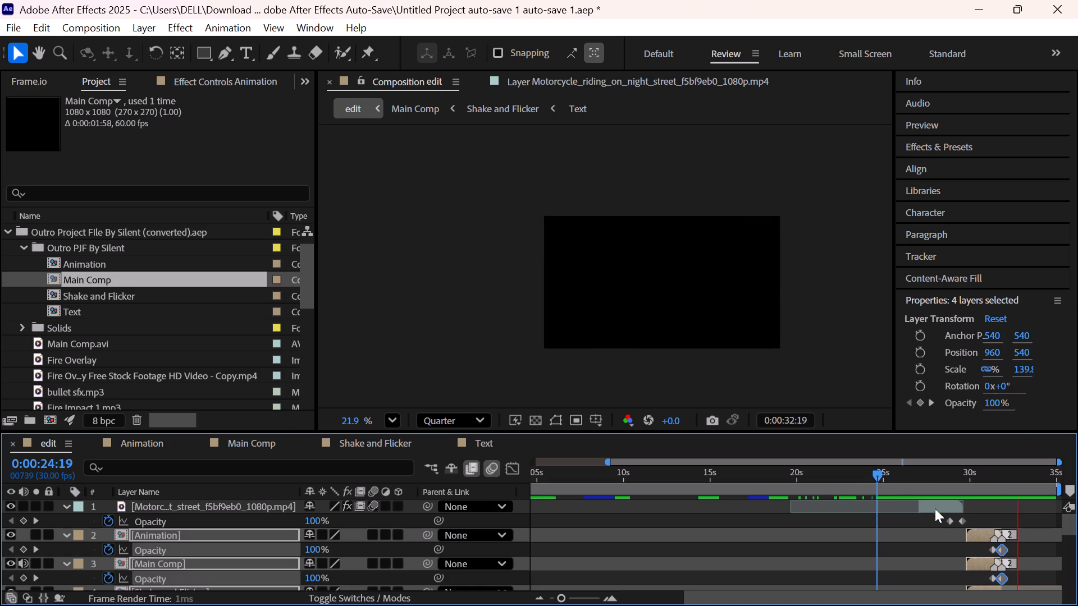
key(space)
Shift the four outro layers slightly earlier so they start right at the end of the last motorcycle clip.
drag(879, 472, 977, 494)
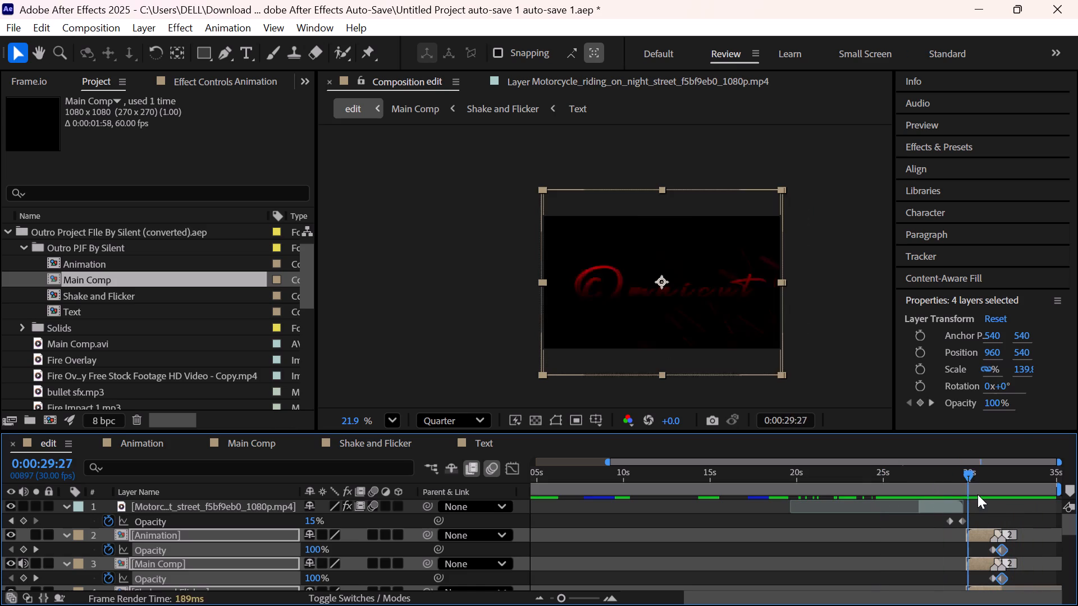
drag(977, 494, 967, 492)
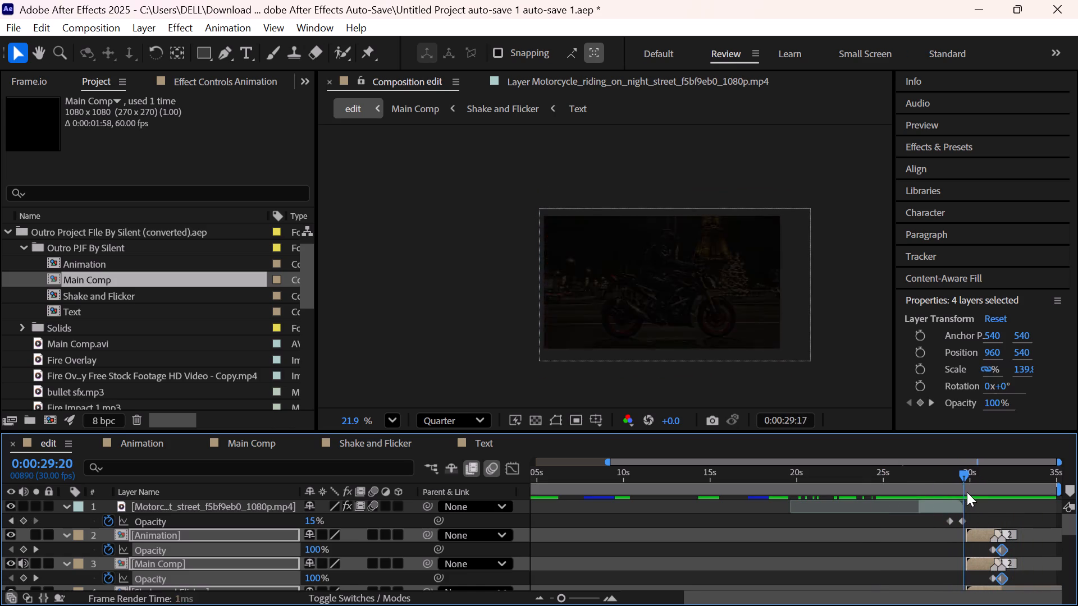
drag(967, 492, 974, 495)
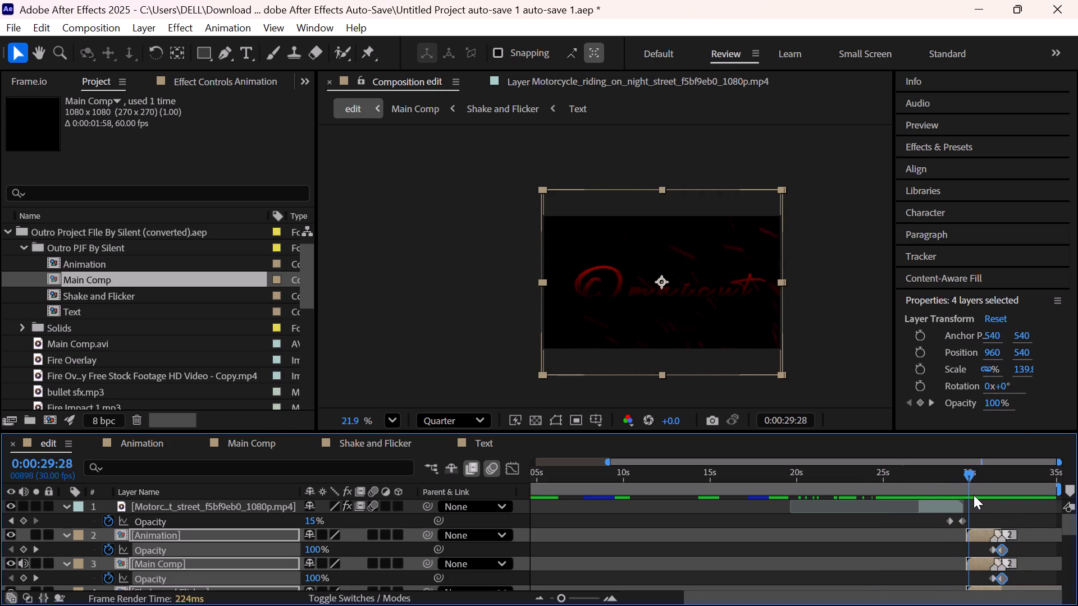
drag(974, 495, 967, 497)
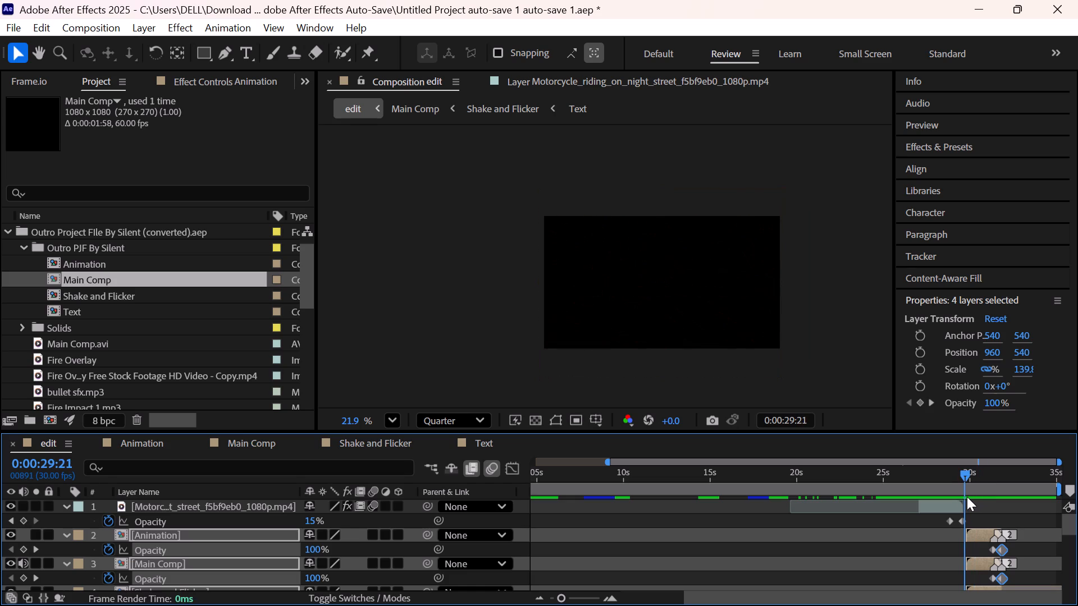
drag(967, 497, 971, 502)
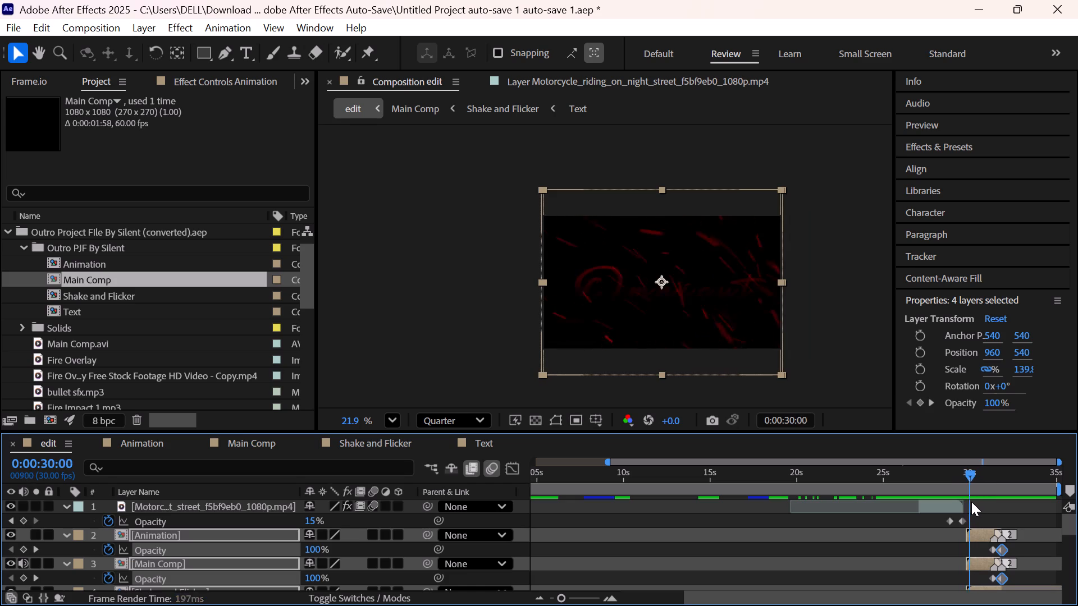
drag(971, 502, 974, 502)
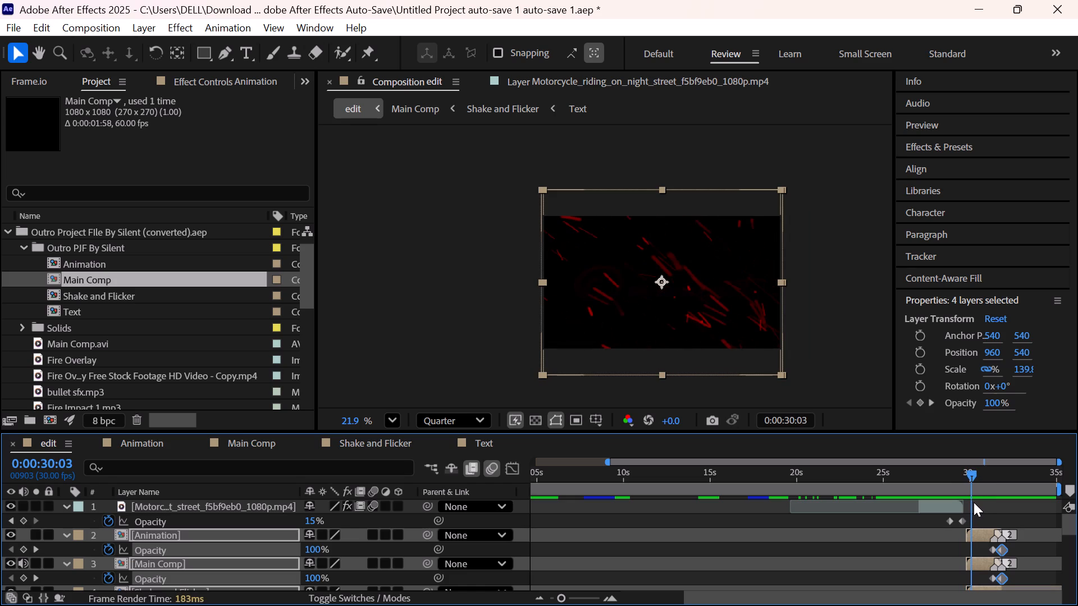
scroll(958, 555, down, 1)
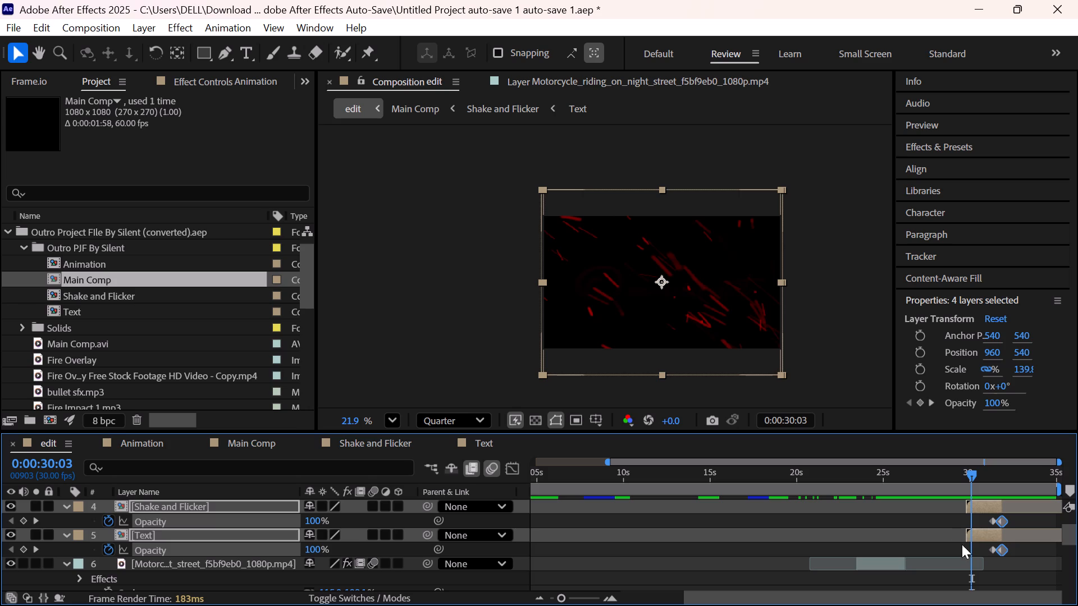
click(965, 539)
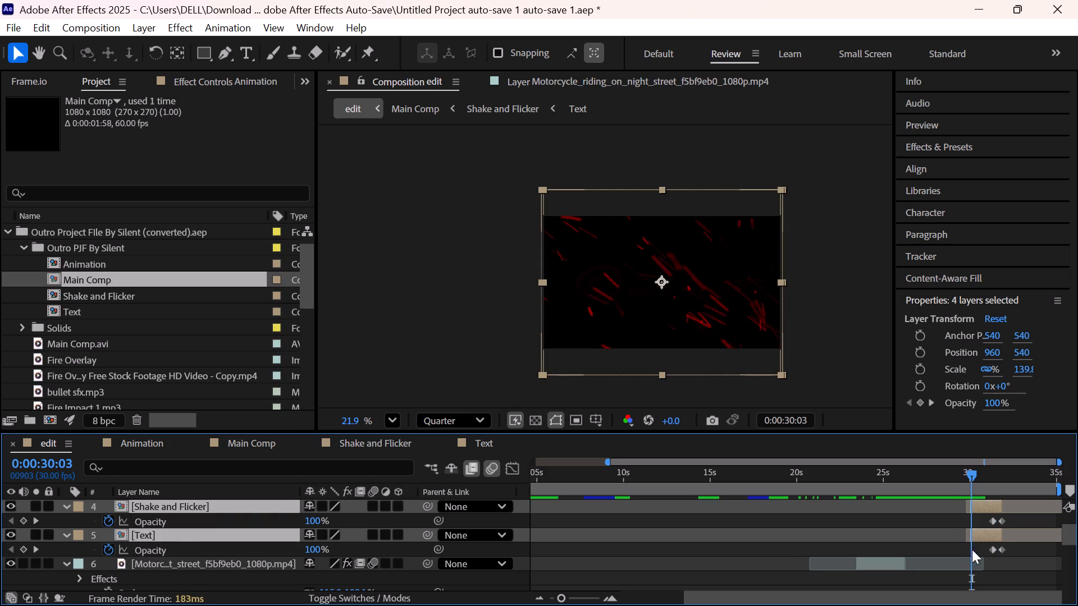
scroll(983, 554, up, 2)
drag(979, 534, 975, 534)
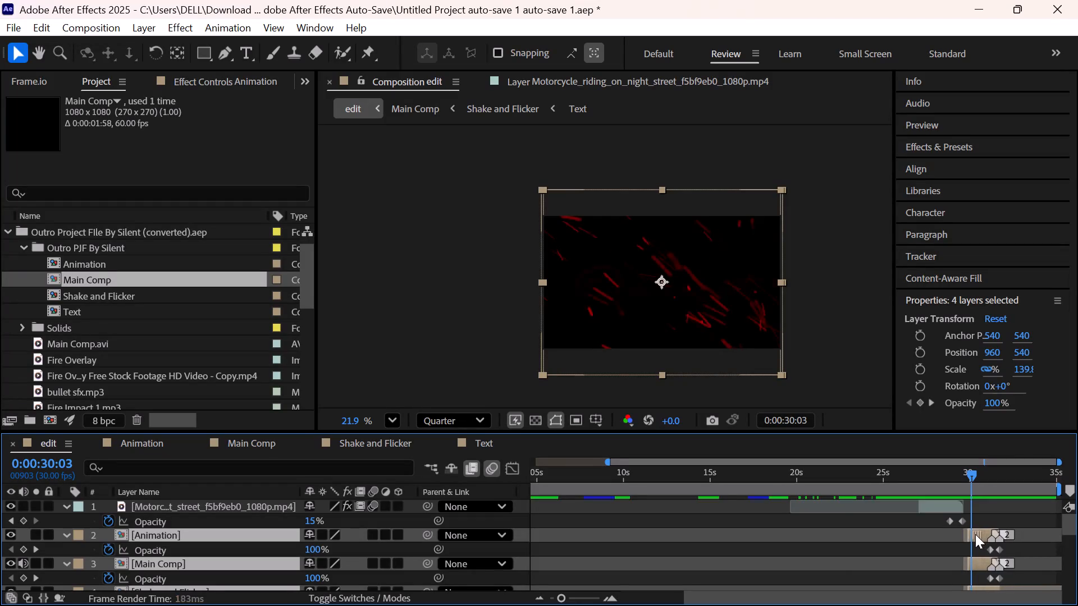
drag(975, 534, 973, 534)
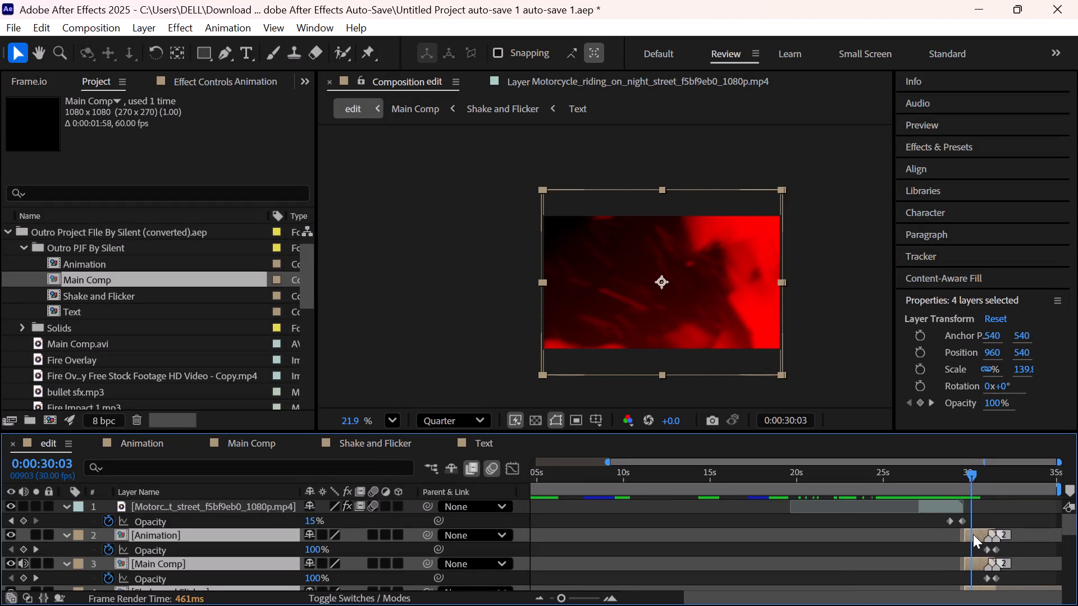
Play the edit from 0:00:28:07 and move the Animation layer's marker 2 slightly earlier.
drag(969, 474, 937, 468)
key(space)
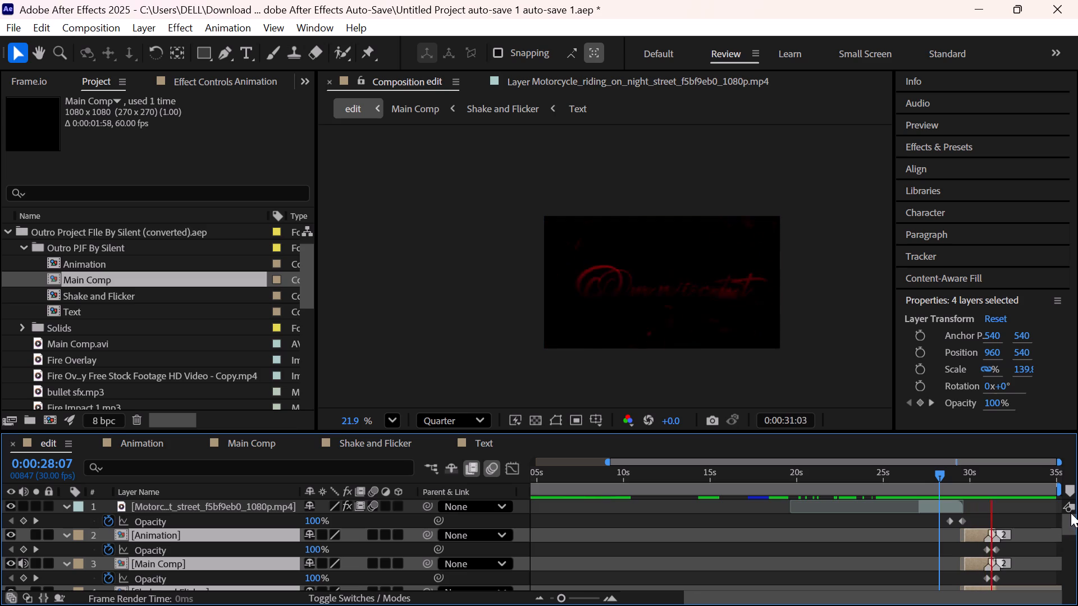
click(993, 532)
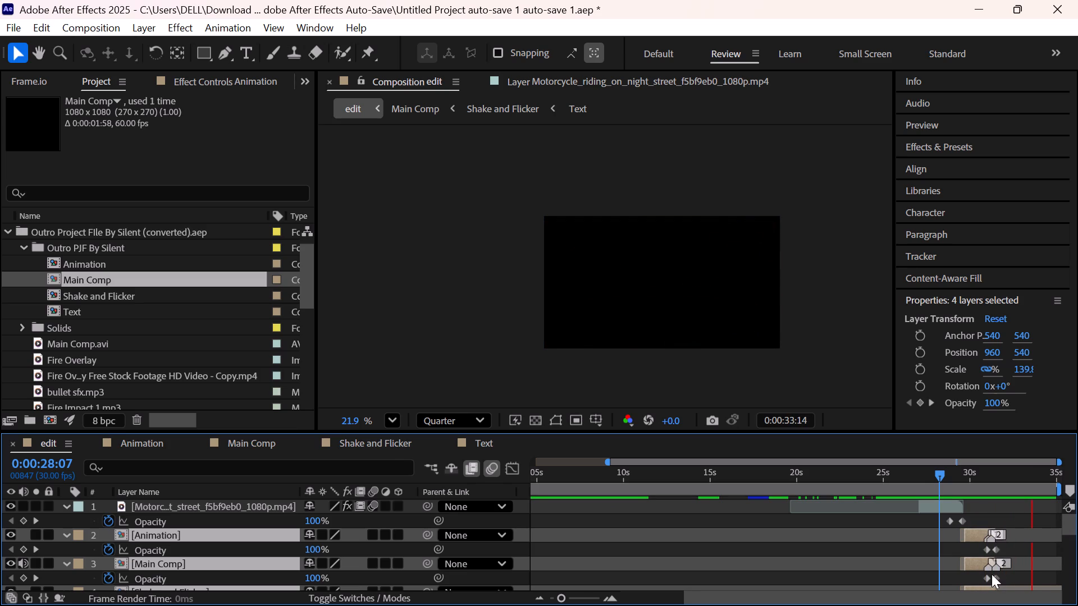
key(space)
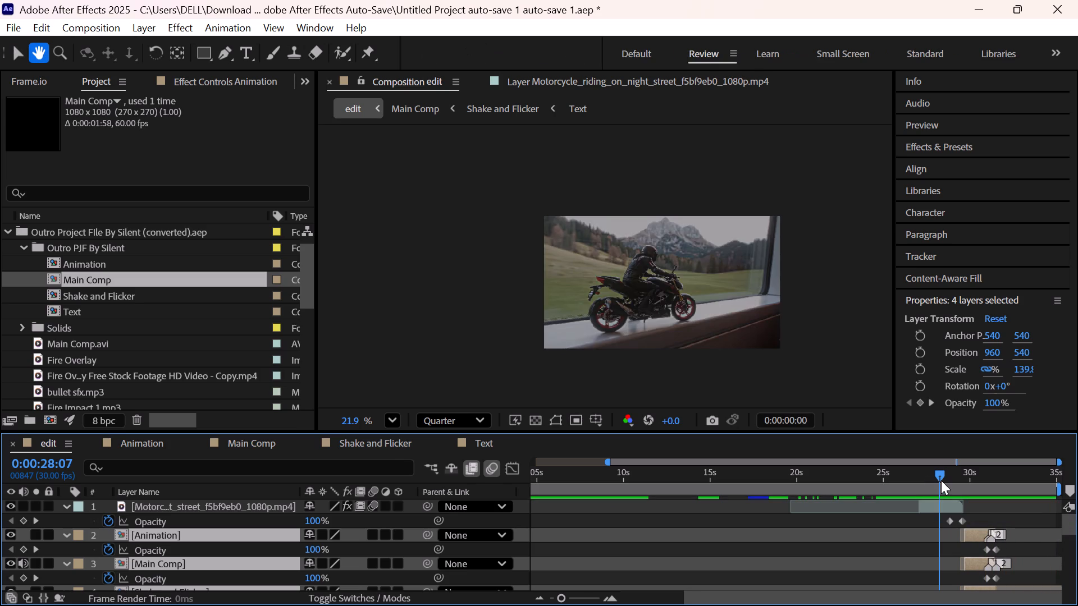
Play the outro from 0:00:29:15 and check the timing around the Animation layer's markers.
key(space)
drag(937, 473, 958, 480)
key(space)
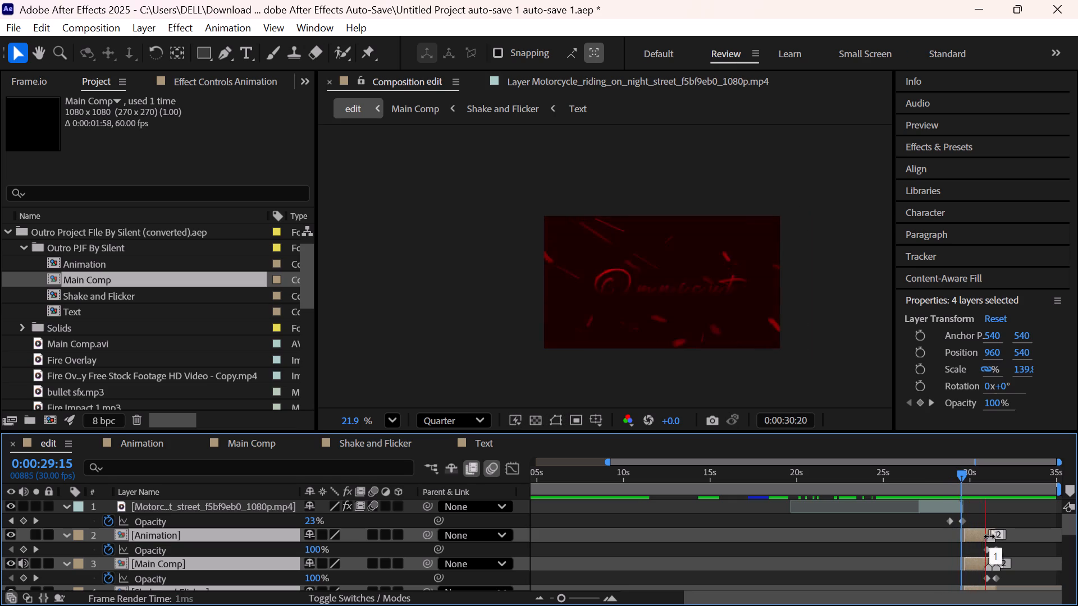
key(space)
drag(997, 531, 995, 528)
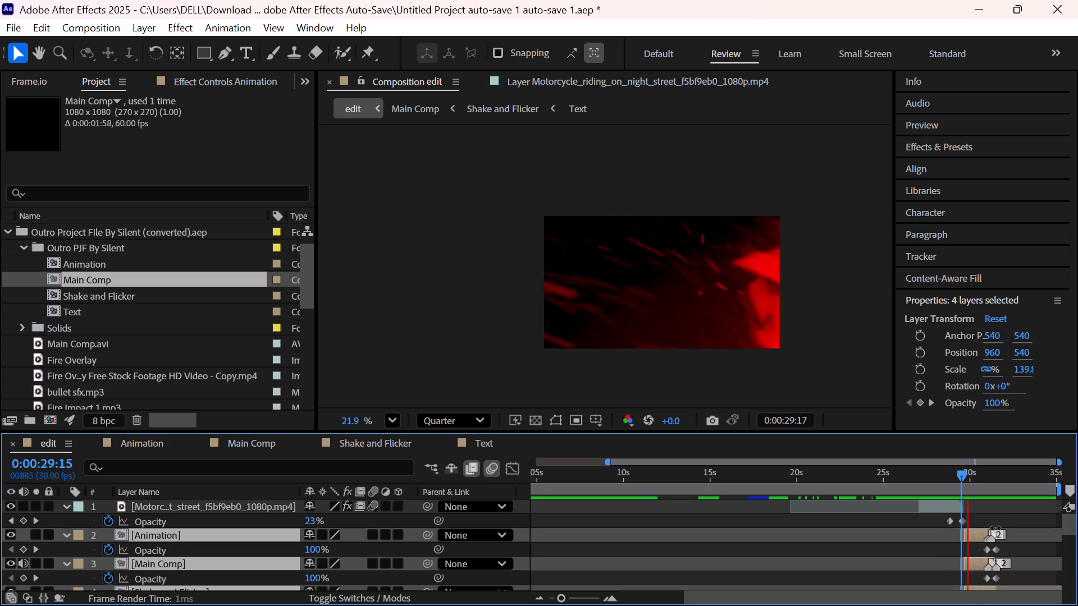
drag(995, 528, 992, 528)
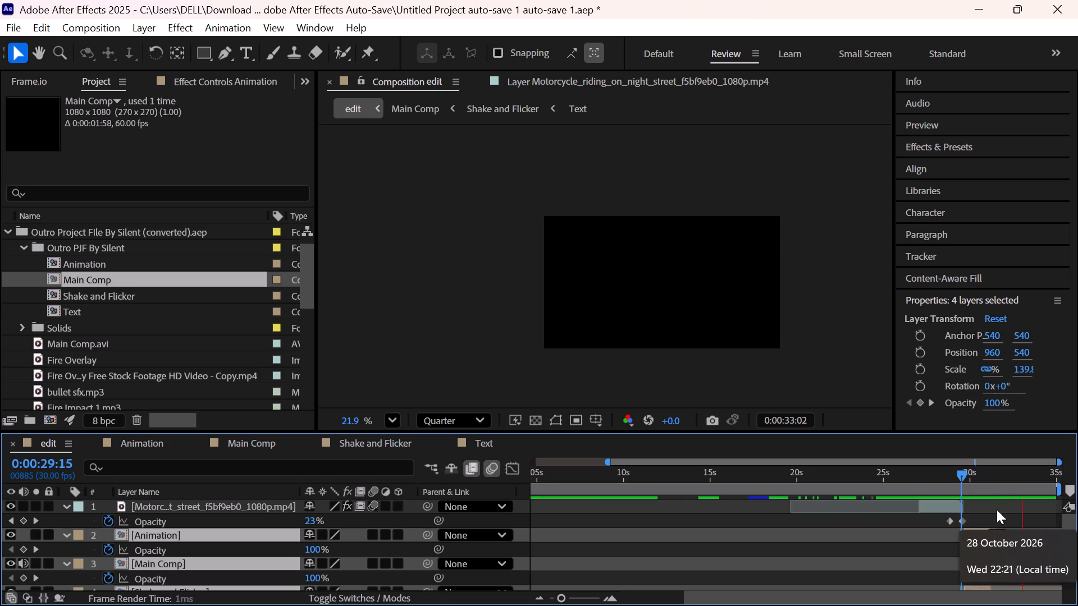
click(995, 529)
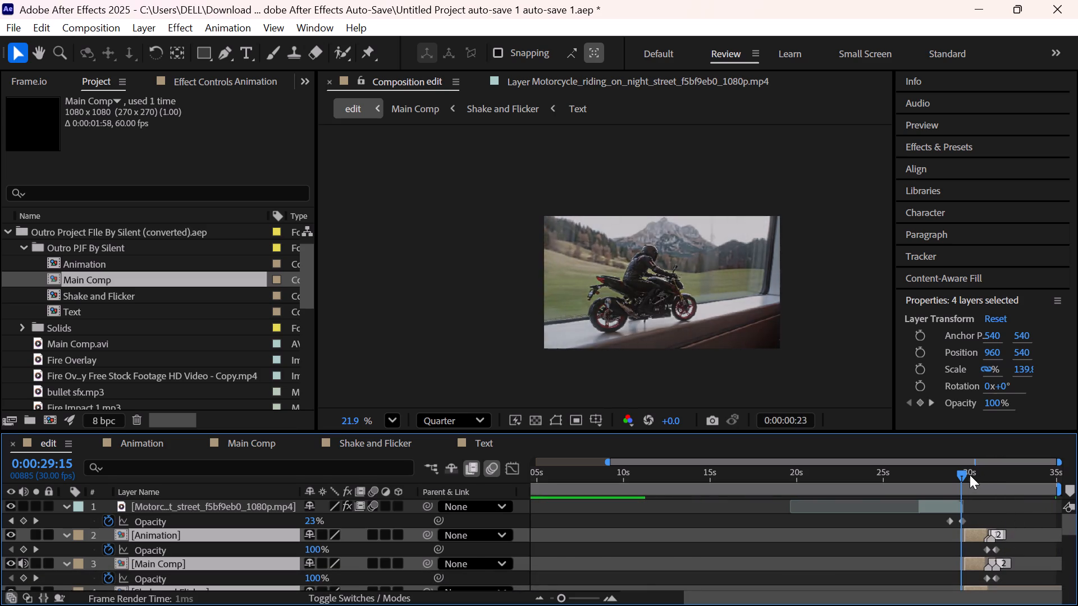
Play the outro from 0:00:30:00 and move the Animation layer's marker 1 slightly earlier.
drag(962, 474, 971, 477)
key(space)
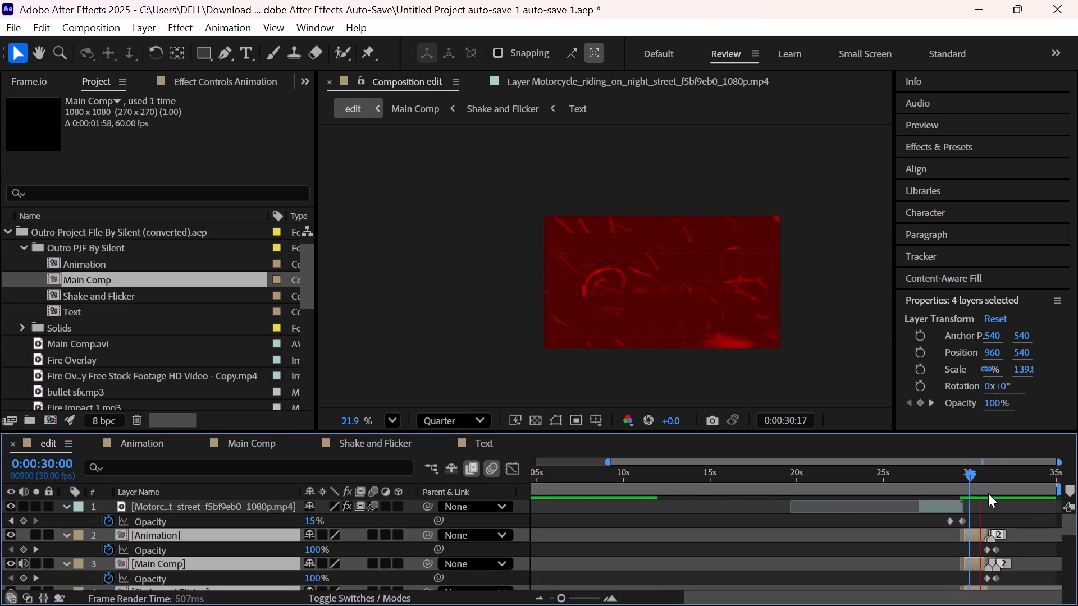
key(space)
scroll(991, 530, down, 2)
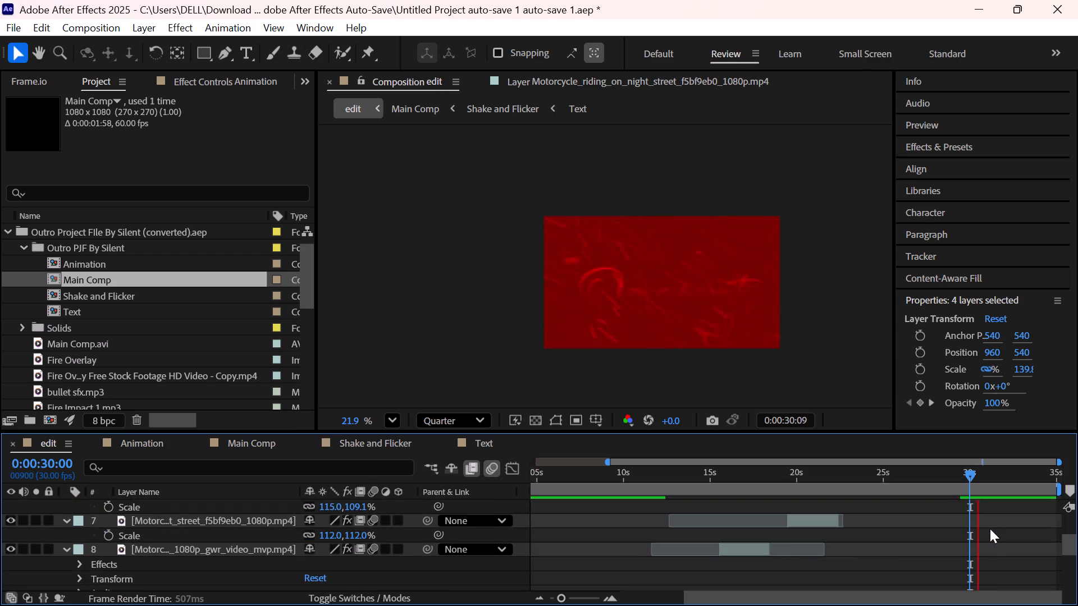
scroll(990, 529, up, 2)
drag(990, 534, 985, 533)
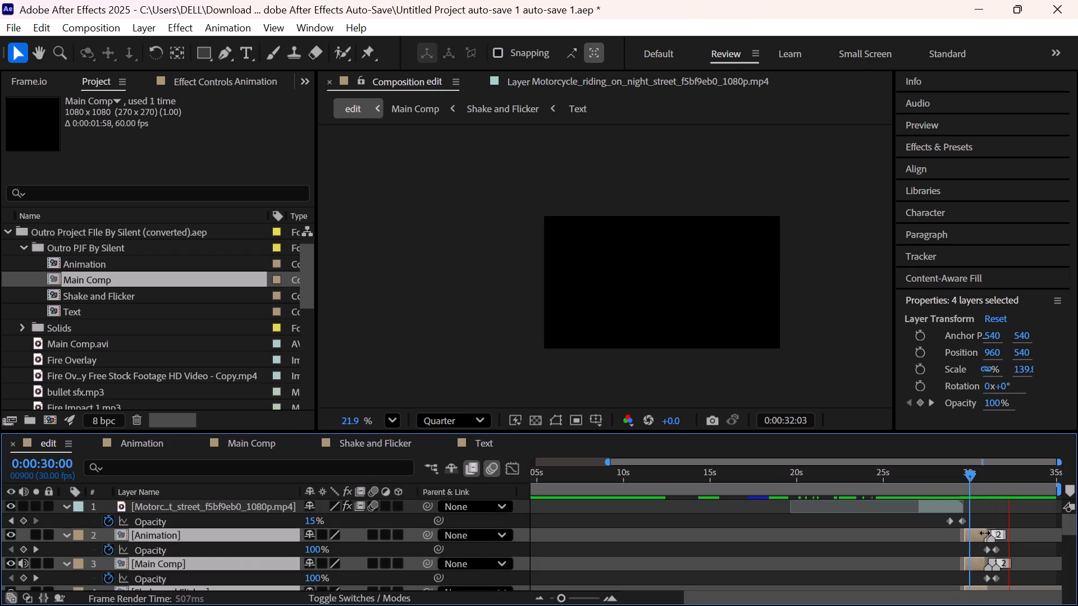
drag(985, 533, 983, 532)
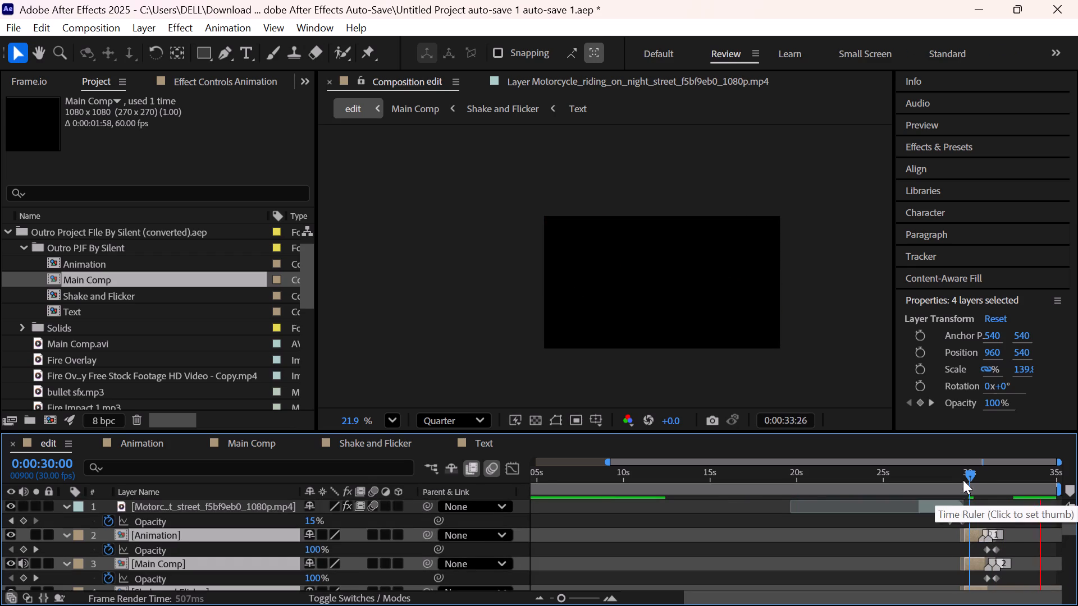
Play the outro from 0:00:29:14 and move the Animation layer's marker 1 slightly earlier, to marker 2.
drag(971, 472, 961, 471)
key(space)
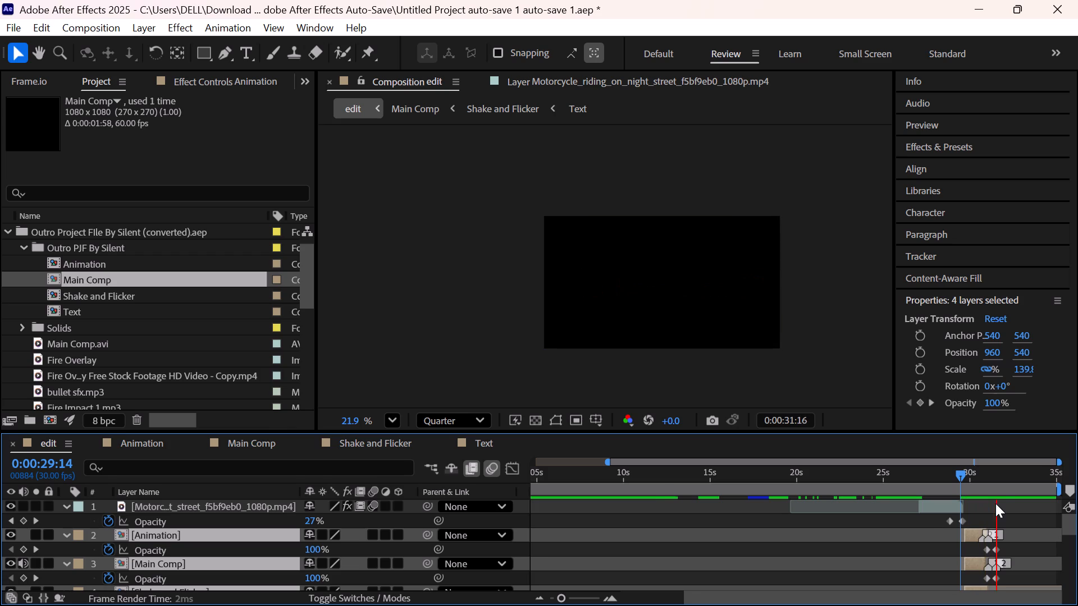
scroll(996, 506, down, 1)
scroll(996, 506, up, 1)
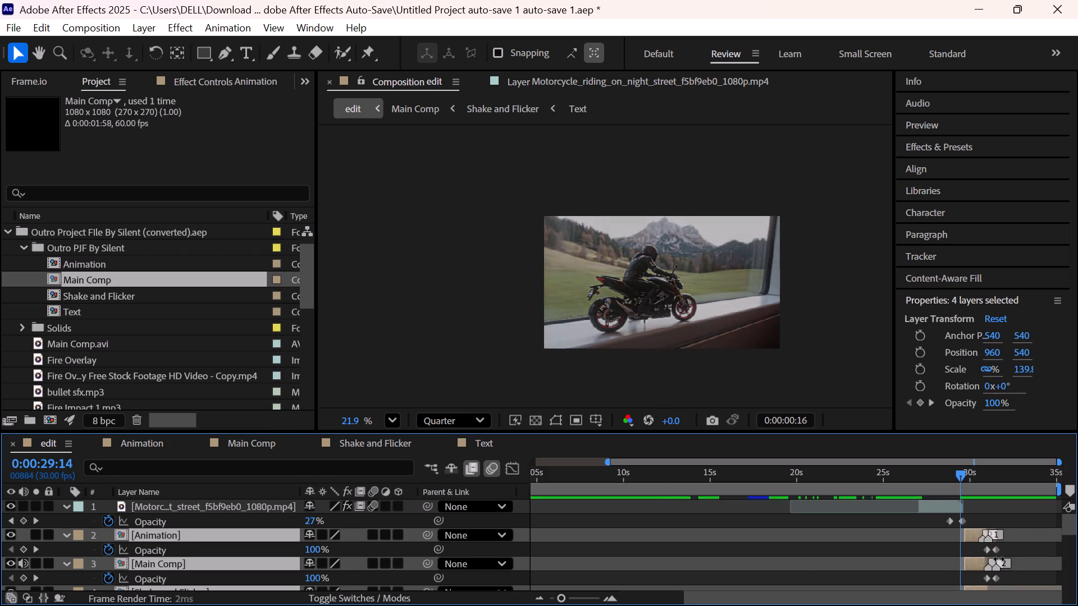
scroll(1000, 559, down, 1)
scroll(1001, 547, up, 2)
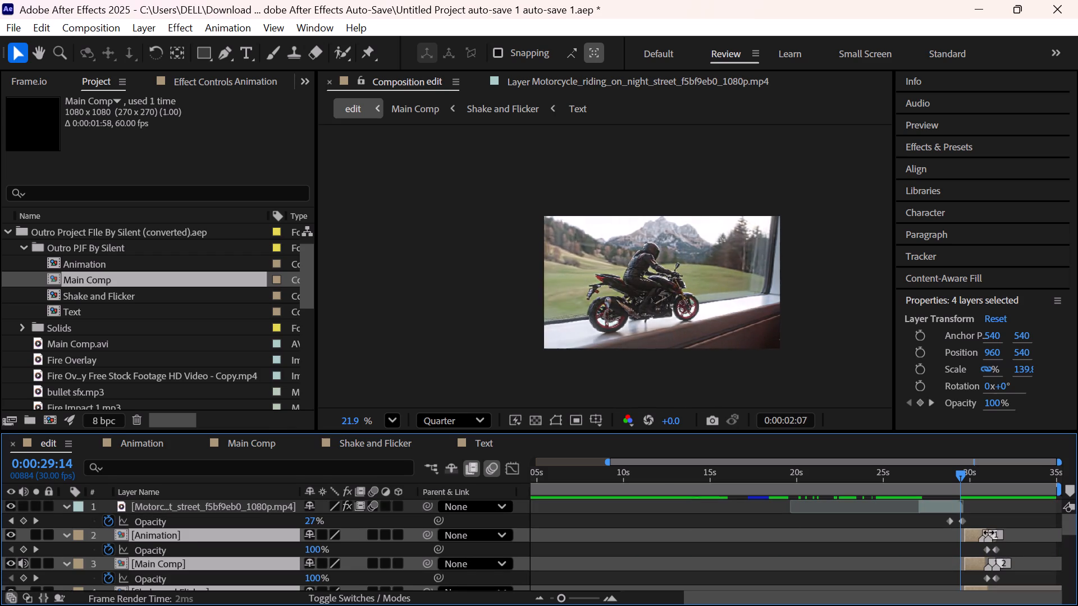
drag(989, 532, 980, 532)
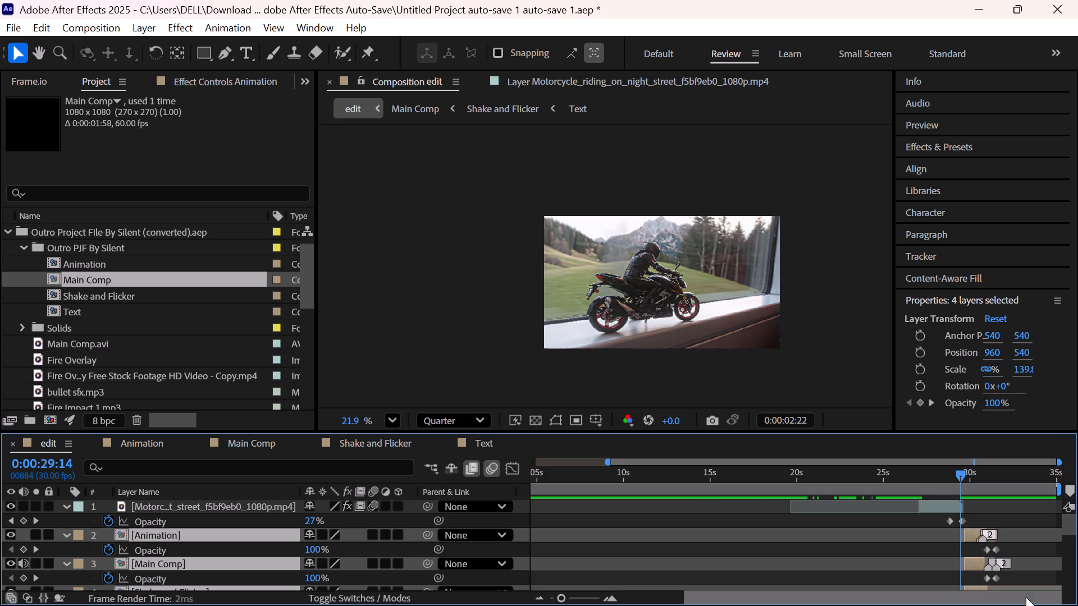
Move the Main Comp layer's marker 2 slightly earlier, just ahead of its marker 1.
drag(995, 565, 987, 564)
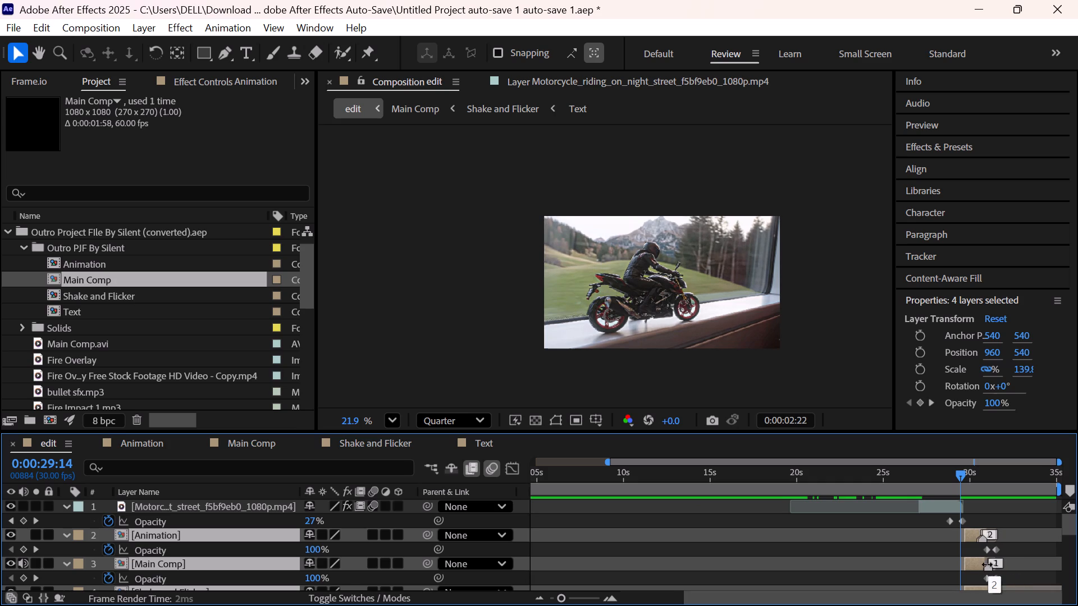
drag(987, 564, 986, 564)
scroll(1002, 576, down, 1)
scroll(1003, 573, up, 1)
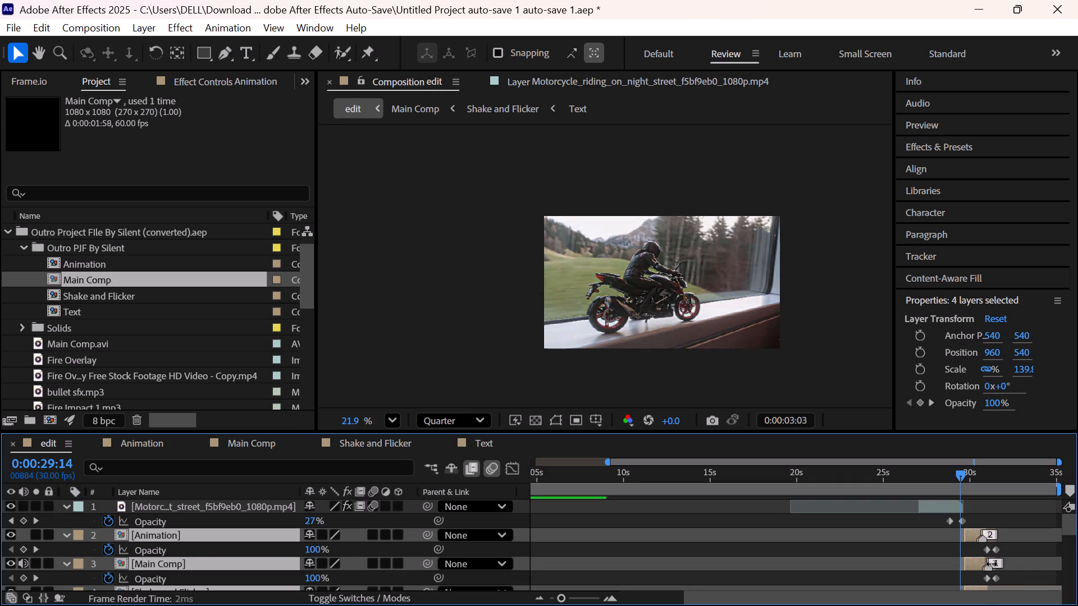
click(986, 561)
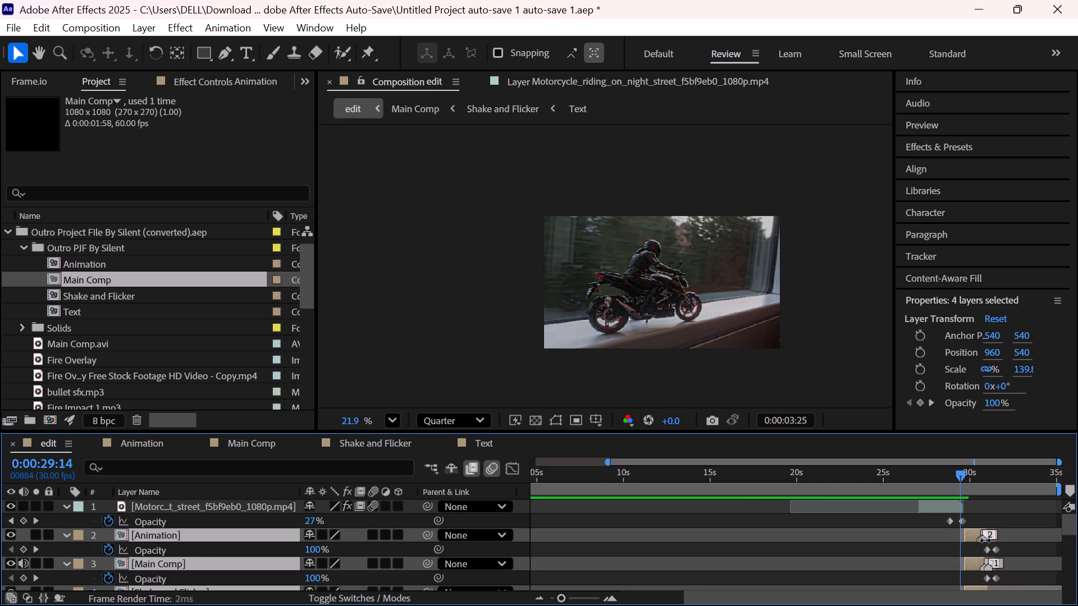
Play the edit from 0:00:28:16 through the outro to check the timing around the markers.
key(space)
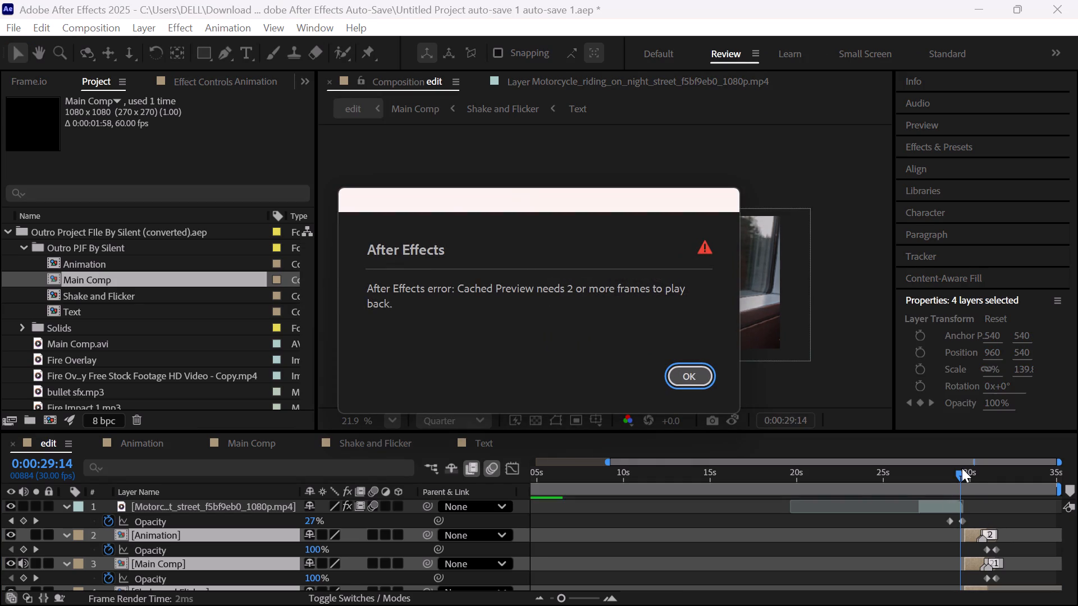
click(680, 379)
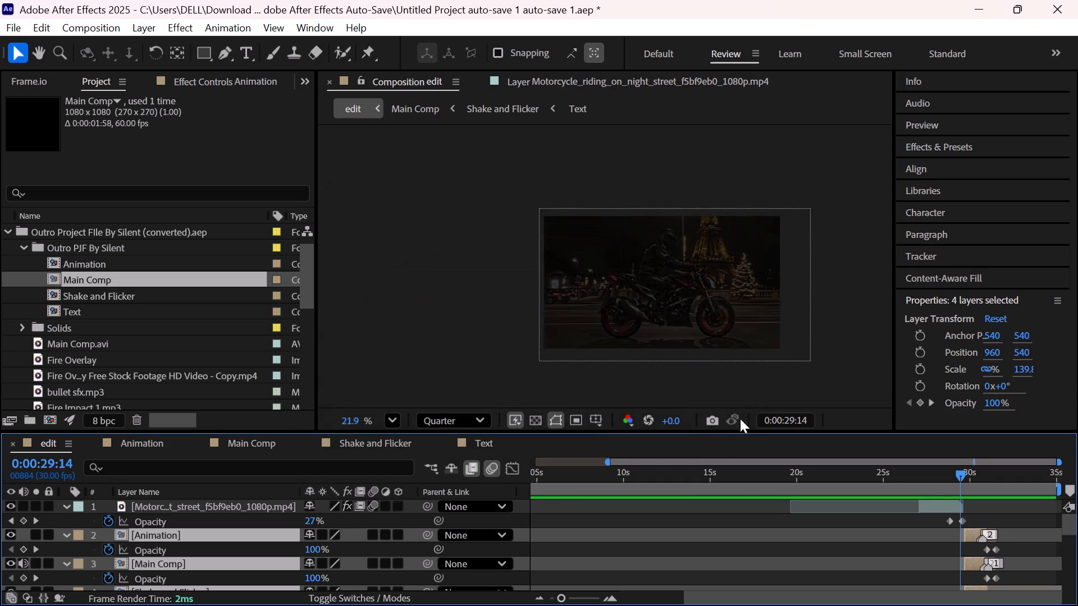
drag(963, 475, 939, 471)
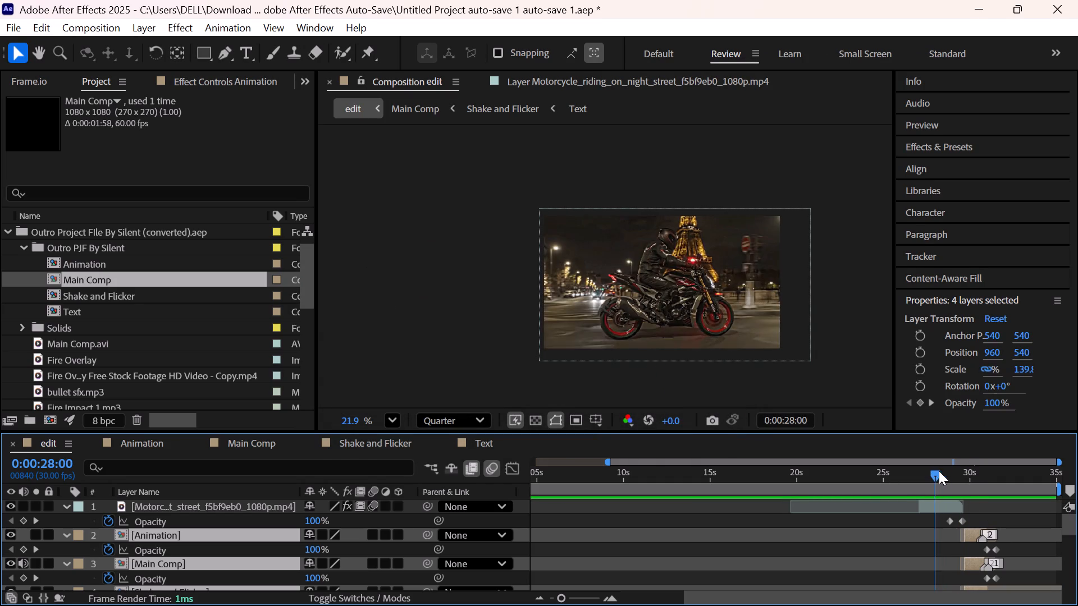
drag(939, 471, 948, 474)
key(space)
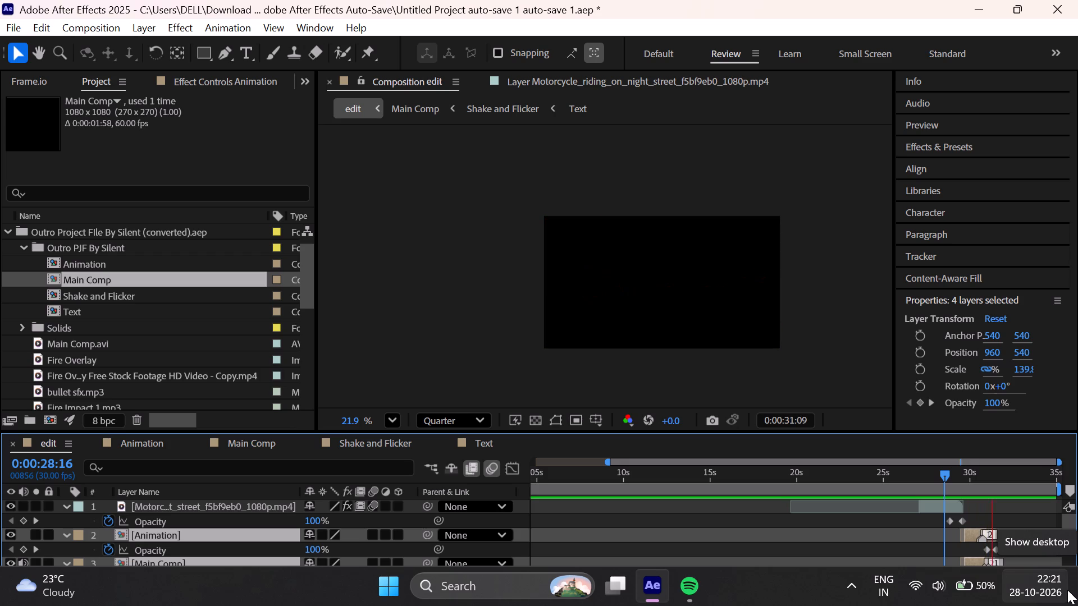
scroll(969, 475, down, 1)
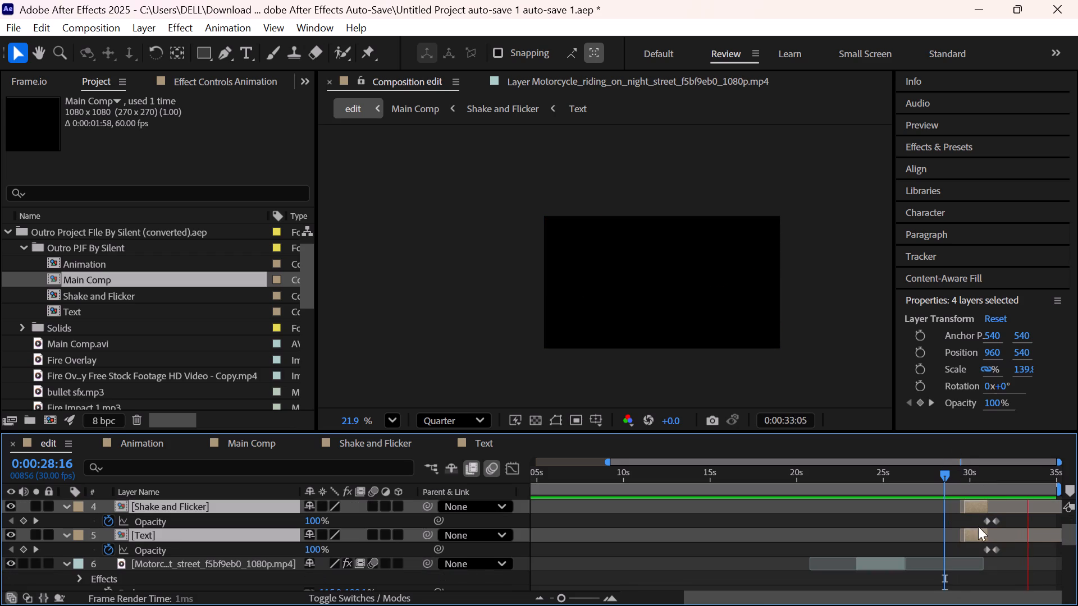
key(space)
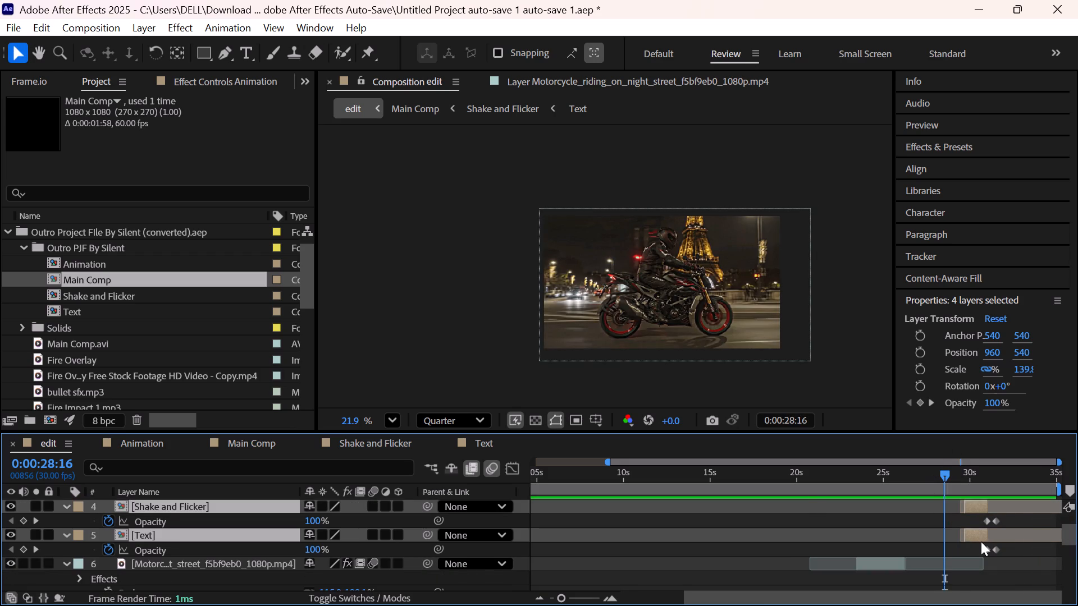
Split the four outro layers at 0:00:30:26.
scroll(981, 541, up, 2)
drag(945, 476, 970, 484)
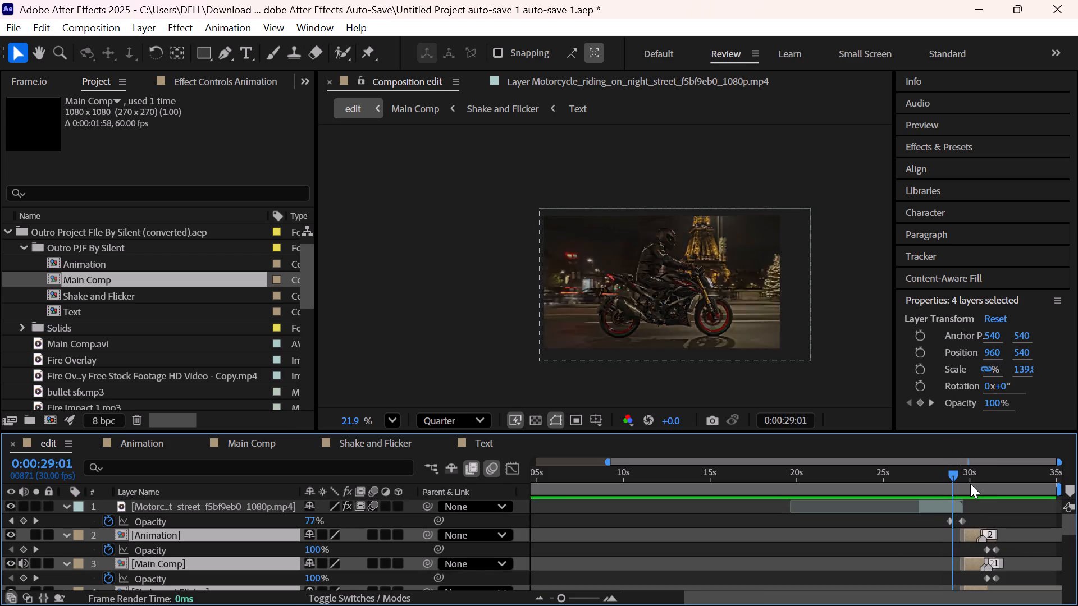
drag(970, 484, 981, 486)
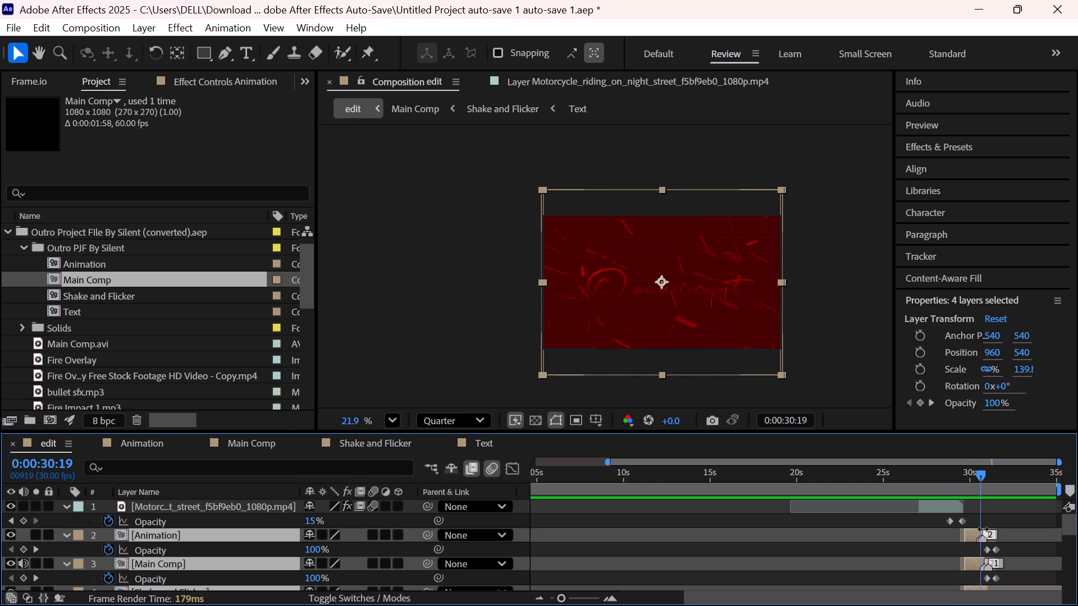
drag(983, 471, 984, 471)
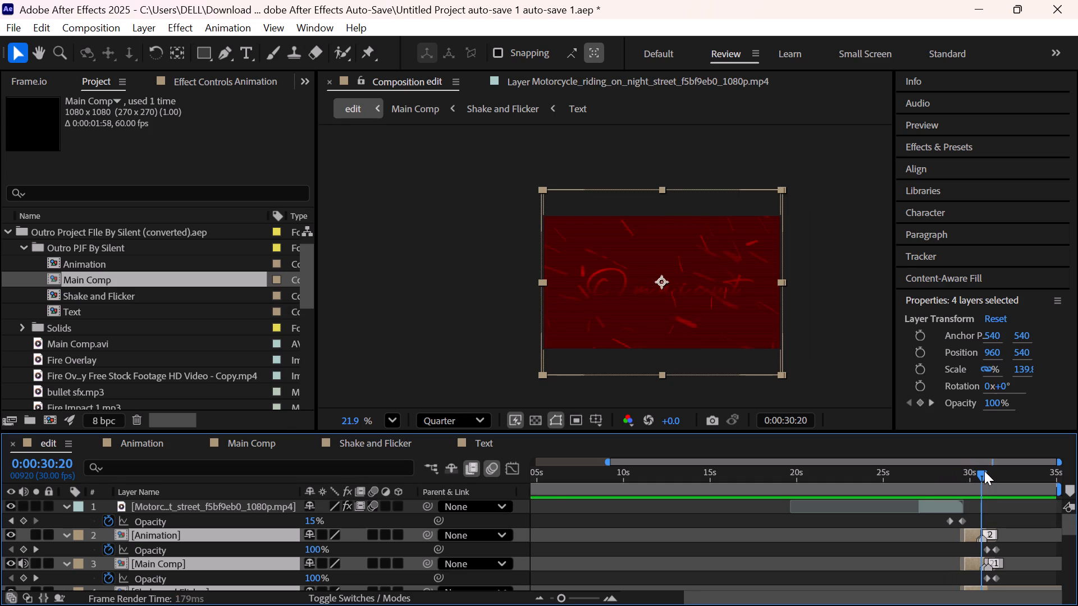
drag(984, 471, 989, 473)
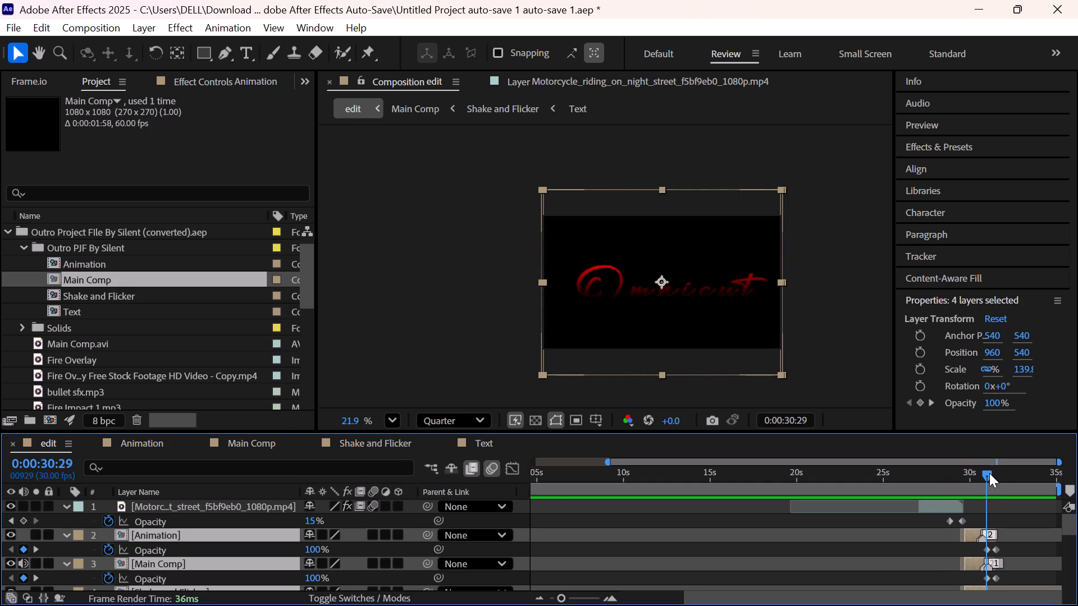
drag(989, 473, 987, 476)
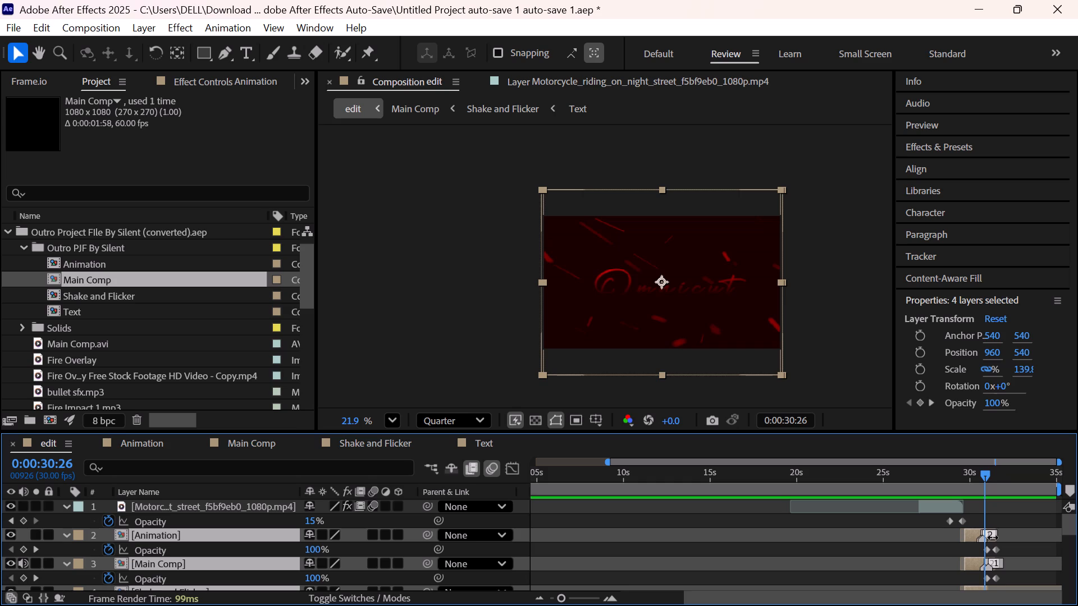
key(ctrl+shift+d)
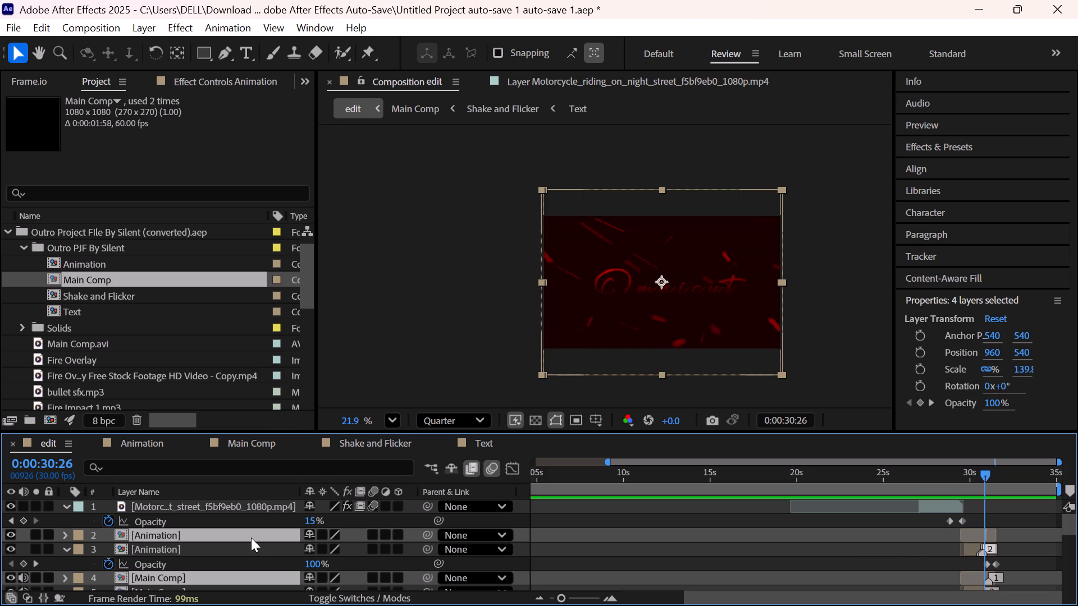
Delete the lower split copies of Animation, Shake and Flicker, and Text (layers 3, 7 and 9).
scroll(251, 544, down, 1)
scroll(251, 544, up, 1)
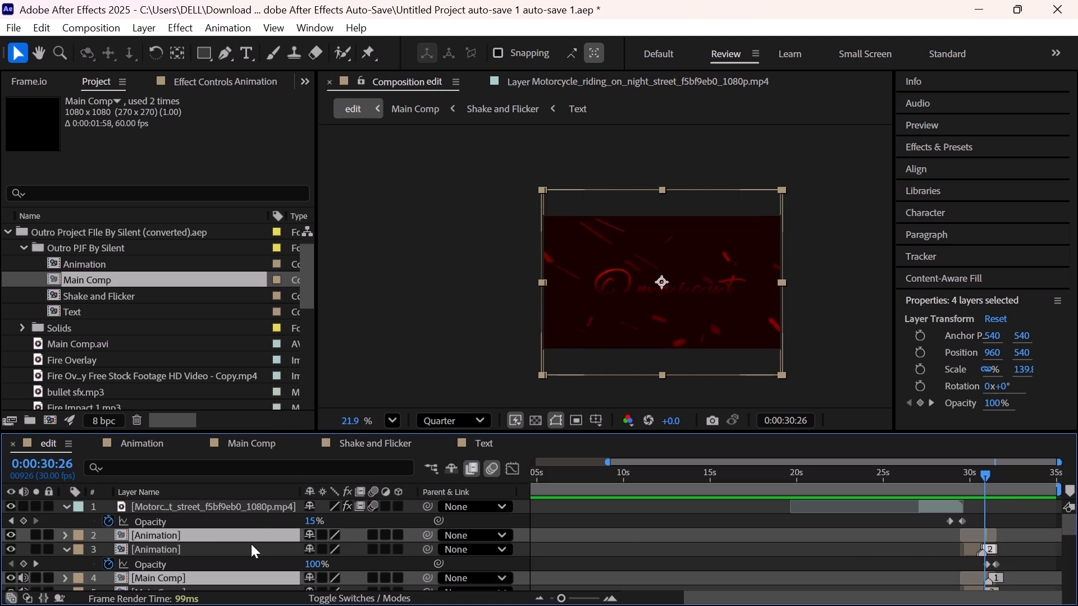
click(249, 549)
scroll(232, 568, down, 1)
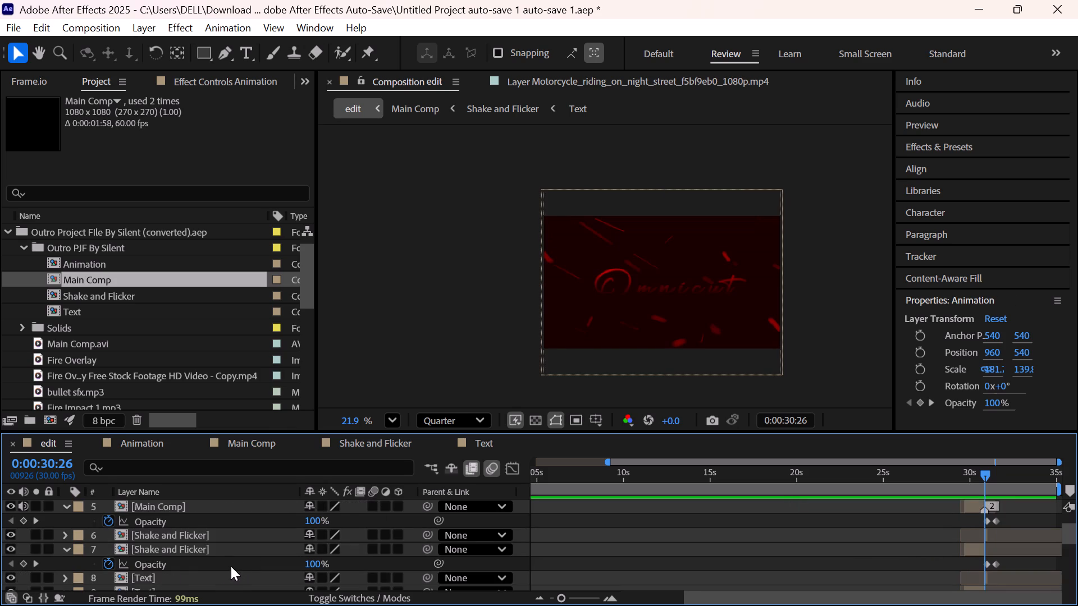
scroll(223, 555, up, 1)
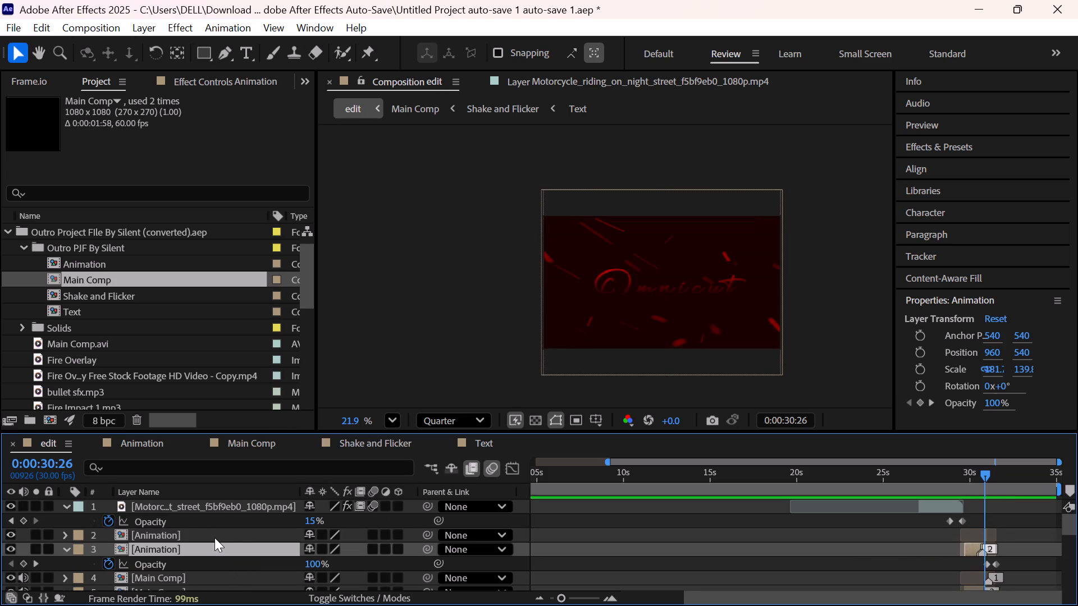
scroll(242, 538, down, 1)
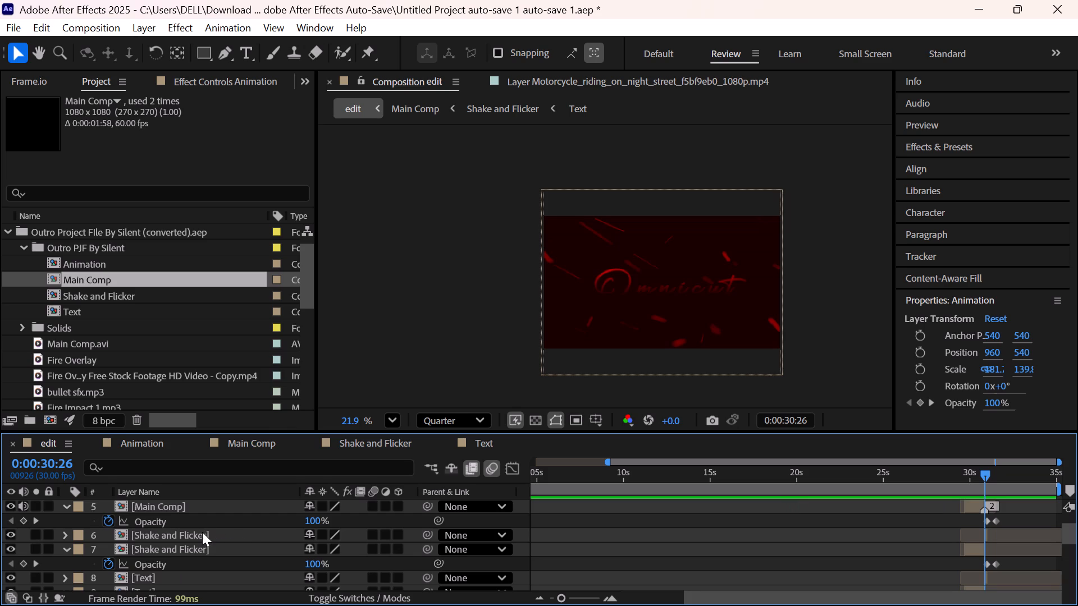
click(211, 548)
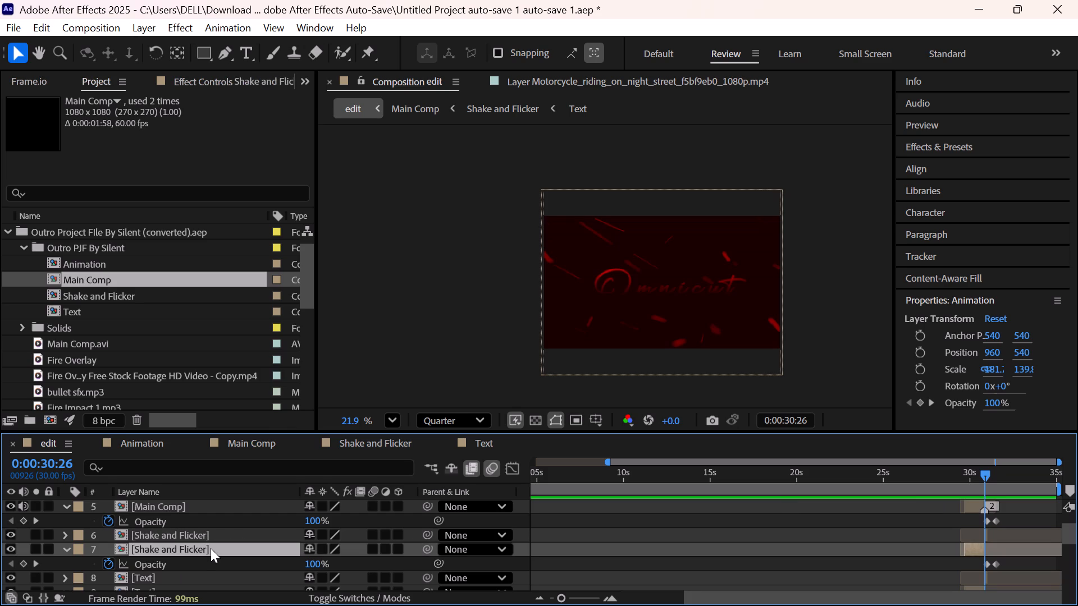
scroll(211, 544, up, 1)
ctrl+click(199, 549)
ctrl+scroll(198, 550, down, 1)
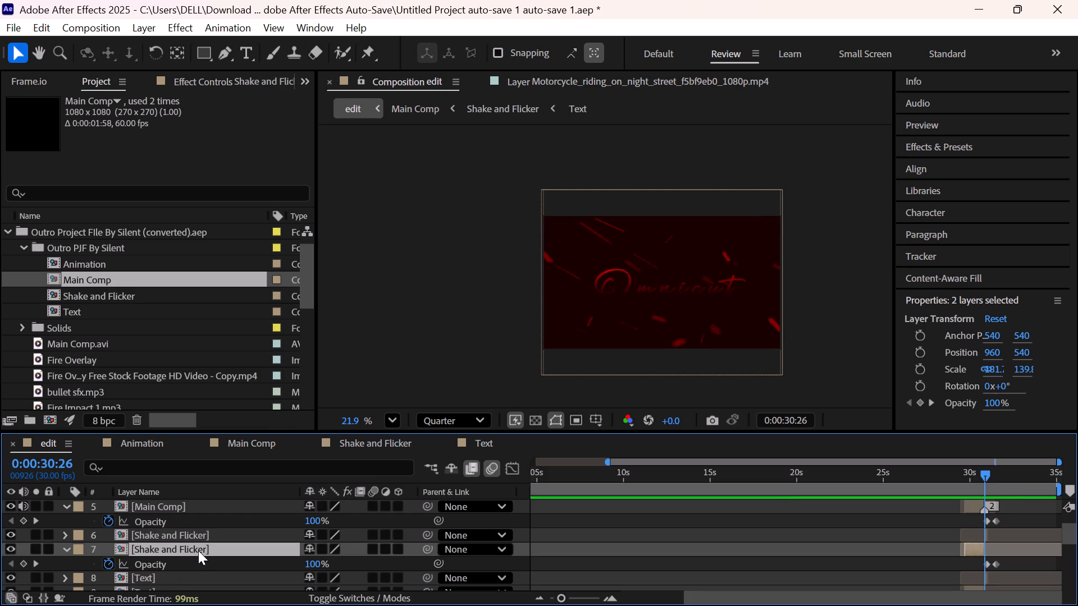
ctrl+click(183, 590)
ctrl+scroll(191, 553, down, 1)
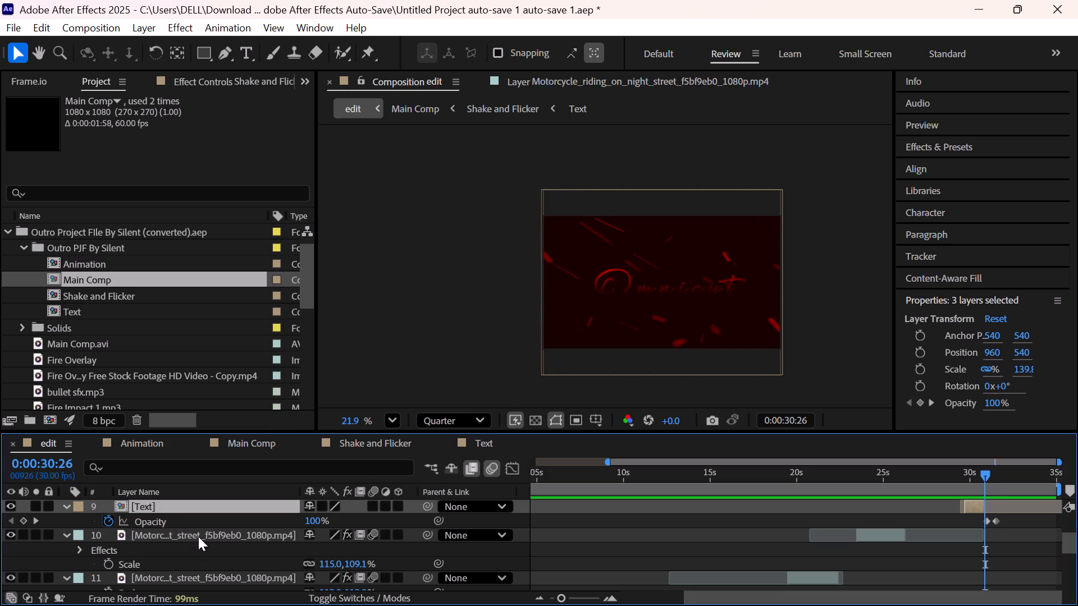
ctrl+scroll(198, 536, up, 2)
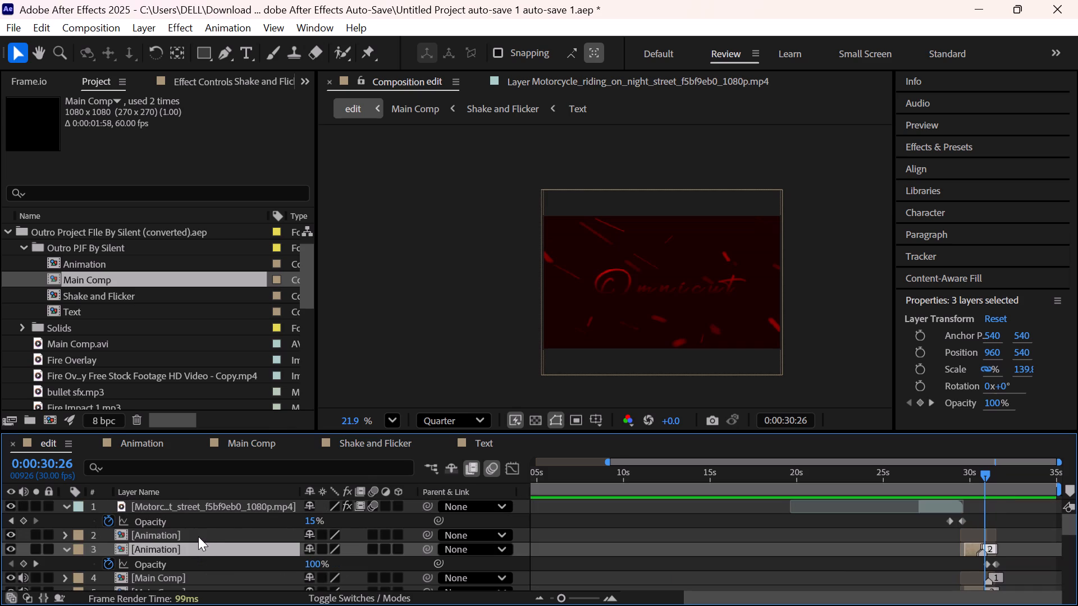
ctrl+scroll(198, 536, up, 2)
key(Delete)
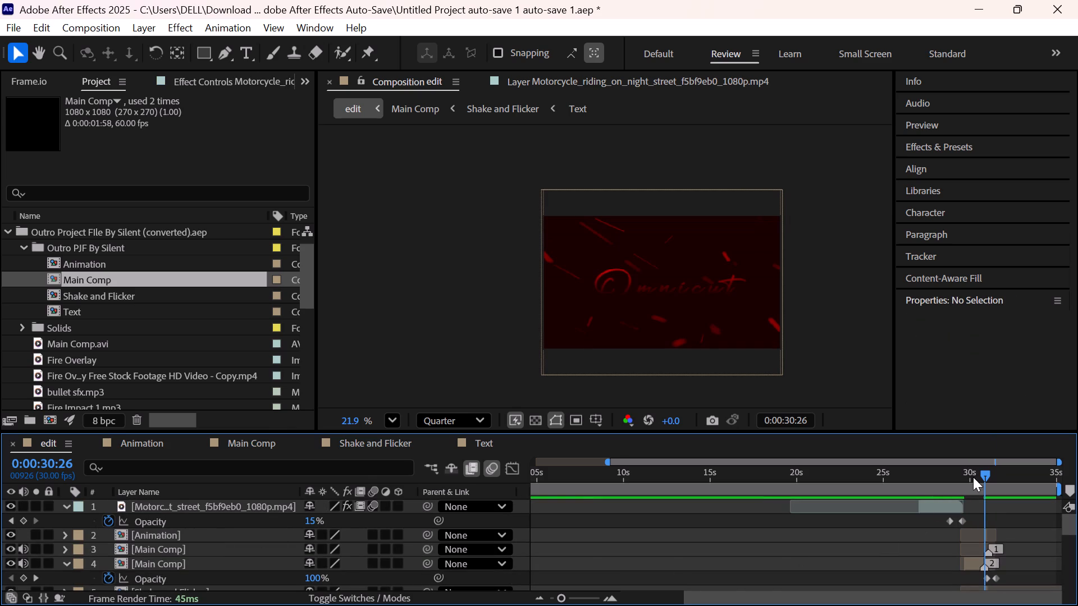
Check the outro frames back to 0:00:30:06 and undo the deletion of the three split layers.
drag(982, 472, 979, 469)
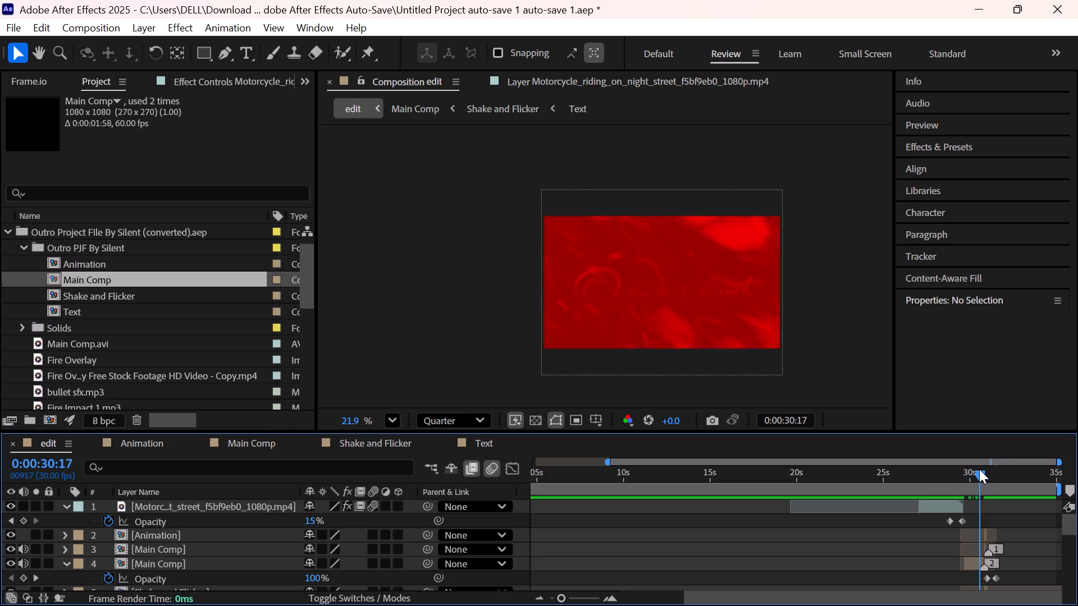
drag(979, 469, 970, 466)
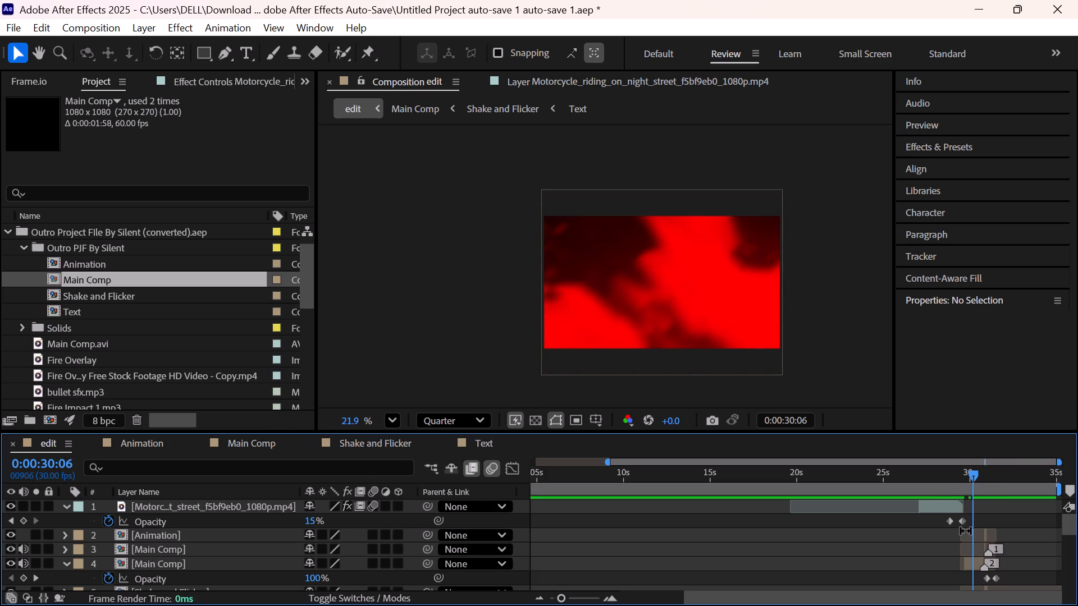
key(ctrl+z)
Move marker 2 of the lower Animation layer (layer 3) later, to about 33 seconds.
scroll(988, 555, down, 1)
scroll(988, 545, up, 2)
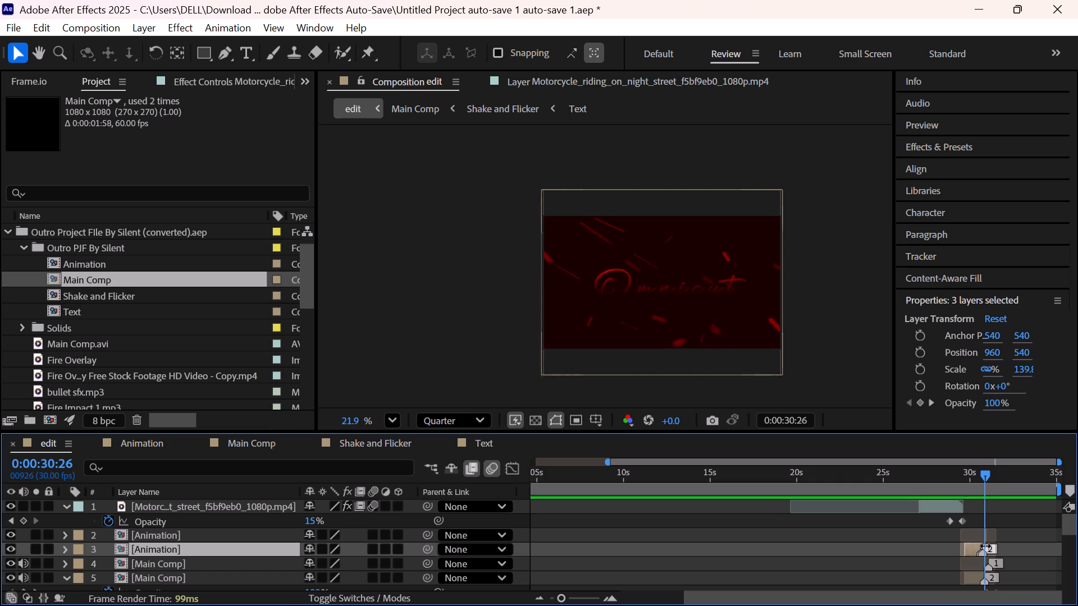
drag(985, 557, 1028, 561)
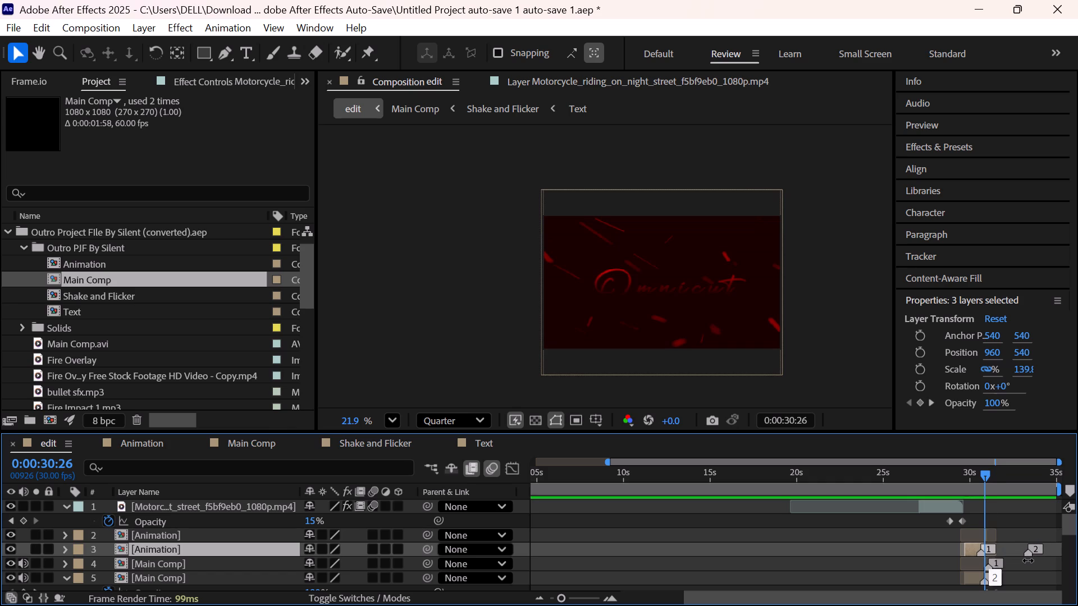
drag(1028, 561, 1027, 561)
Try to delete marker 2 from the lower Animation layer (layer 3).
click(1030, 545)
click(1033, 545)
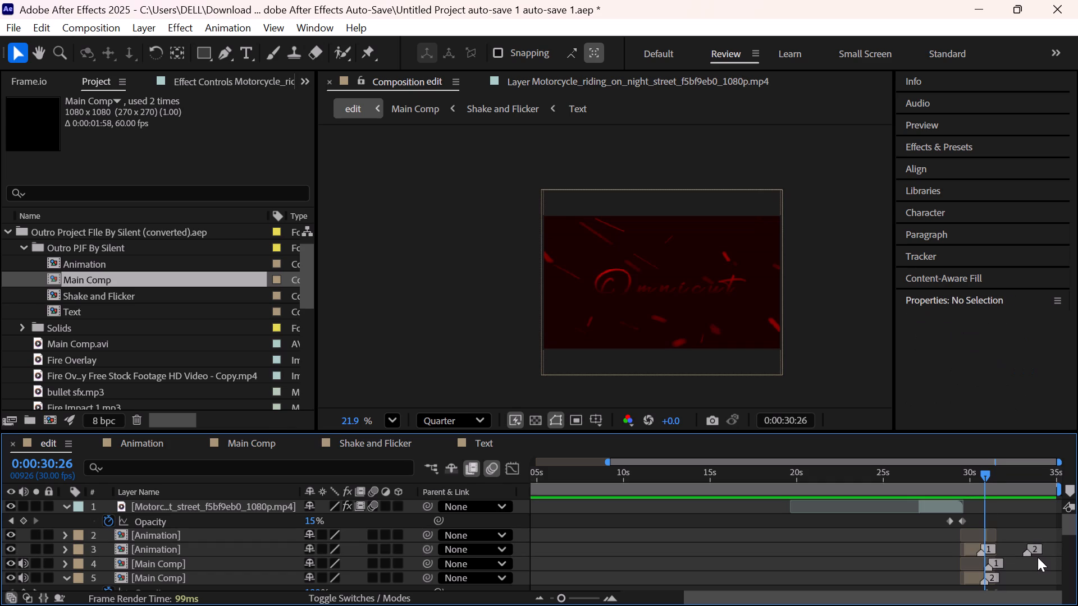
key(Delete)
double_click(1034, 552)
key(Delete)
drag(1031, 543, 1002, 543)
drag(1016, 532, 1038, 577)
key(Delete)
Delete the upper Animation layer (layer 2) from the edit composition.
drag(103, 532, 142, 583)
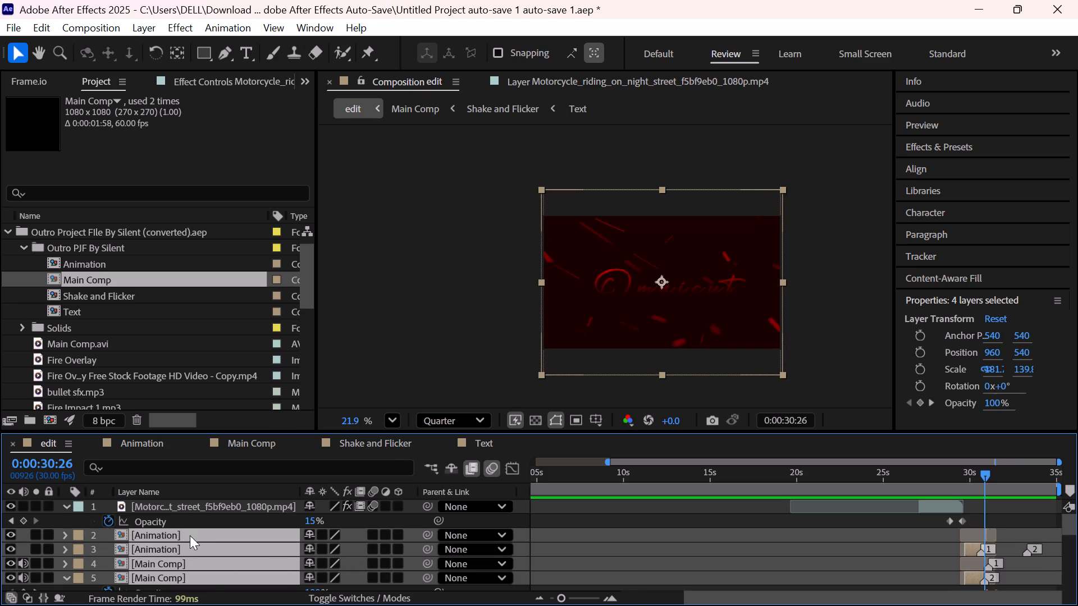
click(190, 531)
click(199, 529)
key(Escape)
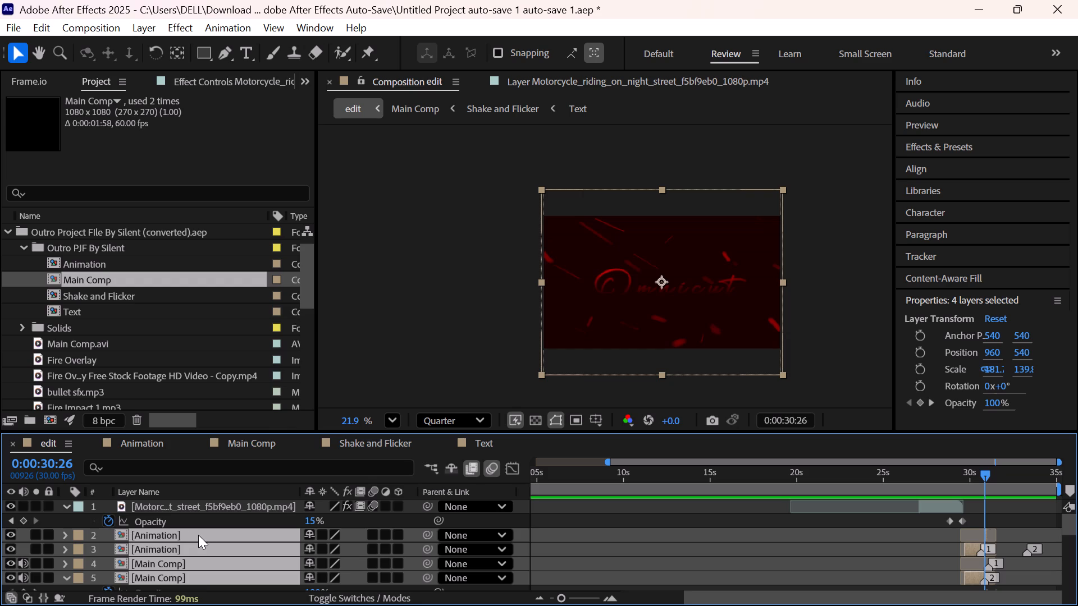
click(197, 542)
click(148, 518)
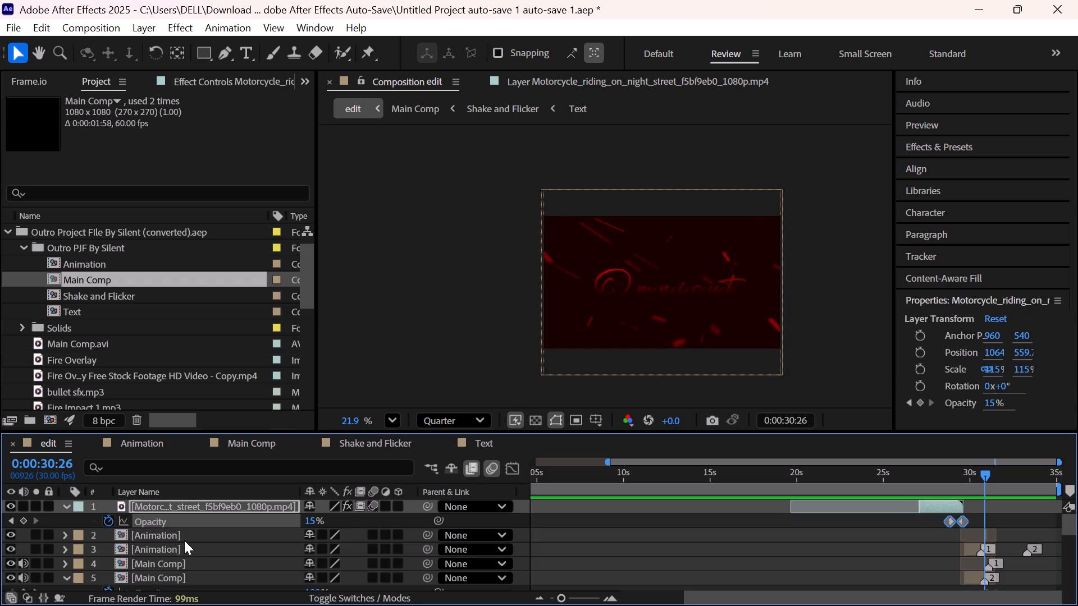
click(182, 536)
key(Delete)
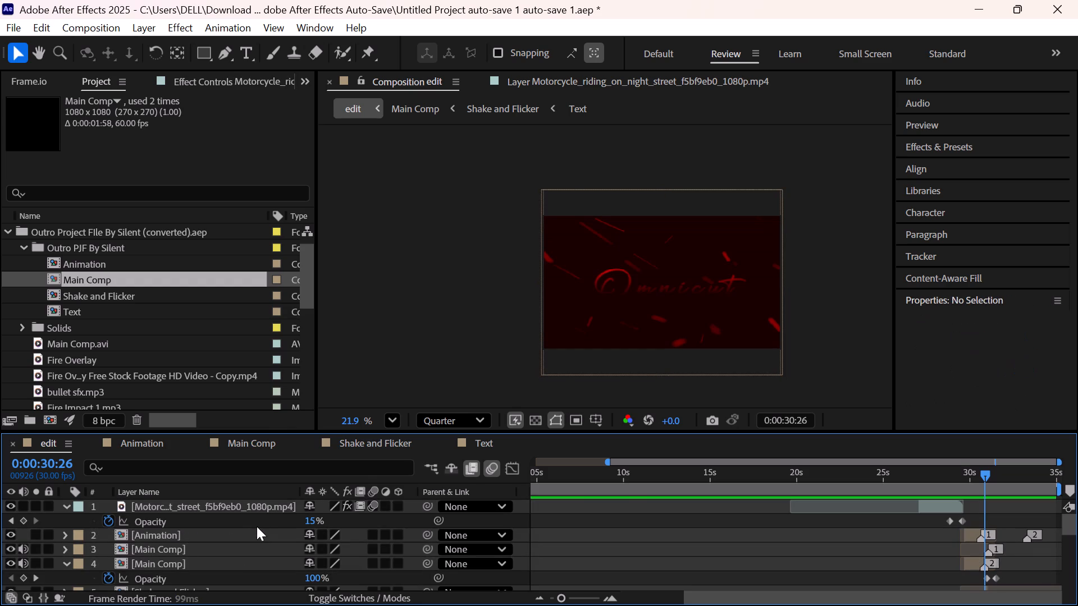
Preview the outro from 0:00:29:15.
drag(984, 480, 961, 479)
key(space)
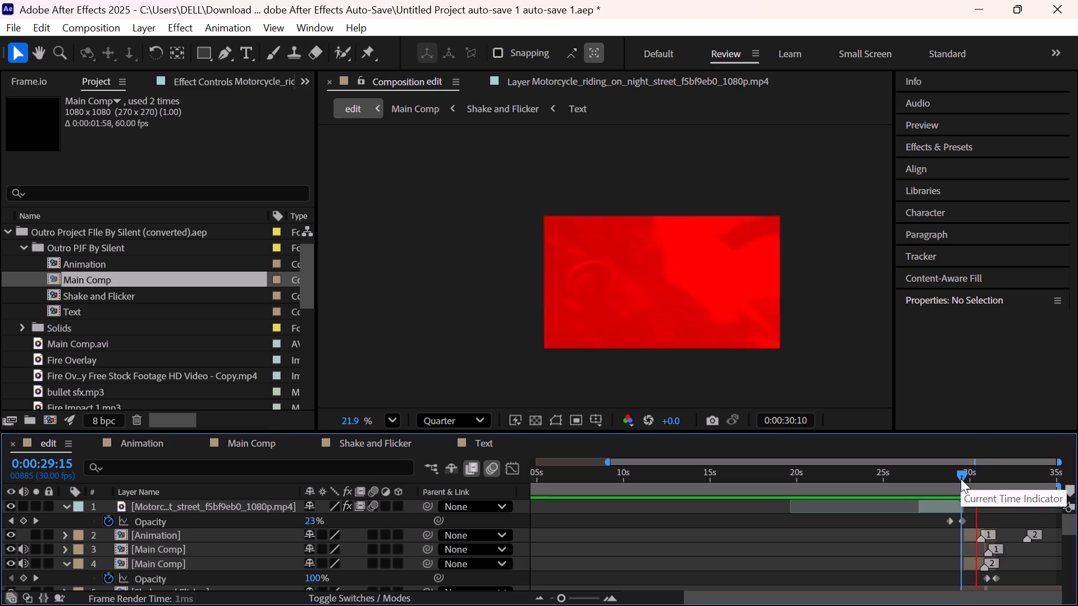
key(space)
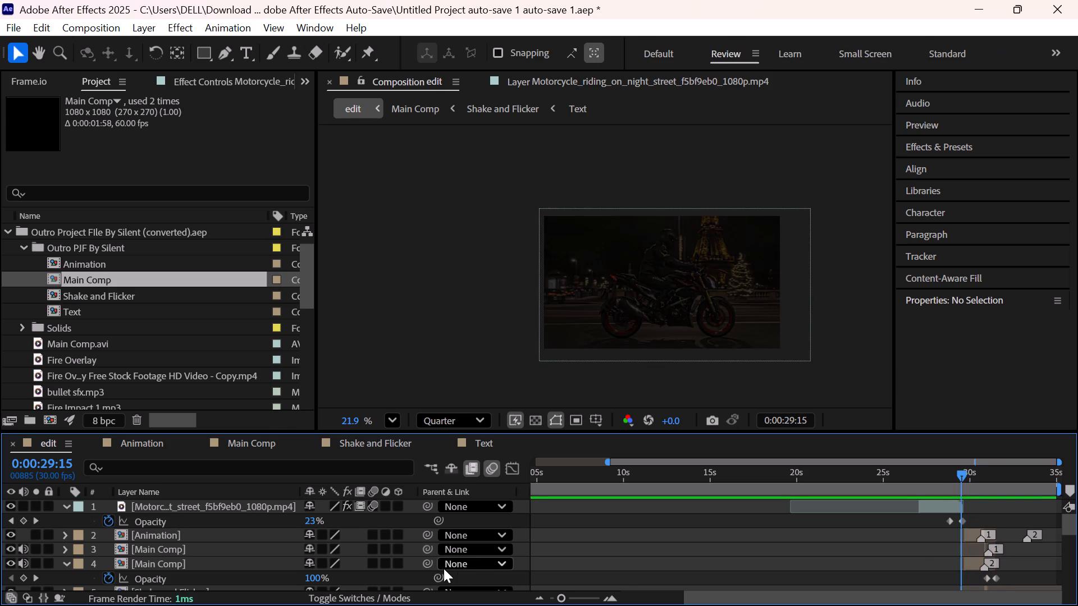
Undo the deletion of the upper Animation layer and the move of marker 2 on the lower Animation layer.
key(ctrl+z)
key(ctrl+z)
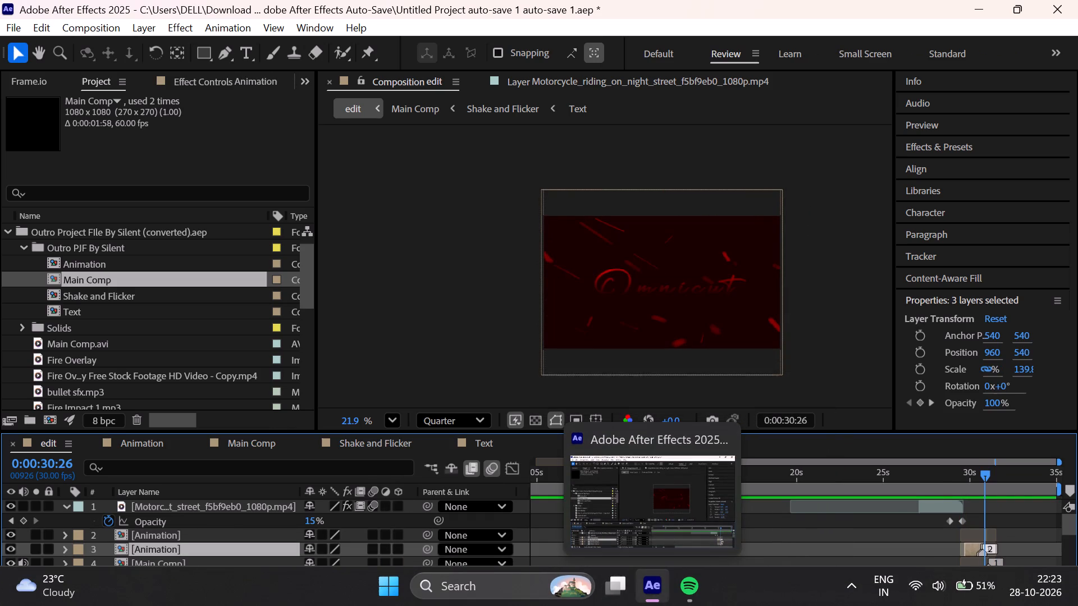
Open YouTube in Google Chrome.
click(532, 583)
text(ch)
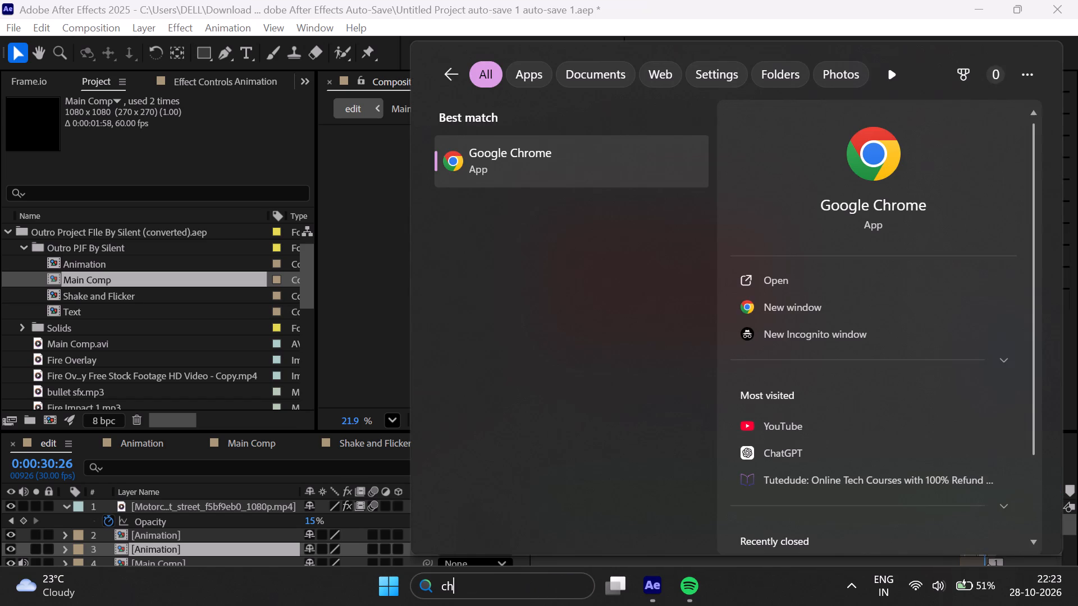
key(Return)
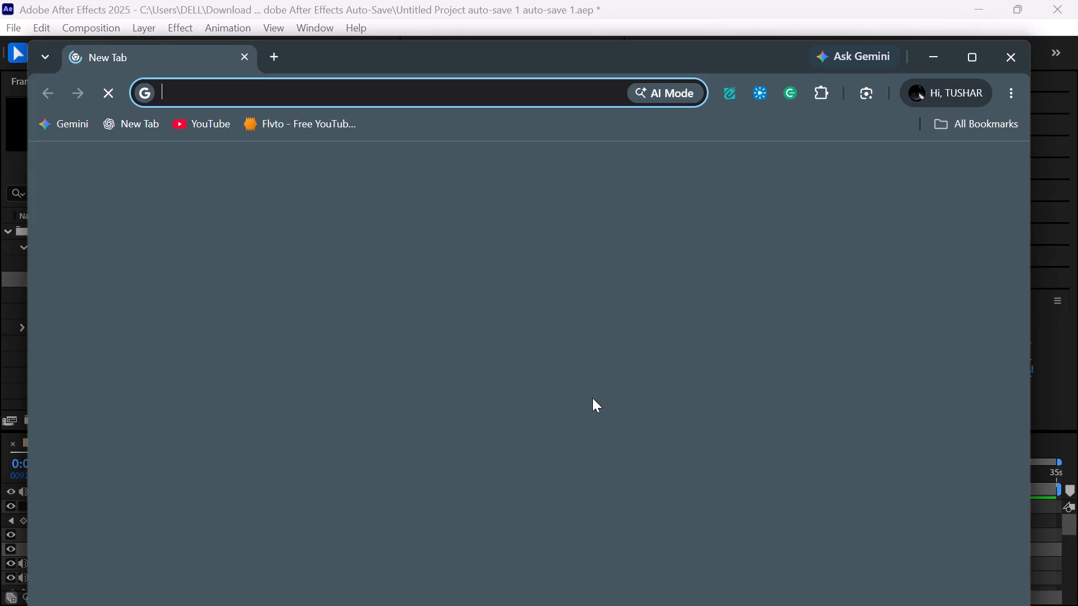
click(200, 114)
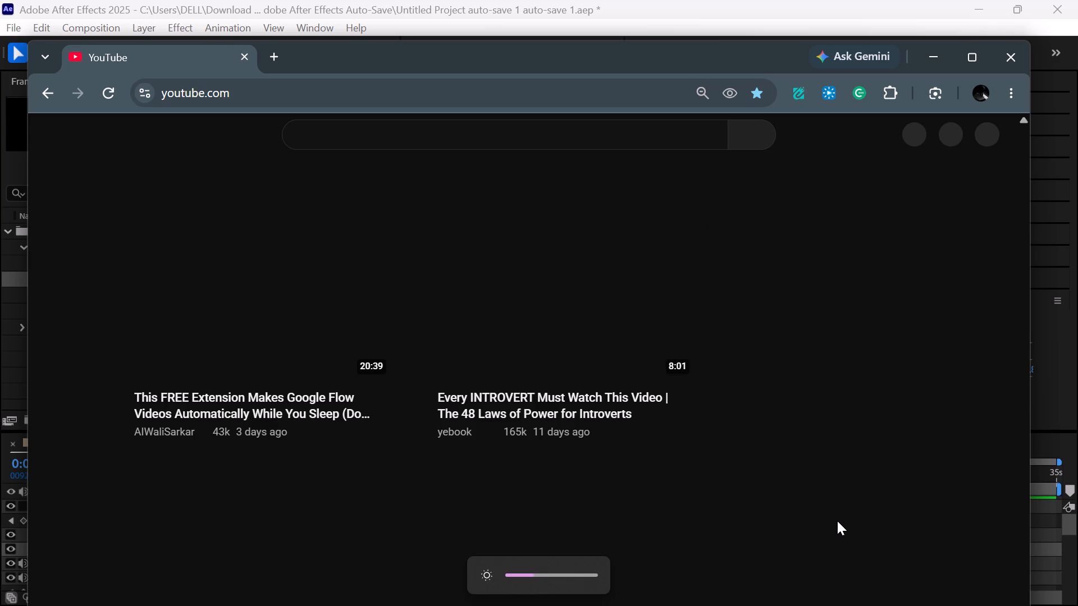
Search YouTube for "outro after effects project file".
click(462, 140)
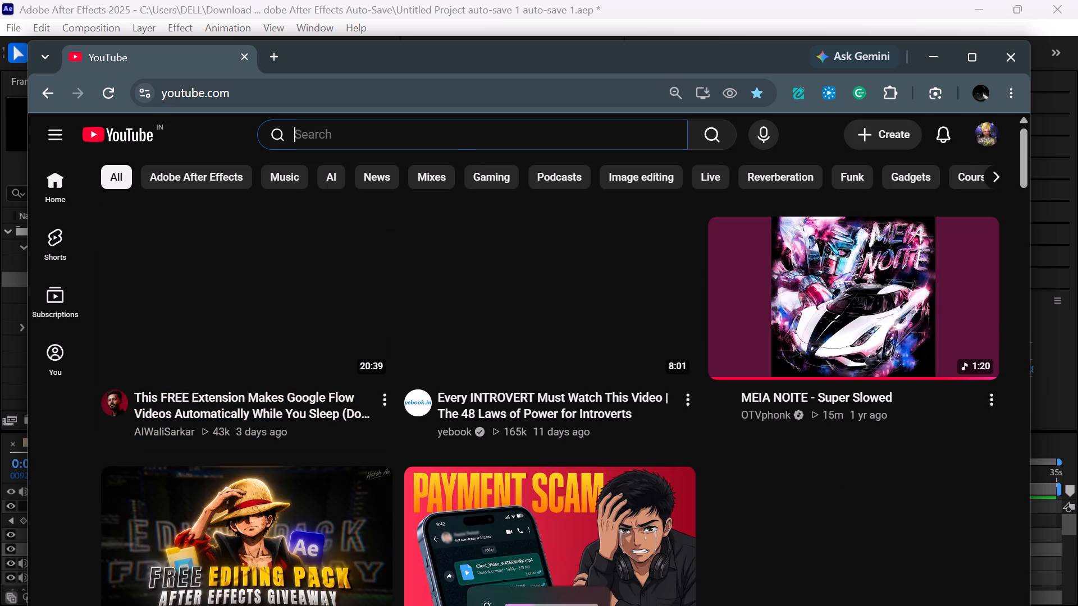
text(outro)
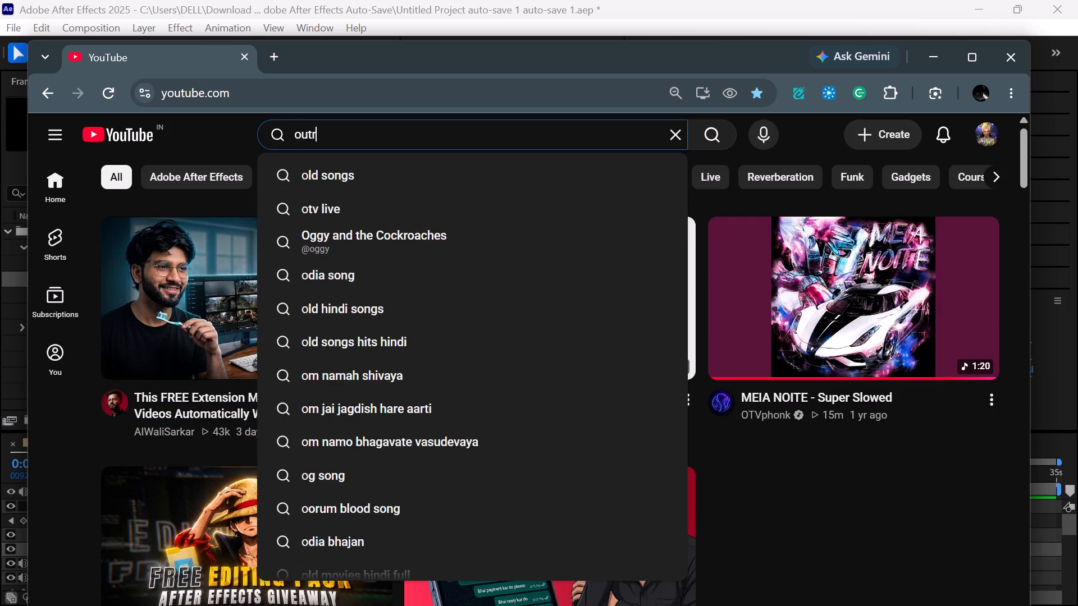
key(space)
text(aft)
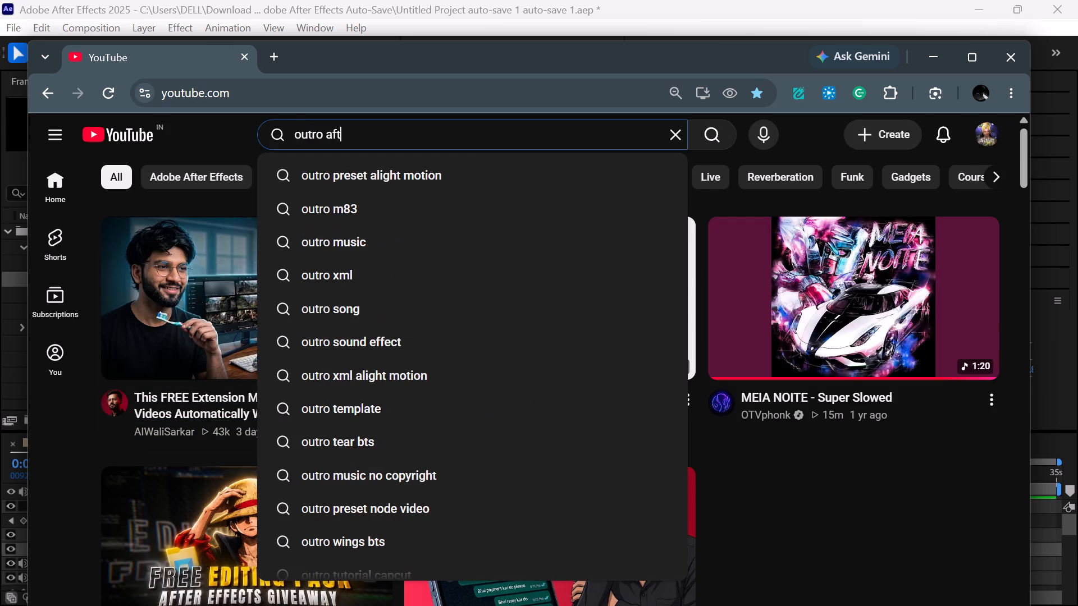
key(BackSpace)
key(BackSpace)
text(fter effects)
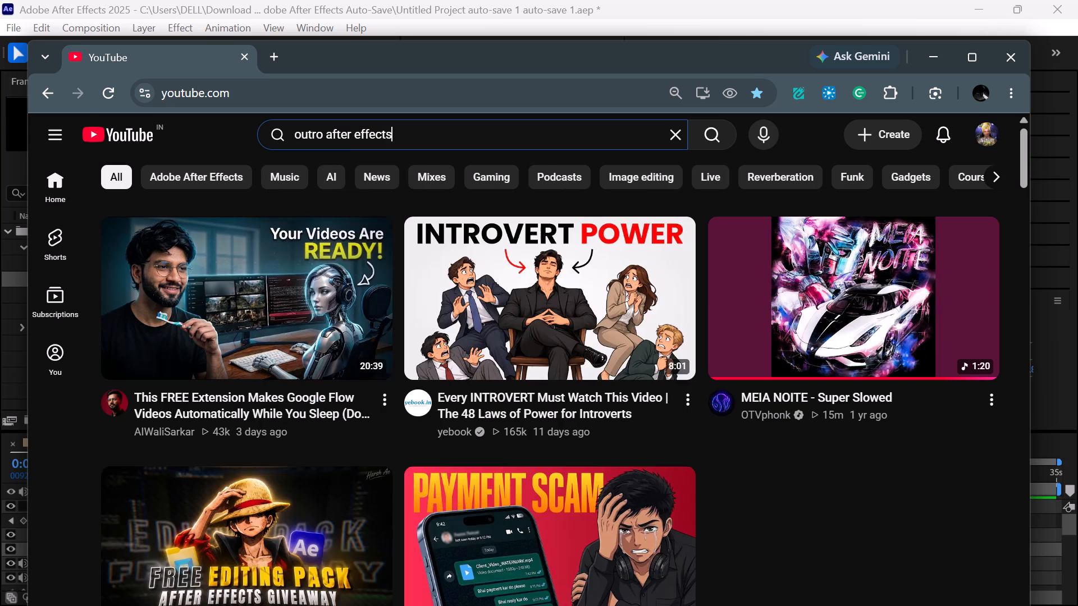
key(space)
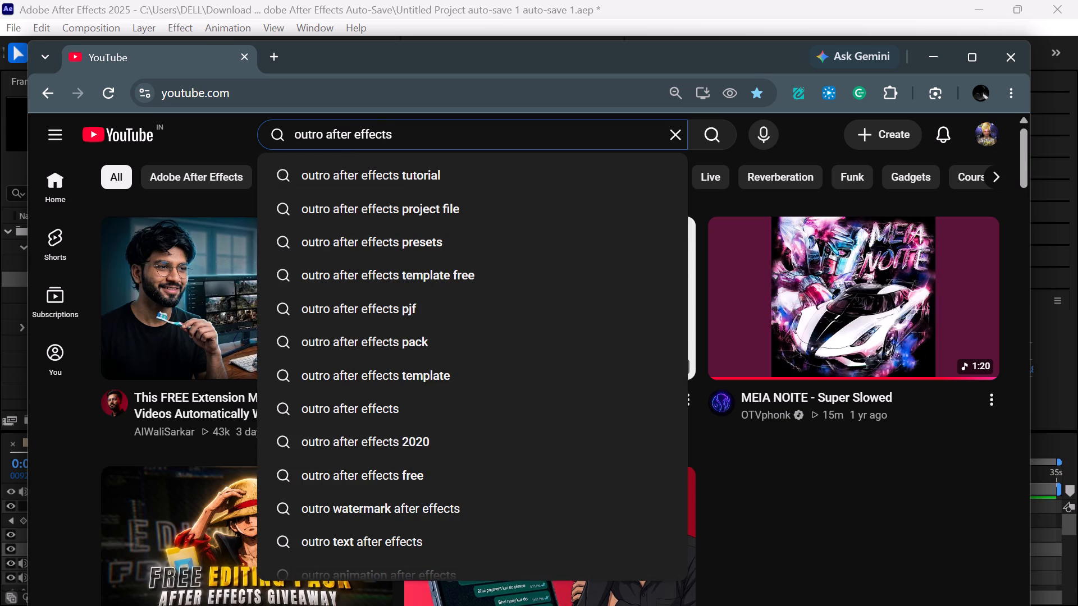
key(Down)
key(Down)
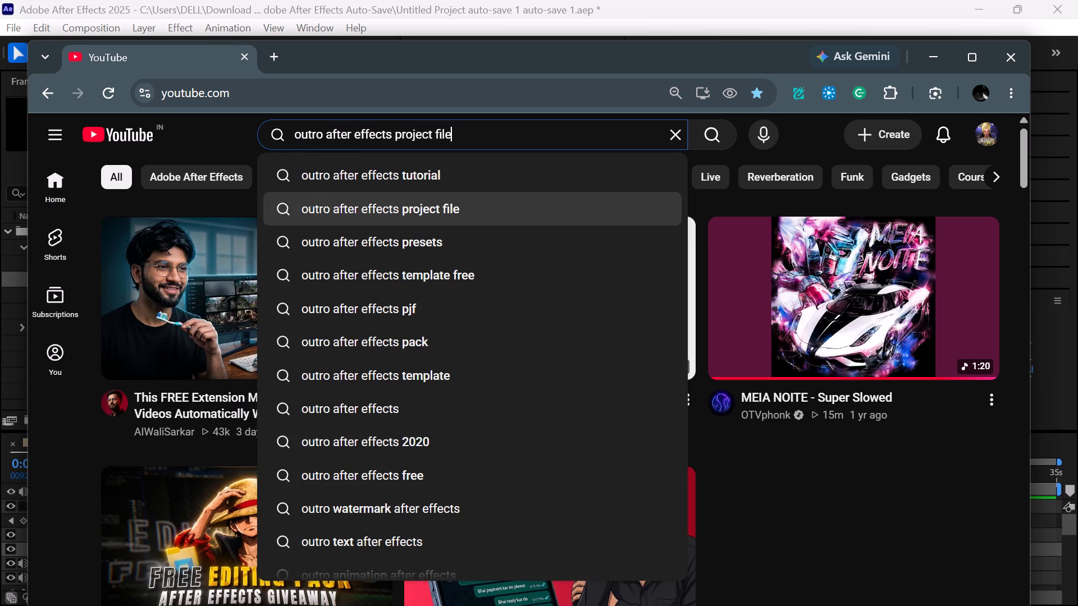
key(Down)
key(Up)
key(Return)
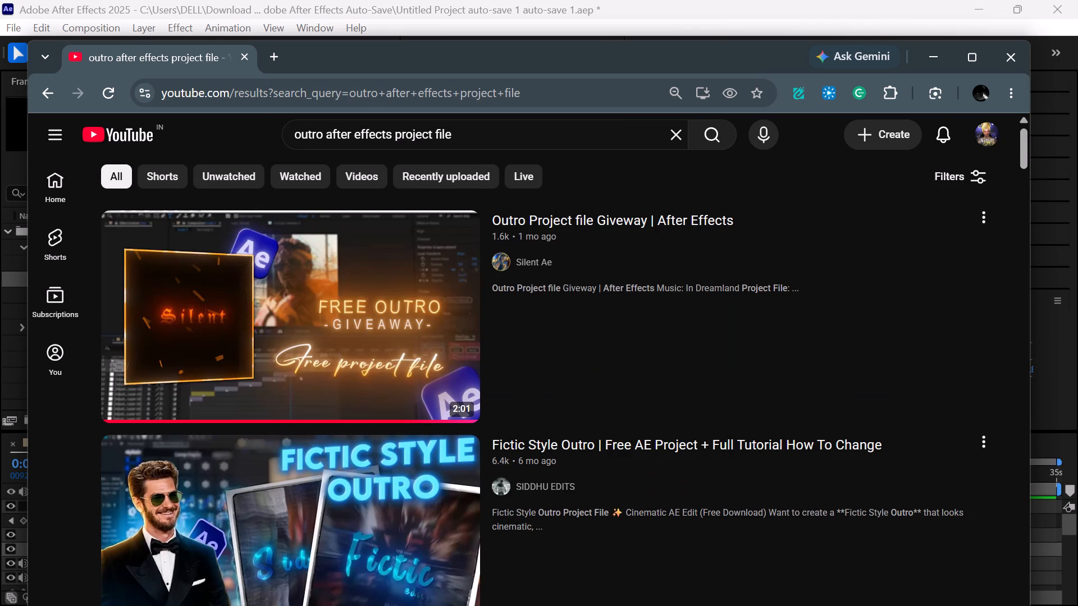
Browse the search results for a free After Effects outro project file that could suit the edit.
scroll(412, 285, down, 1)
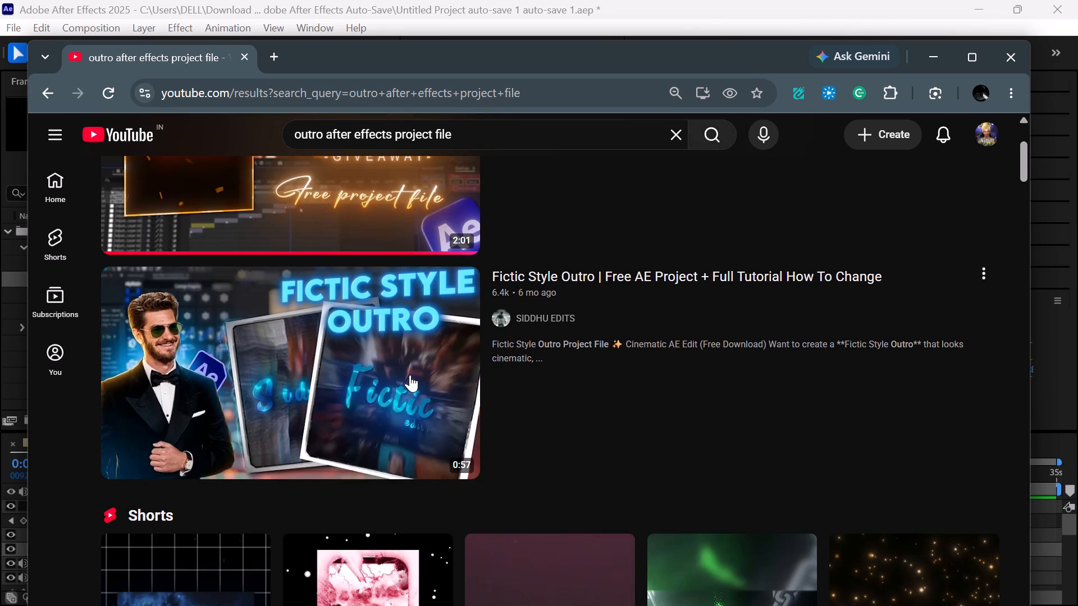
scroll(410, 375, down, 3)
scroll(410, 373, up, 1)
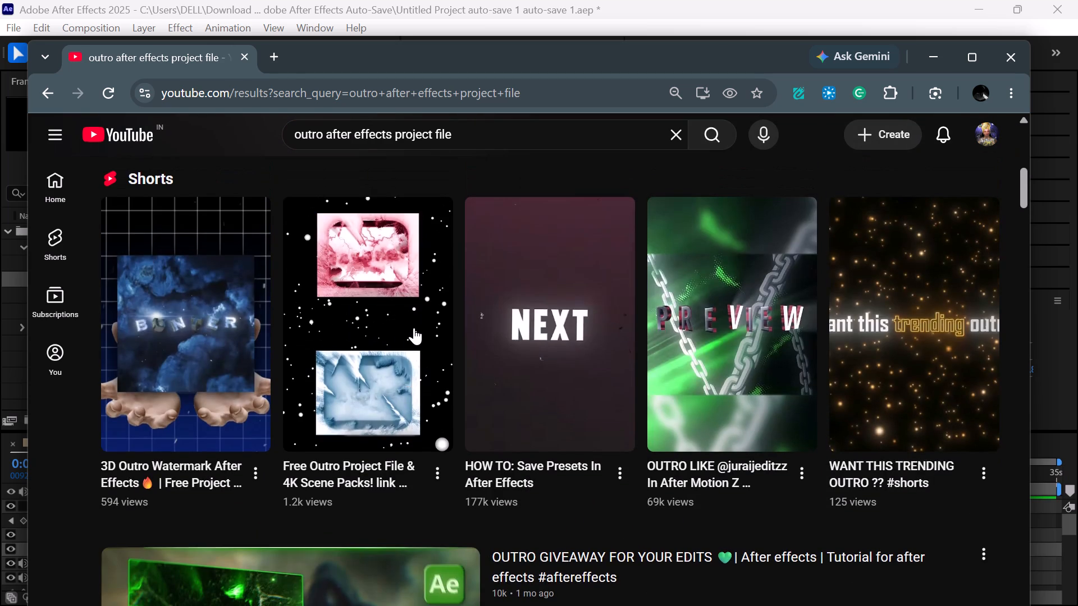
scroll(414, 328, down, 2)
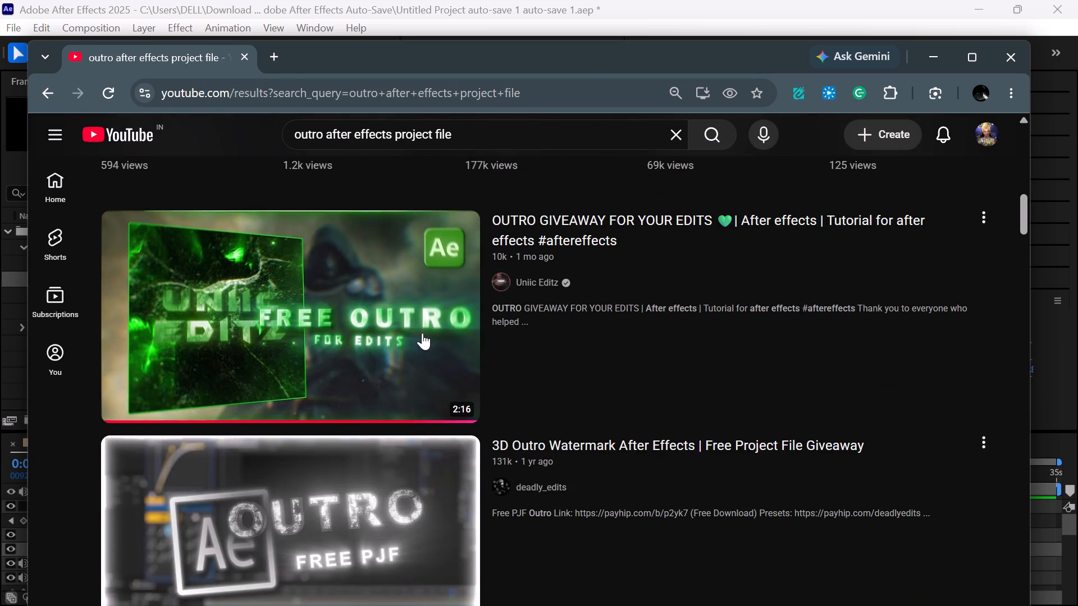
scroll(433, 361, down, 5)
scroll(445, 289, up, 2)
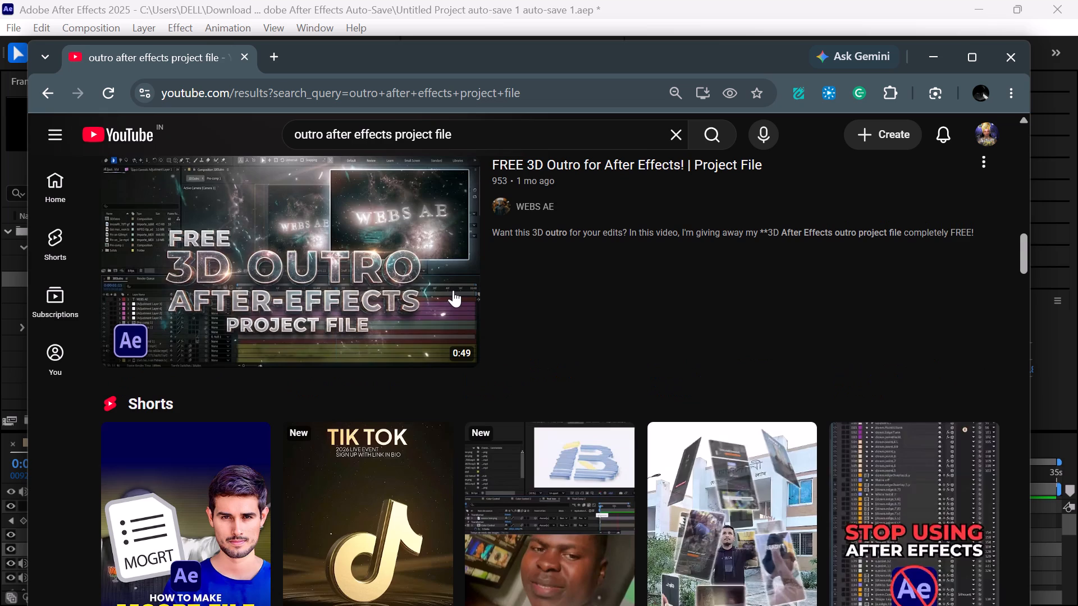
scroll(453, 290, down, 4)
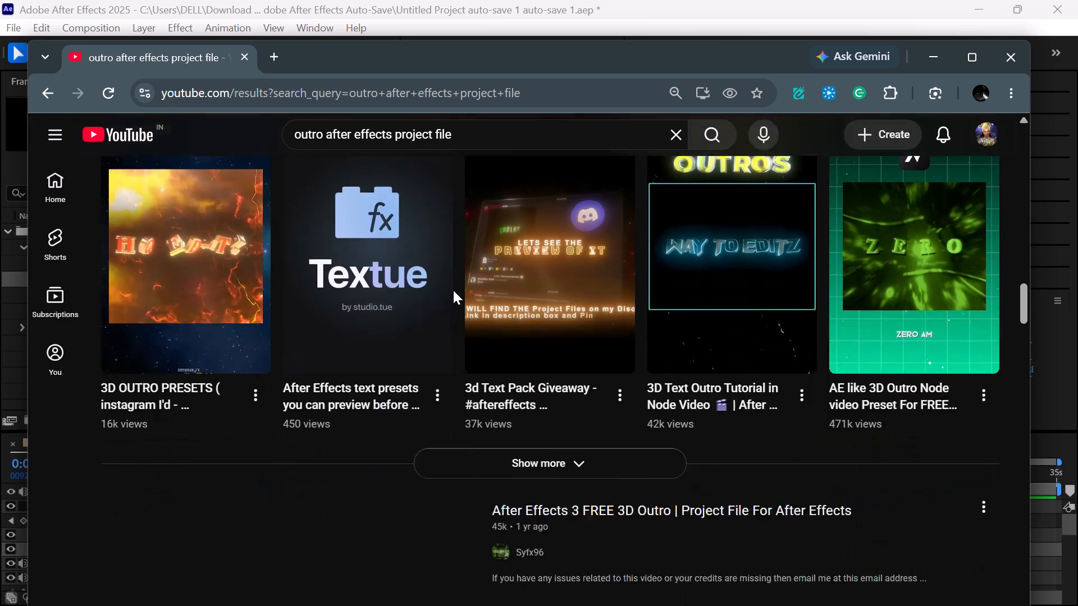
scroll(453, 290, down, 2)
scroll(455, 290, up, 2)
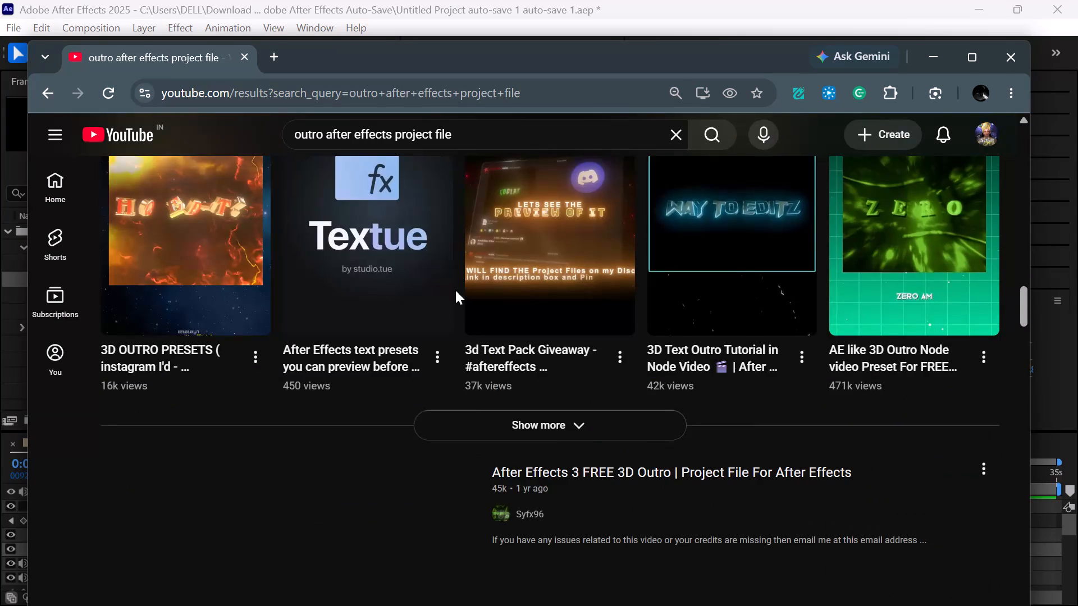
scroll(455, 290, down, 1)
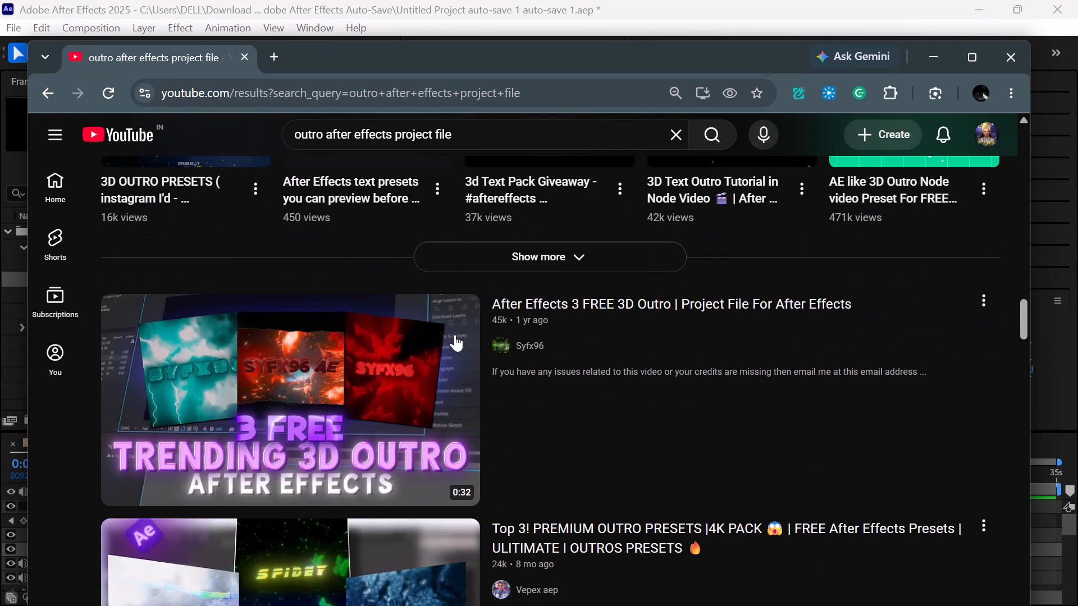
scroll(438, 396, down, 1)
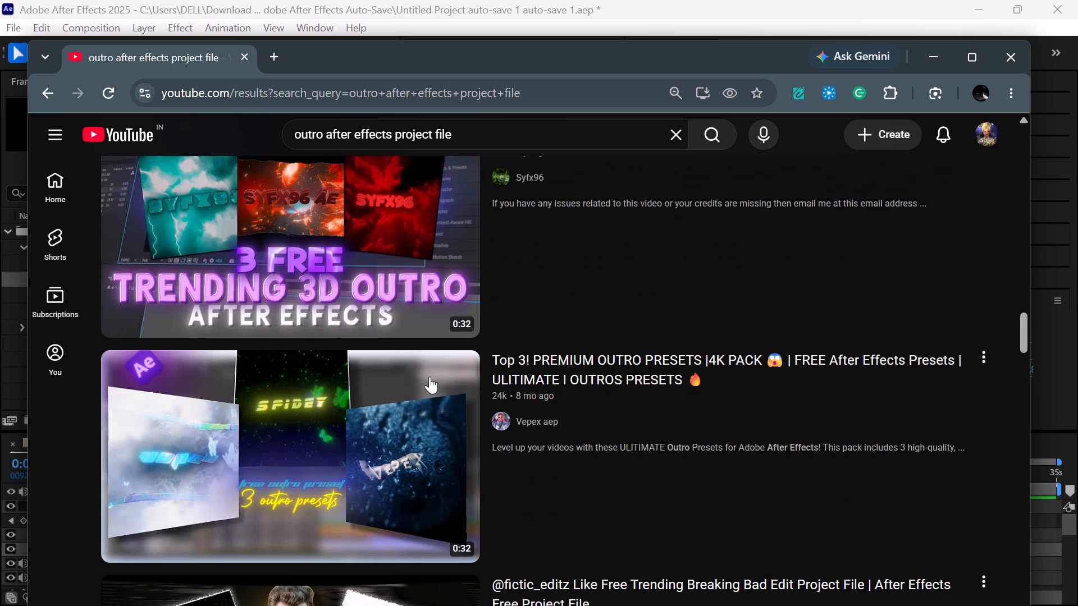
scroll(427, 369, up, 1)
scroll(426, 367, down, 3)
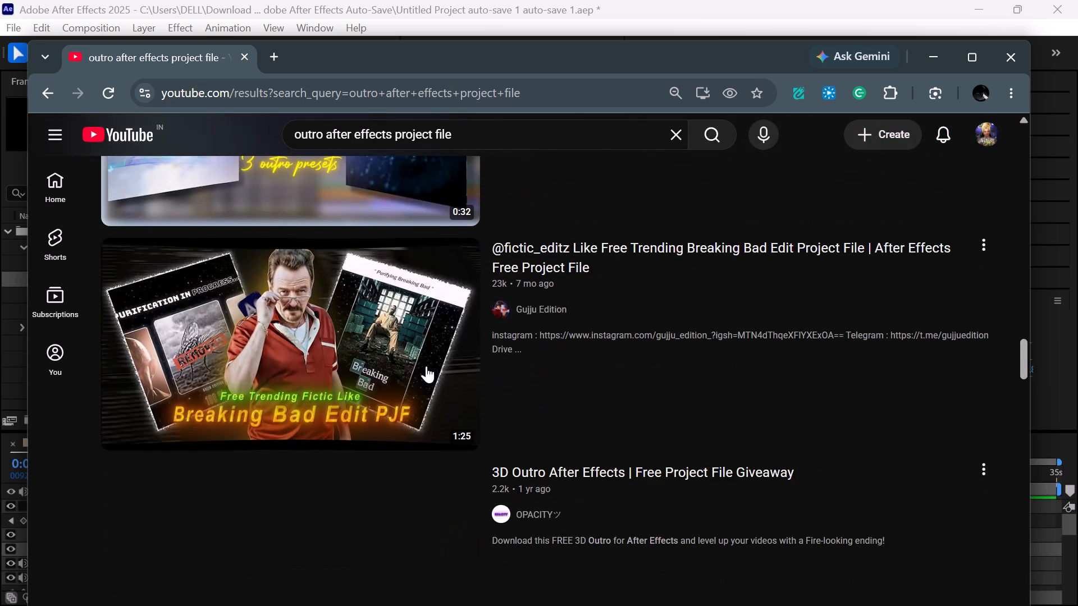
scroll(426, 366, down, 2)
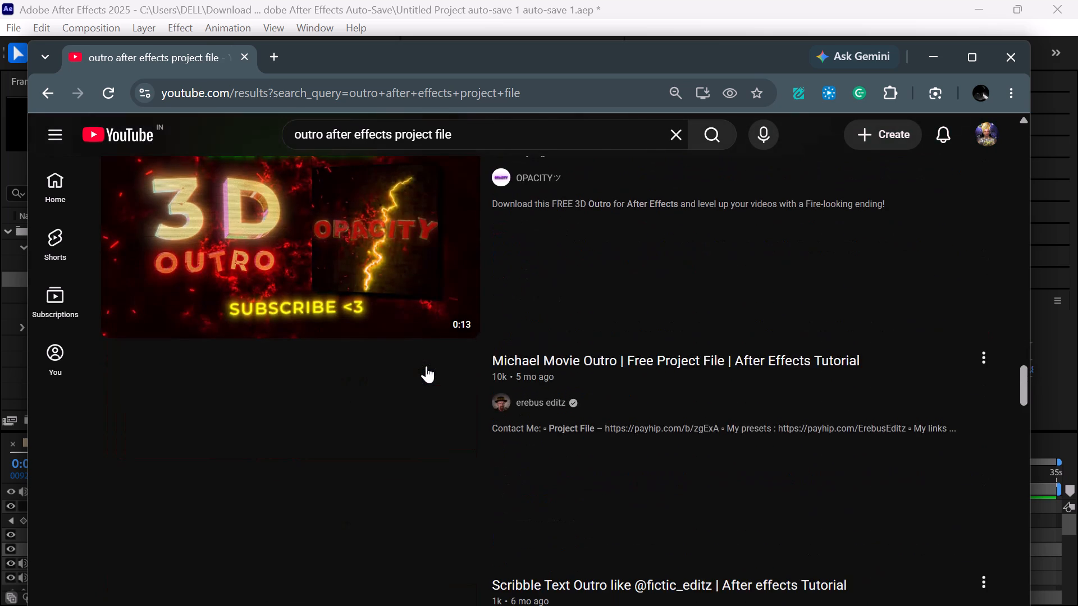
scroll(426, 366, down, 3)
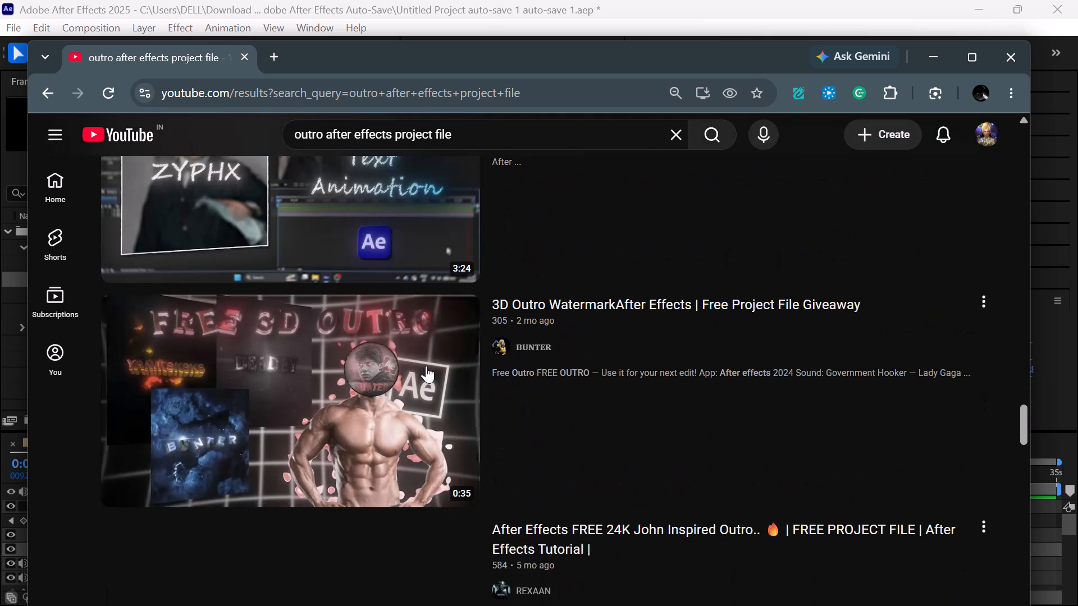
scroll(426, 366, up, 1)
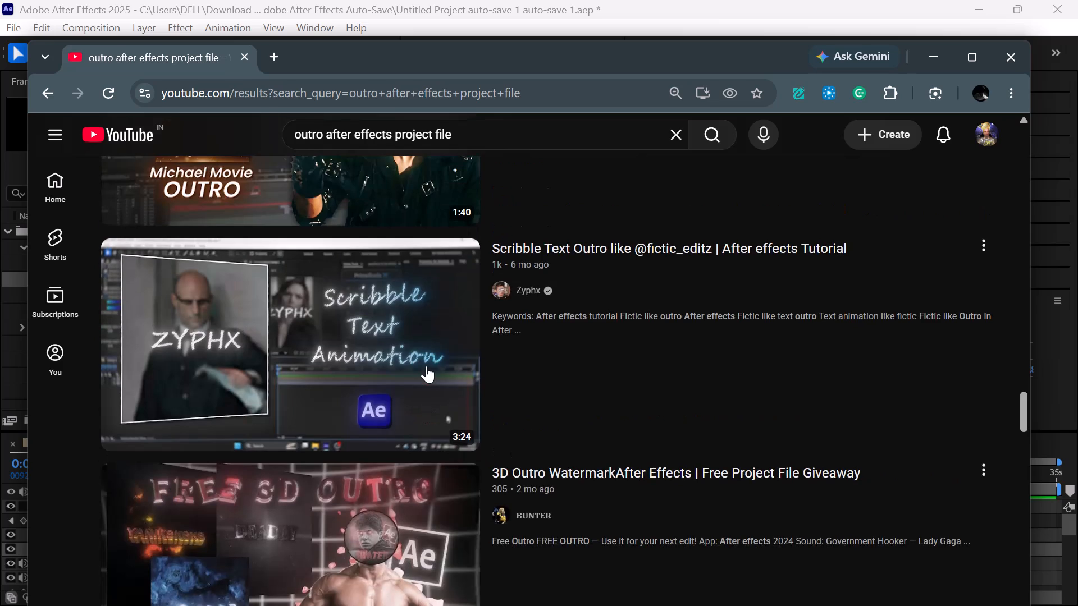
scroll(426, 366, down, 2)
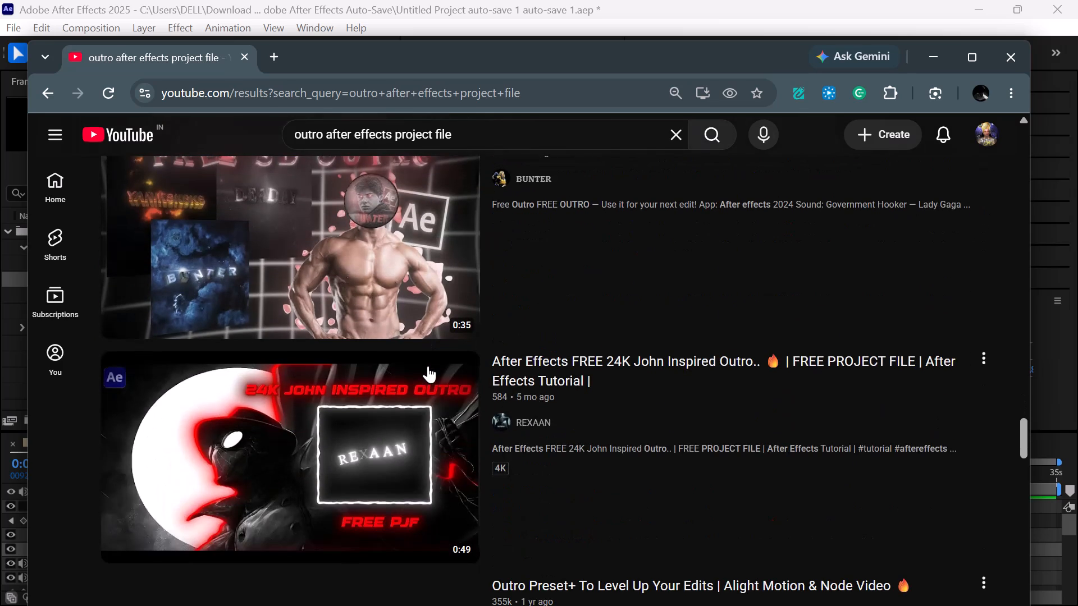
scroll(428, 366, down, 2)
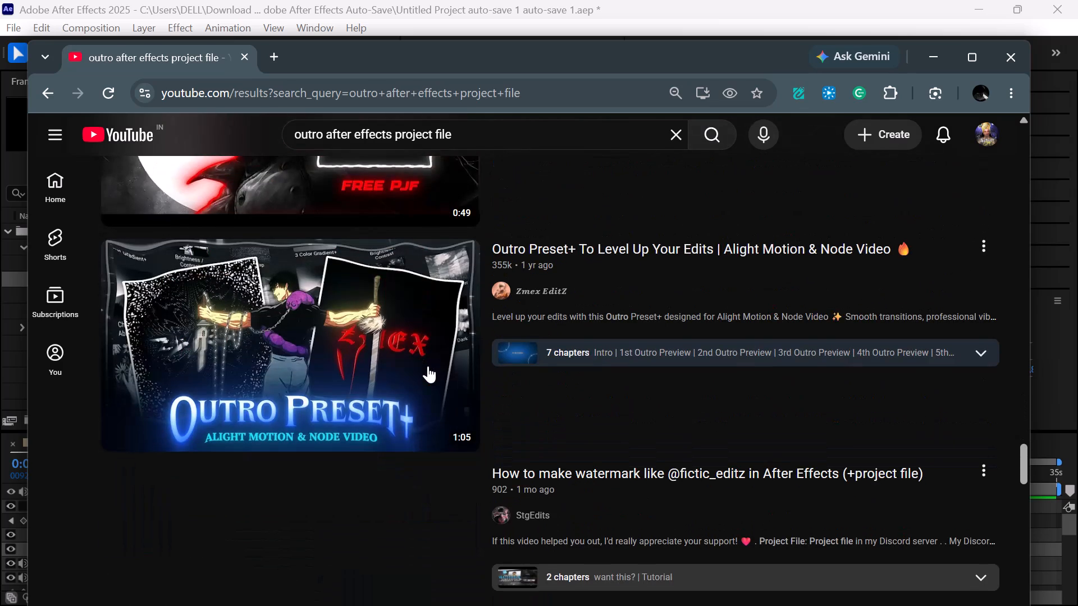
scroll(428, 366, down, 3)
scroll(428, 366, up, 2)
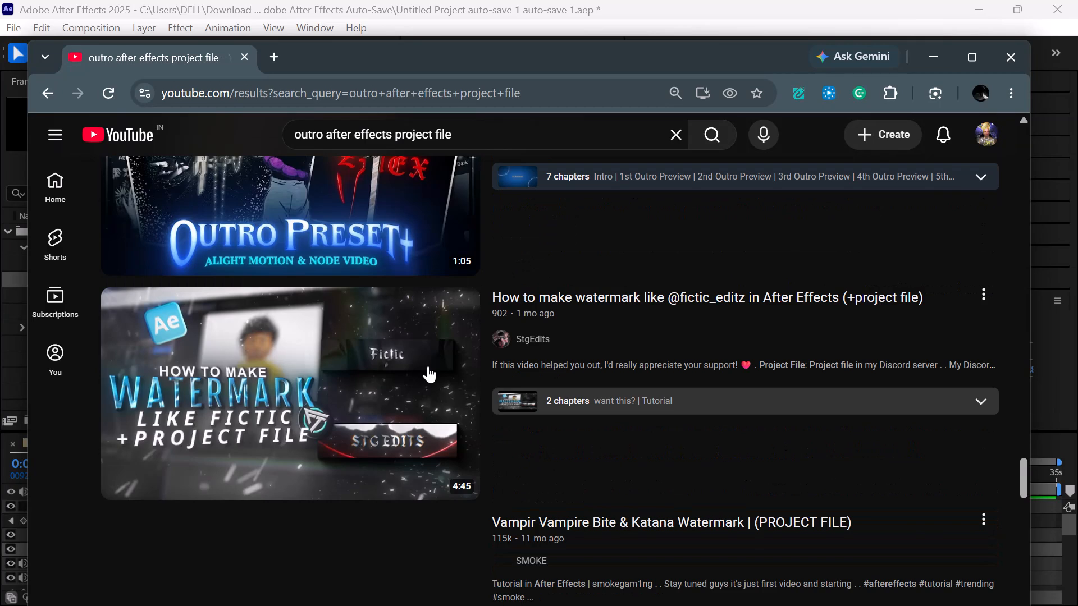
scroll(428, 366, down, 2)
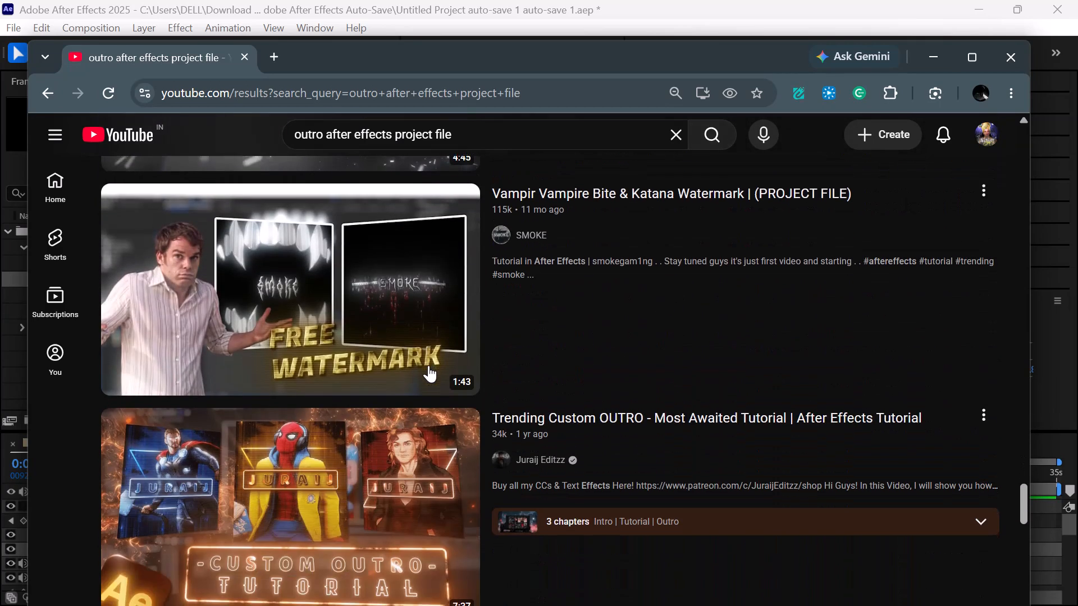
scroll(428, 365, down, 1)
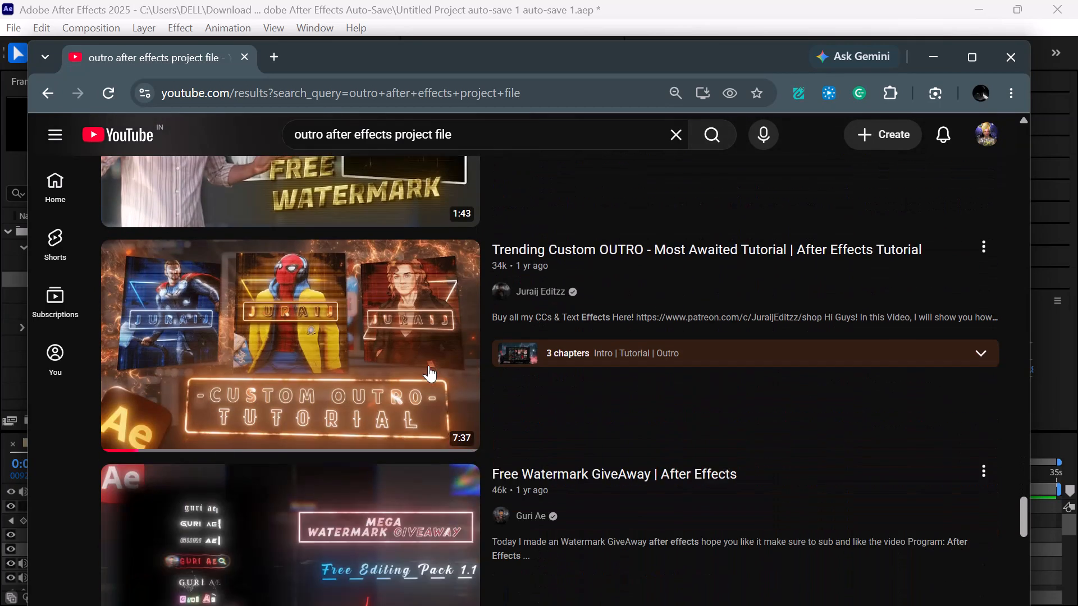
scroll(428, 365, down, 1)
scroll(428, 365, up, 1)
scroll(428, 365, down, 1)
scroll(428, 365, up, 11)
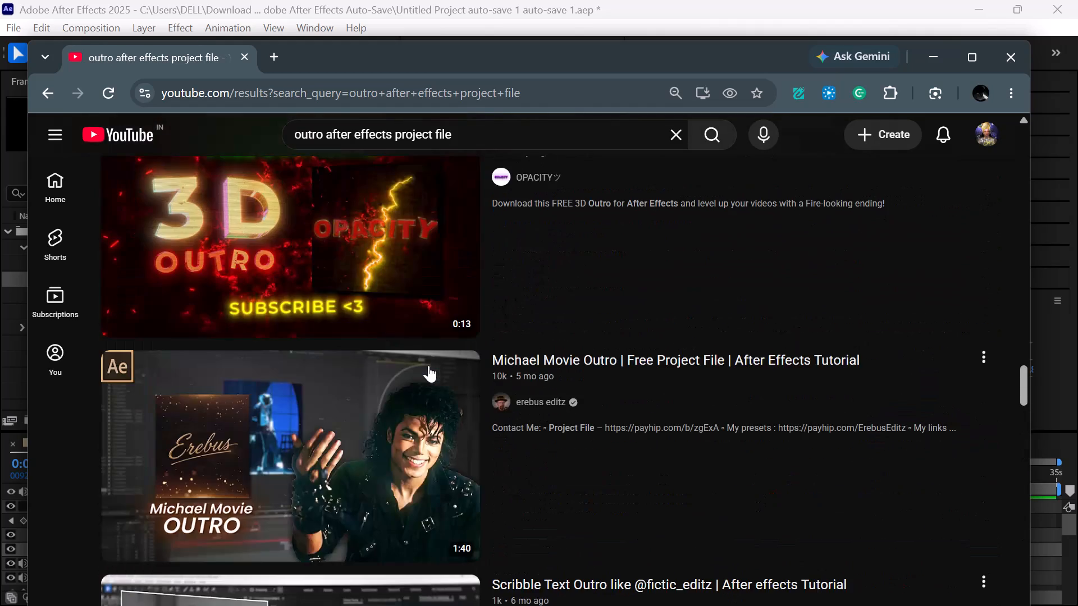
scroll(428, 365, up, 5)
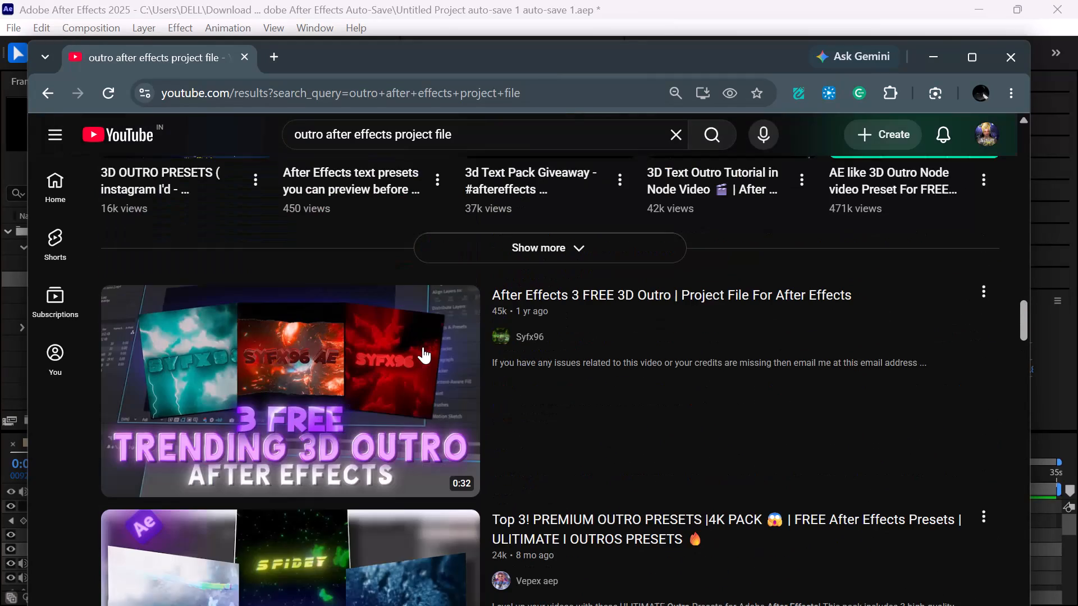
Open the video "After Effects 3 FREE 3D Outro | Project File For After Effects" and skip ahead 5 seconds.
click(422, 352)
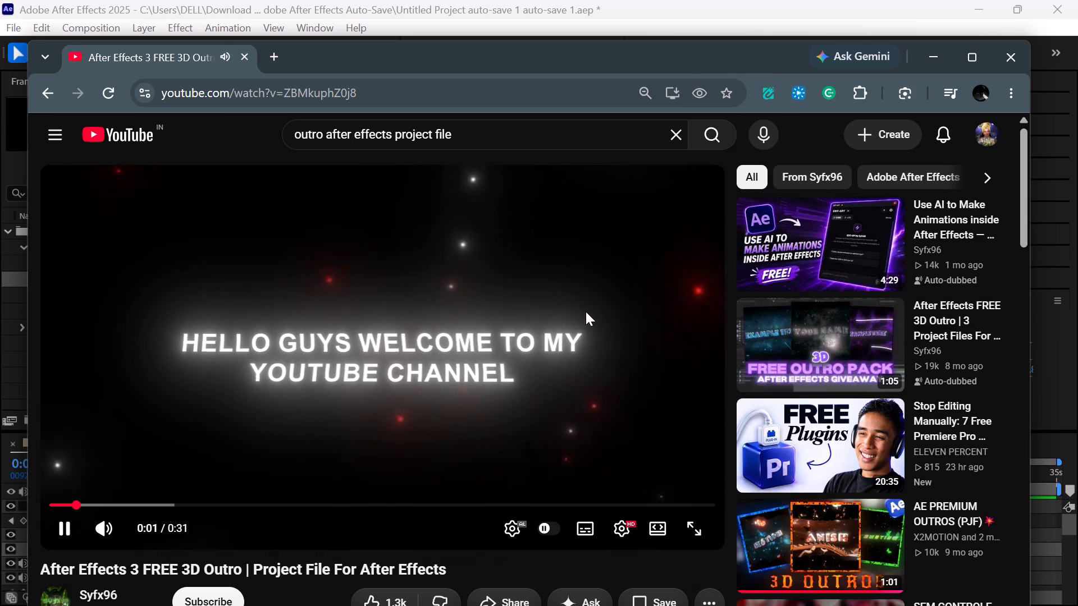
key(Right)
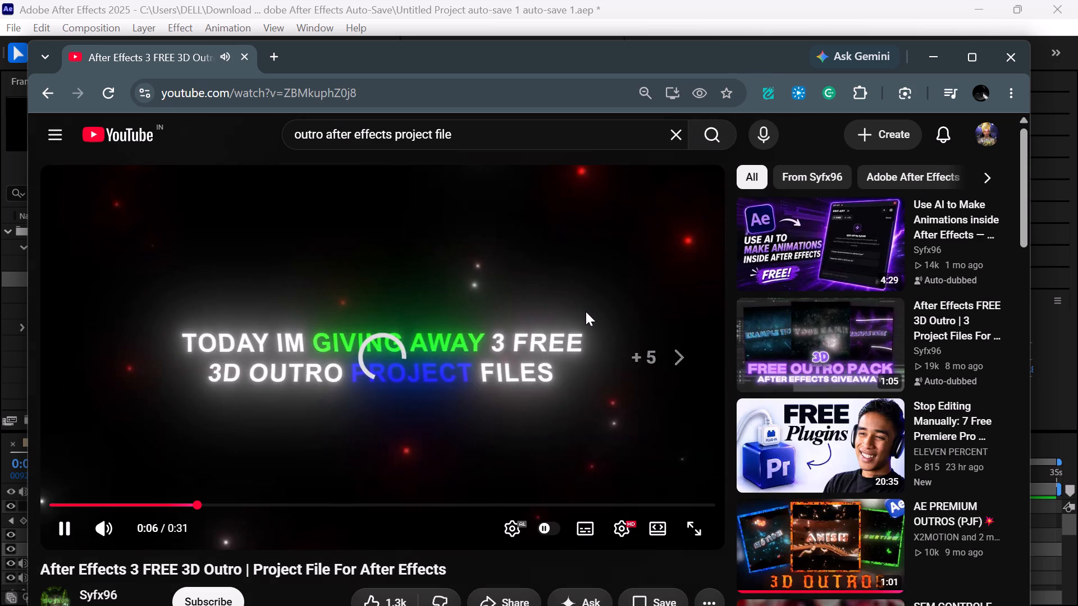
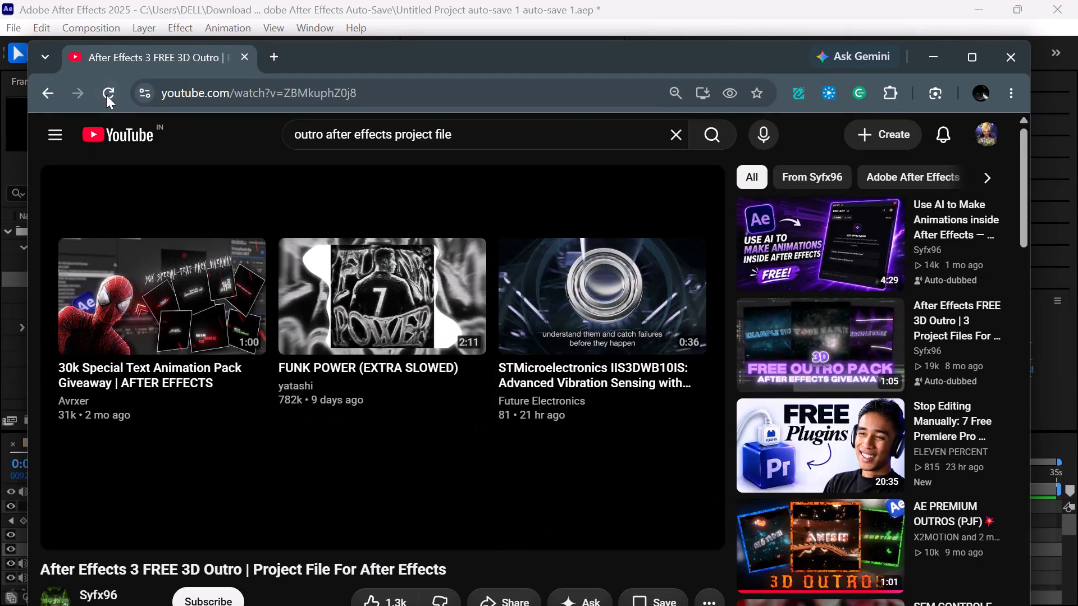
Go to the YouTube home page and preview the video "Flicker watermark + outro tutorial on after effects" with sound.
click(118, 117)
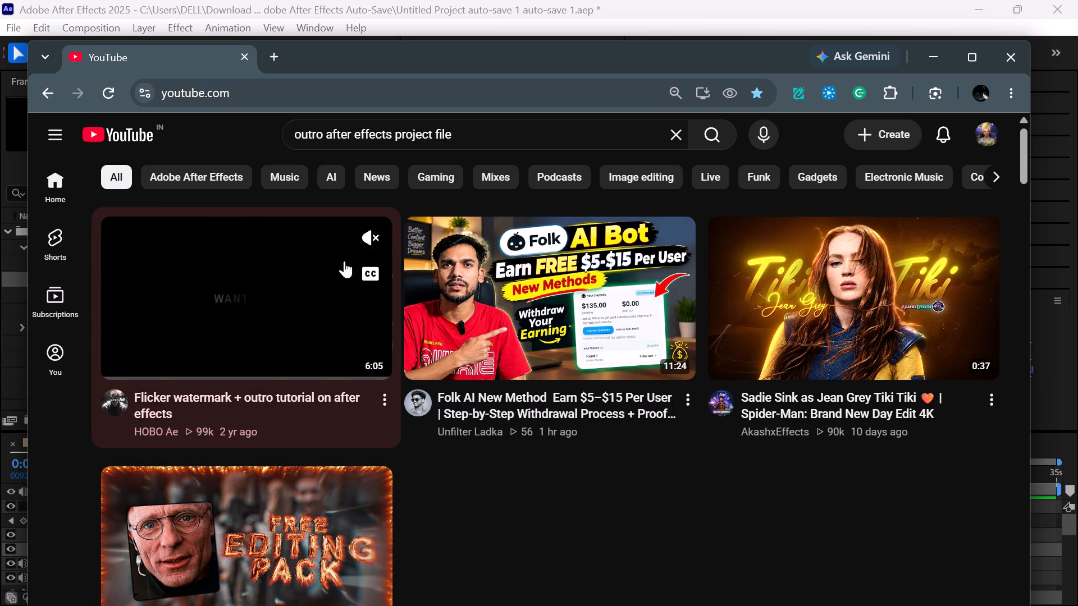
click(372, 236)
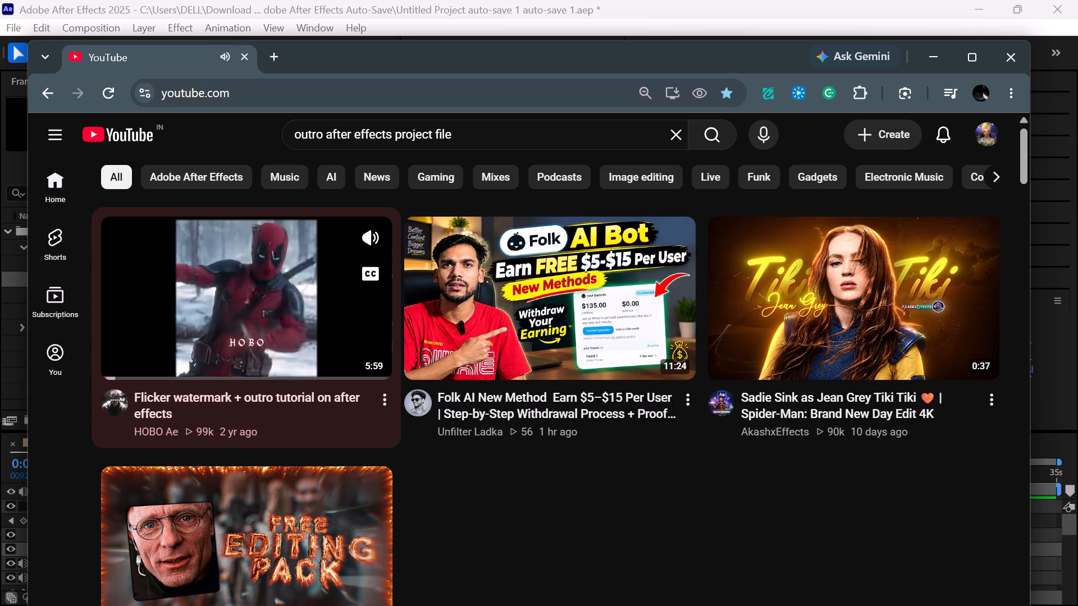
scroll(296, 305, down, 5)
scroll(296, 305, up, 4)
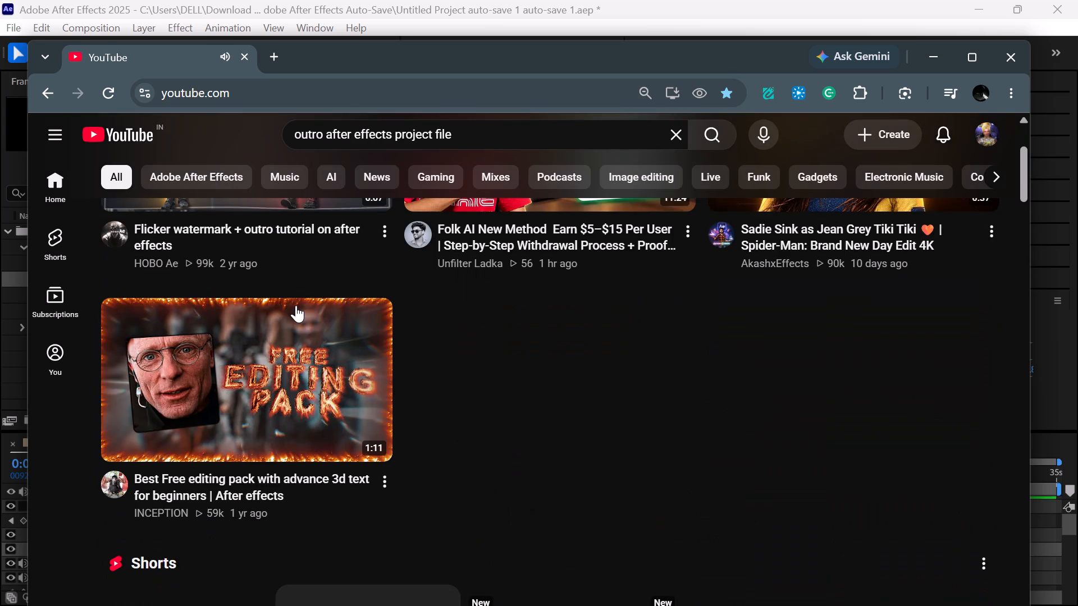
Search YouTube for "outro pack" in place of the previous search phrase.
click(545, 134)
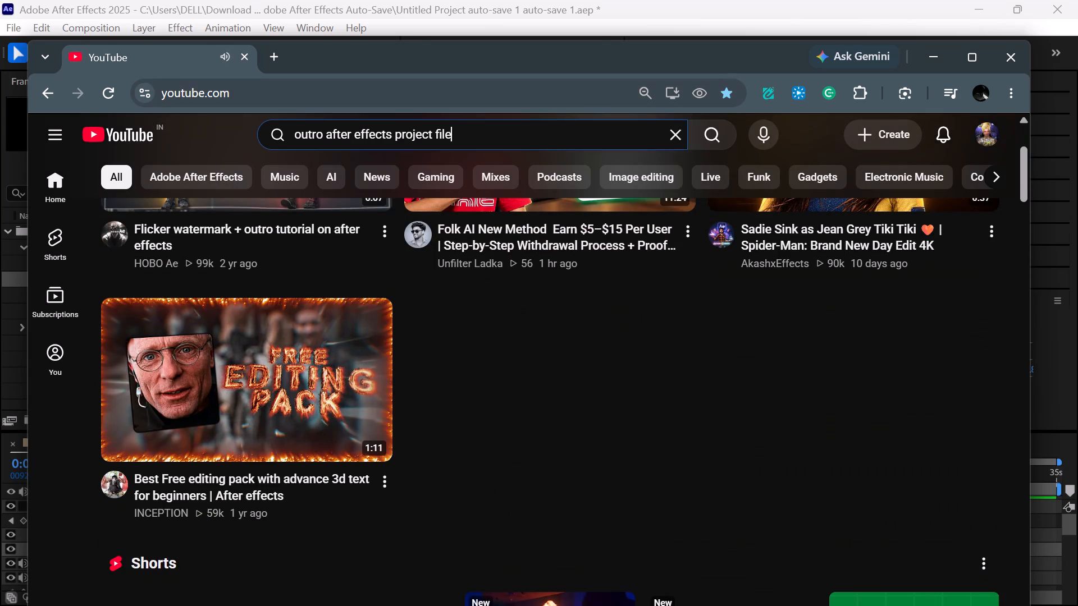
key(space)
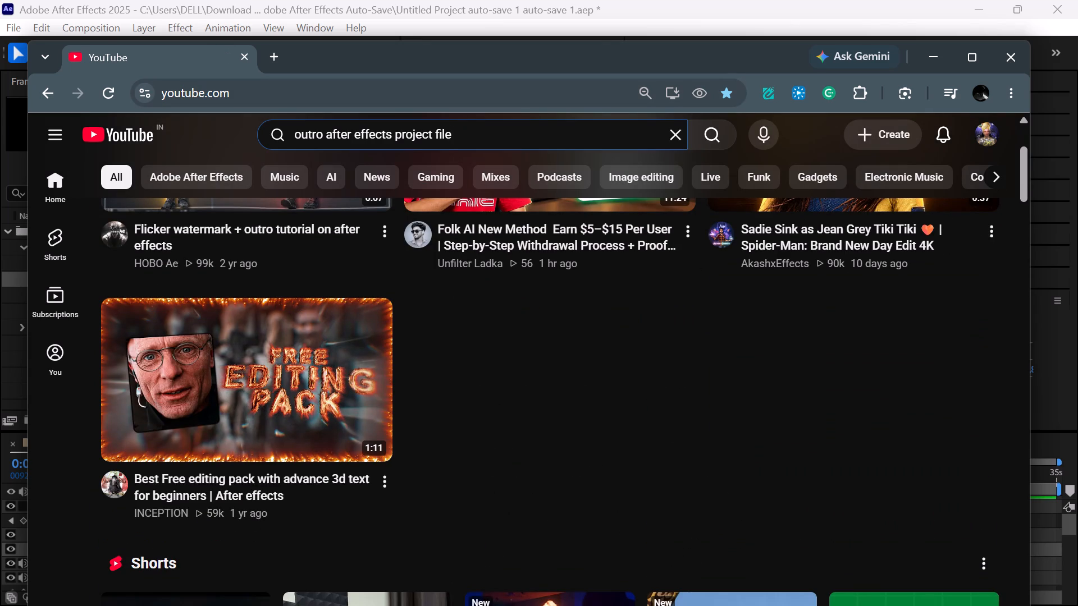
key(BackSpace)
key(BackSpace)
key(BackSpace)
key(BackSpace)
key(BackSpace)
key(BackSpace)
key(BackSpace)
key(BackSpace)
key(BackSpace)
key(BackSpace)
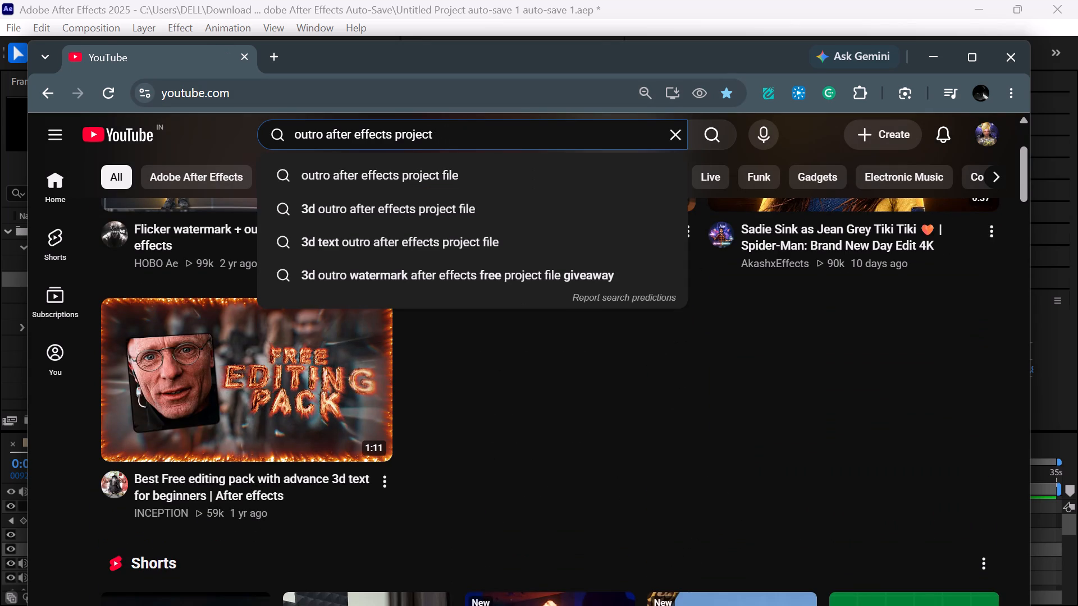
key(BackSpace)
key(BackSpace)
key(BackSpace)
key(BackSpace)
key(BackSpace)
key(BackSpace)
key(BackSpace)
key(BackSpace)
key(BackSpace)
key(BackSpace)
key(BackSpace)
key(BackSpace)
key(BackSpace)
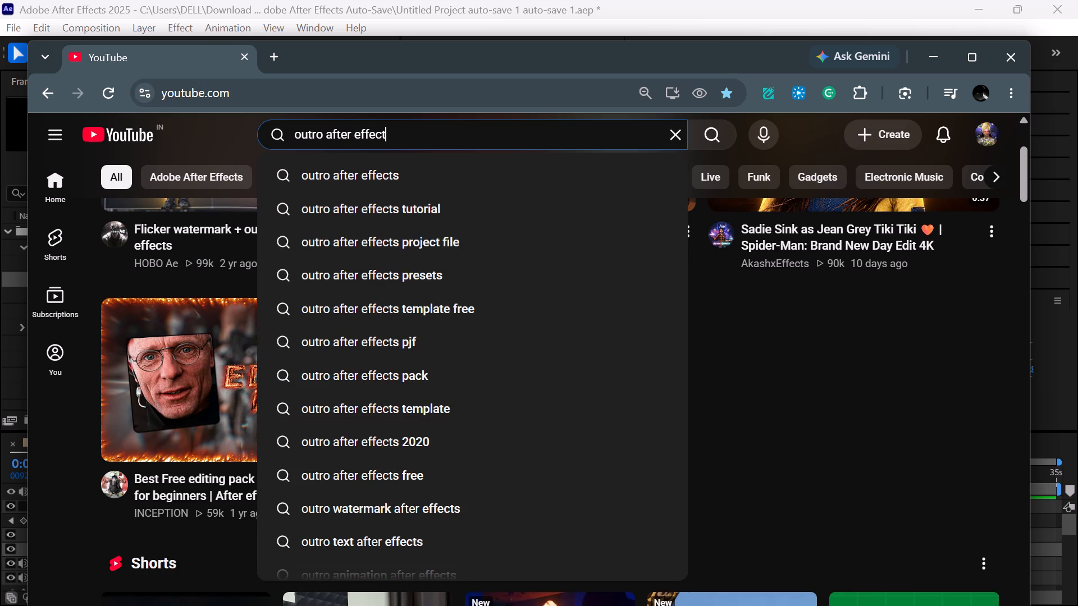
key(BackSpace)
key(BackSpace)
key(BackSpace)
key(BackSpace)
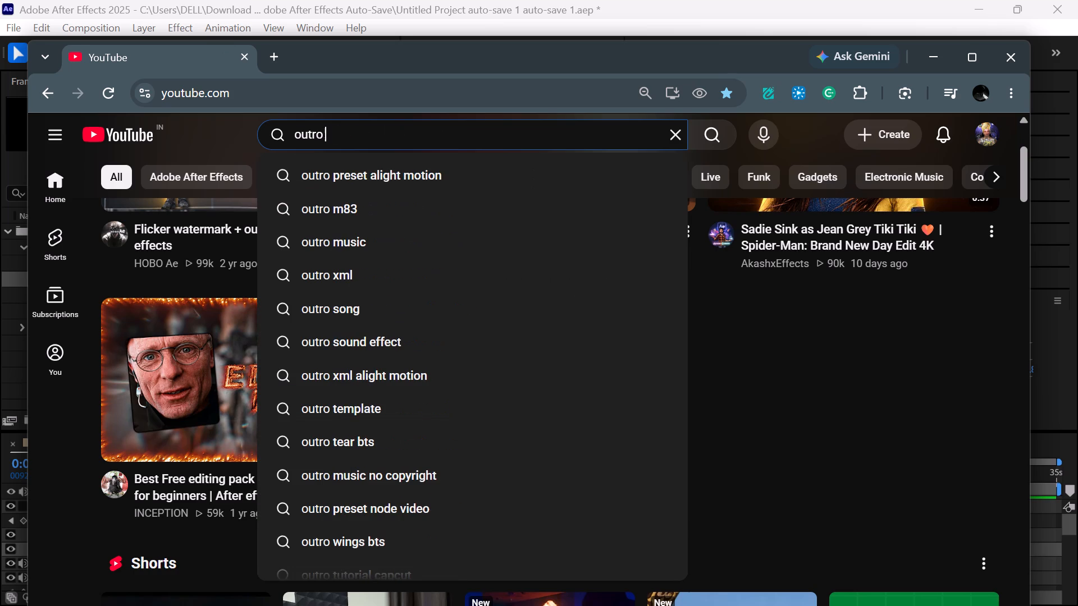
text(pack)
key(Return)
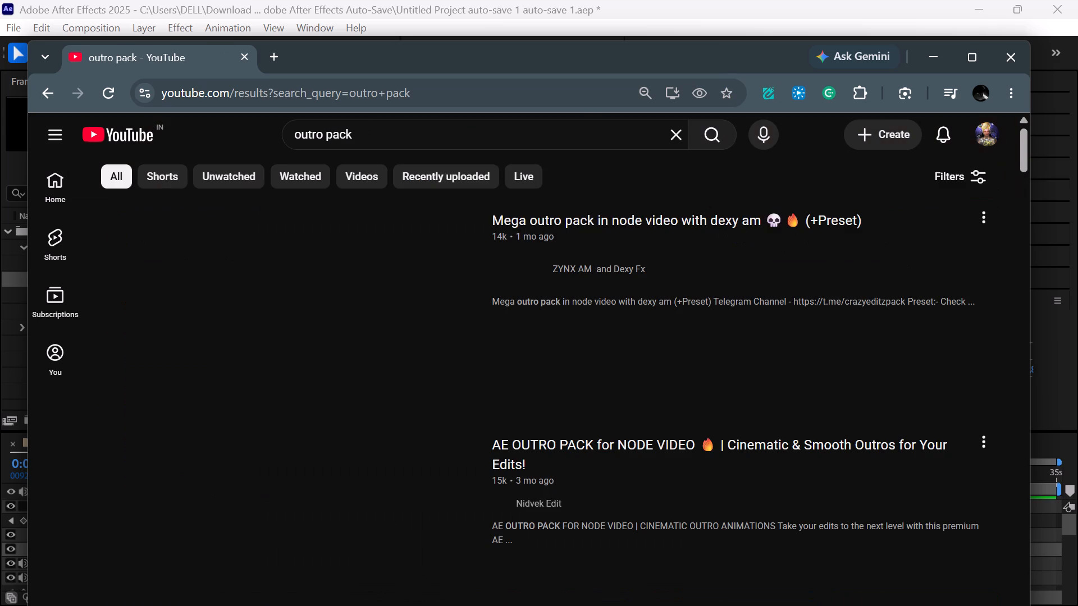
Refine the YouTube search to "outro pack in after effects".
click(541, 127)
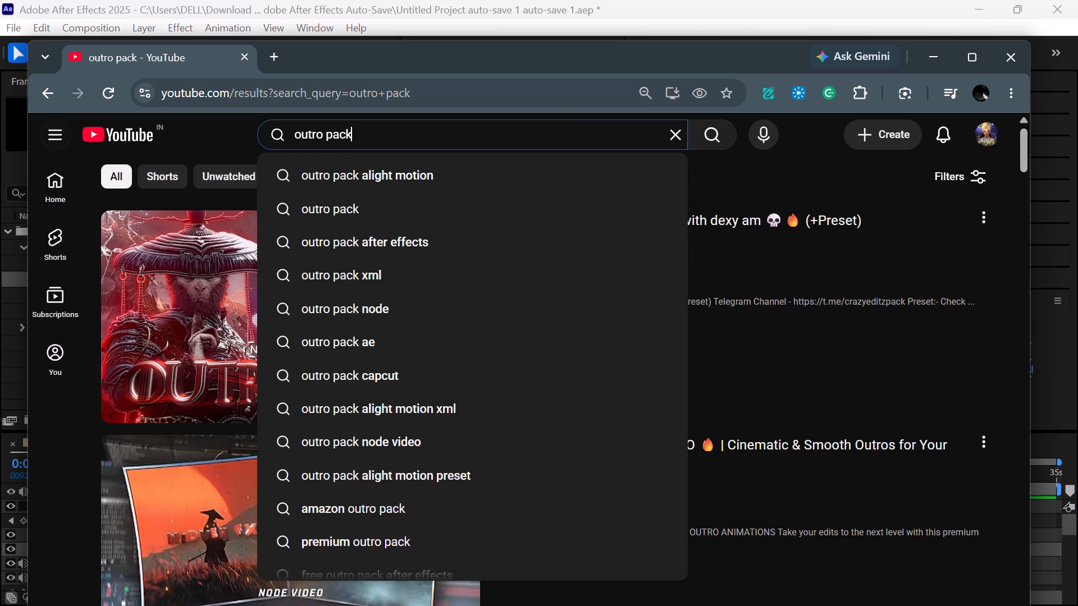
key(space)
text(in sf)
key(BackSpace)
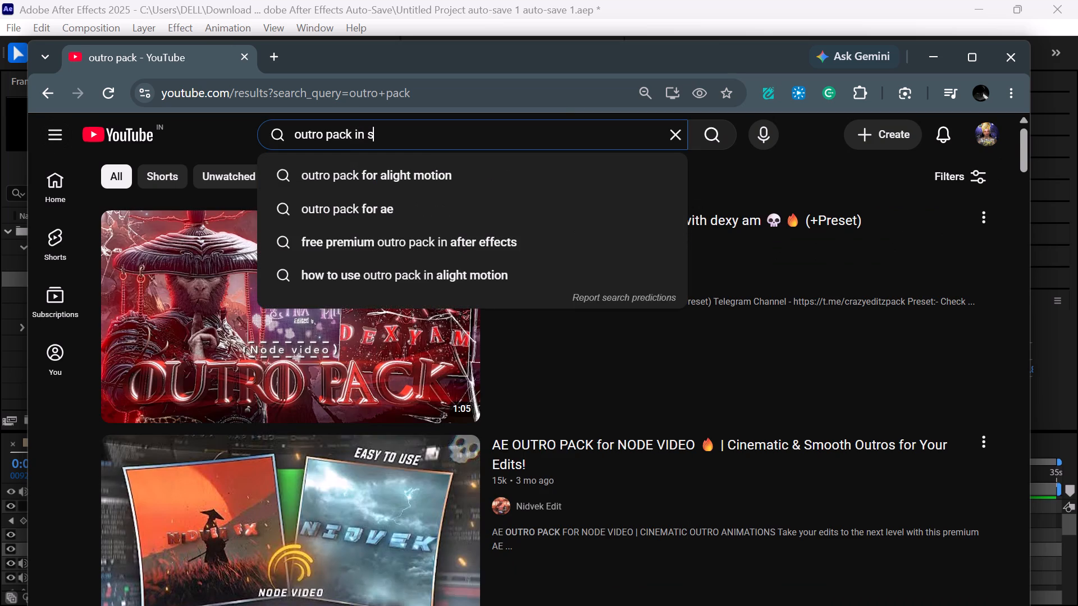
key(BackSpace)
text(after effects)
key(Return)
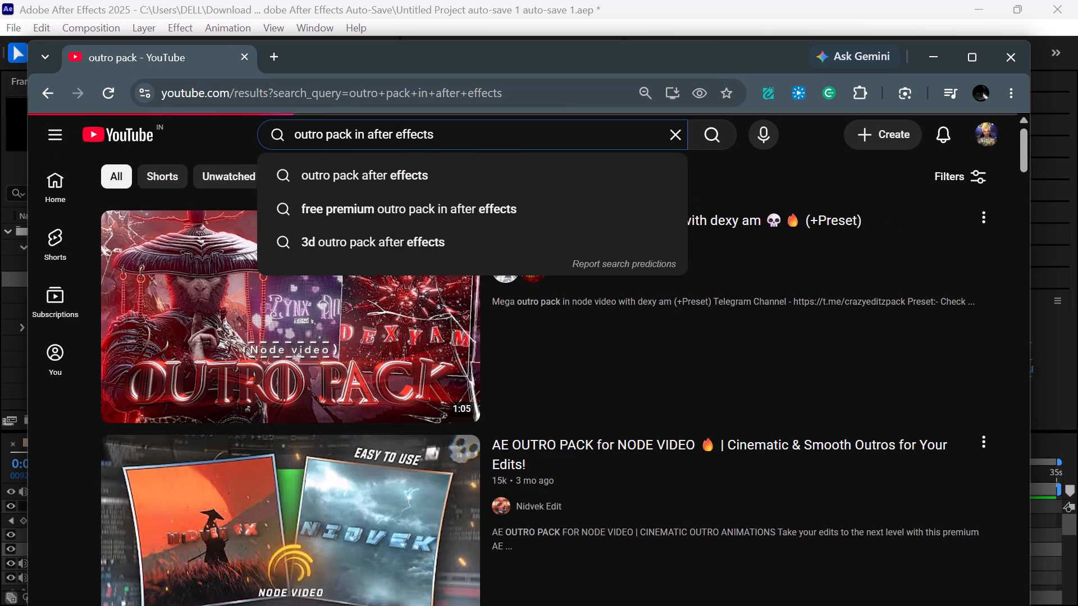
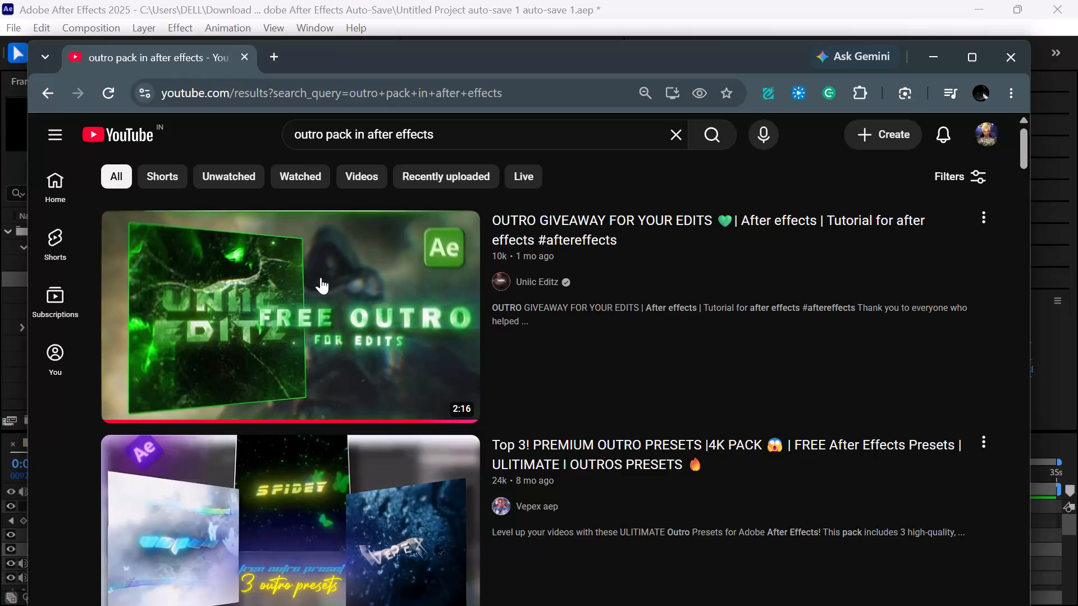
Browse the outro pack results and preview "Best Free editing pack with advance watermark and outro for beginners" with sound.
scroll(319, 275, down, 1)
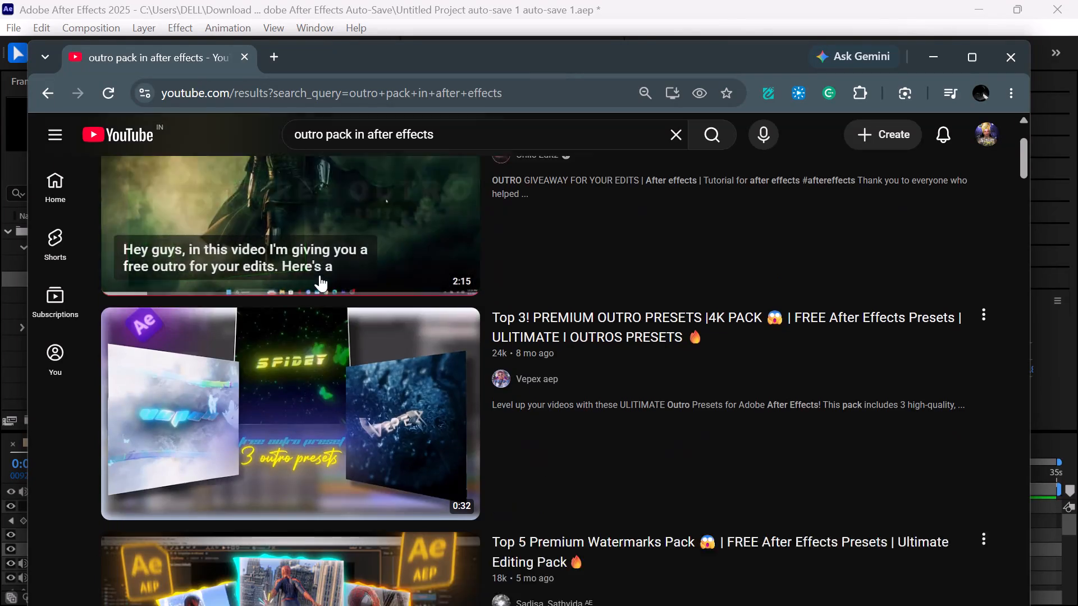
scroll(319, 275, down, 3)
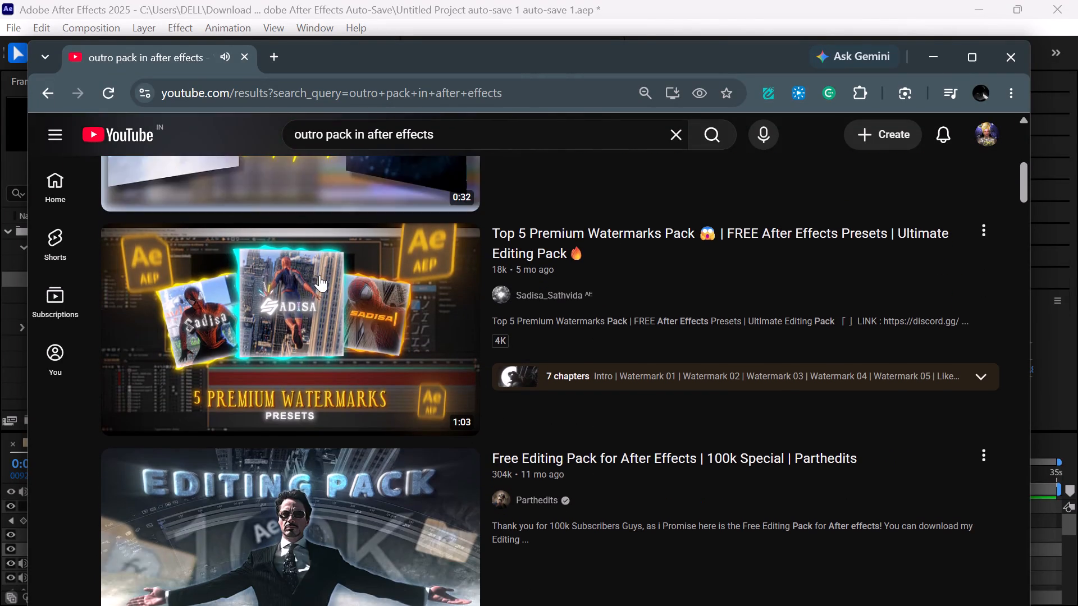
scroll(319, 275, down, 4)
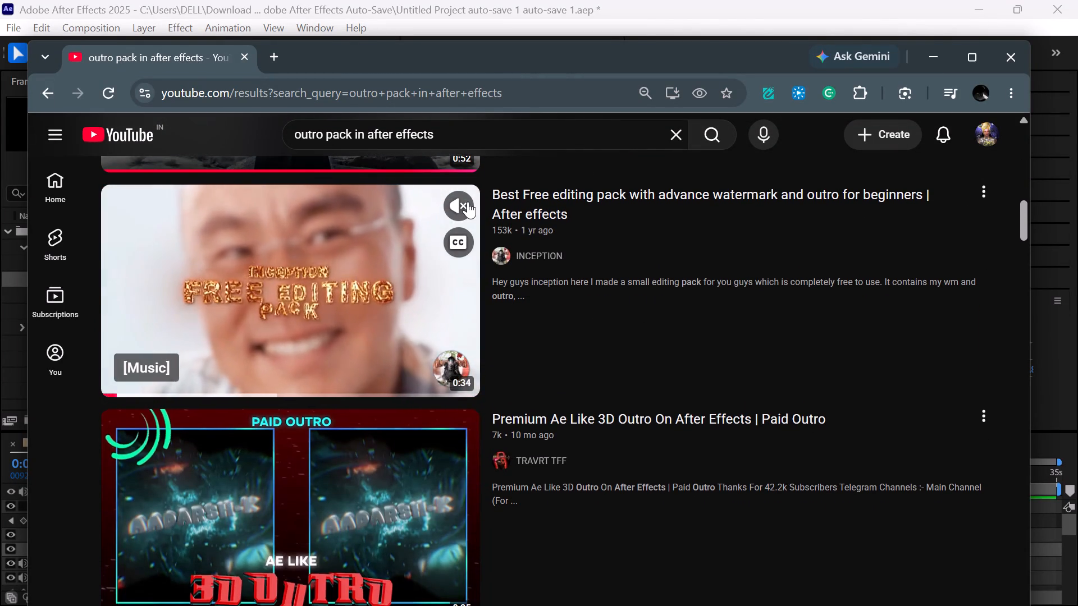
click(468, 201)
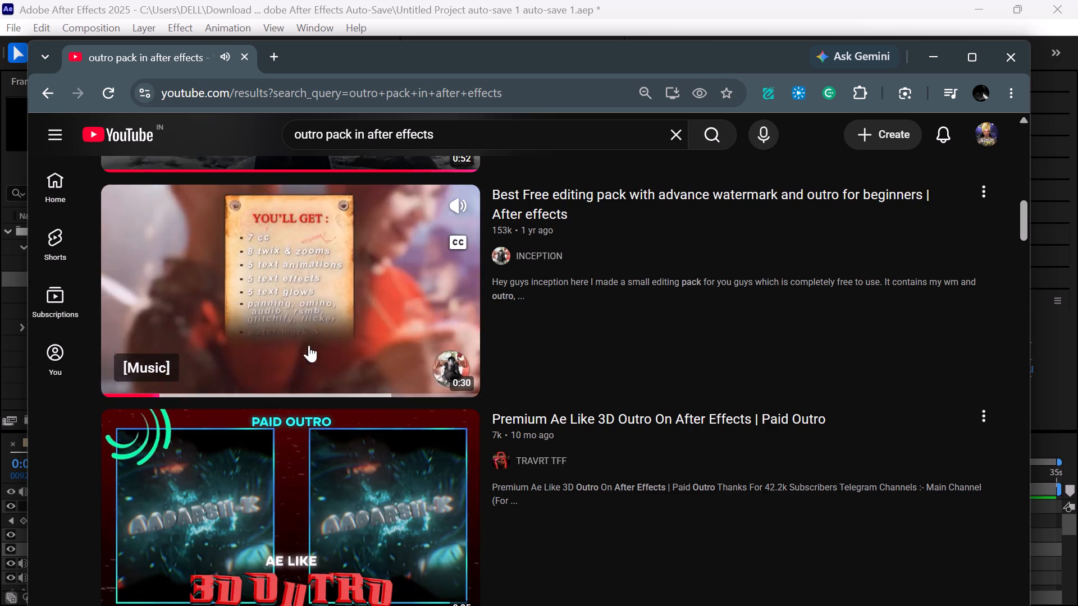
click(221, 388)
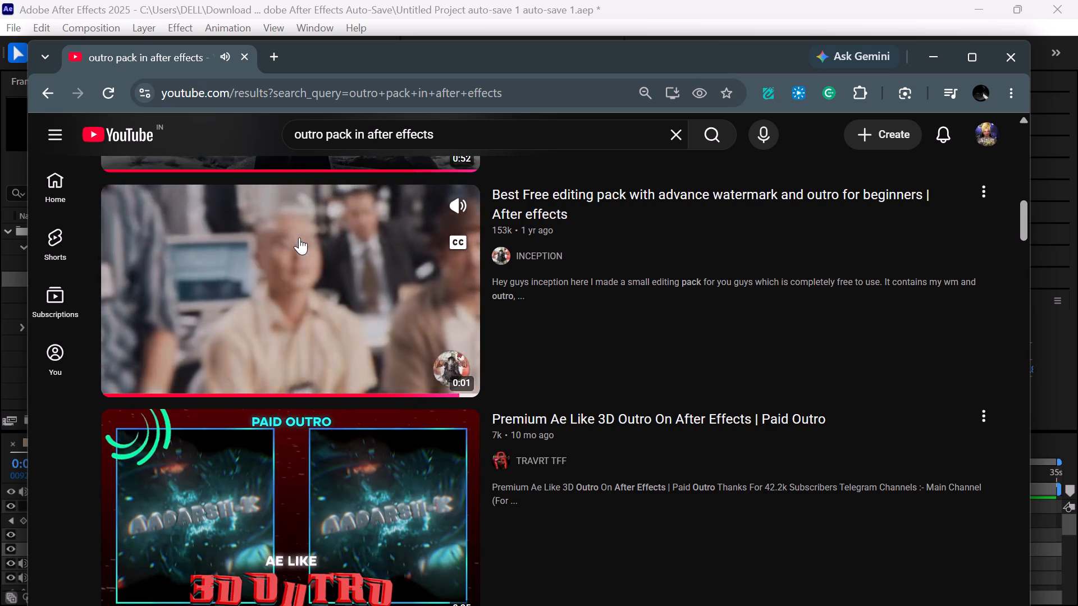
Watch the video "Premium Ae Like 3D Outro On After Effects | Paid Outro", read its expanded description, and return to the search results.
scroll(299, 237, down, 2)
click(299, 237)
scroll(299, 237, down, 1)
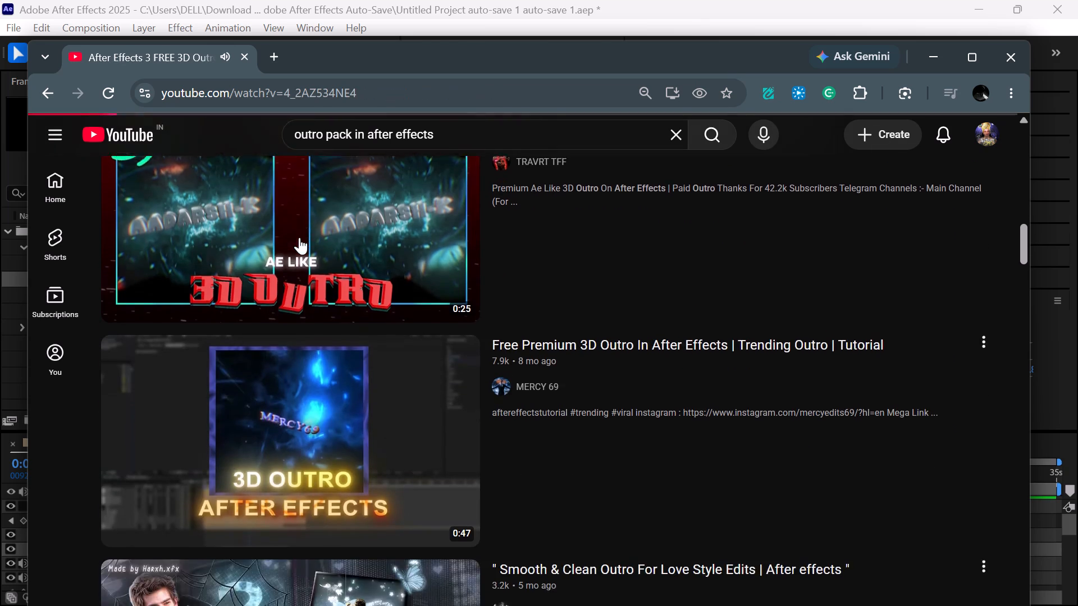
scroll(299, 237, down, 2)
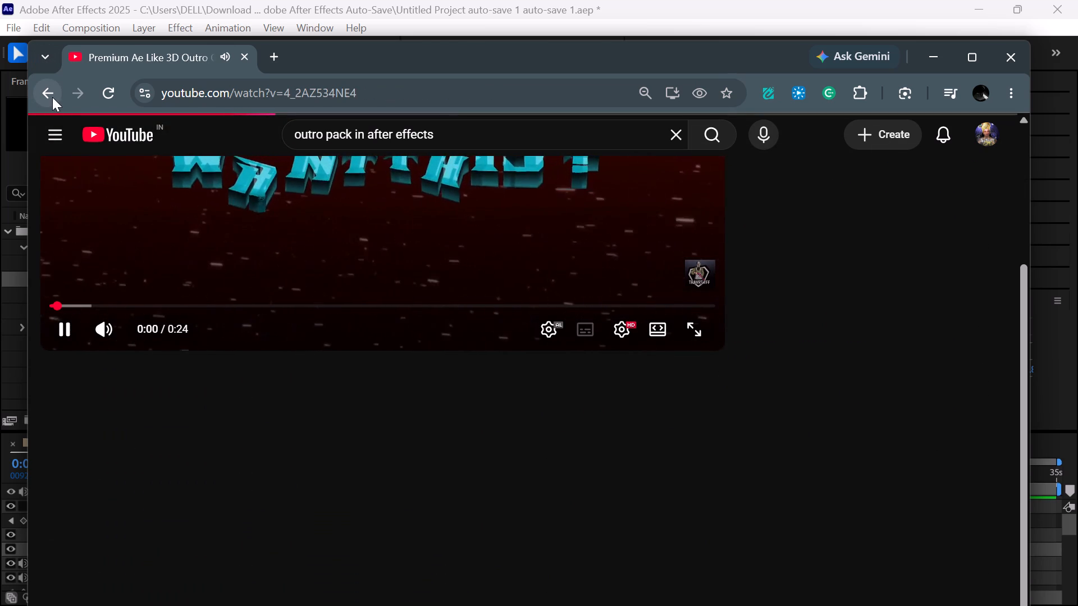
scroll(161, 249, up, 1)
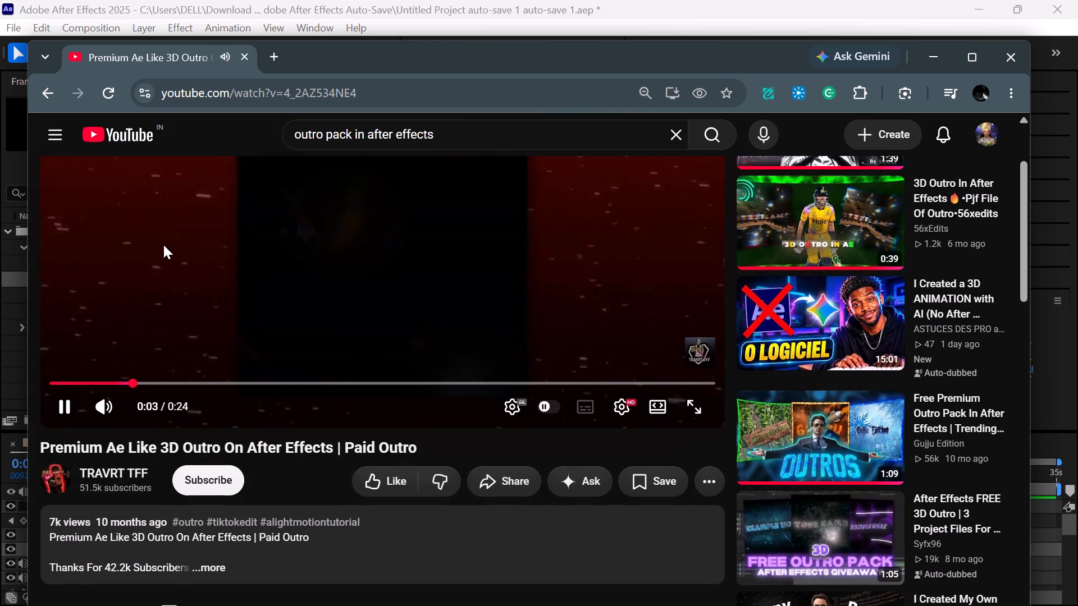
scroll(163, 245, up, 1)
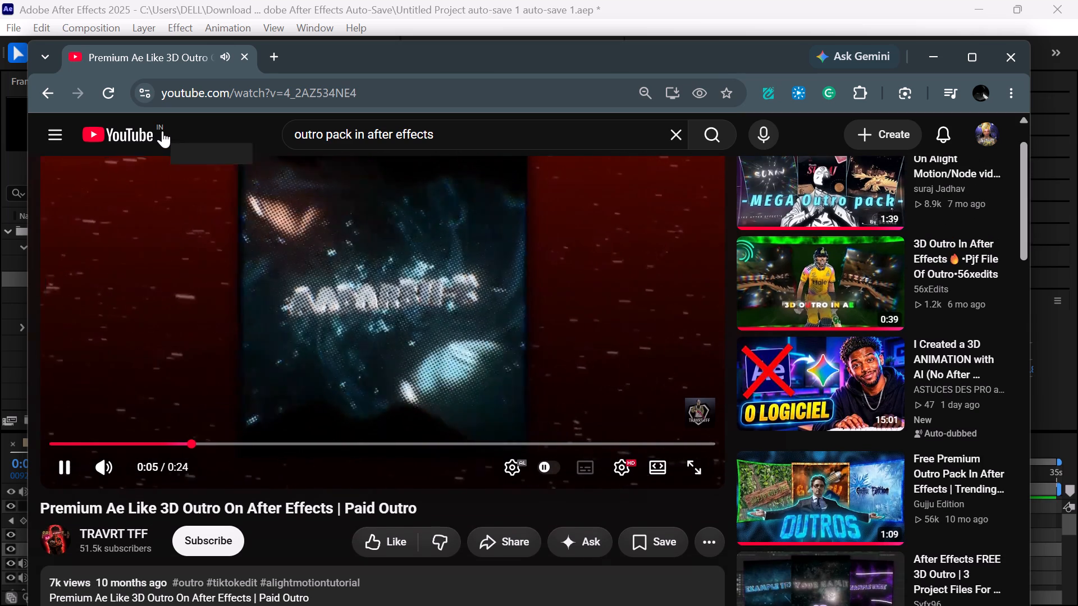
scroll(298, 302, down, 3)
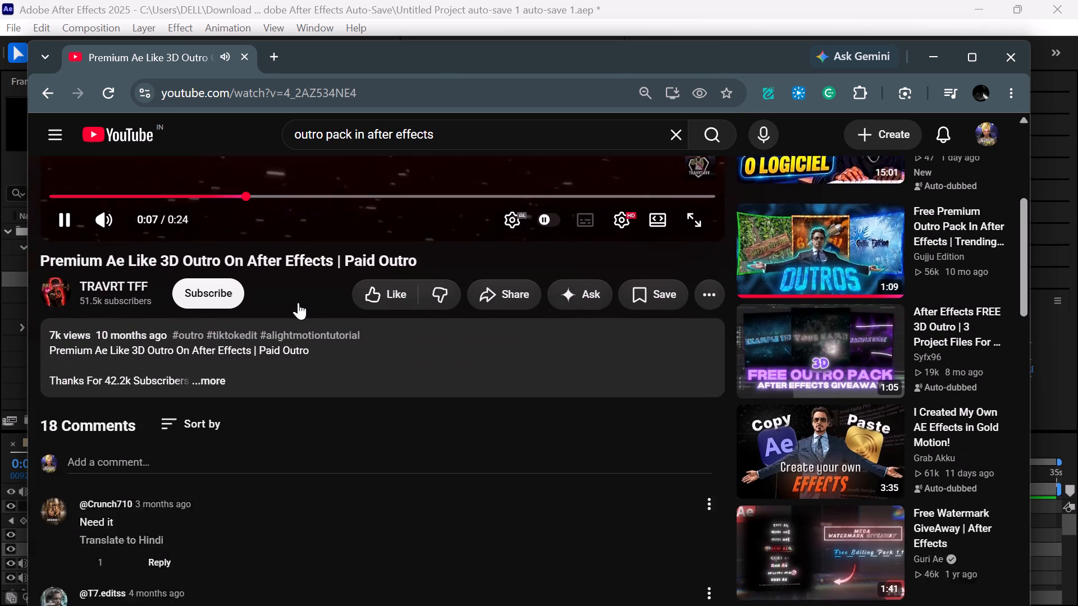
click(211, 305)
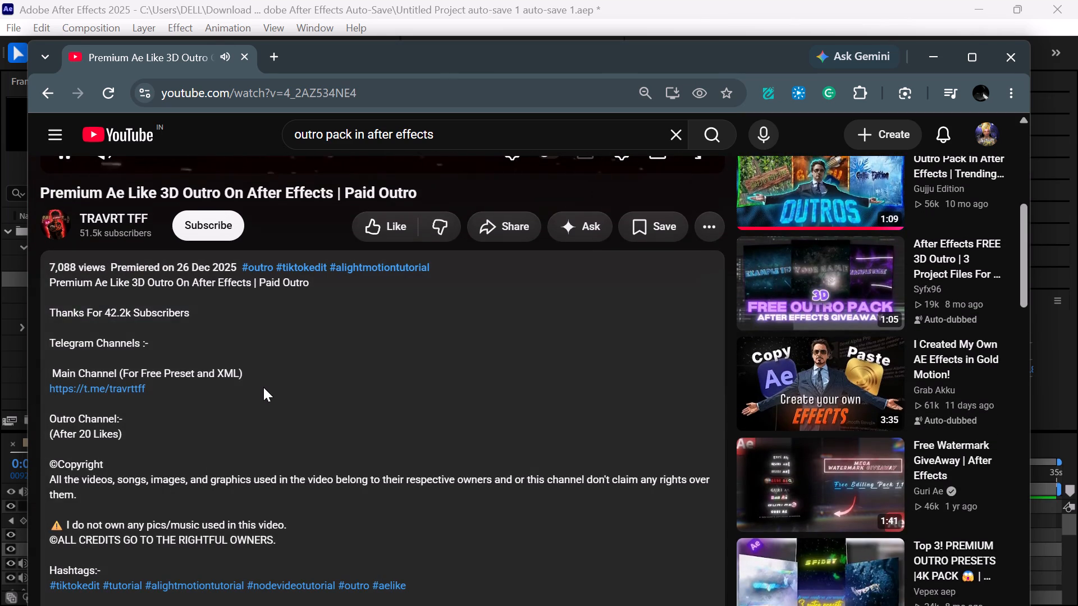
scroll(263, 387, down, 1)
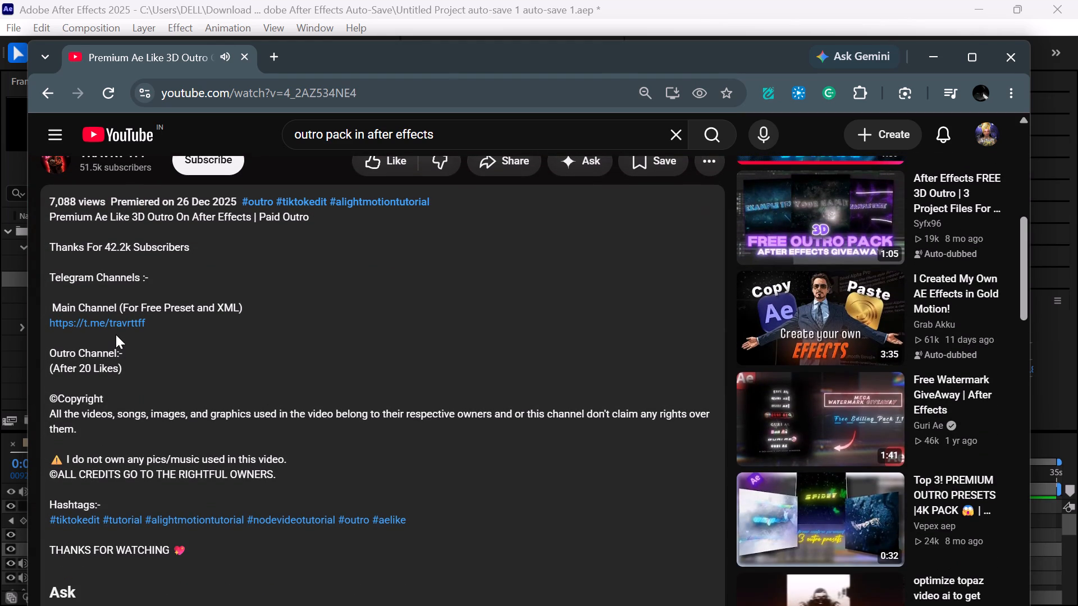
scroll(116, 410, down, 1)
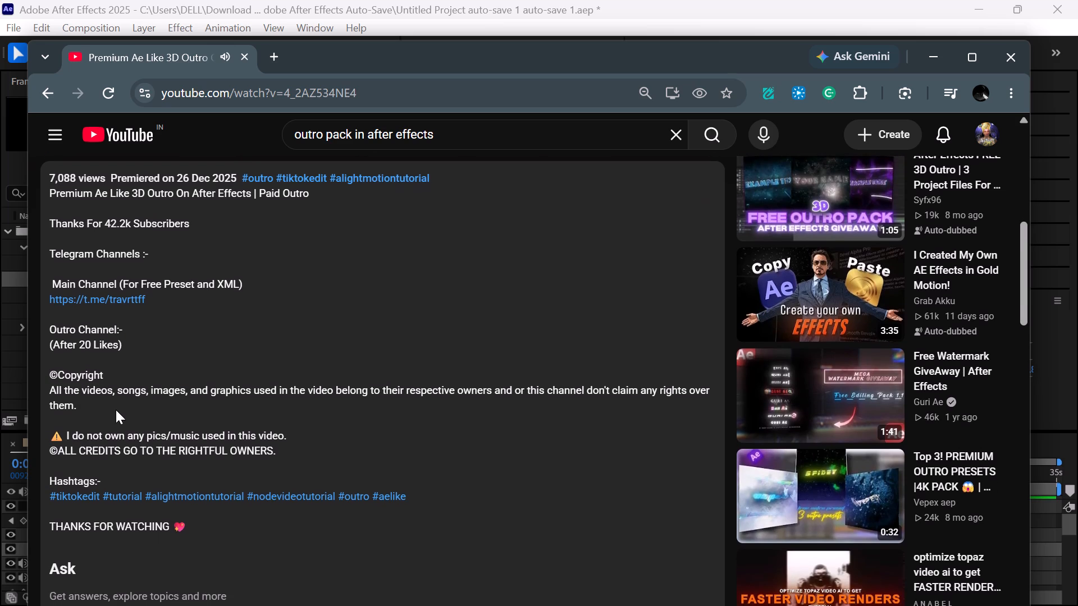
scroll(116, 410, up, 4)
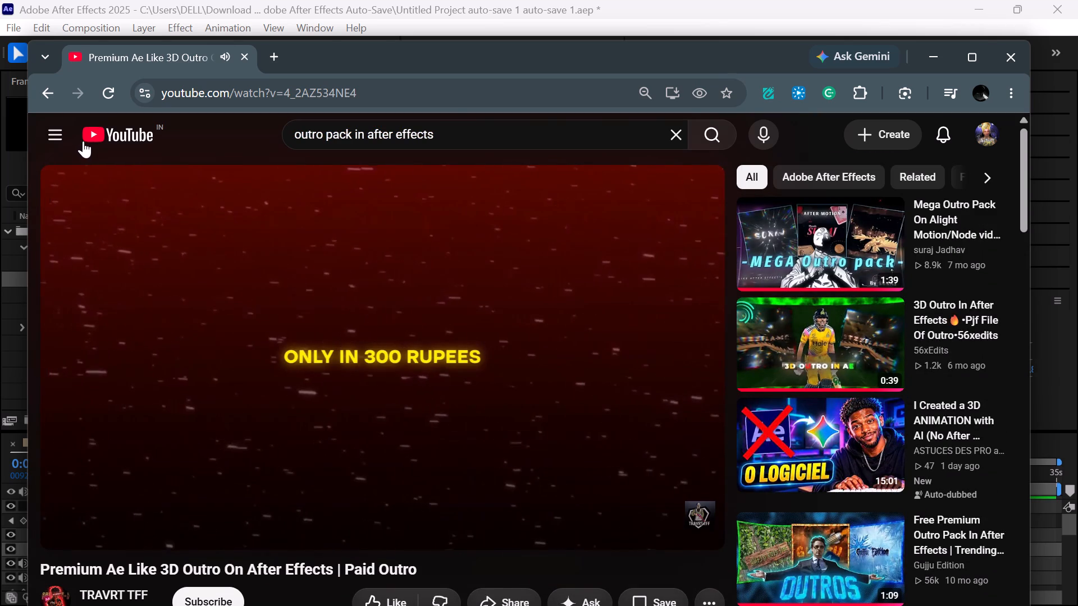
click(51, 97)
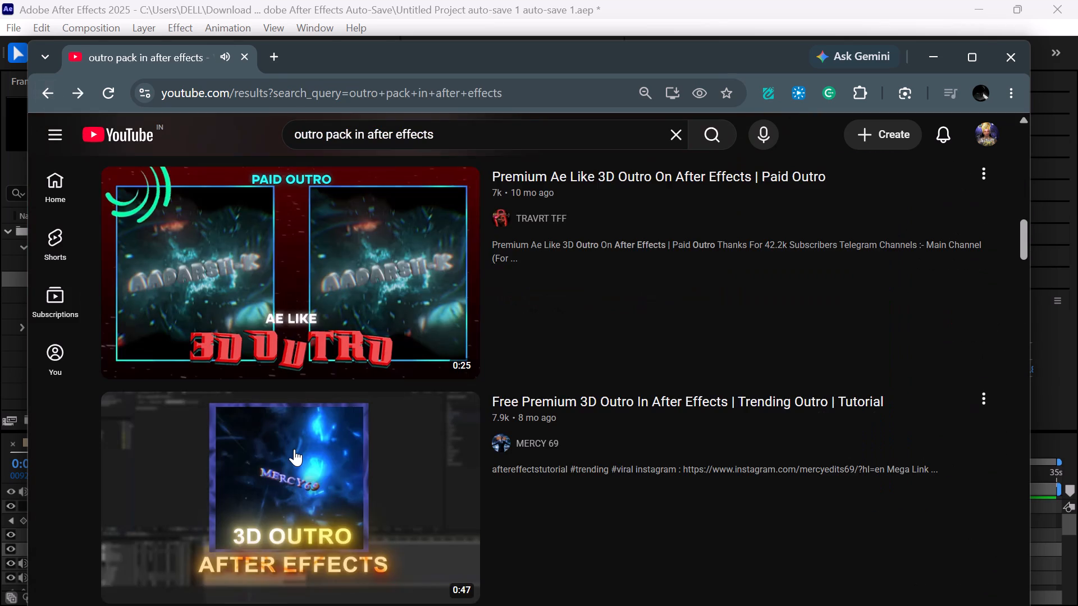
Browse further down the "outro pack in after effects" results, including the Shorts, for a suitable outro project.
scroll(294, 449, down, 4)
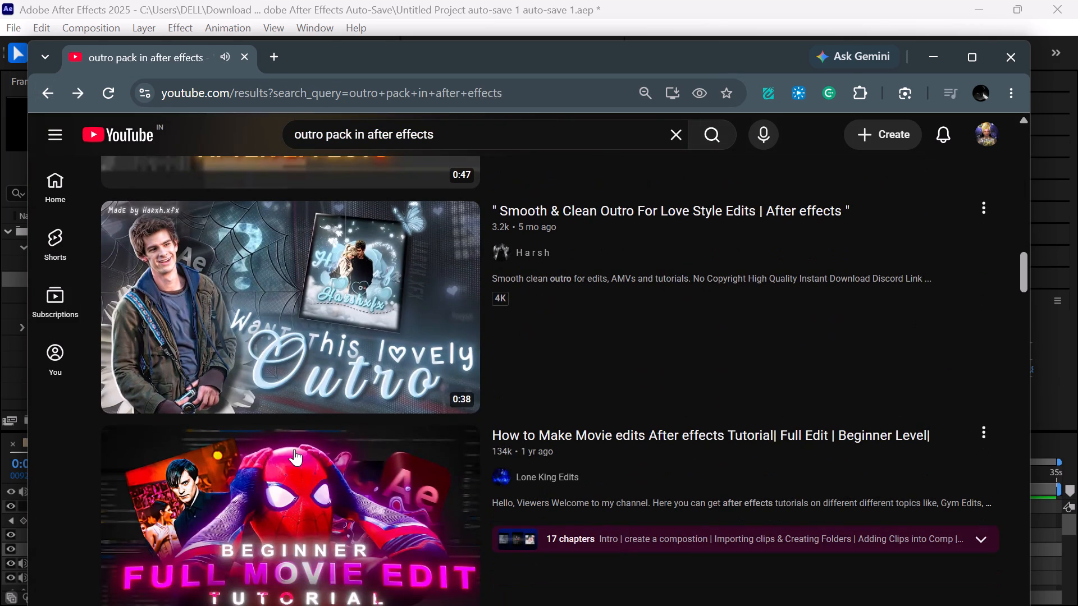
scroll(398, 298, down, 3)
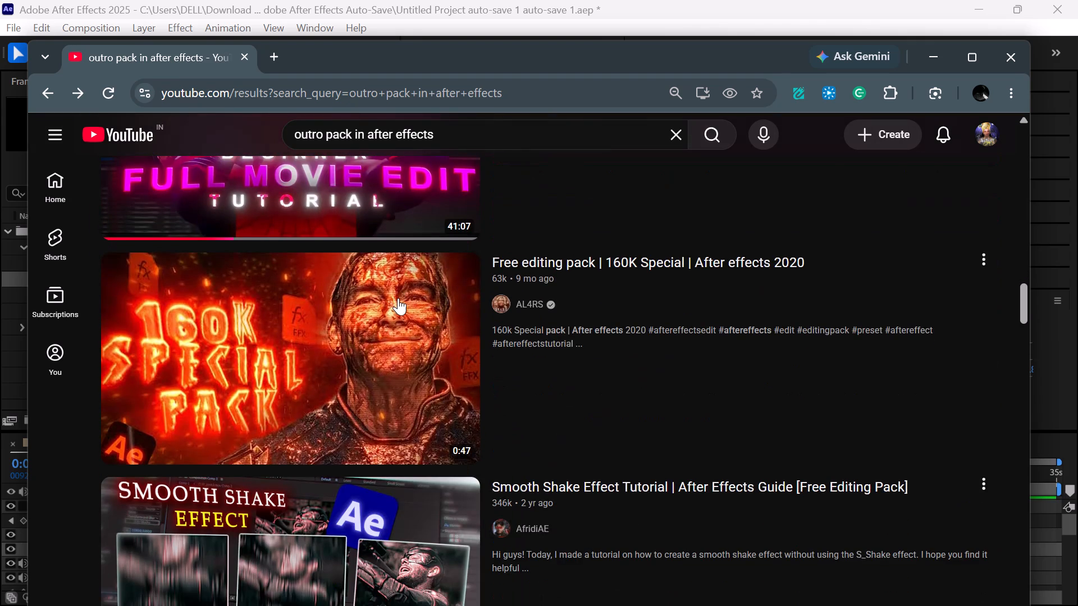
scroll(398, 298, down, 3)
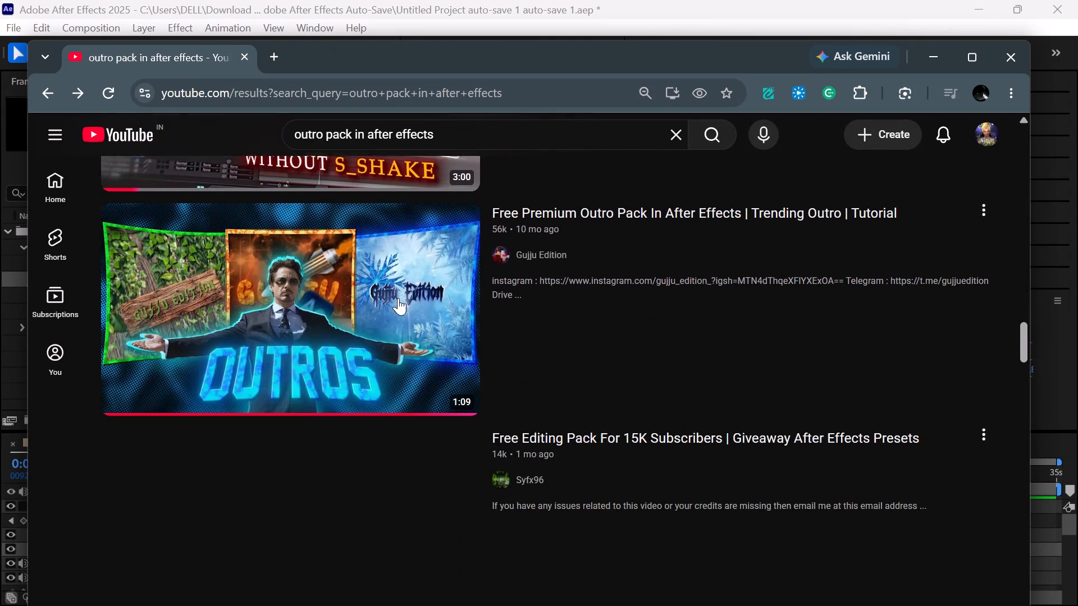
scroll(398, 298, down, 4)
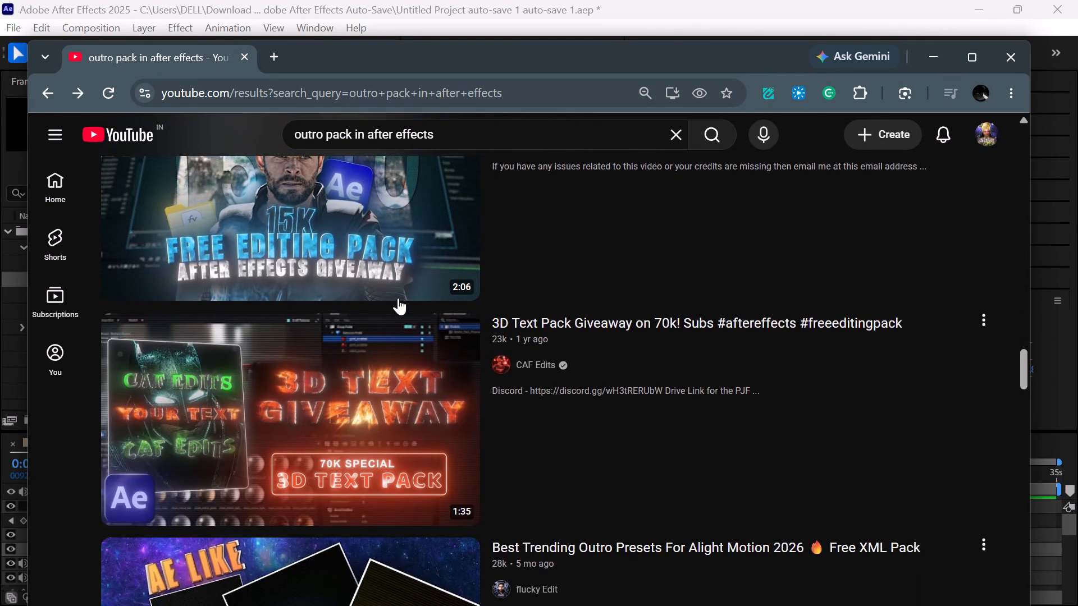
scroll(398, 298, down, 5)
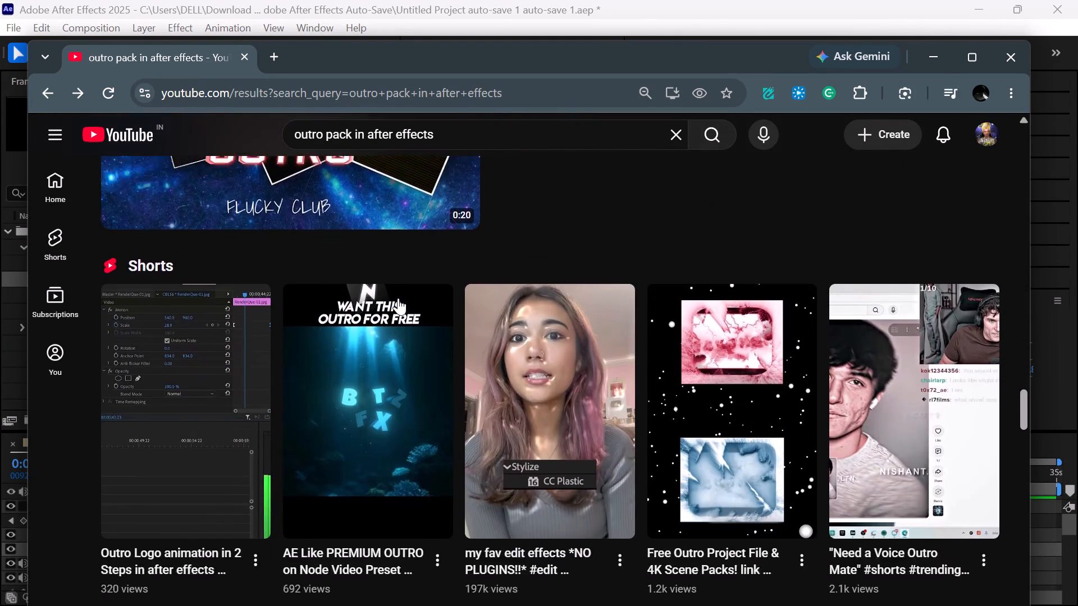
scroll(398, 298, down, 1)
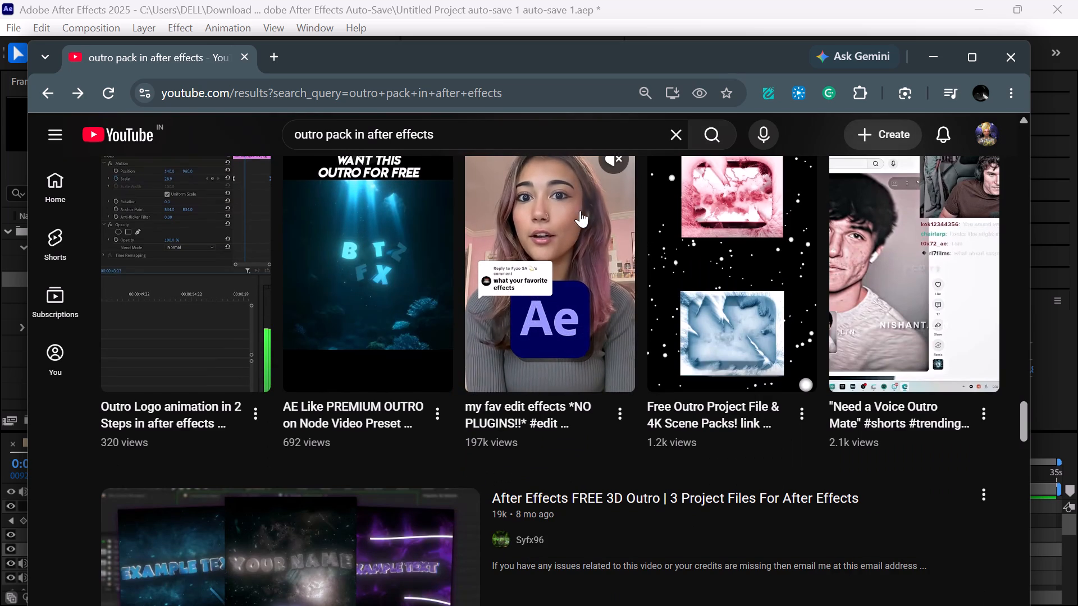
Preview the Short "my fav edit effects *NO PLUGINS!!*" with sound.
click(611, 168)
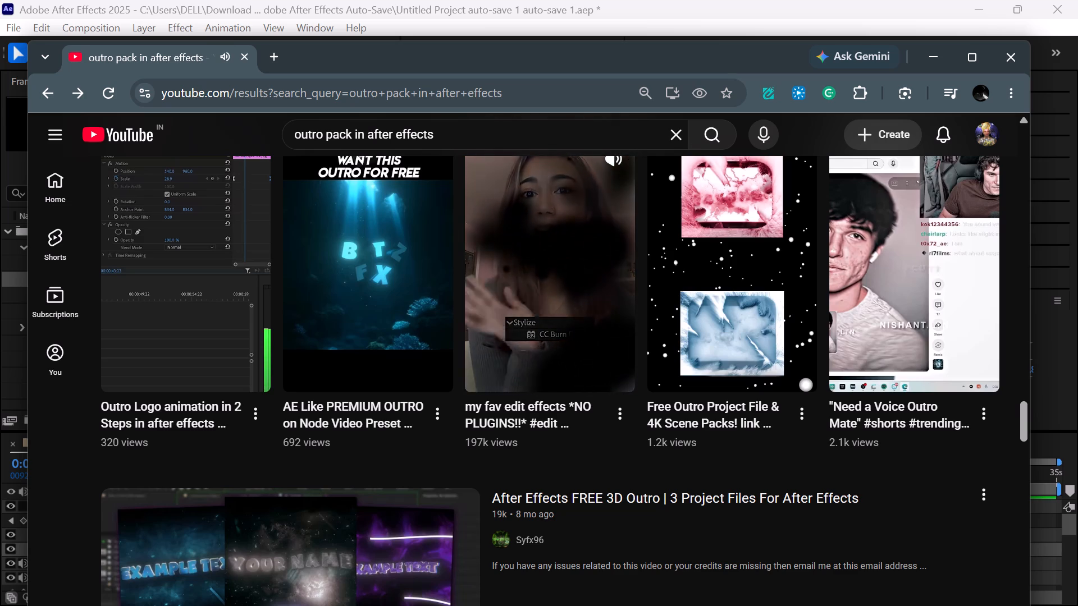
Browse further results and preview "AE Editors Like Premium Outro Pack On Node Video And Alight Motion (+Preset)" with sound, skipping ahead.
scroll(483, 363, down, 3)
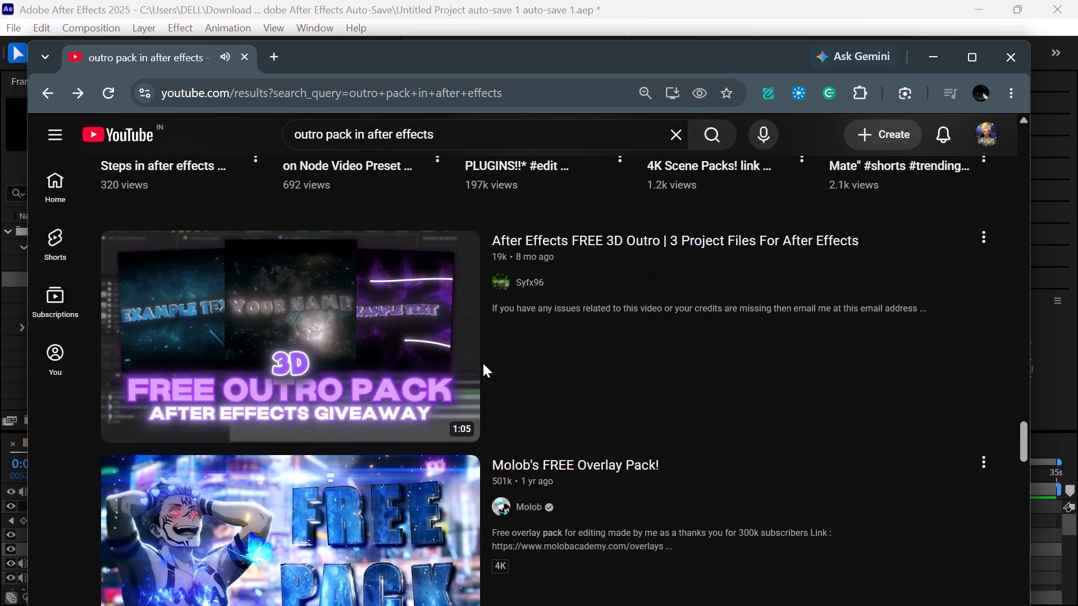
scroll(418, 382, down, 3)
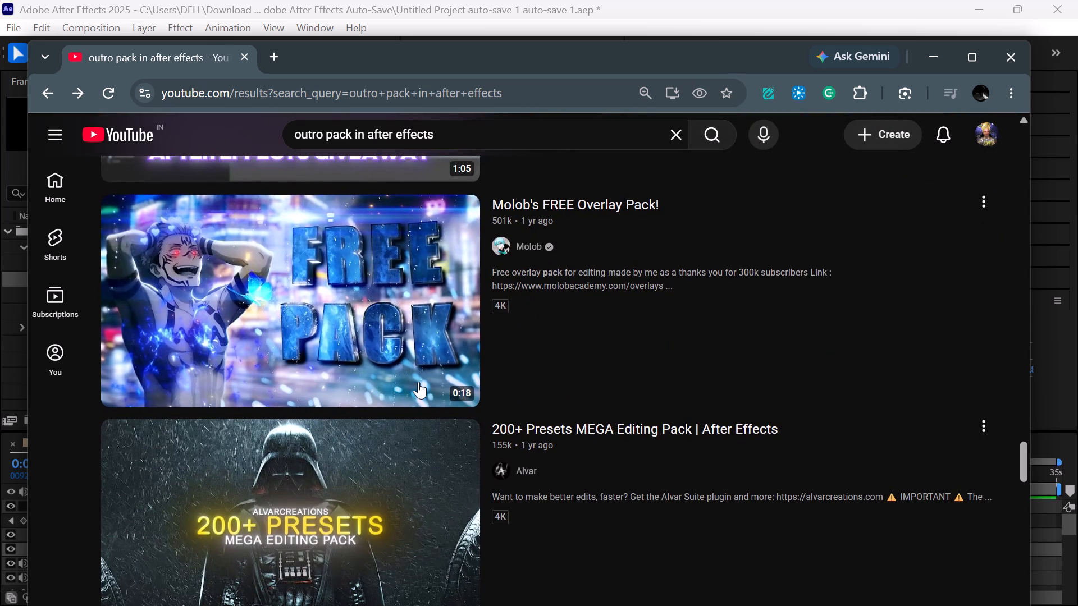
scroll(345, 485, down, 1)
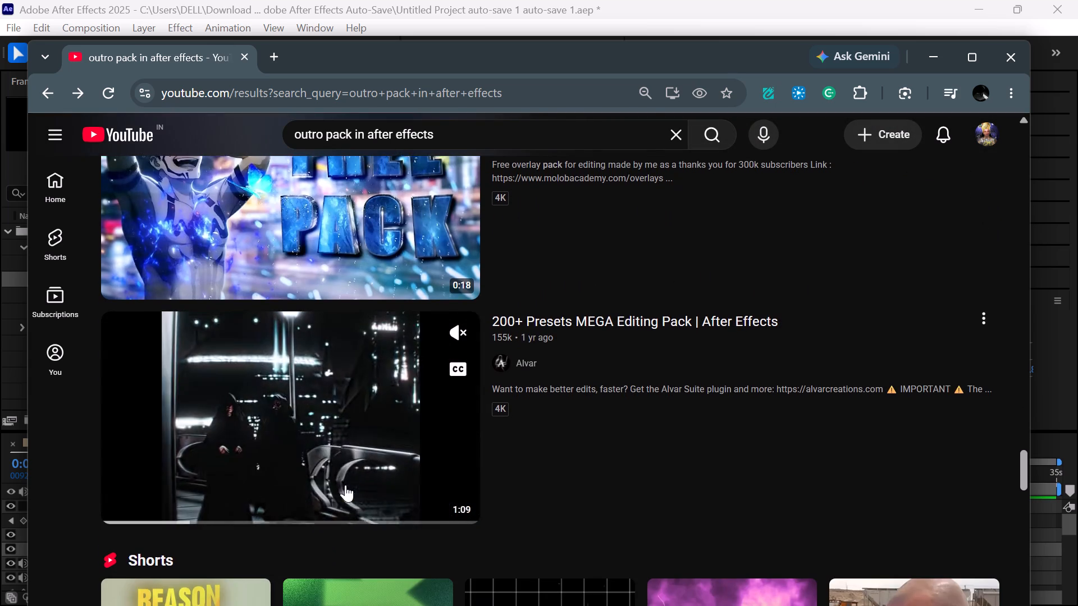
scroll(353, 435, down, 2)
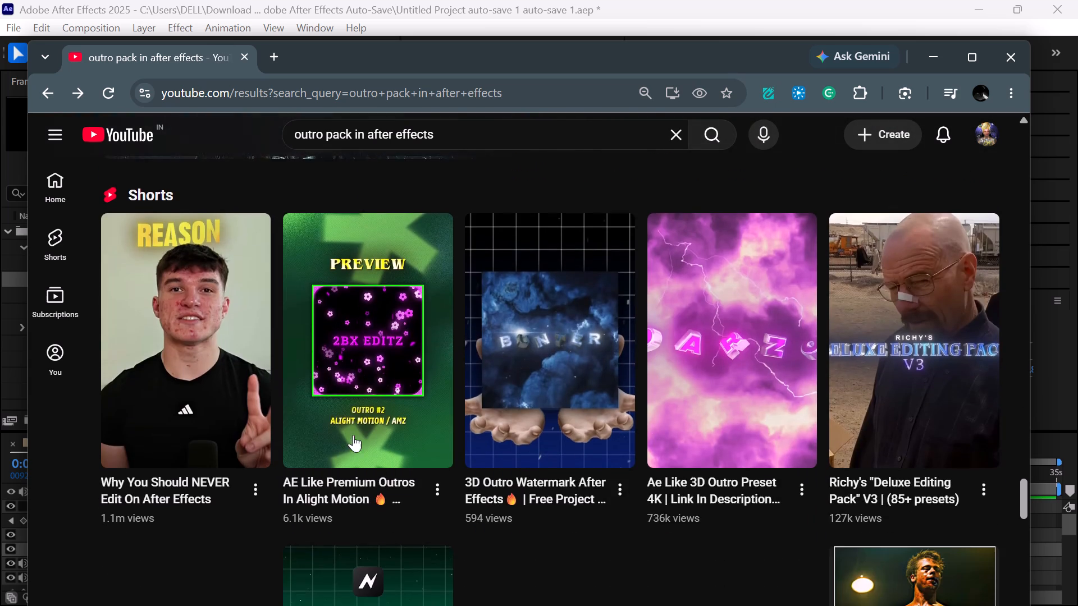
scroll(353, 435, down, 6)
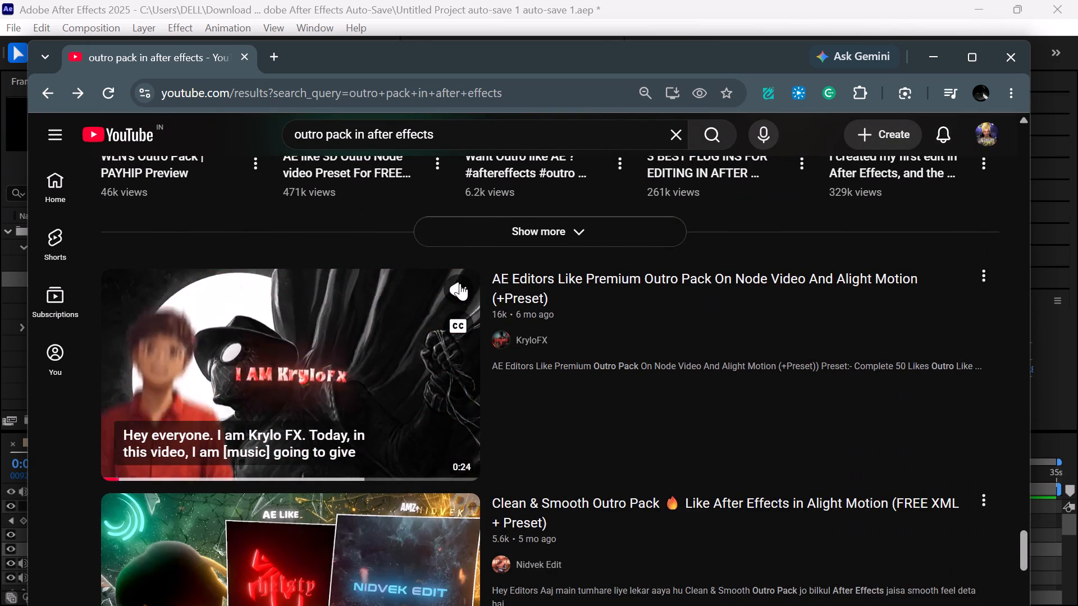
click(460, 283)
click(462, 315)
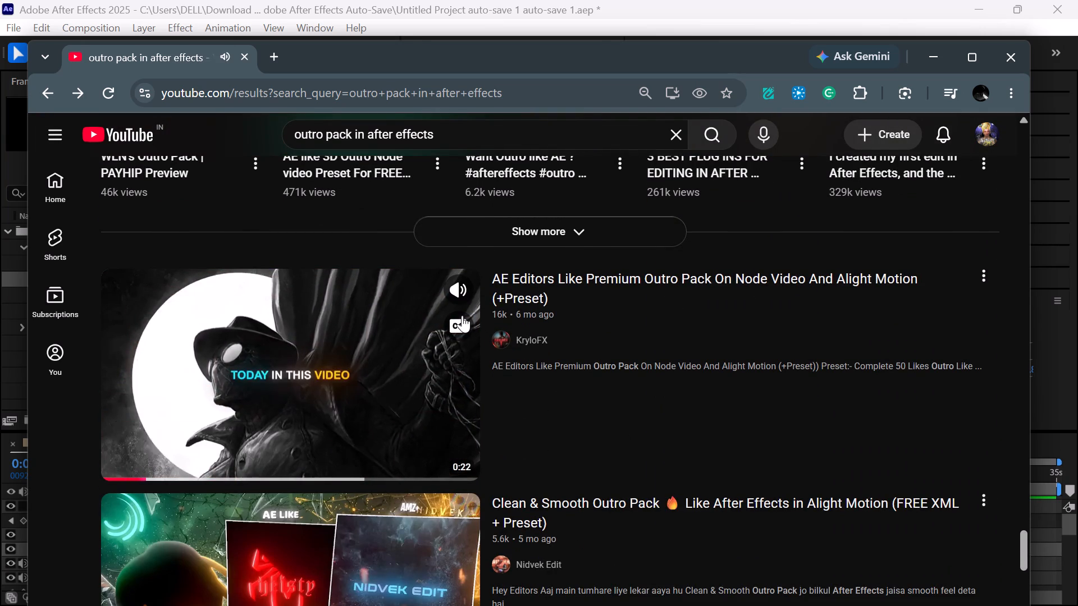
click(203, 473)
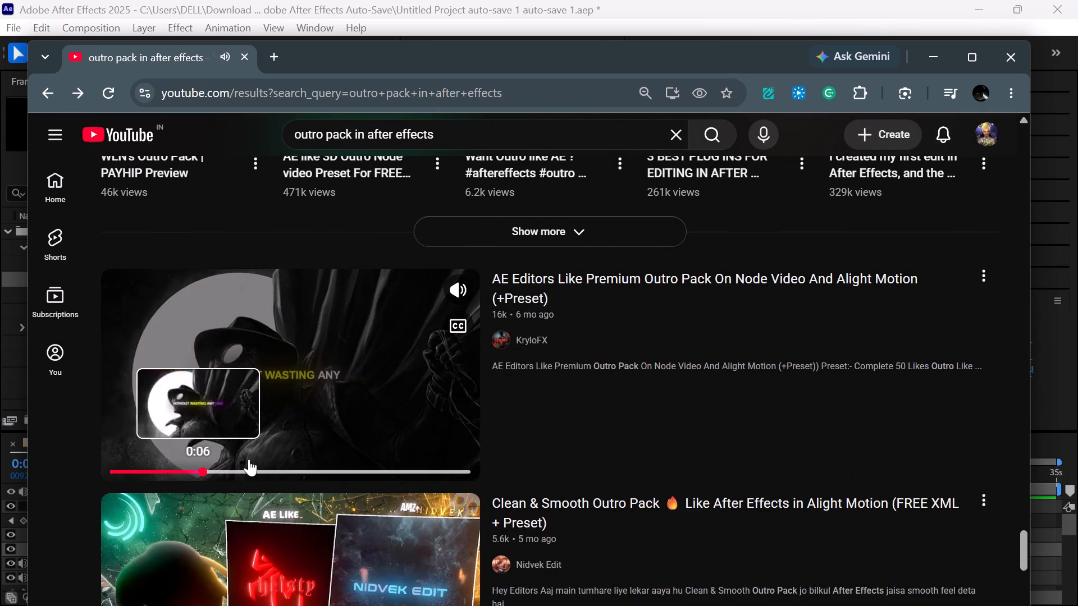
click(237, 471)
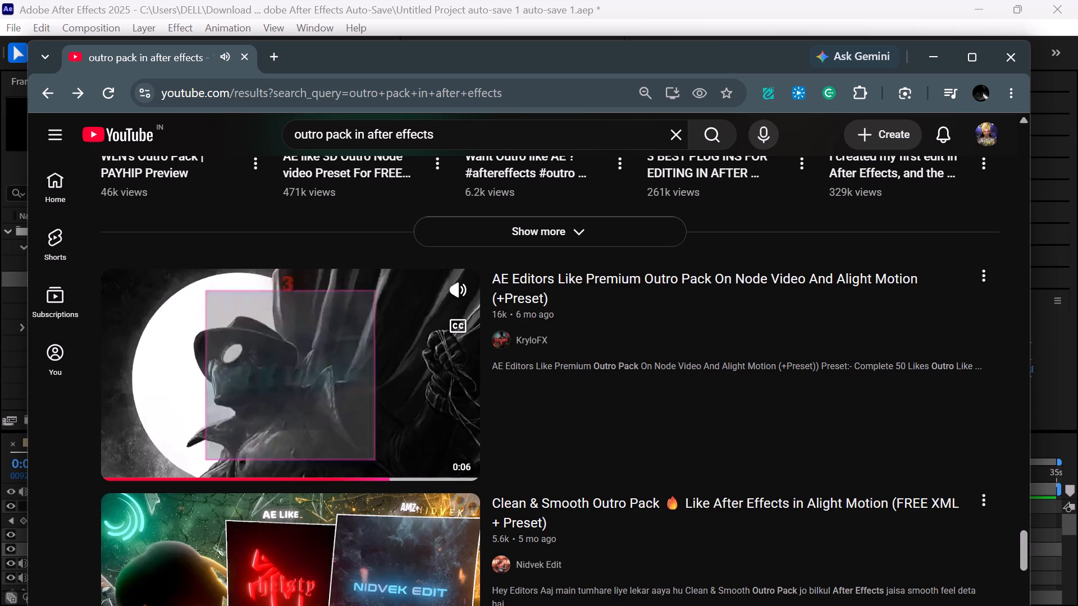
Open the KryloFX outro pack video and follow the Google Drive "Outro Preset" link in the creator's comment.
click(295, 350)
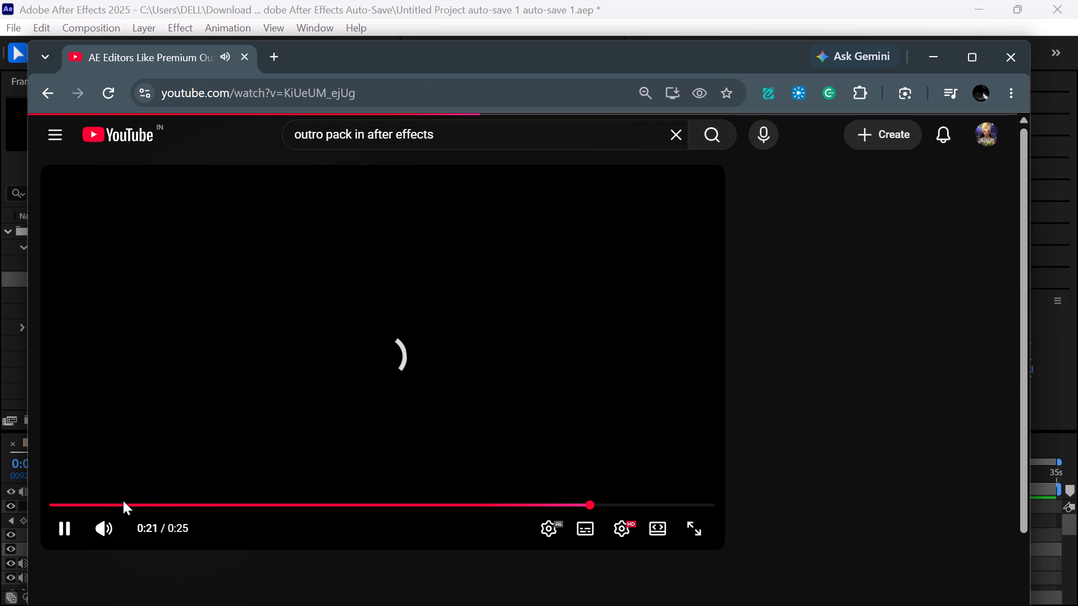
scroll(230, 485, down, 3)
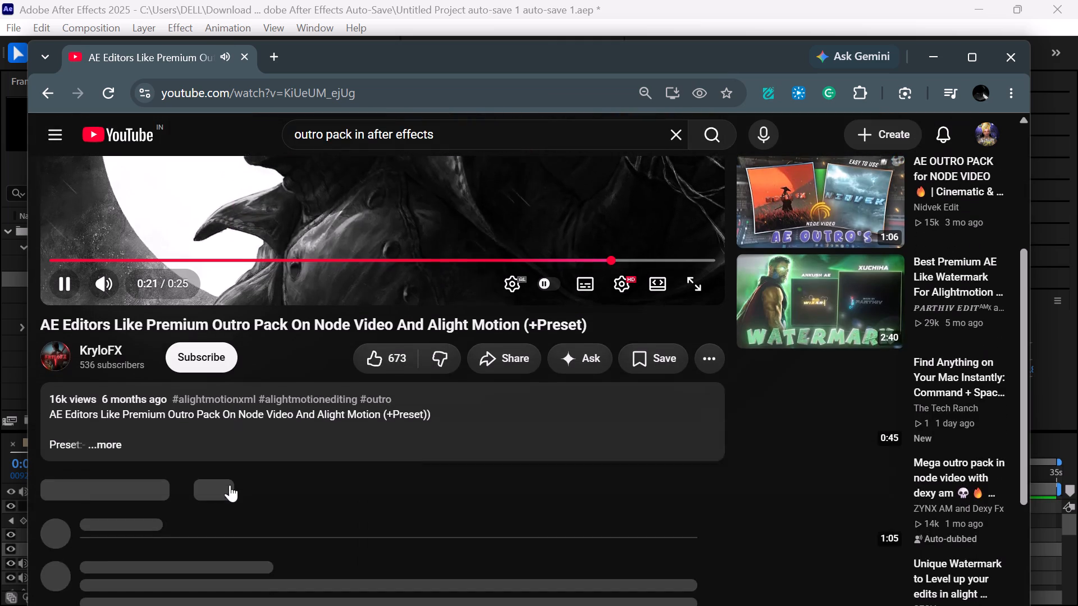
click(208, 441)
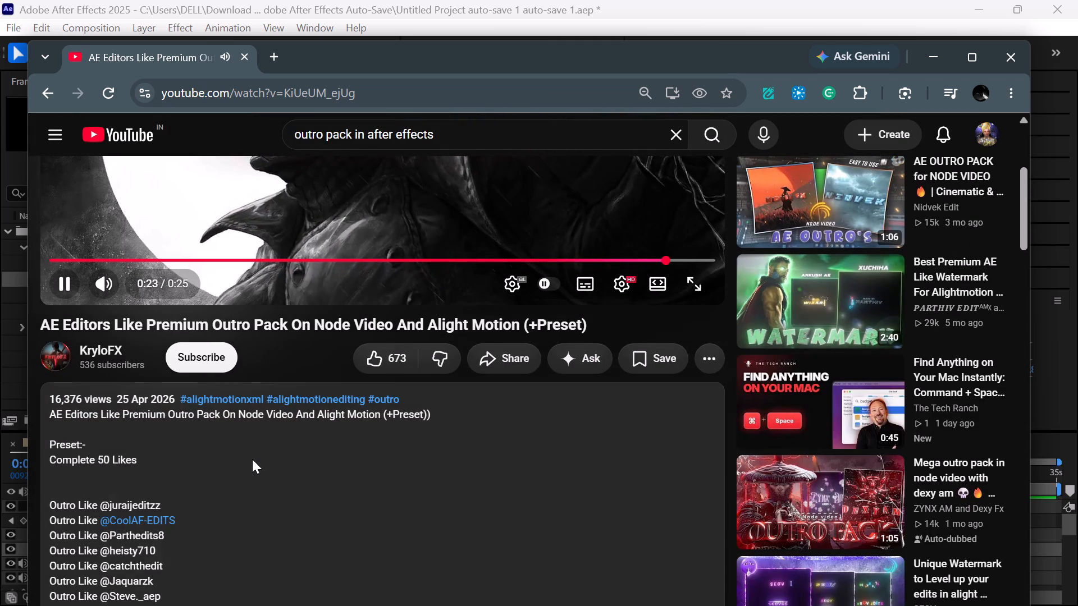
scroll(252, 459, down, 4)
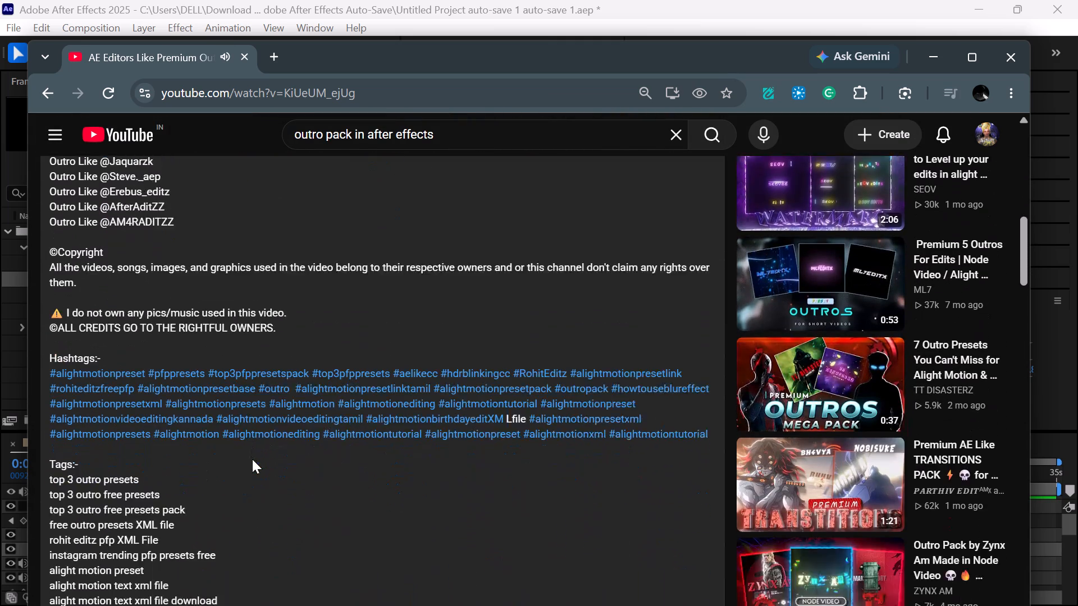
scroll(252, 459, down, 2)
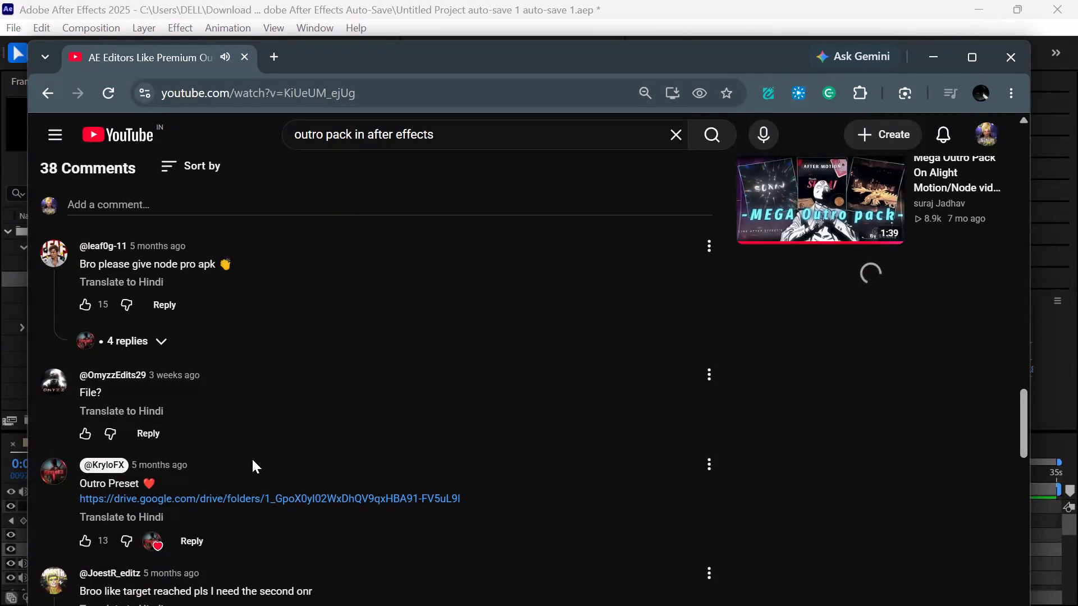
click(232, 499)
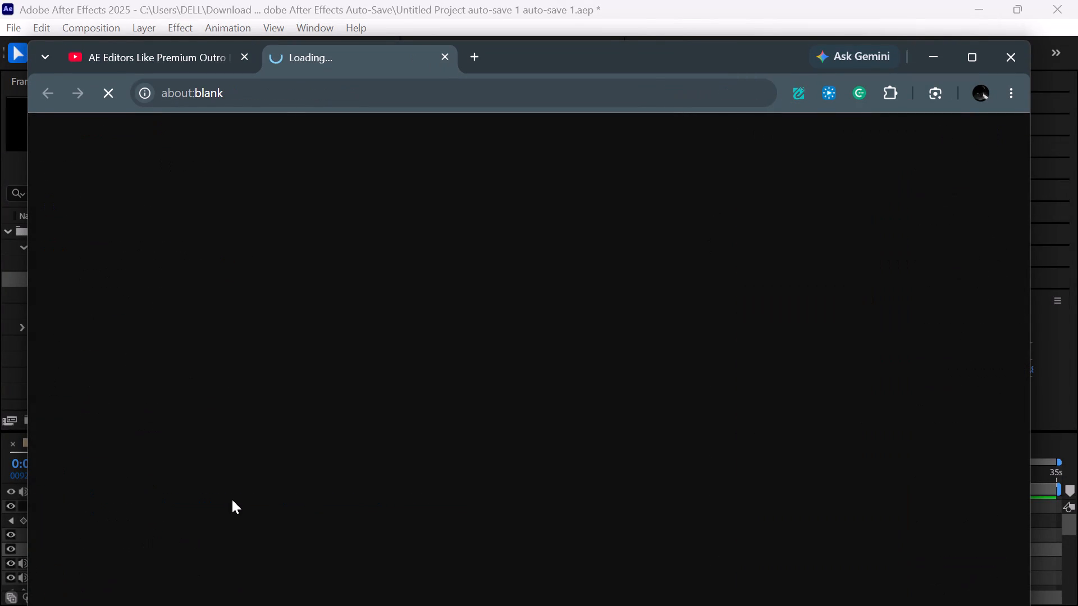
click(188, 56)
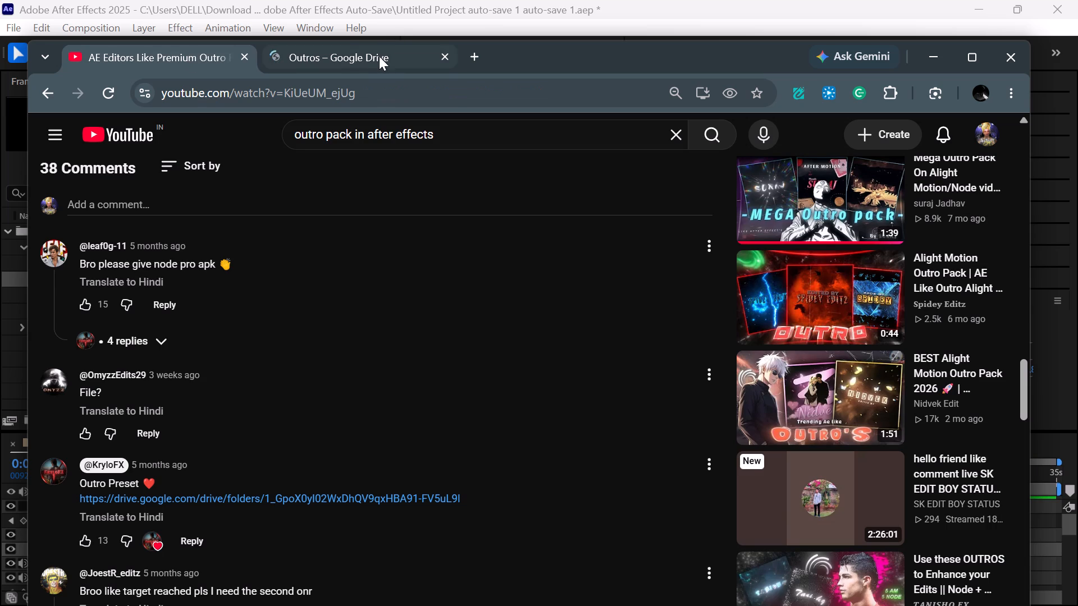
click(380, 55)
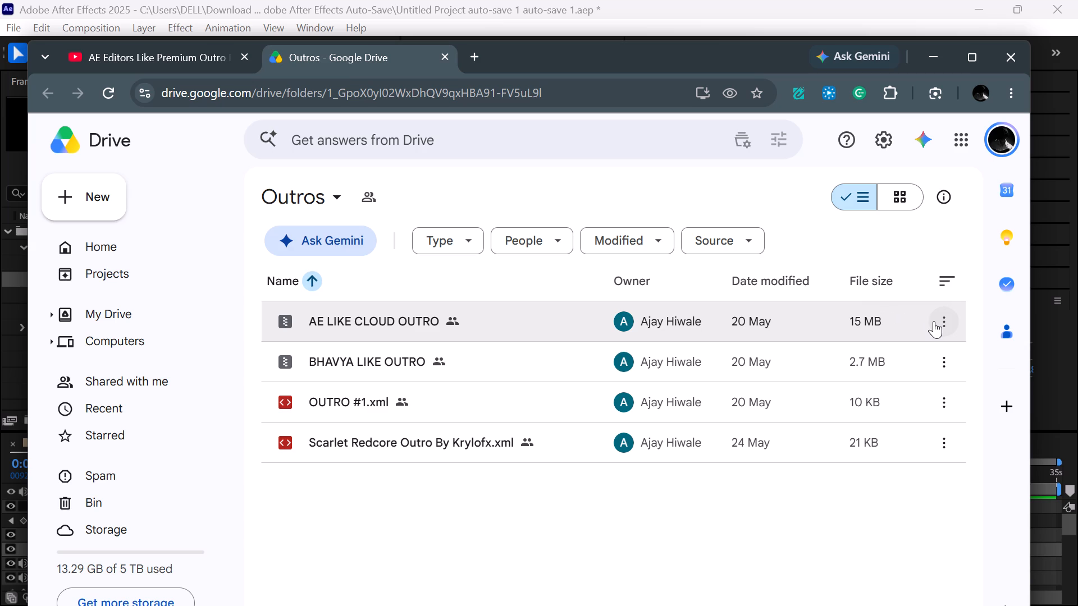
Download the BHAVYA LIKE OUTRO archive from the shared Outros folder.
click(951, 364)
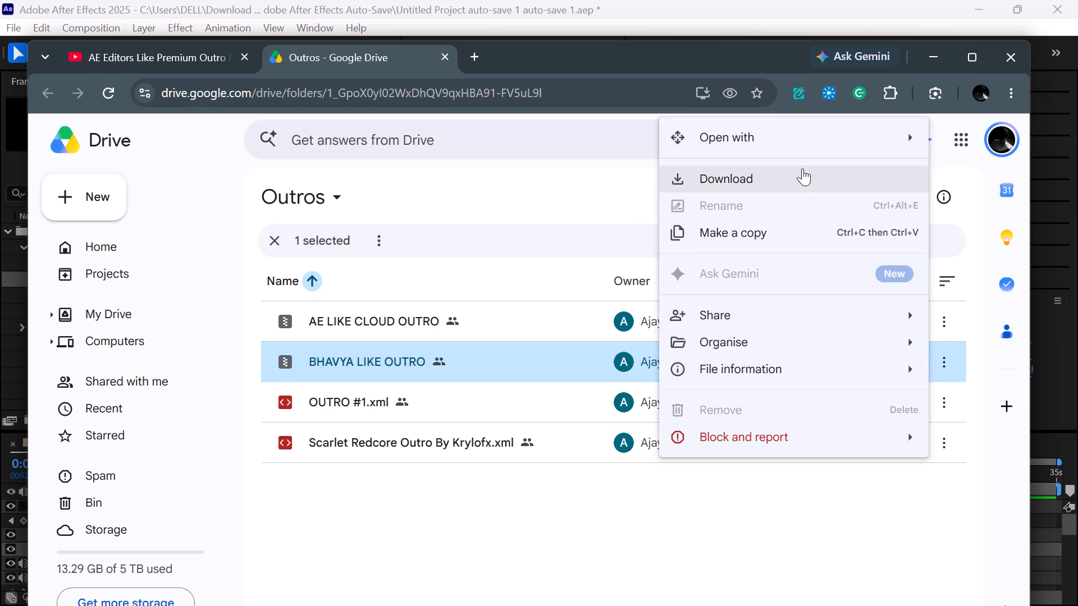
click(802, 168)
click(839, 299)
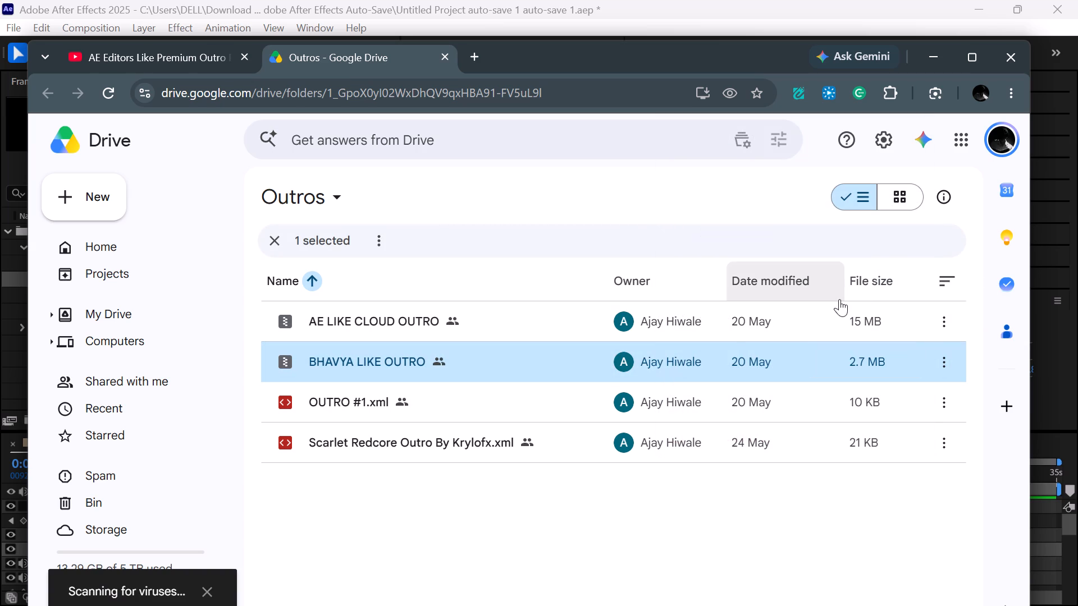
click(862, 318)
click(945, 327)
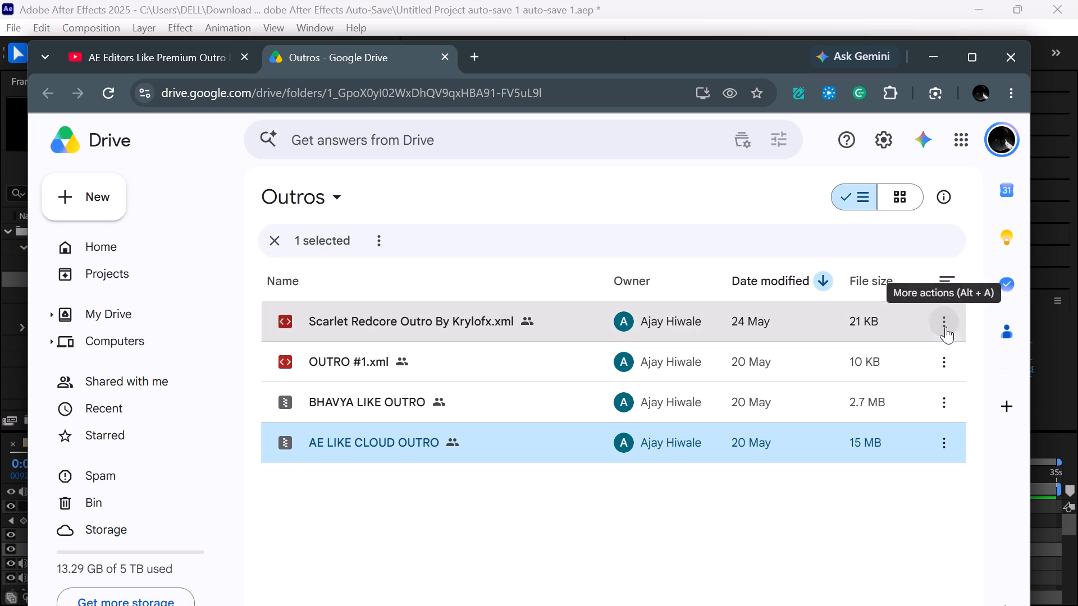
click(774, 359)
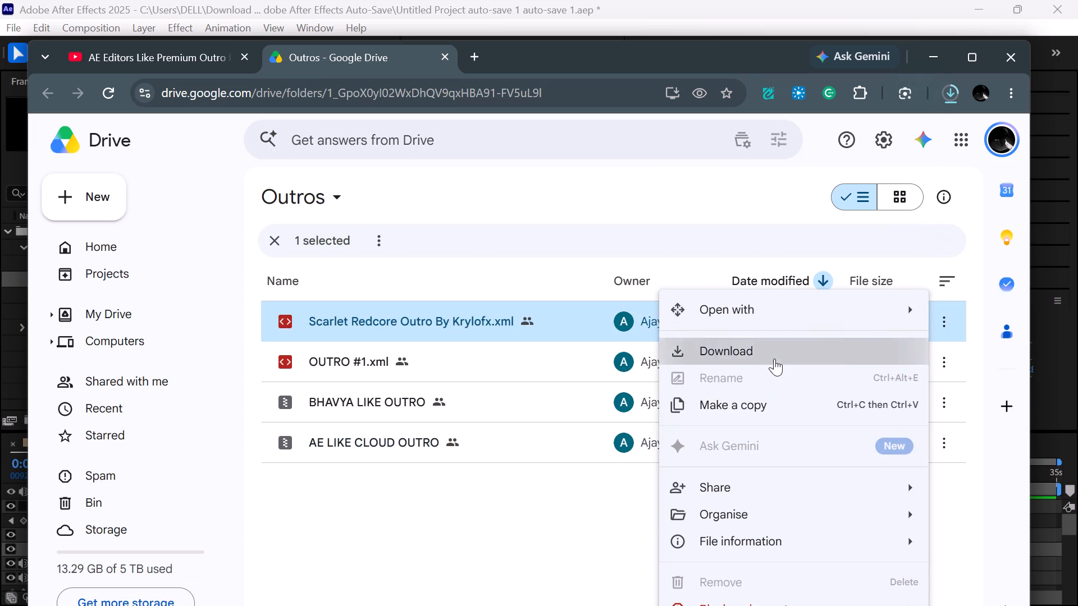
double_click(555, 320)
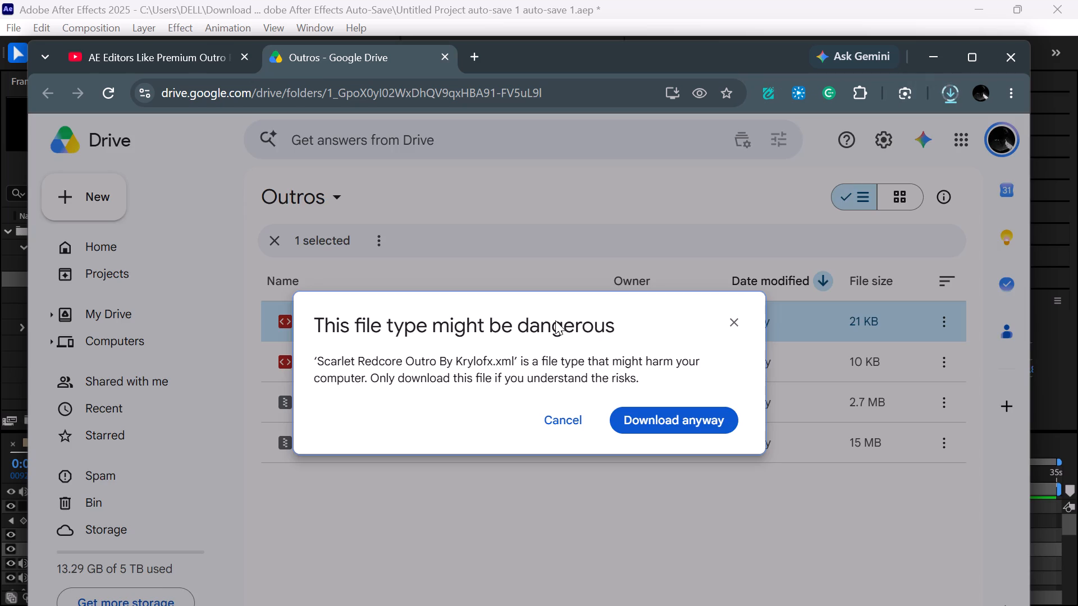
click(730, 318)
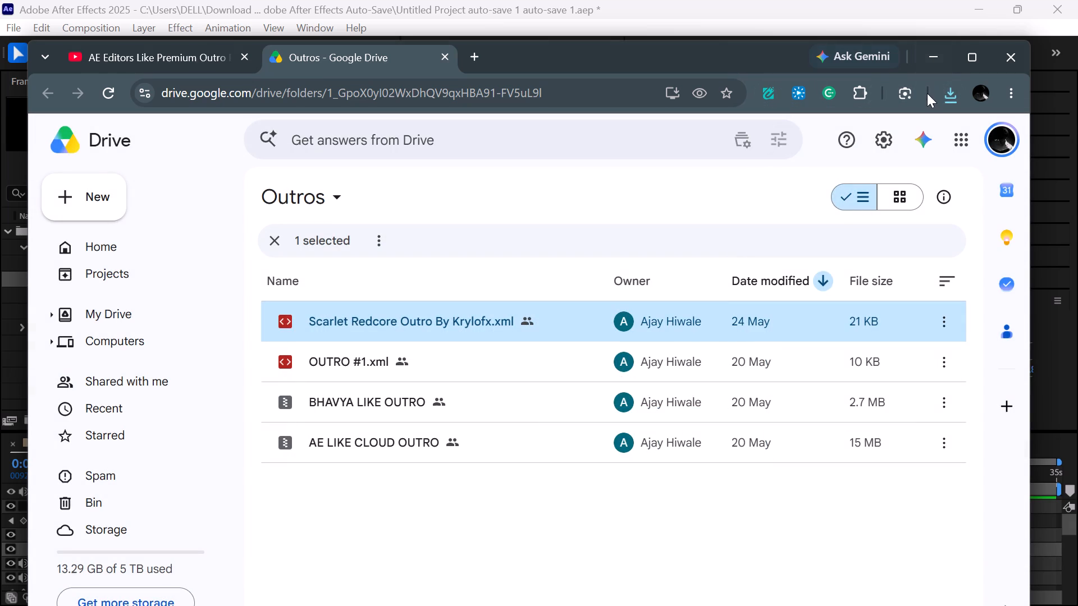
Open the downloaded BHAVYA LIKE OUTRO.zip in WinRAR, dismiss the licence reminder and enter its Fonts folder.
click(937, 98)
double_click(846, 175)
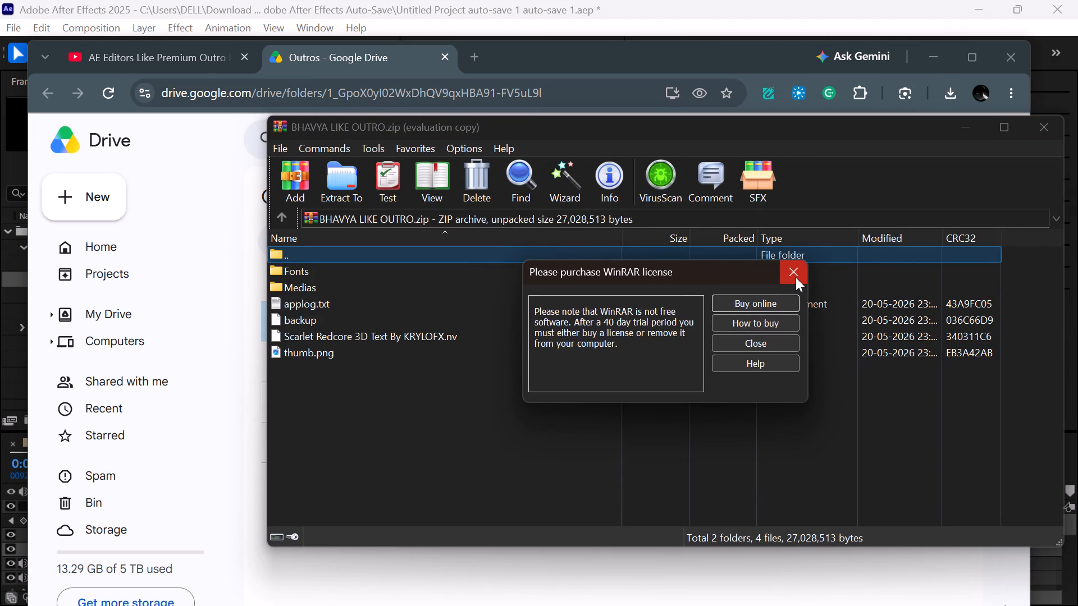
click(796, 277)
double_click(409, 277)
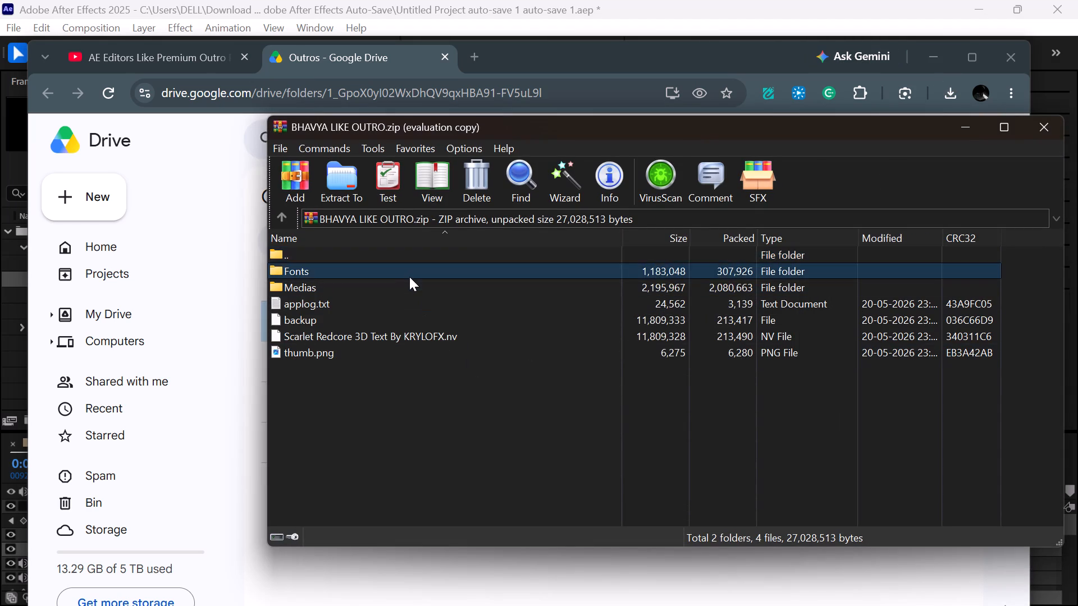
Install the Thertole Personal Use font from the archive's Fonts folder and close its preview.
drag(364, 316, 401, 268)
right_click(401, 268)
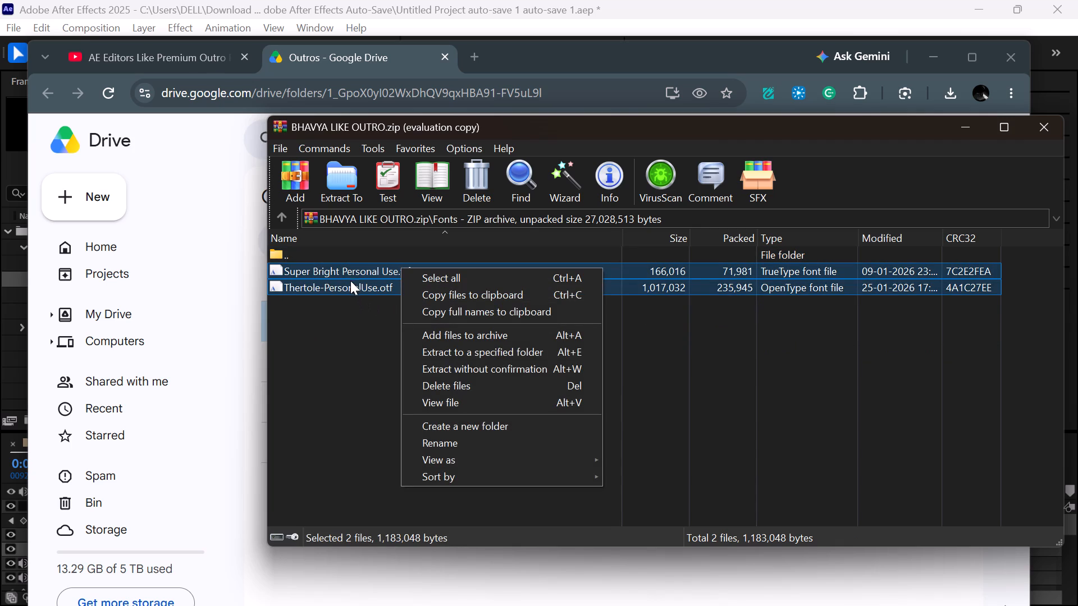
click(350, 279)
double_click(350, 279)
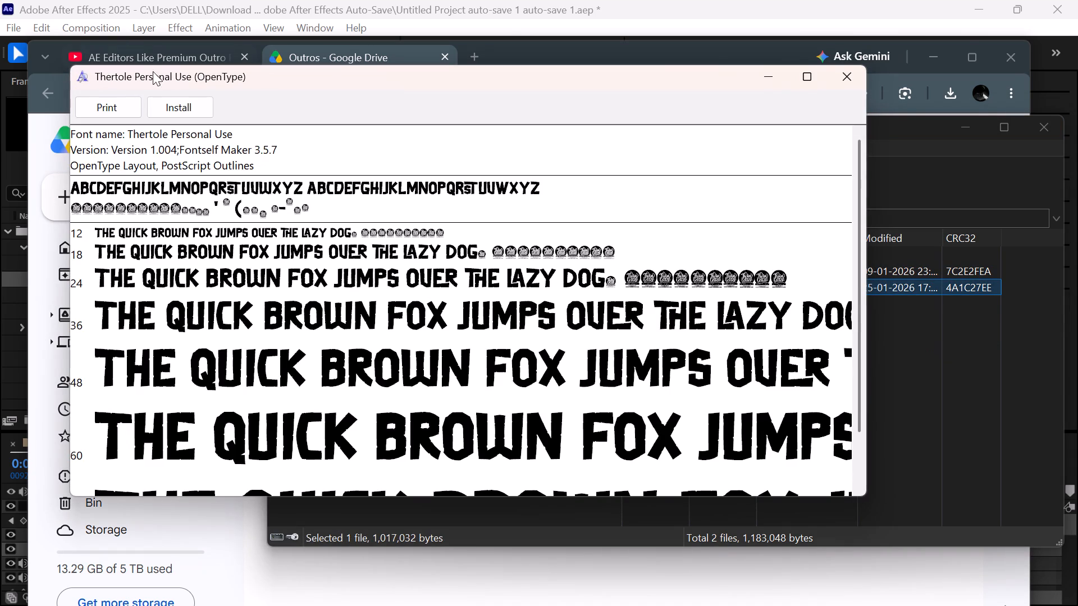
click(173, 101)
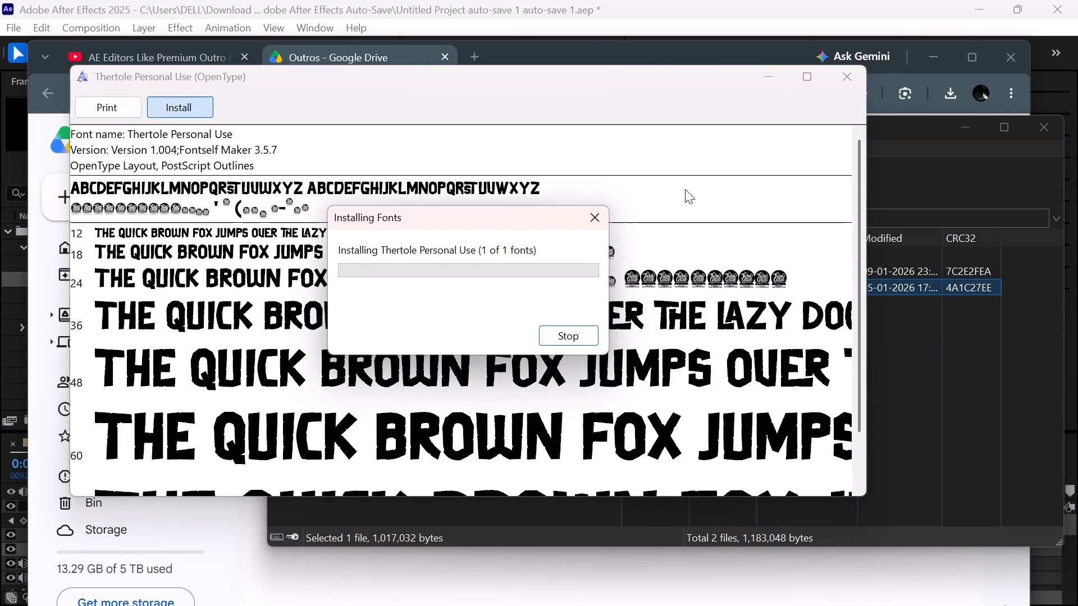
click(842, 74)
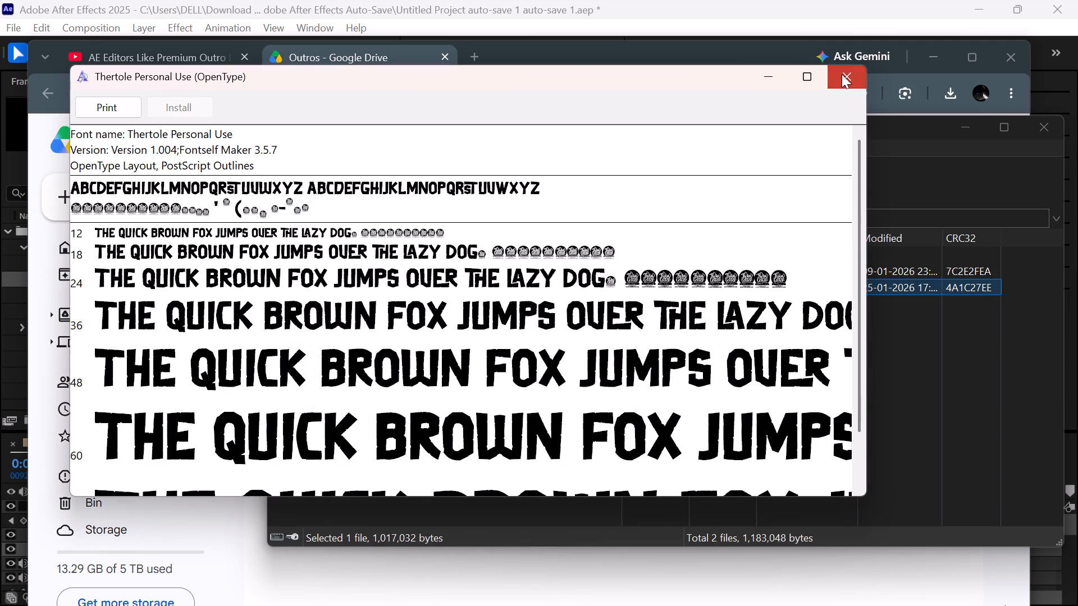
Install the Super Bright font from the archive's Fonts folder.
double_click(429, 268)
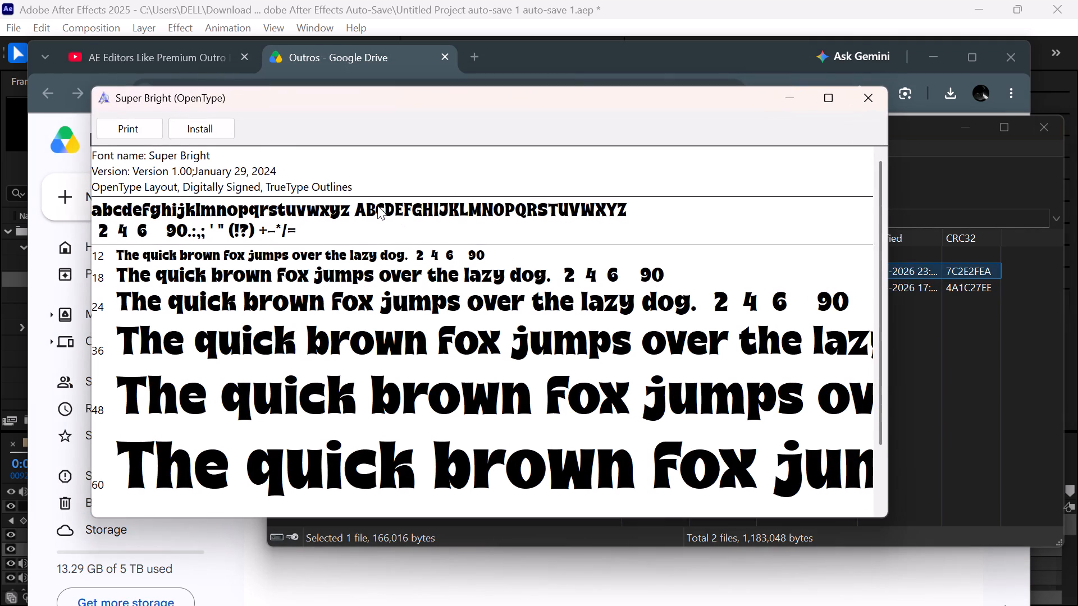
click(205, 136)
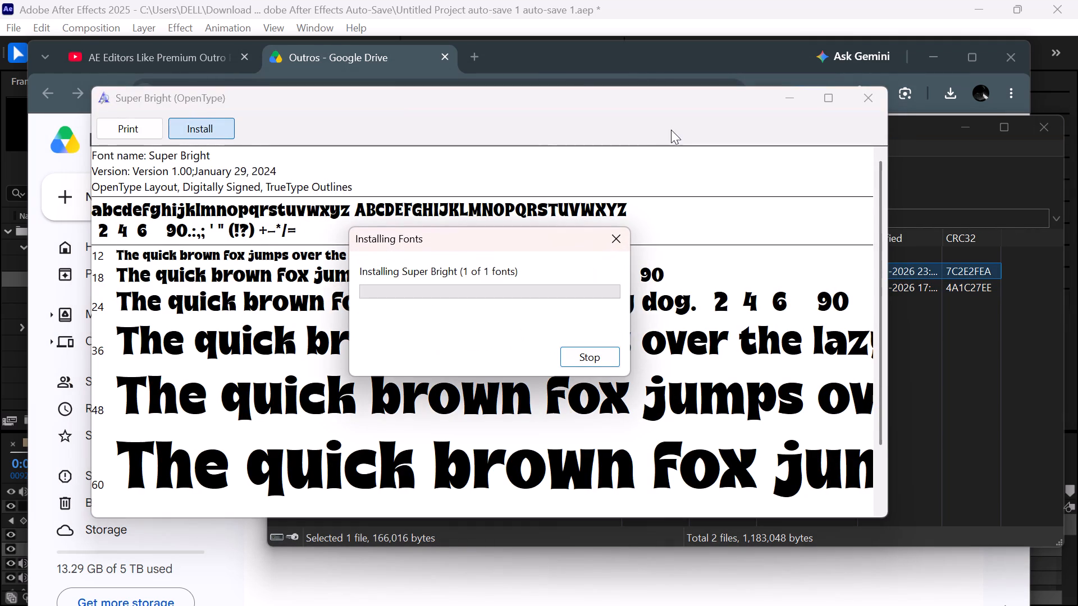
Close the Super Bright font preview.
click(876, 97)
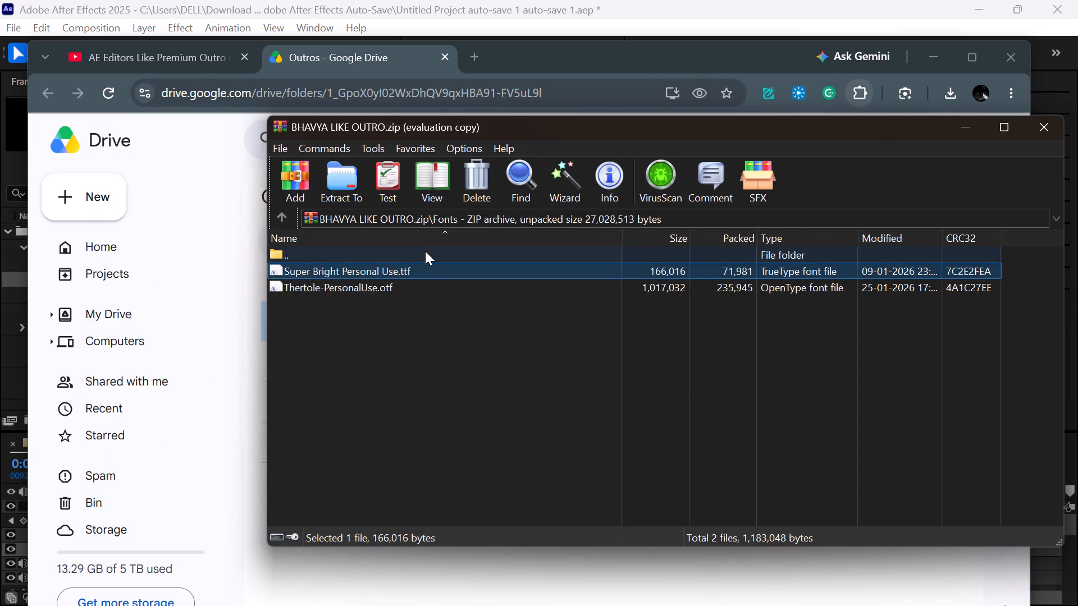
Return to the top level of BHAVYA LIKE OUTRO.zip and extract its Fonts folder to Downloads, leaving WinRAR minimised.
click(425, 251)
double_click(401, 255)
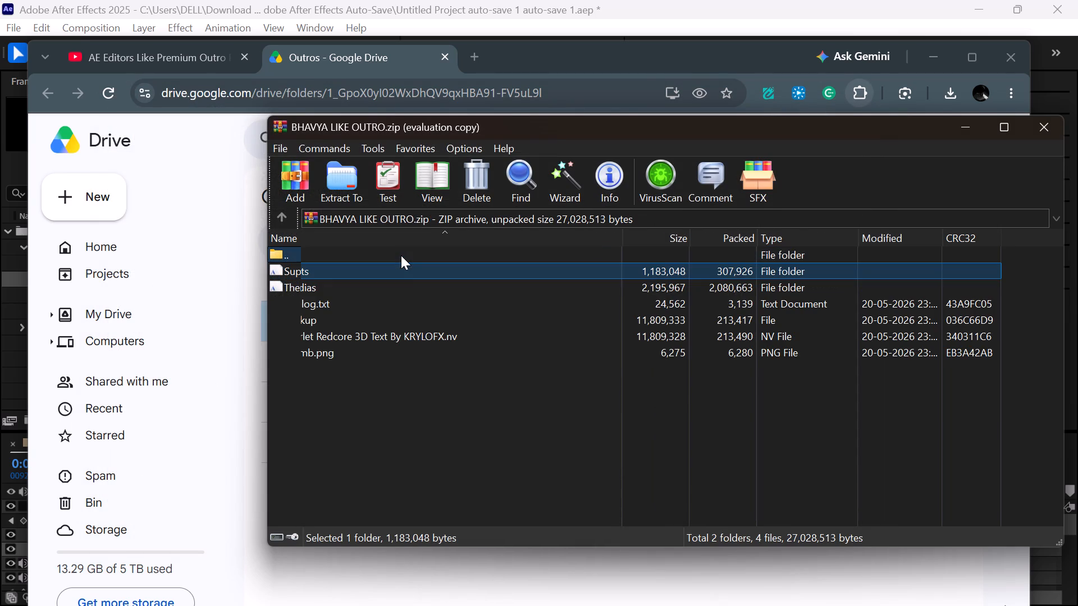
click(351, 195)
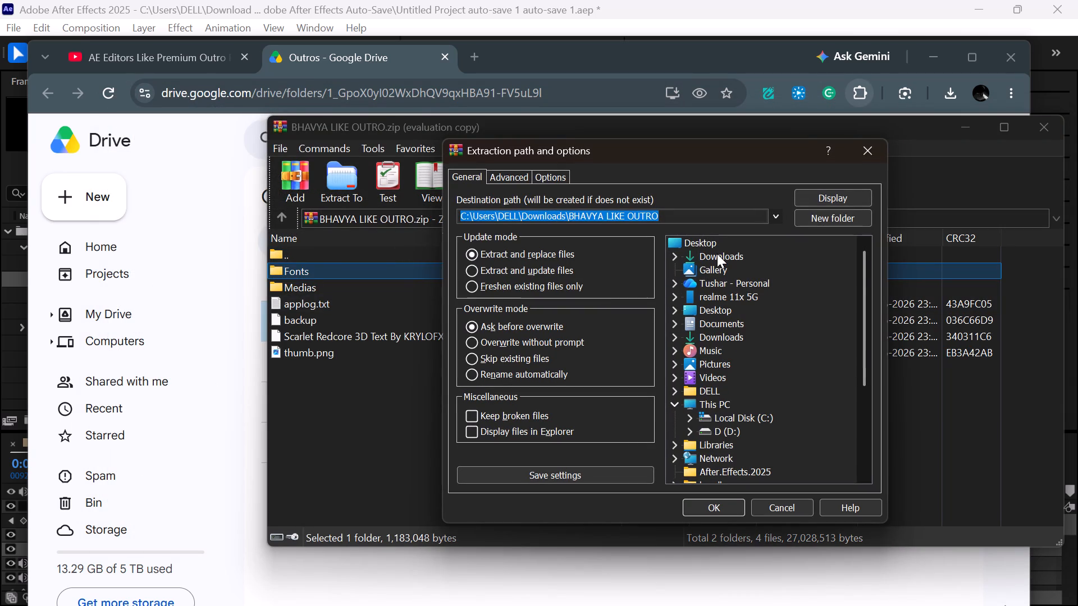
click(717, 254)
click(728, 503)
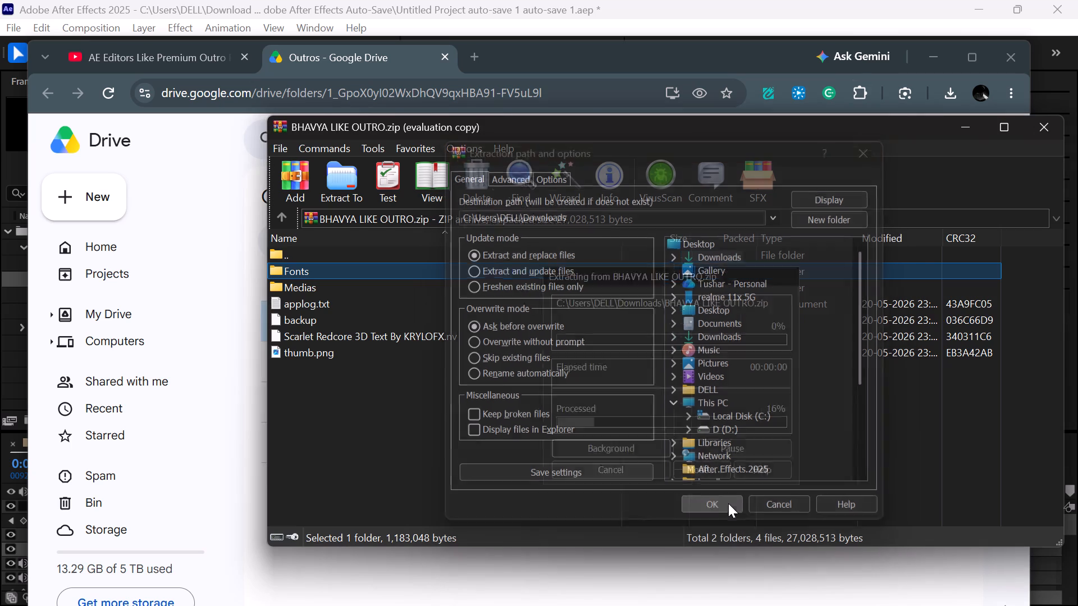
click(959, 119)
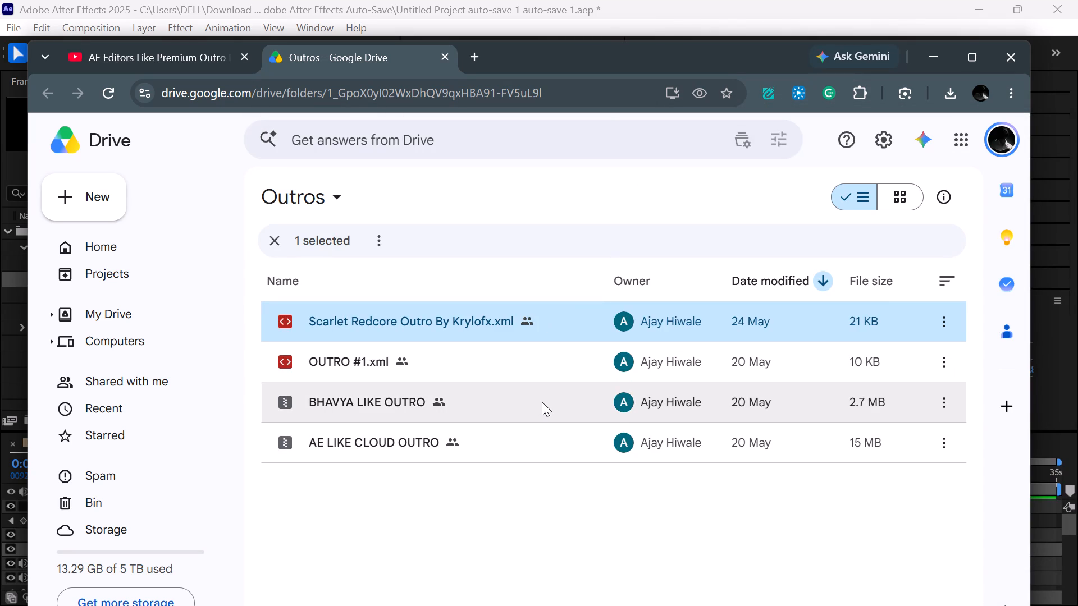
Open the file actions for OUTRO #1.xml in the shared Outros folder.
click(943, 359)
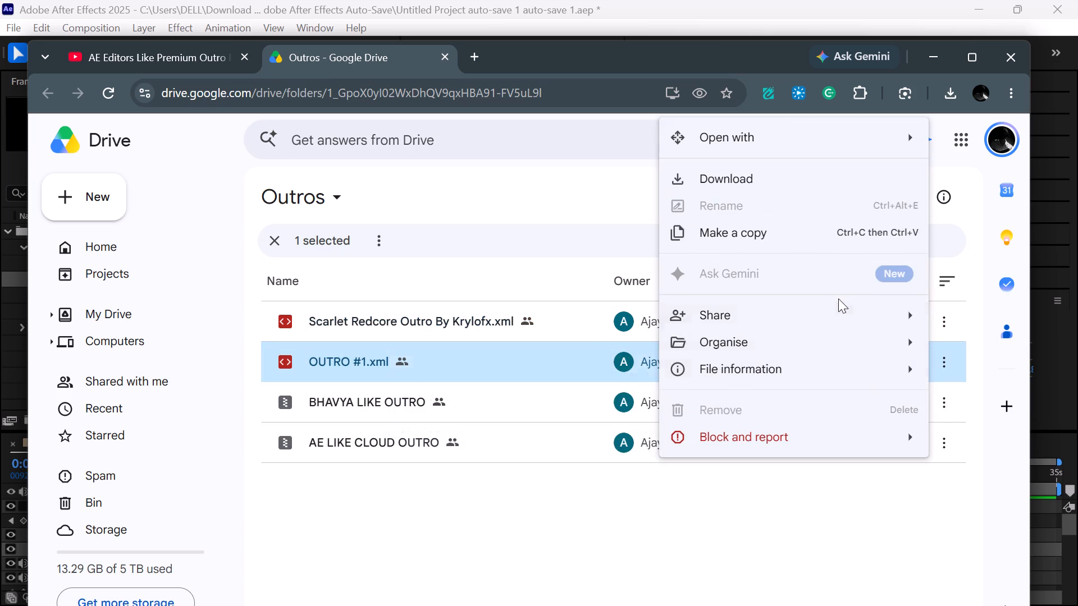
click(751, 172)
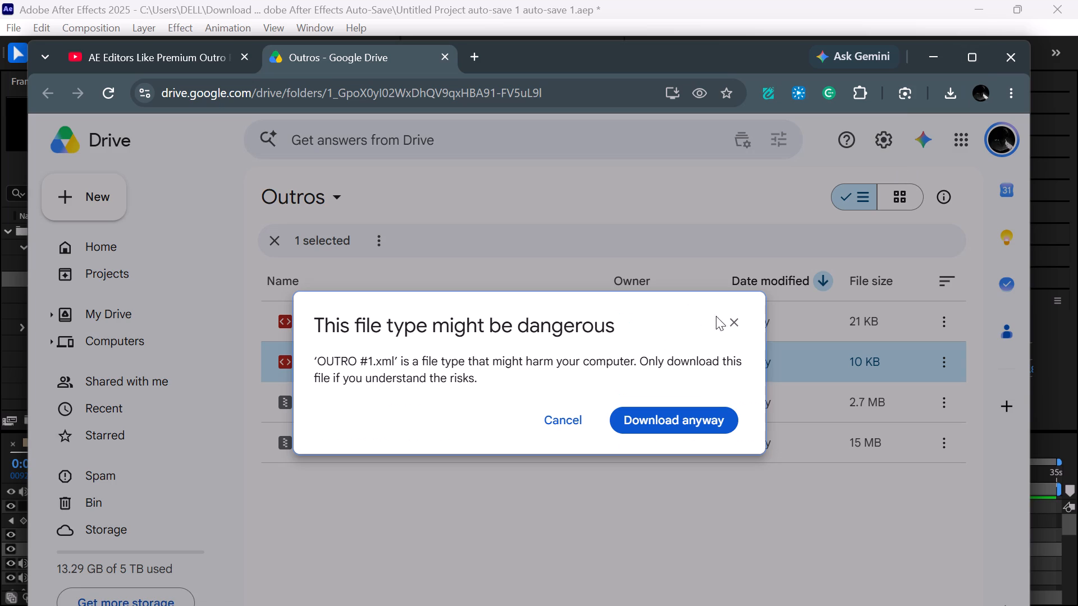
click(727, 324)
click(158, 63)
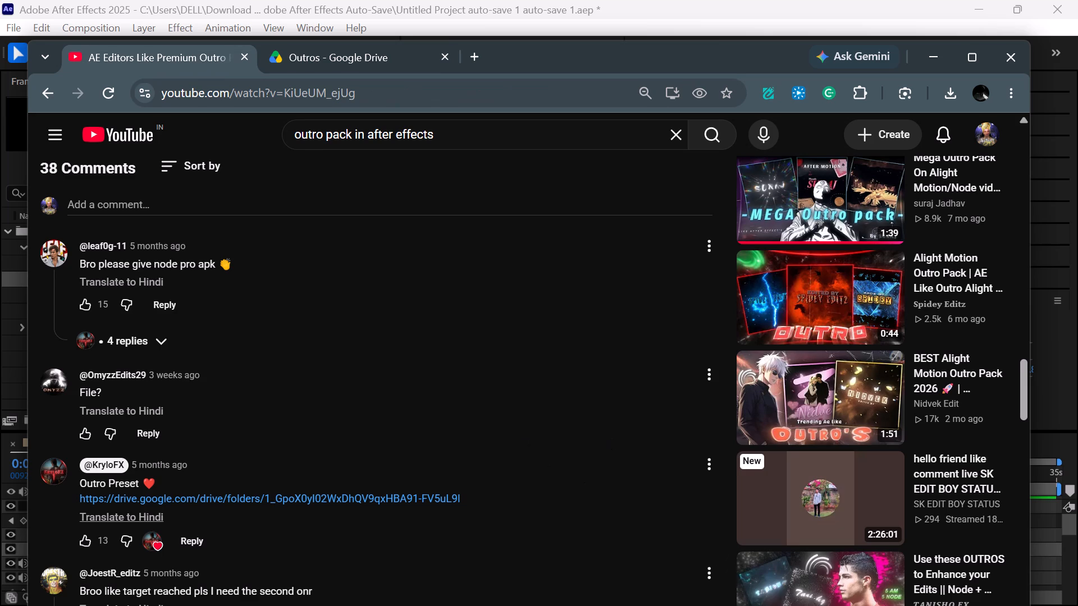
Switch to After Effects, start importing a file, and look through Downloads and Home for the downloaded outro pack.
click(619, 581)
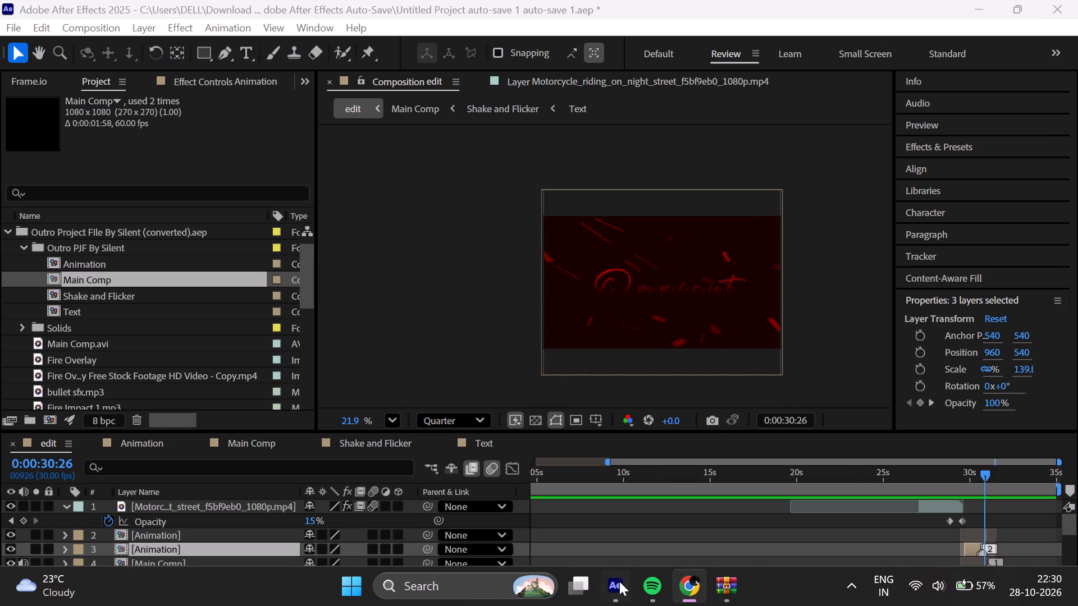
scroll(220, 278, down, 4)
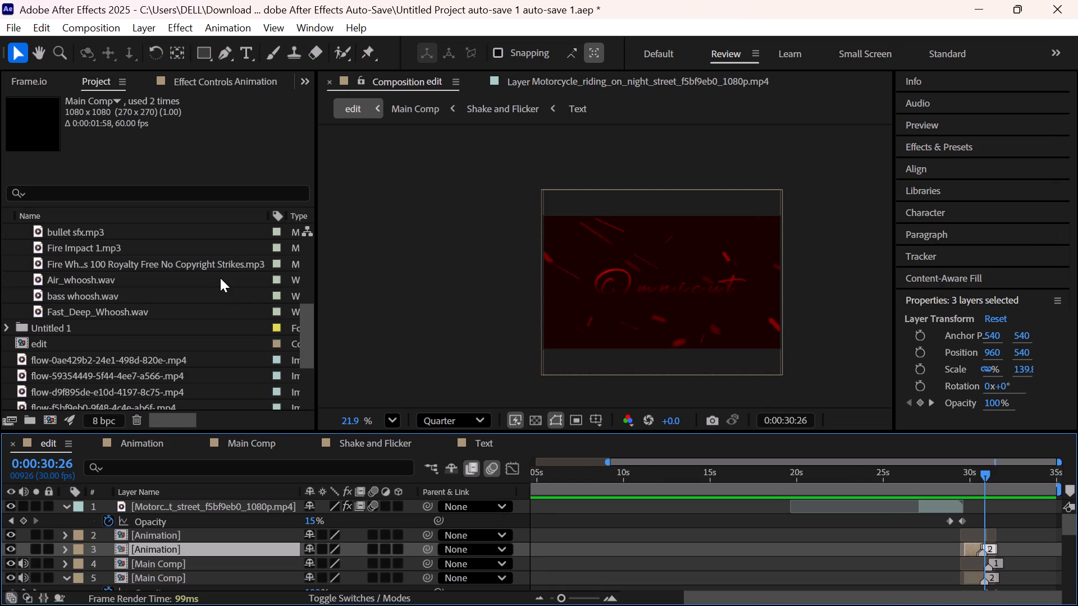
double_click(125, 401)
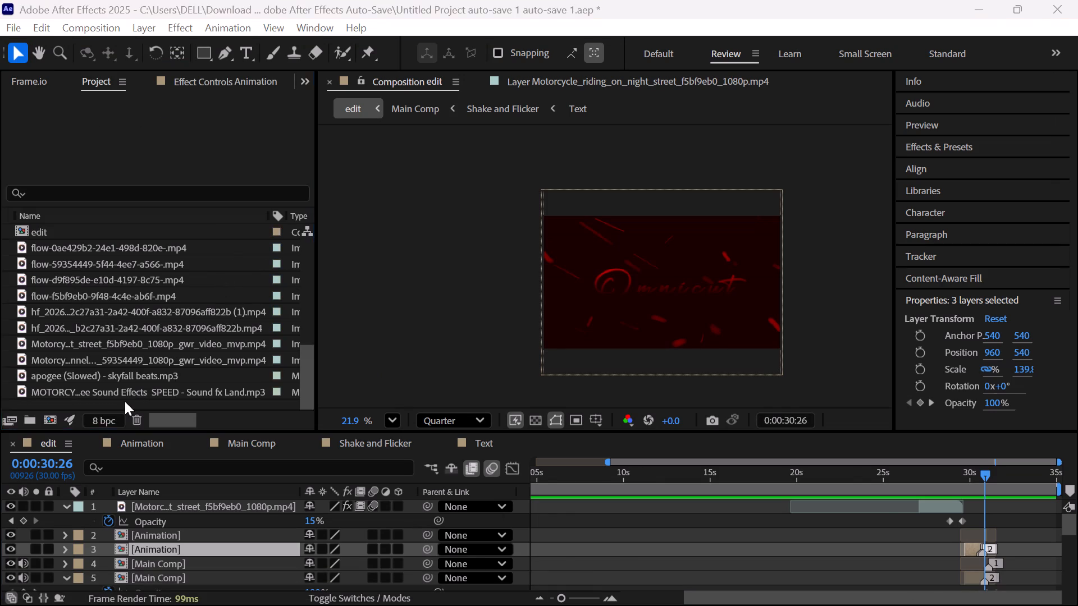
scroll(274, 168, down, 5)
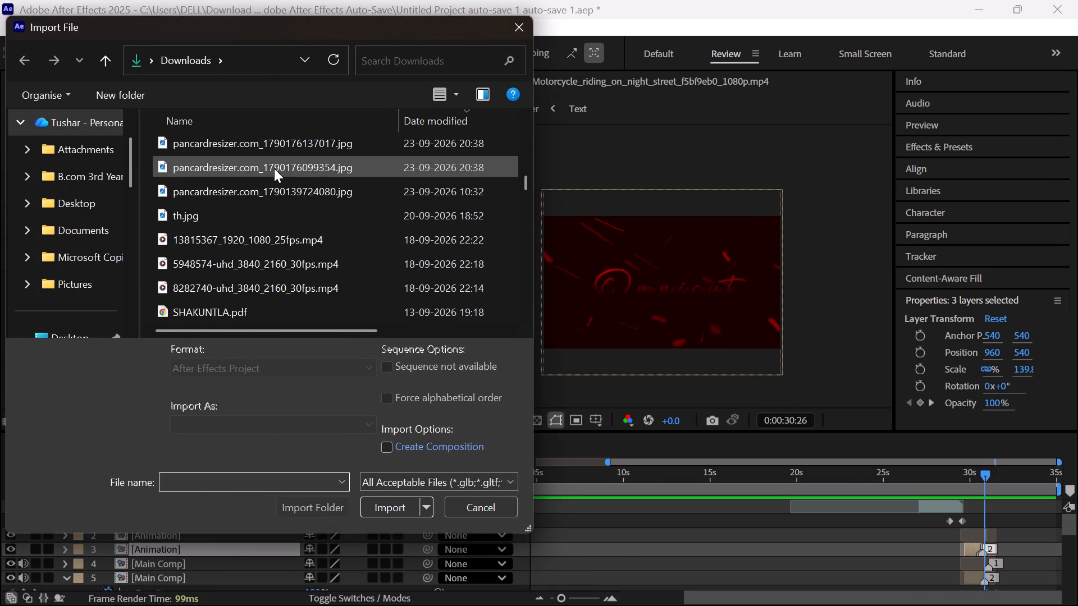
scroll(274, 168, down, 7)
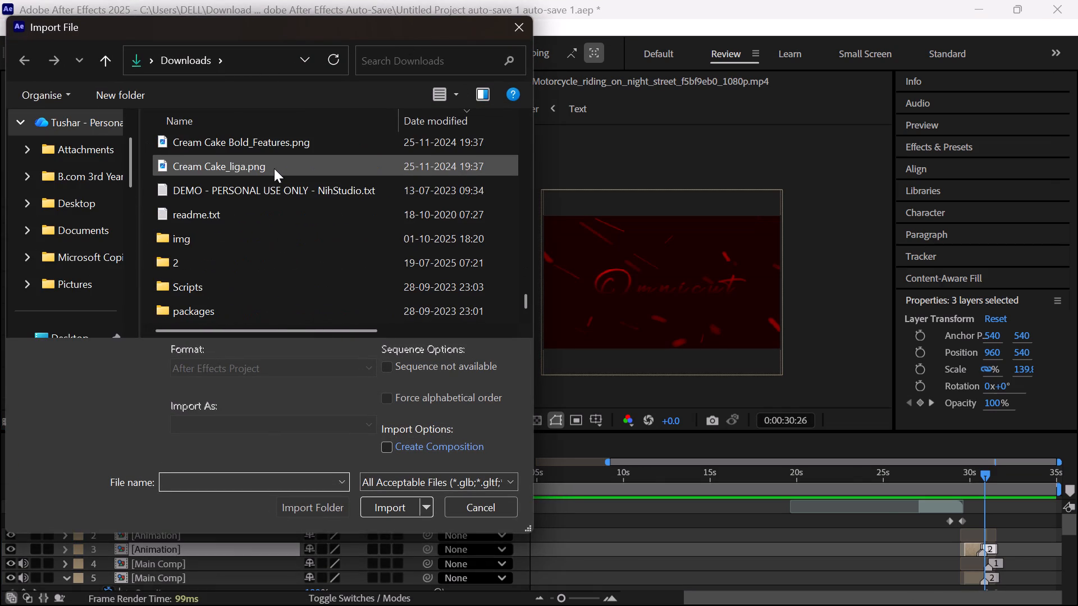
scroll(274, 168, down, 1)
scroll(274, 168, up, 14)
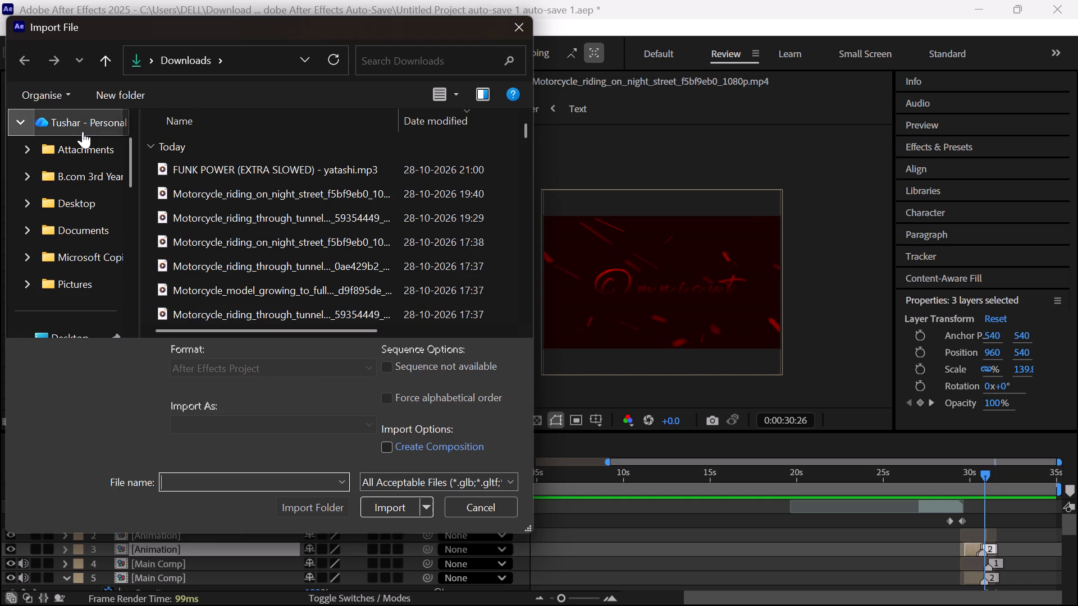
scroll(84, 133, up, 5)
click(80, 134)
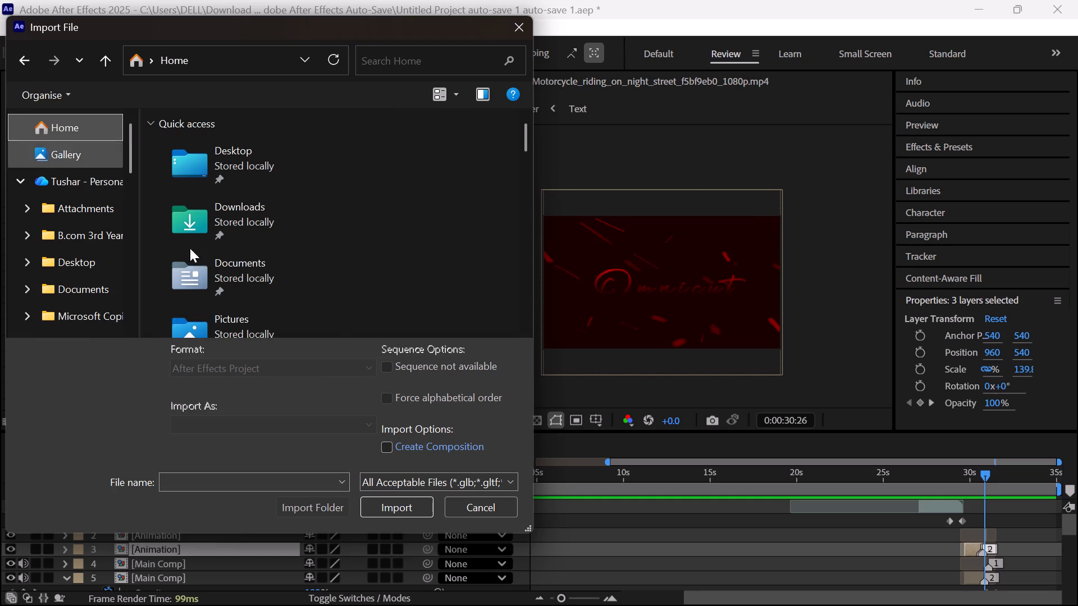
scroll(250, 327, down, 3)
scroll(250, 327, up, 1)
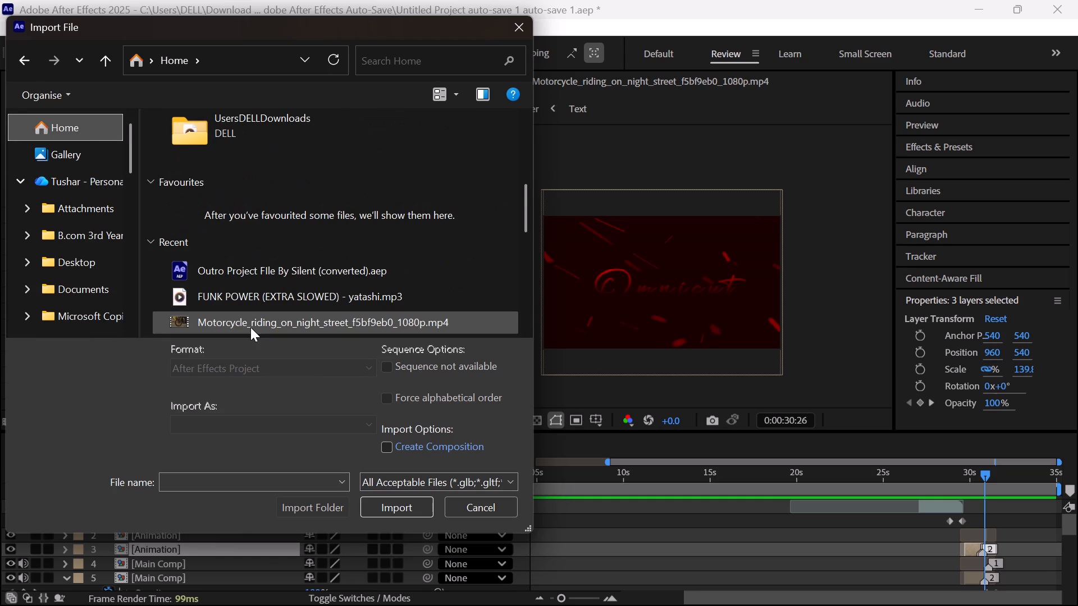
scroll(295, 233, up, 3)
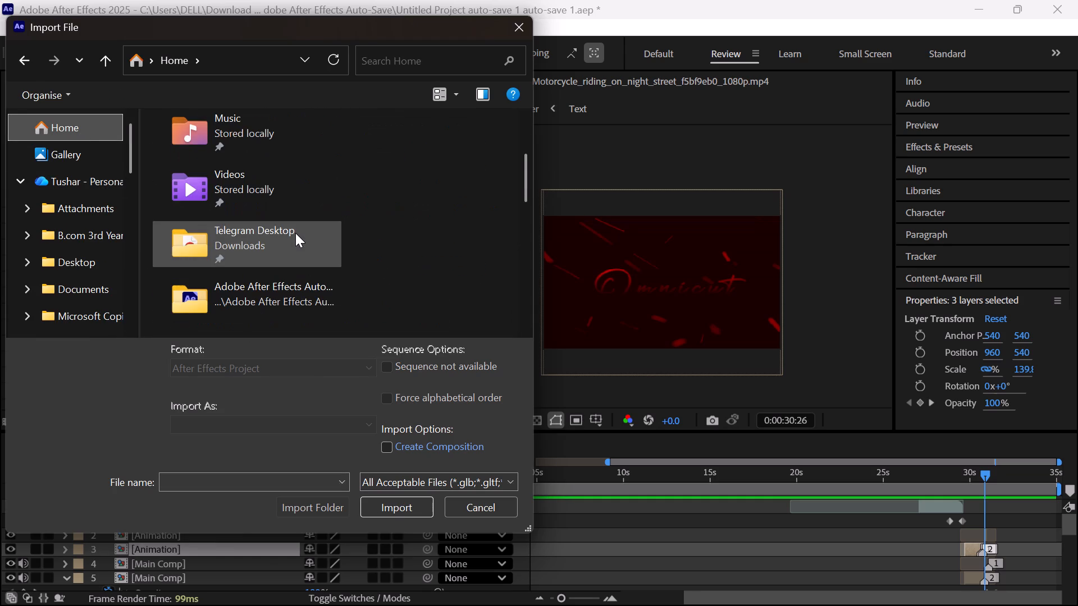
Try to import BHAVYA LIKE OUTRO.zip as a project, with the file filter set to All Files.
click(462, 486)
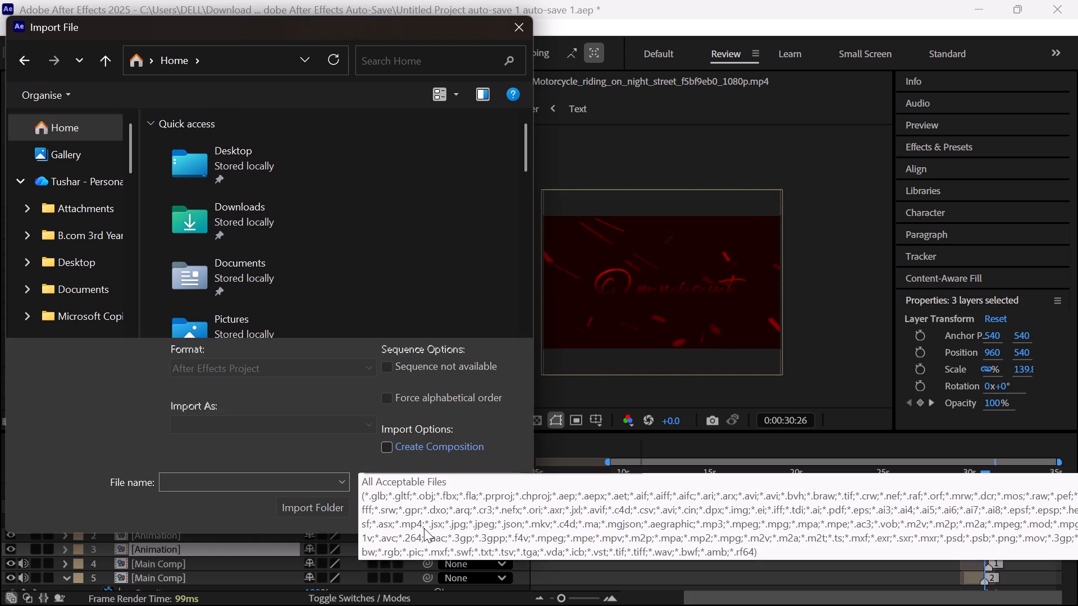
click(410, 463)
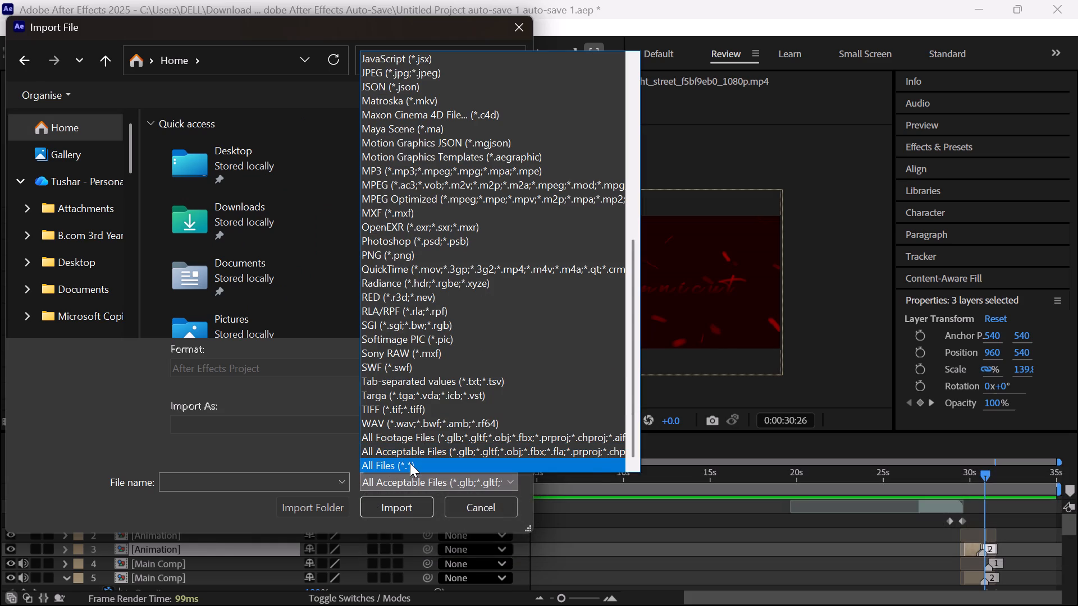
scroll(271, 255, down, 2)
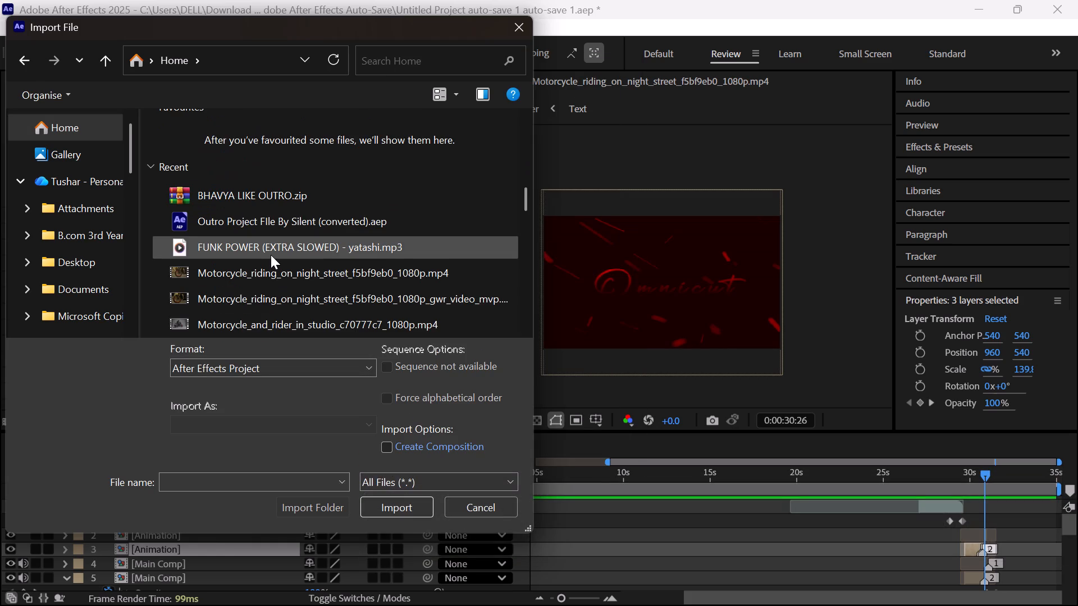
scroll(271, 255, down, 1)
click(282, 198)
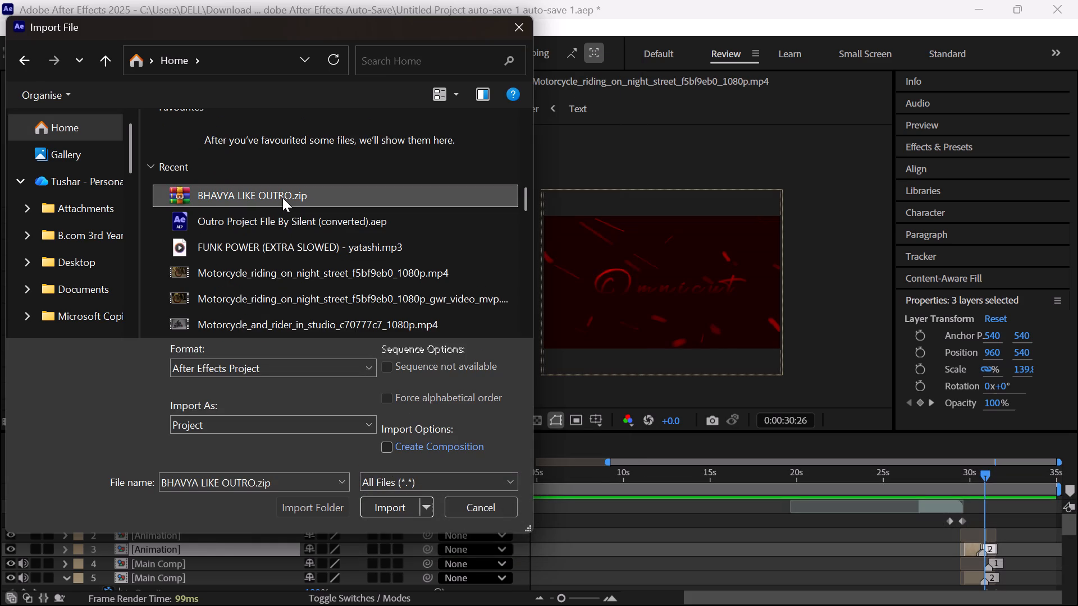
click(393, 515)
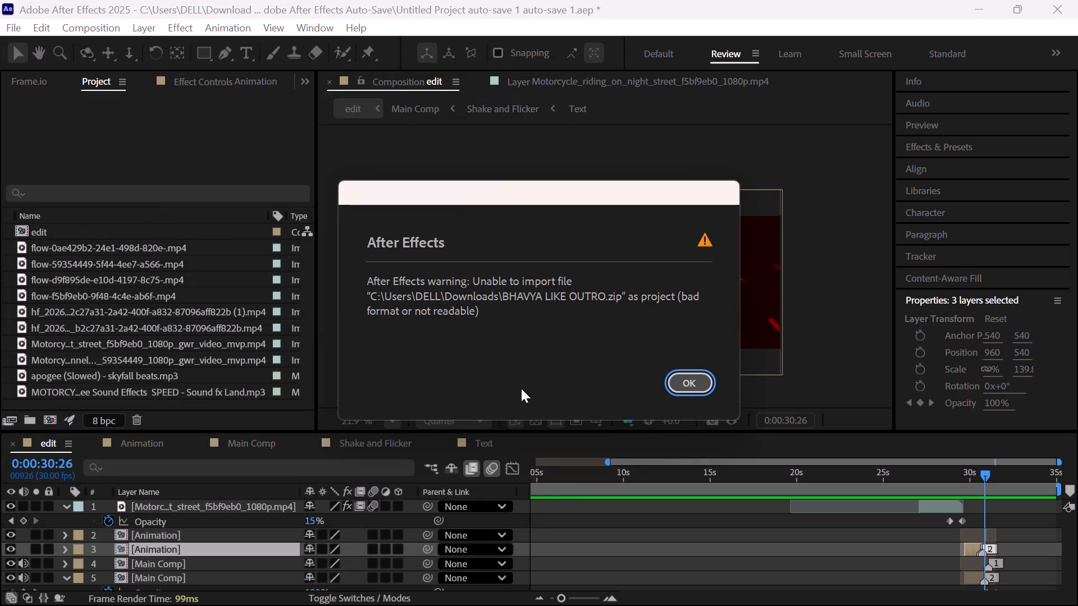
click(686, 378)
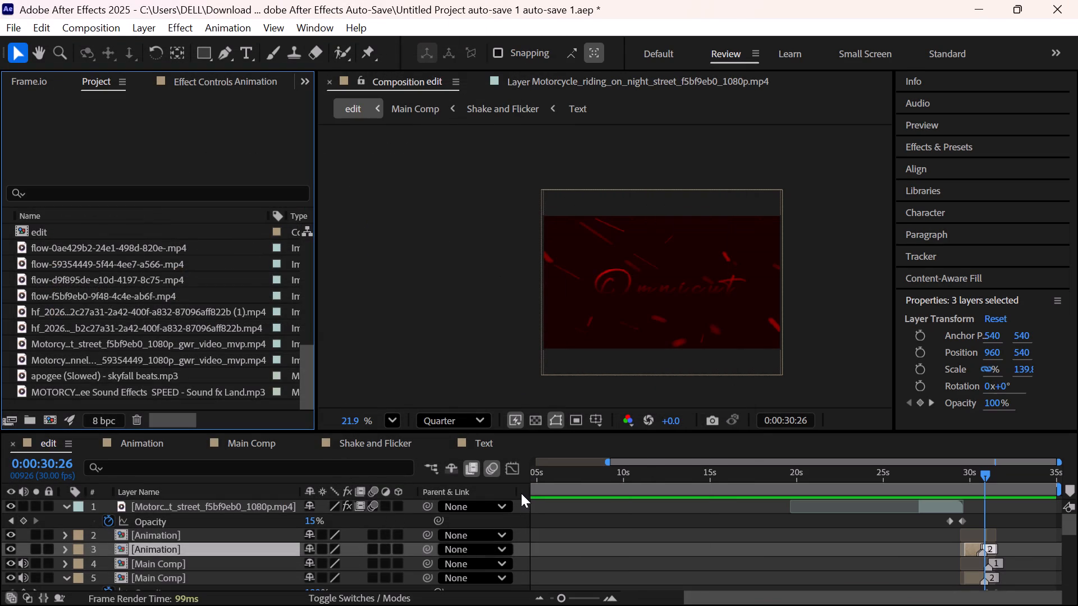
Switch to File Explorer and open BHAVYA LIKE OUTRO.zip from the recent files.
key(super+e)
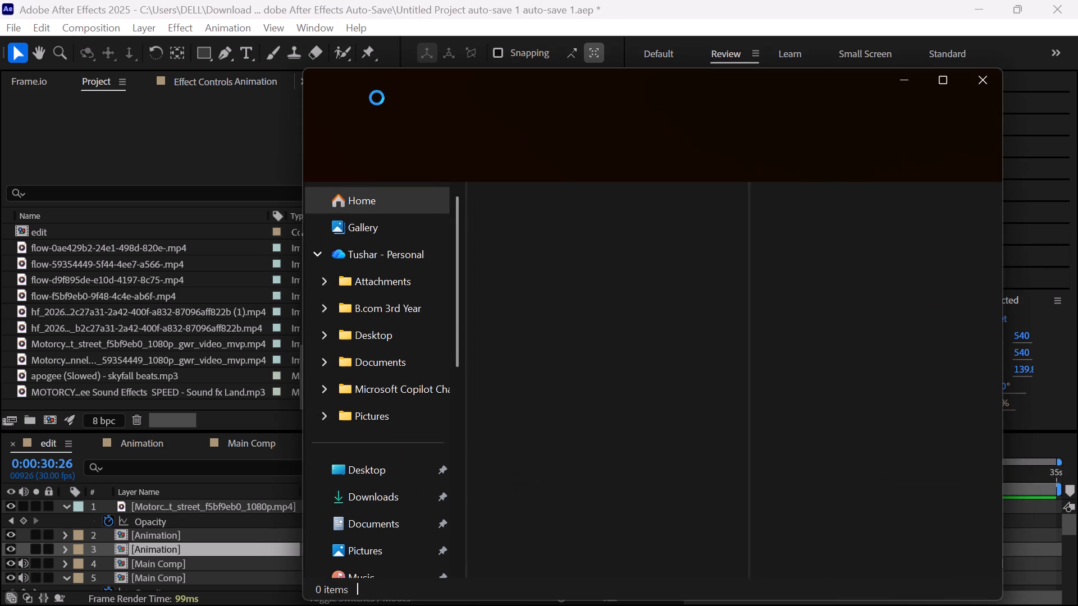
click(643, 260)
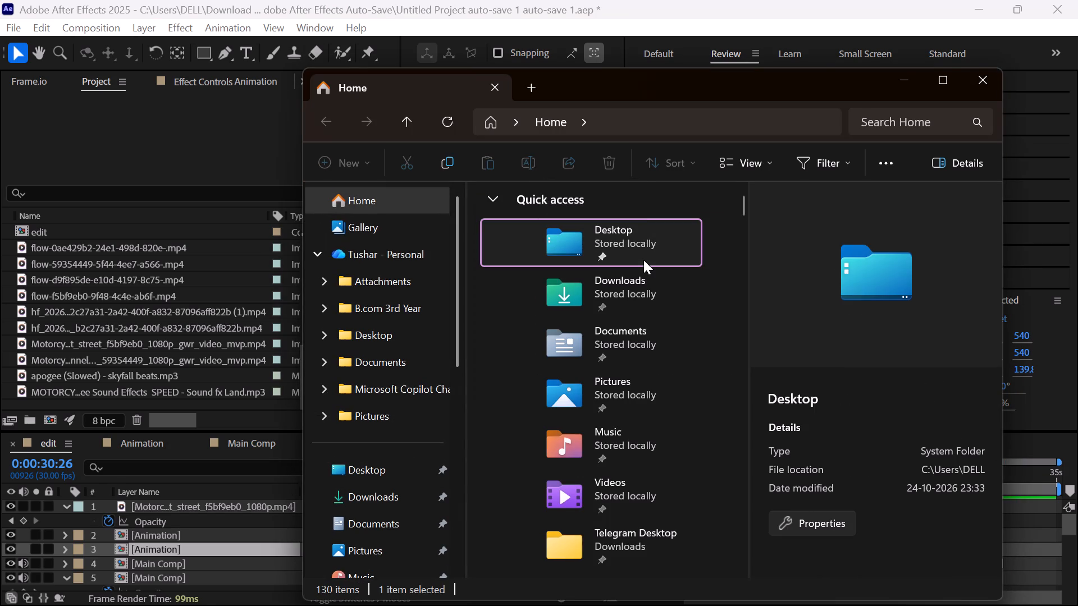
scroll(573, 322, down, 5)
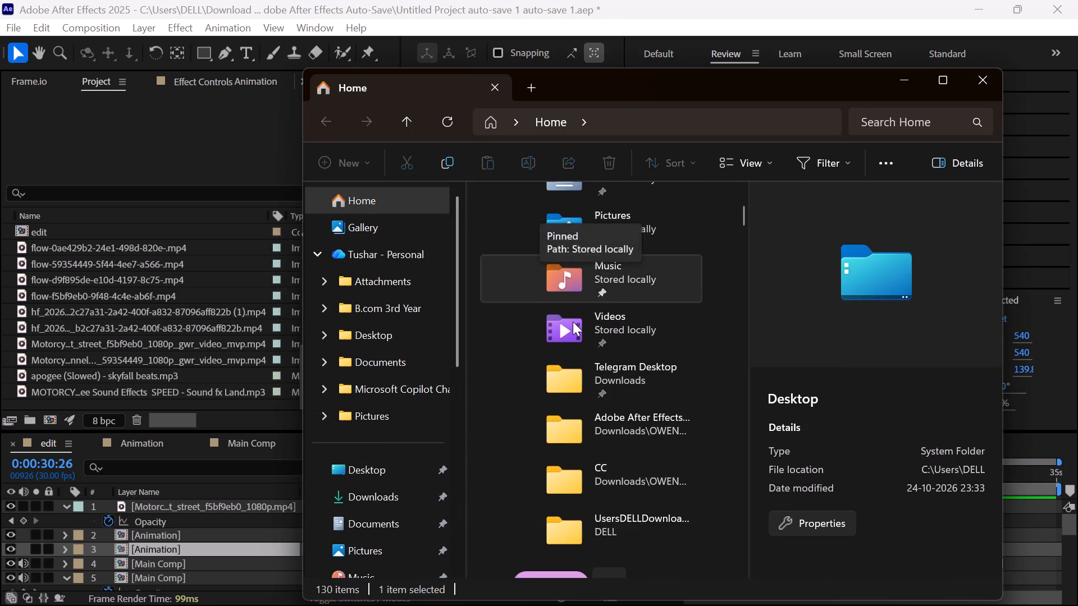
scroll(573, 322, down, 2)
double_click(647, 400)
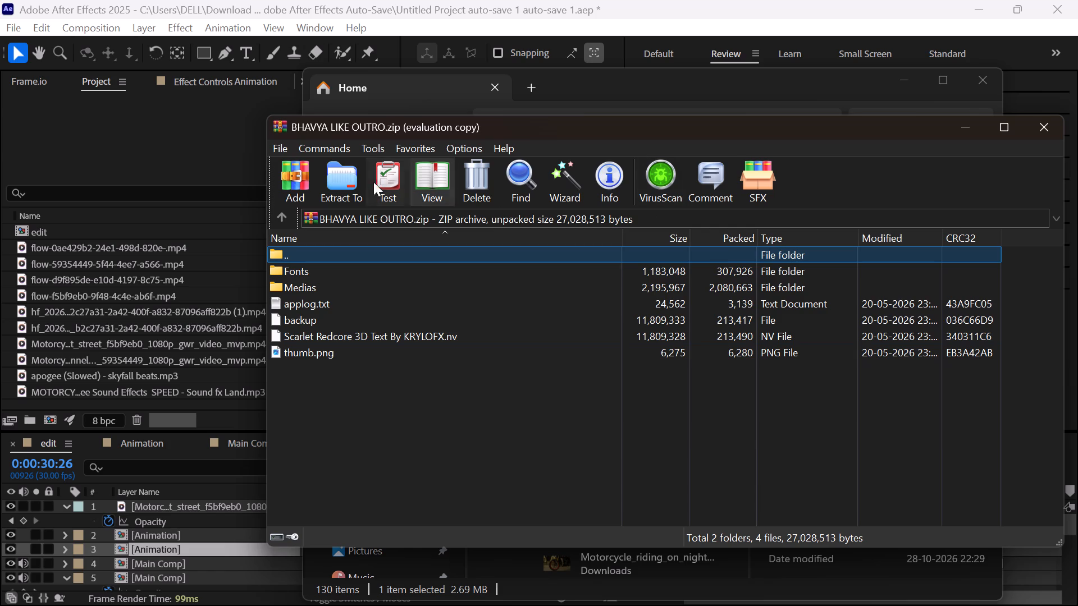
Extract all of BHAVYA LIKE OUTRO.zip into the Downloads folder, replacing every existing file, and get the archive window out of the way.
click(346, 176)
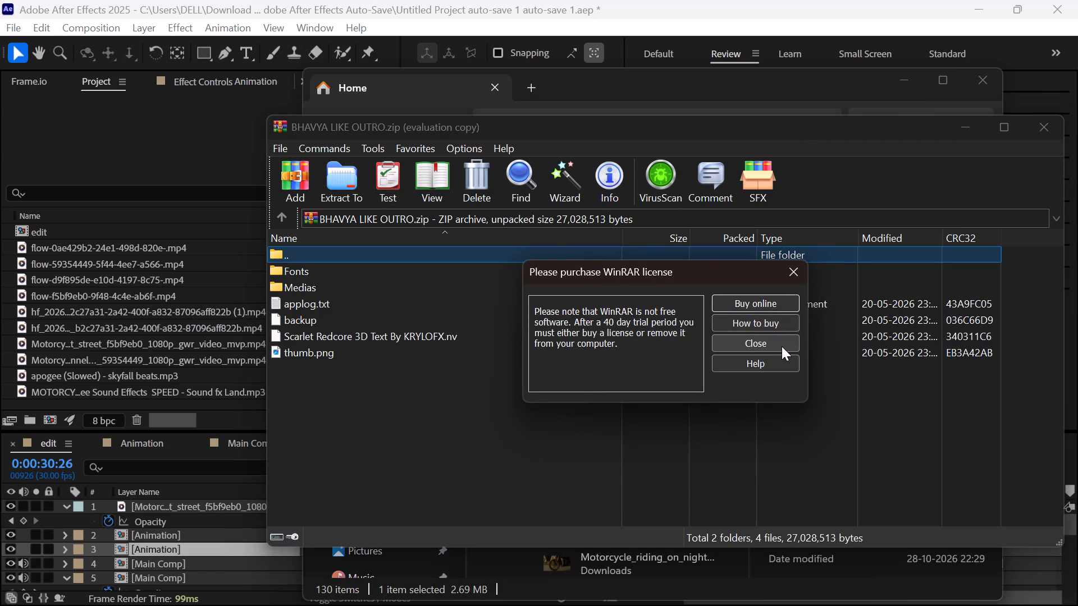
click(782, 346)
double_click(350, 168)
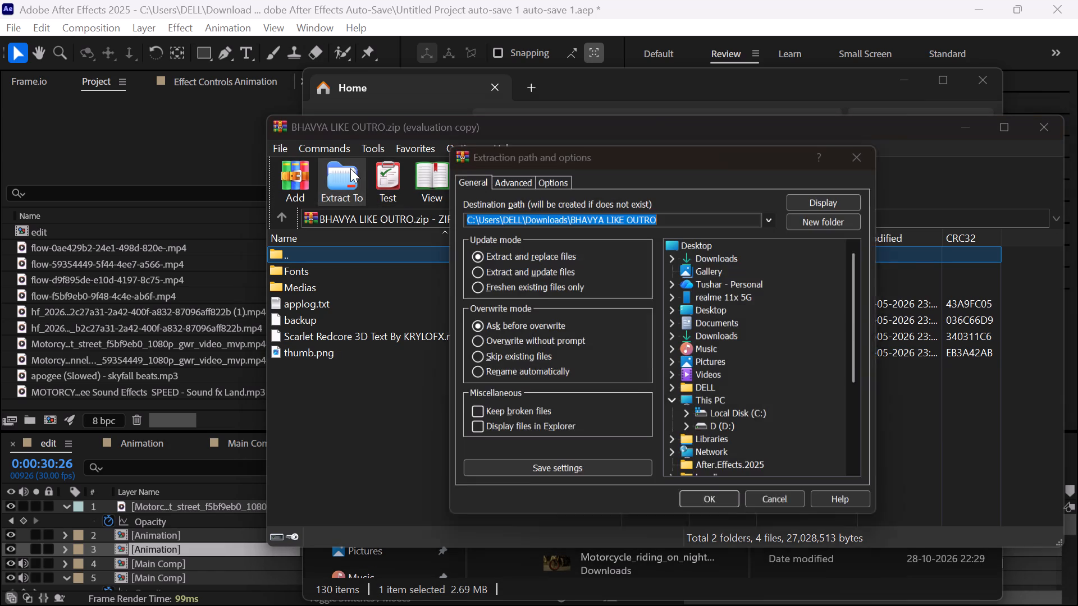
click(712, 259)
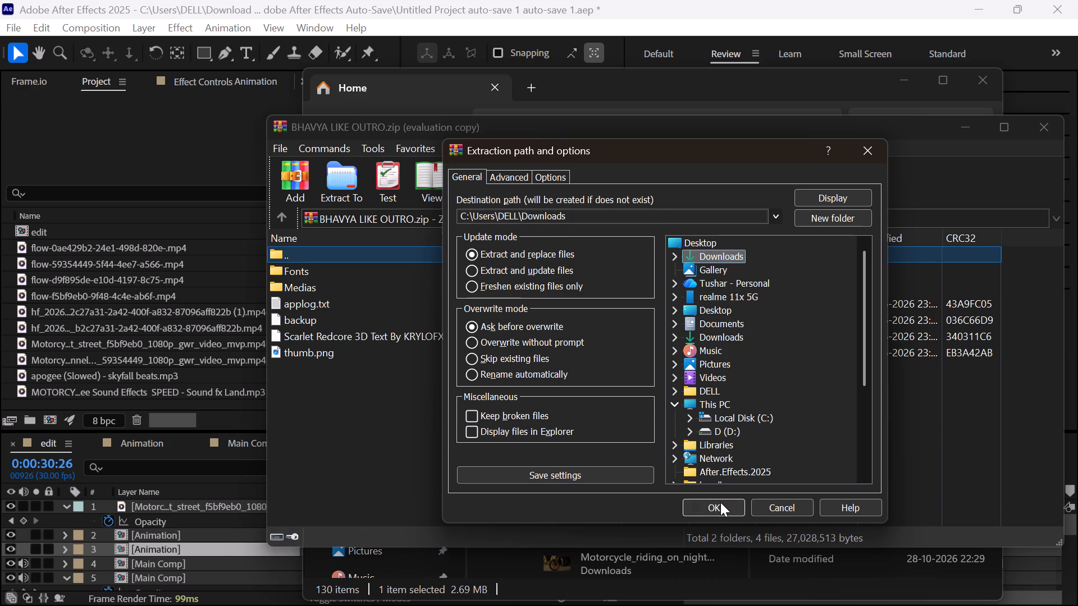
click(720, 502)
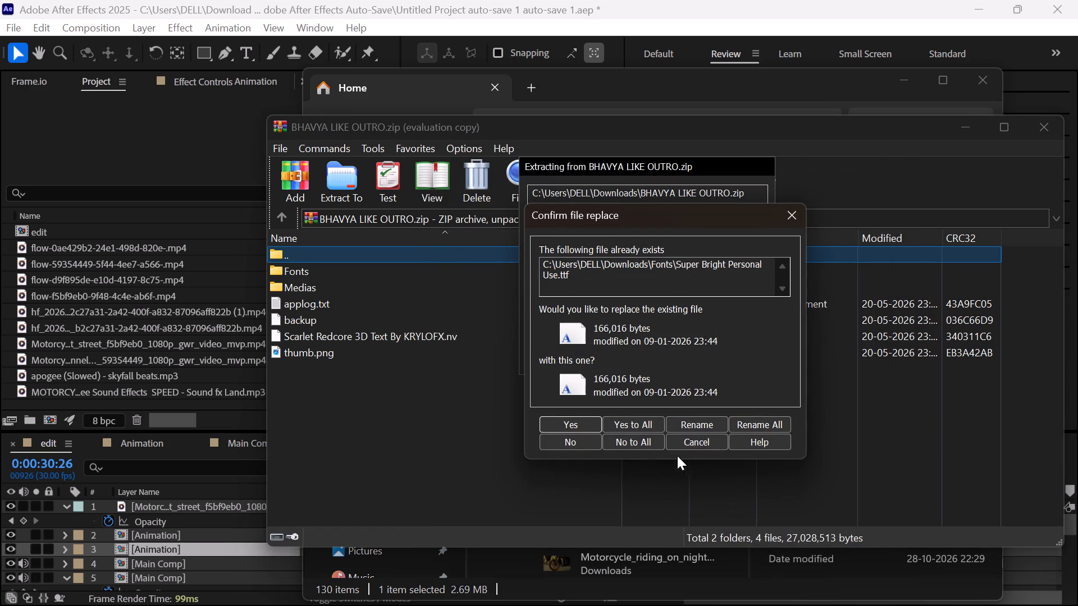
click(626, 425)
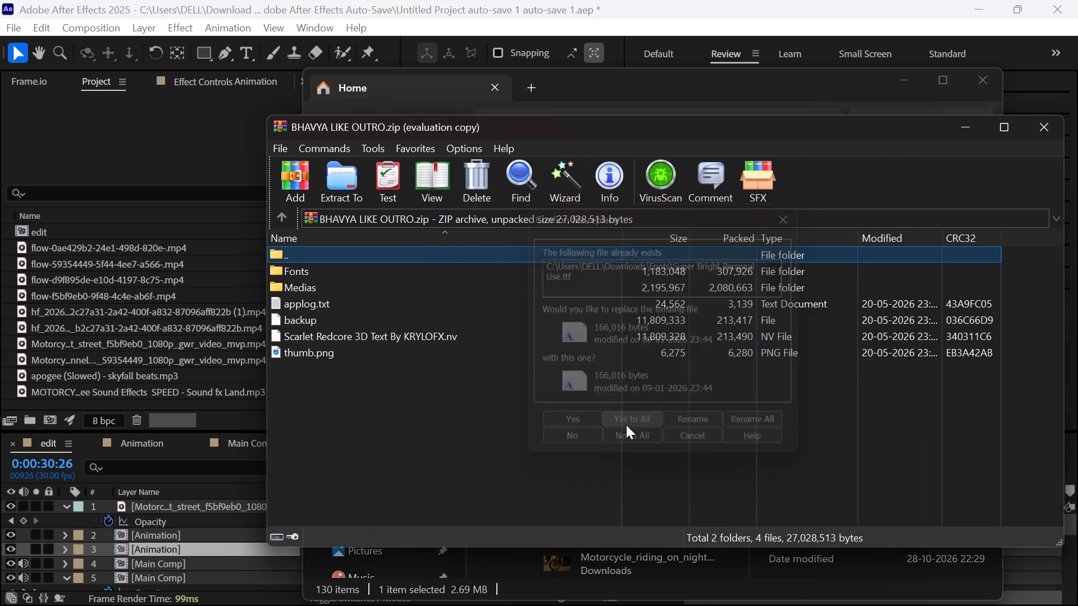
click(951, 117)
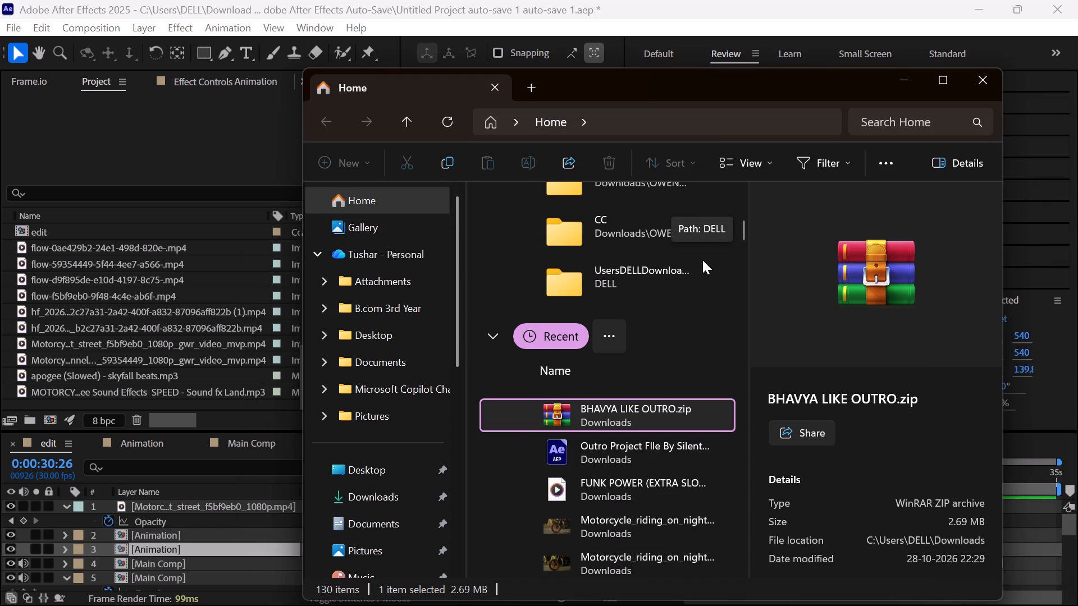
Open the Downloads folder and look through its files and folders for the outro pack's contents.
scroll(702, 260, up, 6)
click(659, 238)
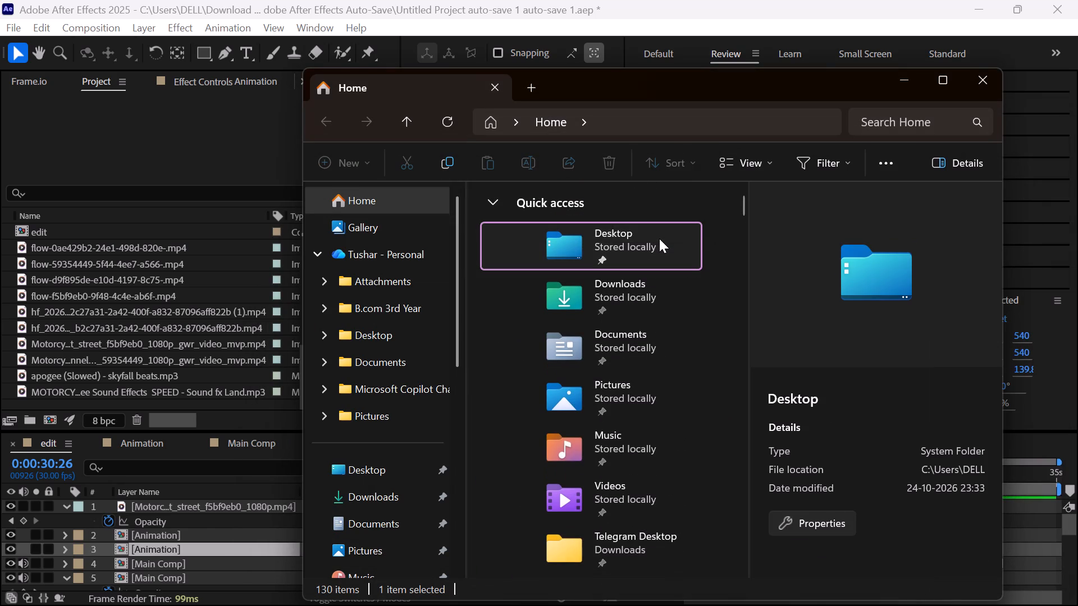
double_click(646, 301)
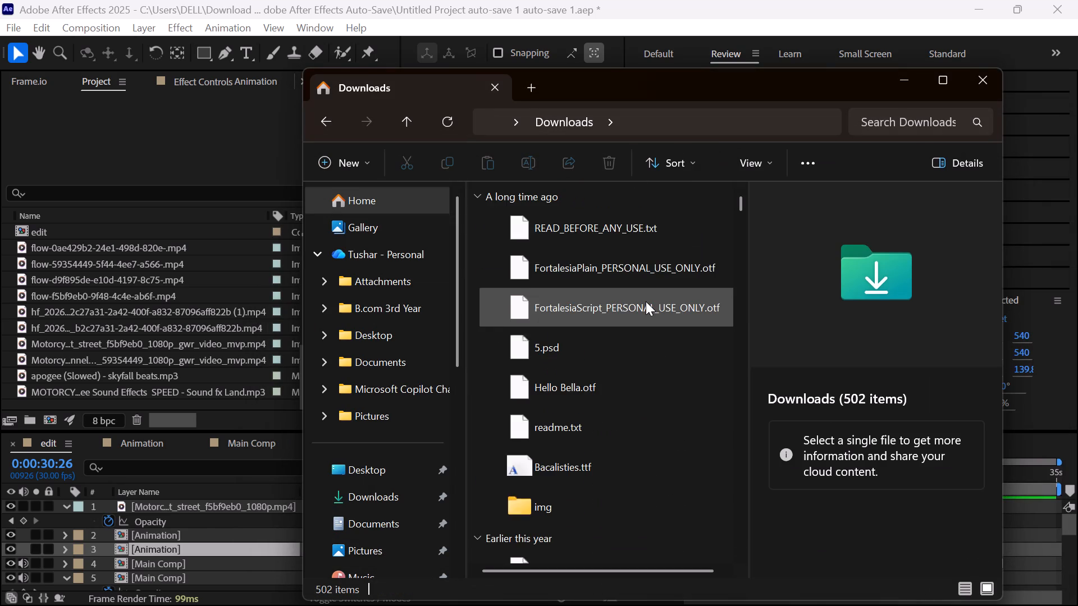
scroll(646, 301, down, 13)
scroll(646, 301, down, 9)
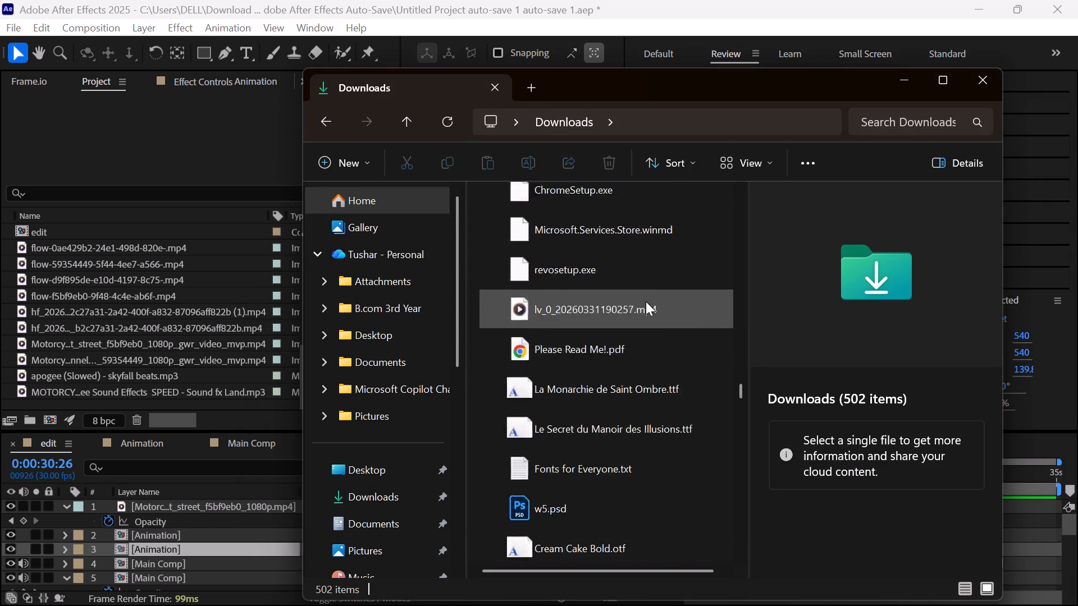
scroll(646, 301, down, 14)
scroll(585, 460, down, 2)
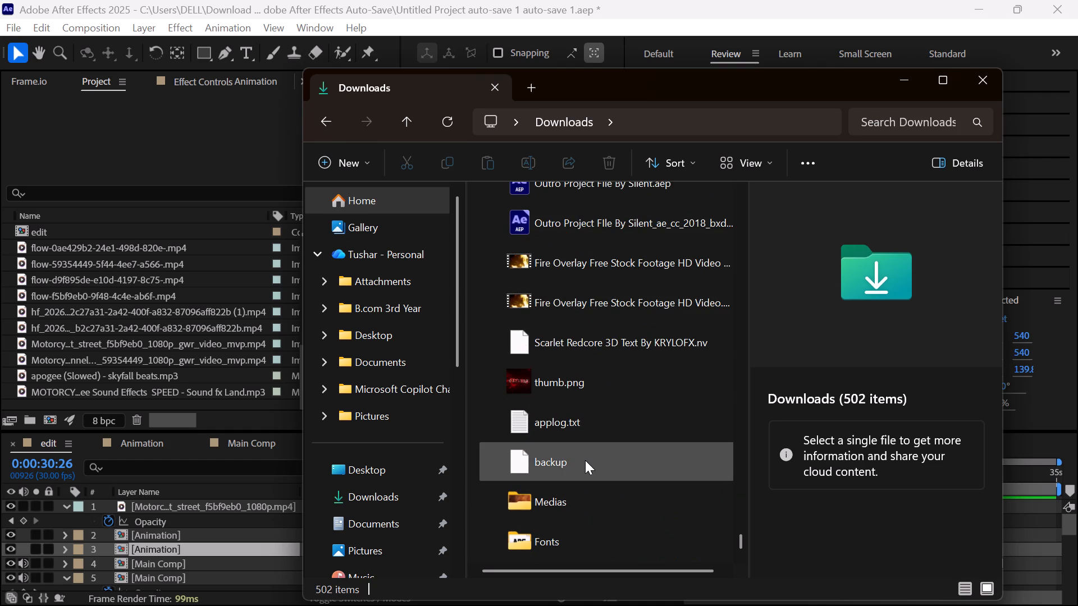
scroll(585, 460, up, 3)
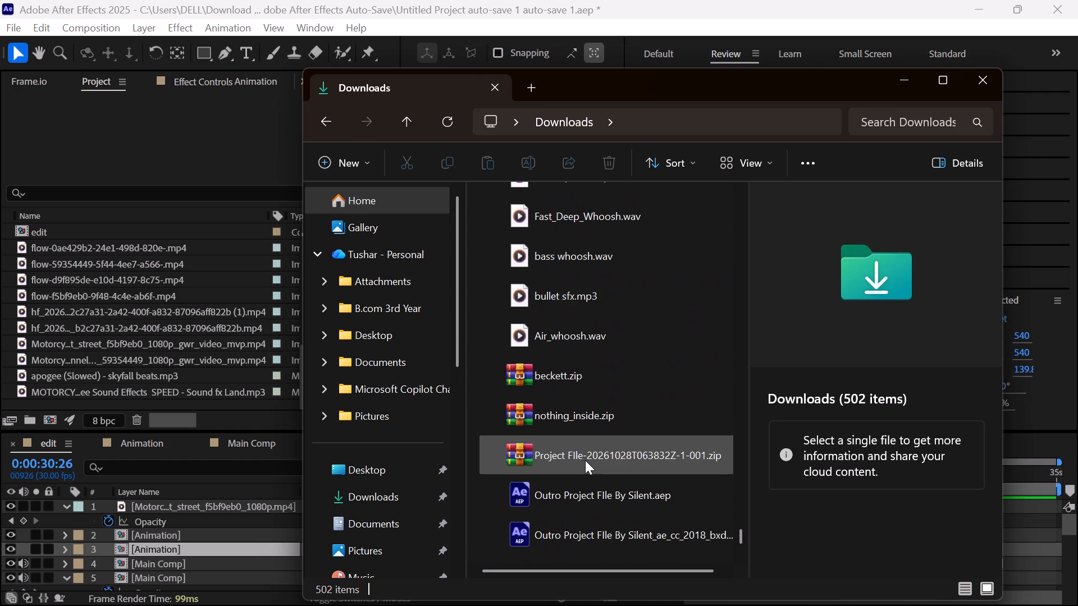
scroll(585, 460, up, 4)
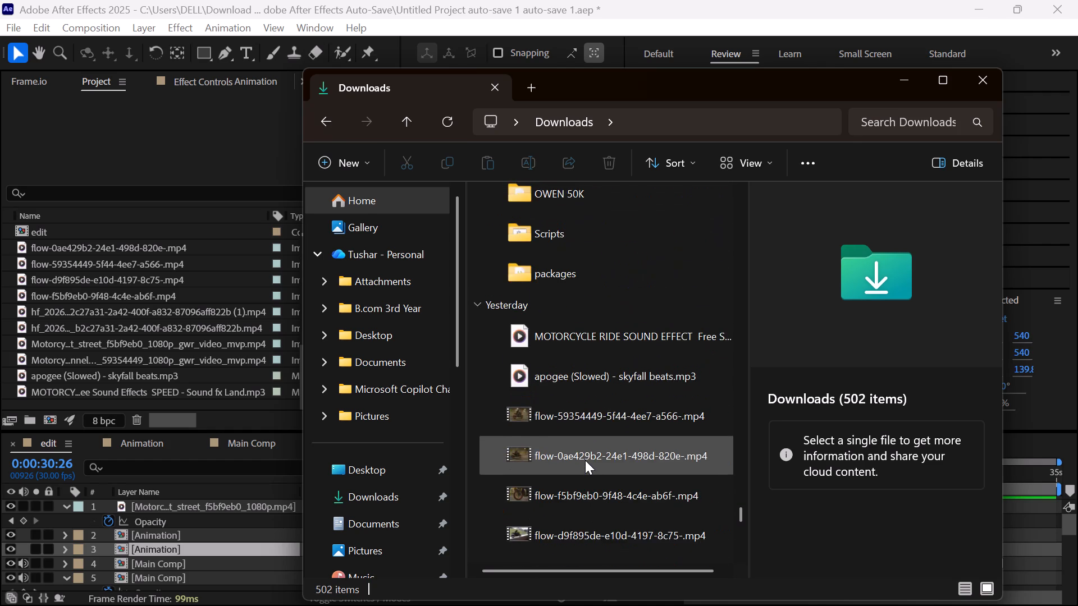
scroll(585, 460, down, 3)
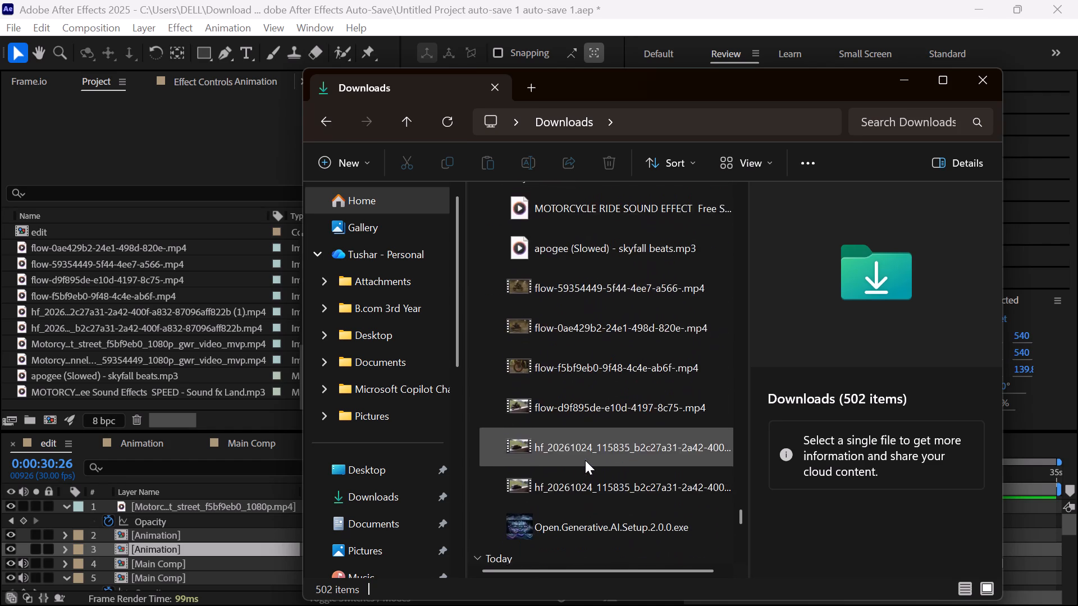
scroll(585, 460, up, 2)
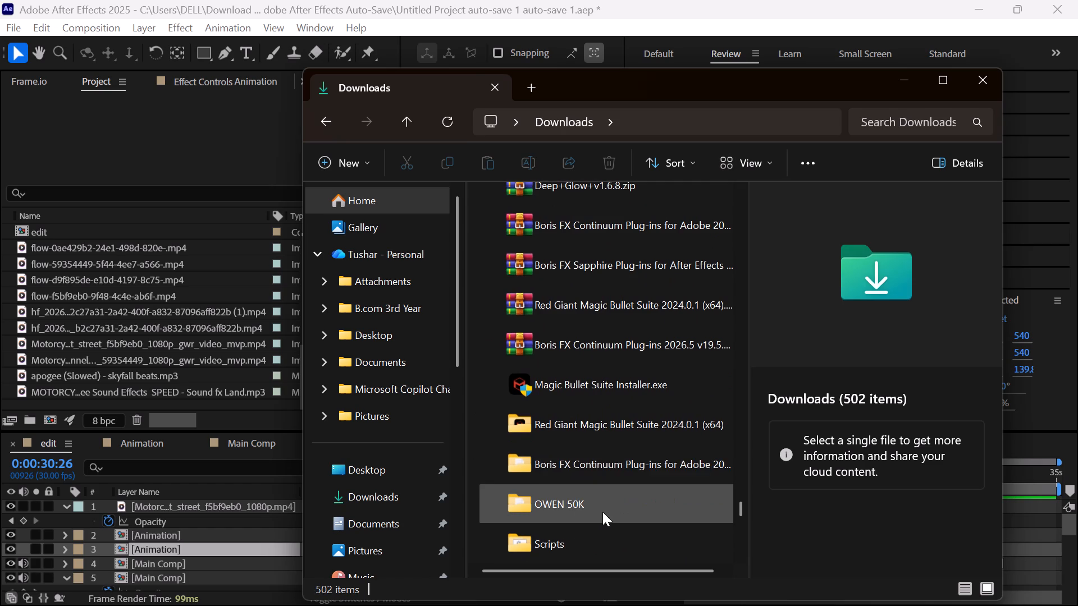
scroll(602, 512, down, 11)
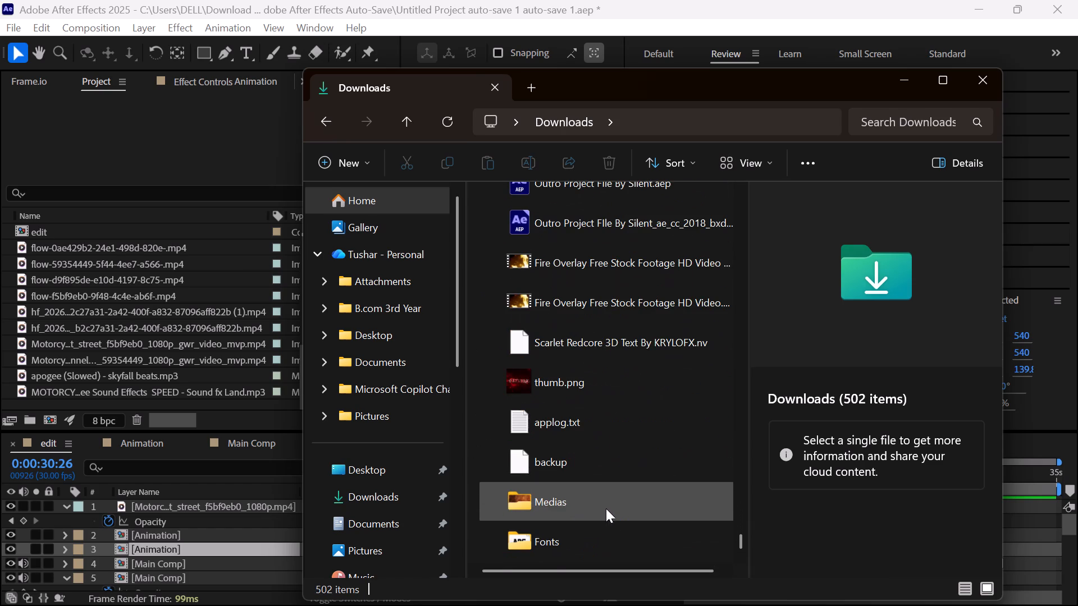
Search the Downloads folder for "bha" and look through the matching files.
click(894, 118)
key(b)
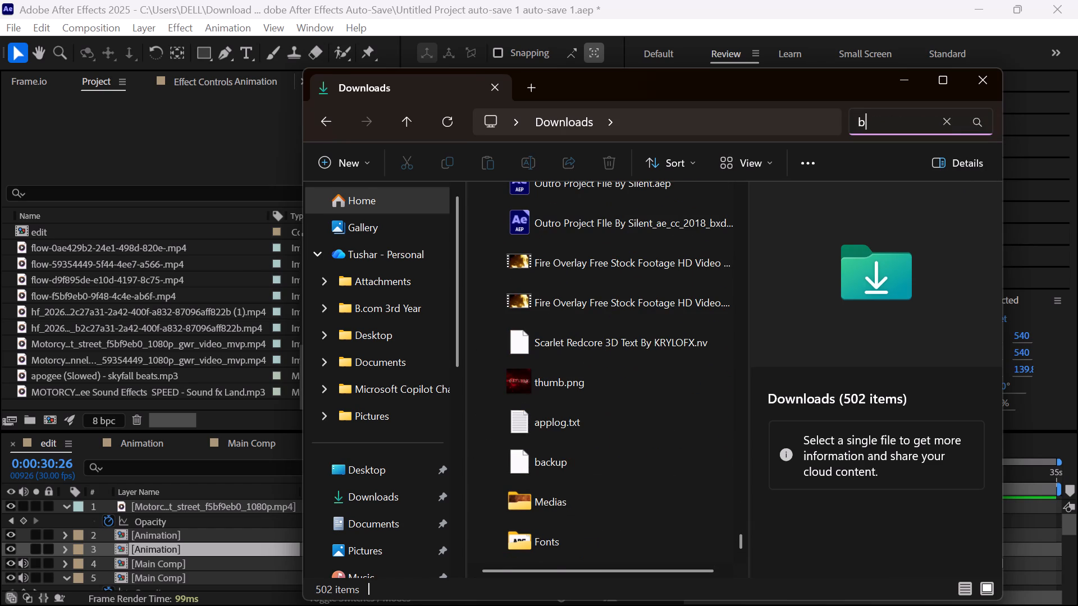
key(h)
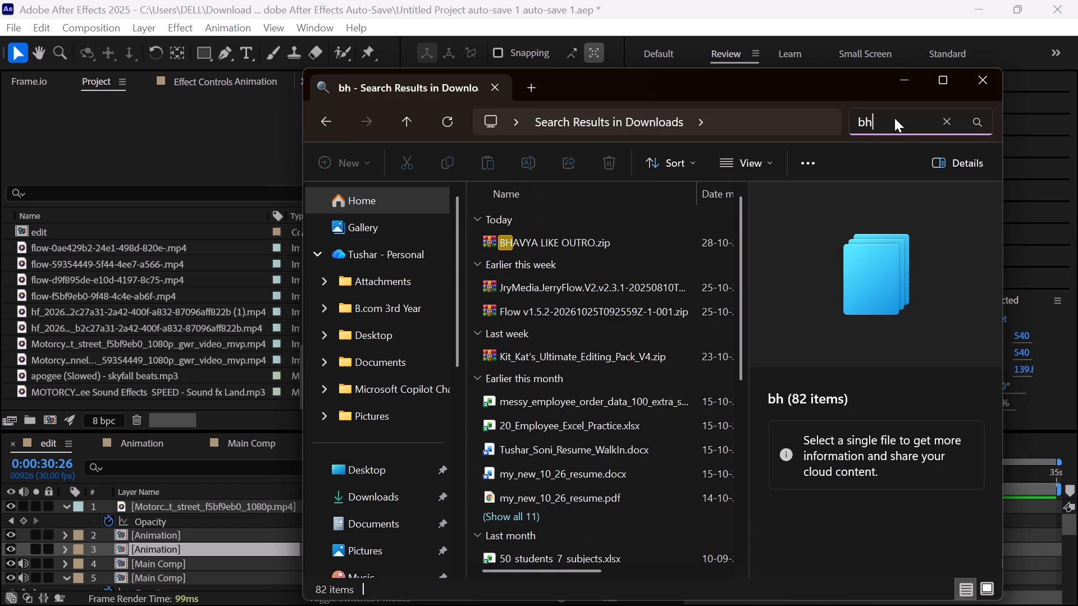
key(a)
scroll(654, 380, down, 2)
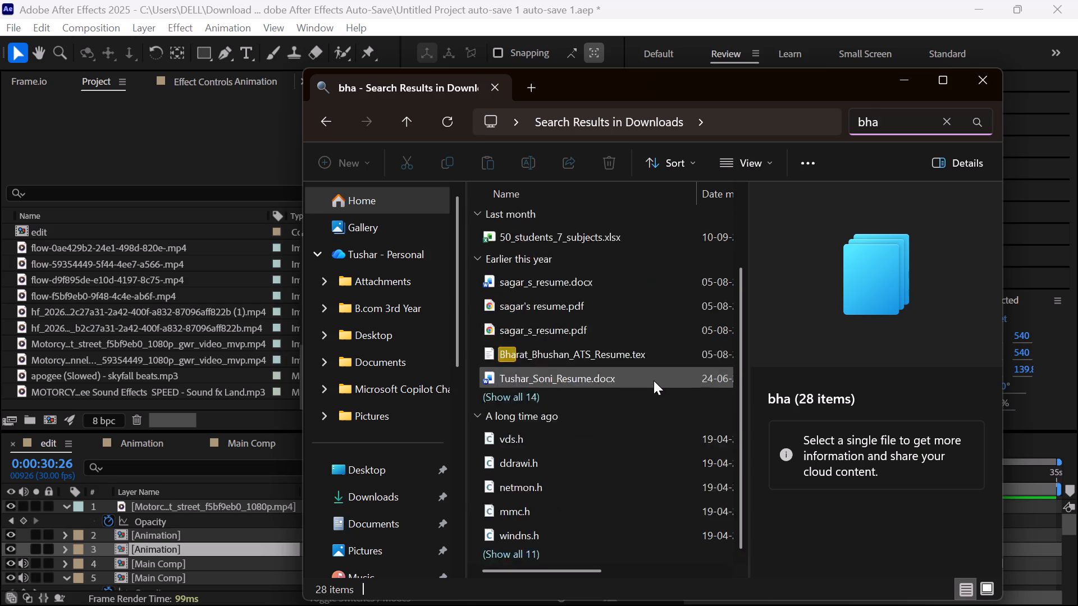
Open BHAVYA LIKE OUTRO.zip from today's files in the Downloads search results and extract its contents to the Desktop.
scroll(654, 380, down, 3)
scroll(654, 380, up, 4)
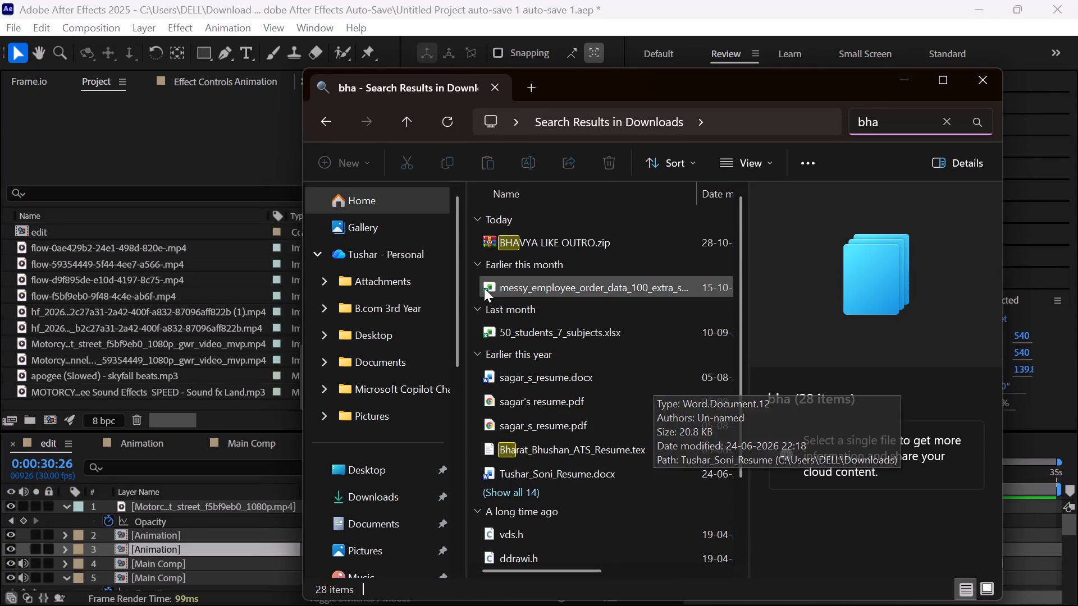
click(480, 214)
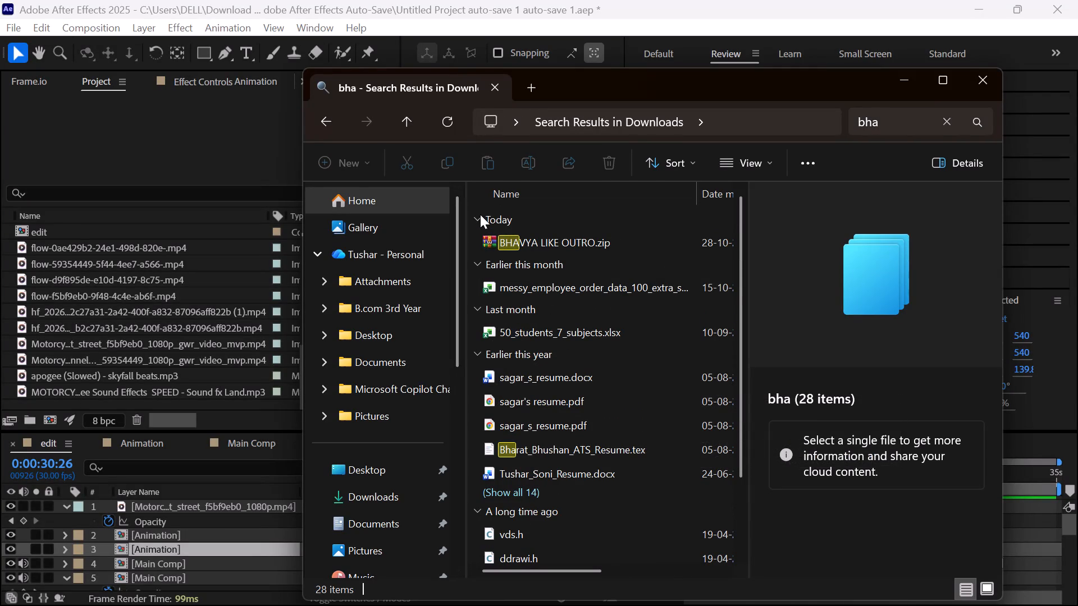
click(511, 215)
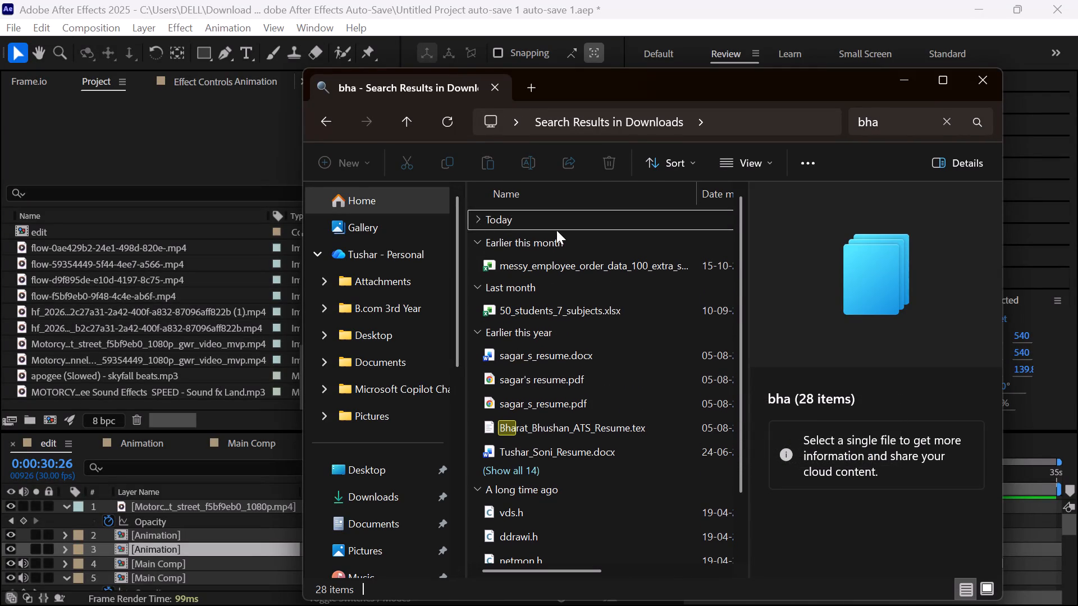
click(541, 213)
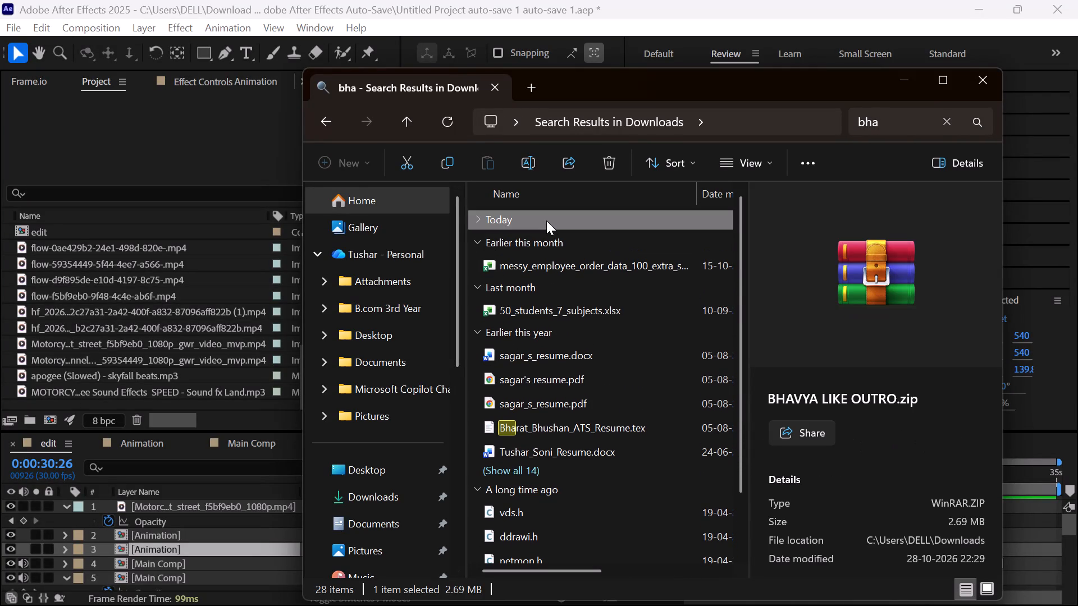
click(546, 221)
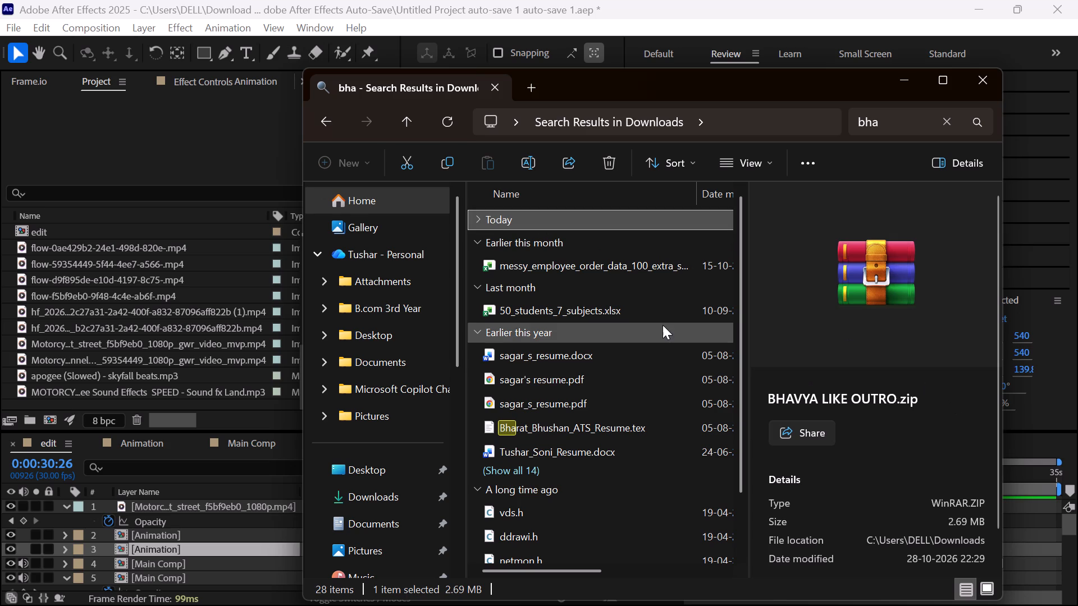
click(477, 217)
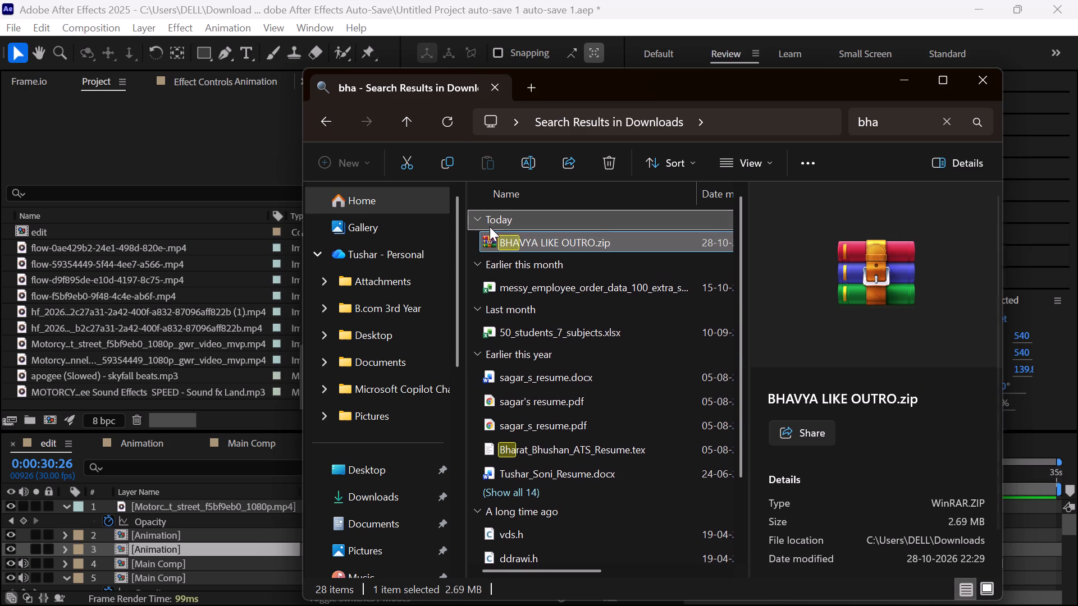
double_click(505, 241)
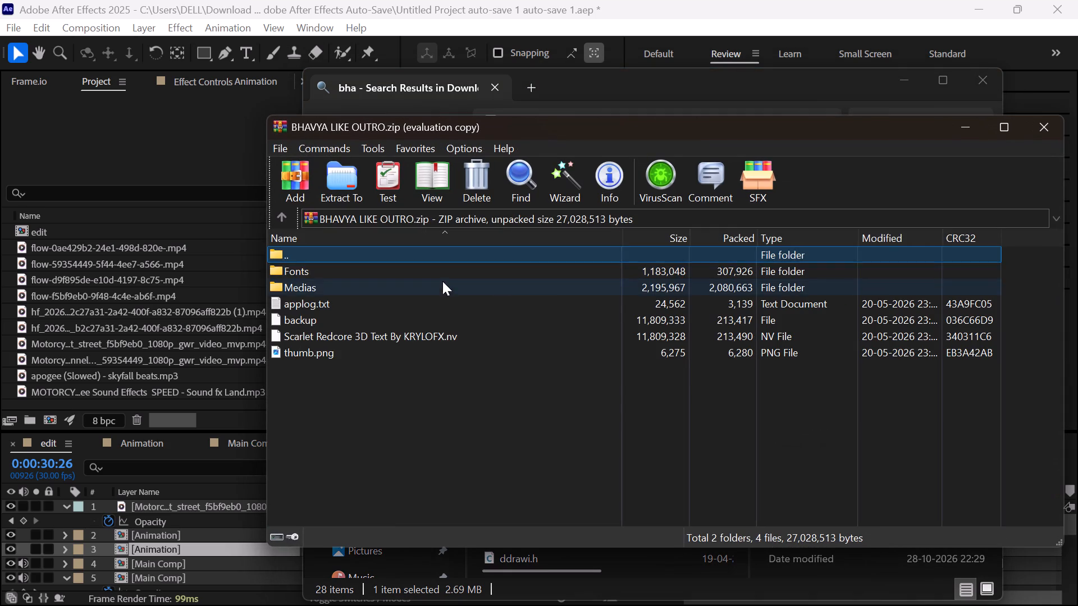
click(351, 175)
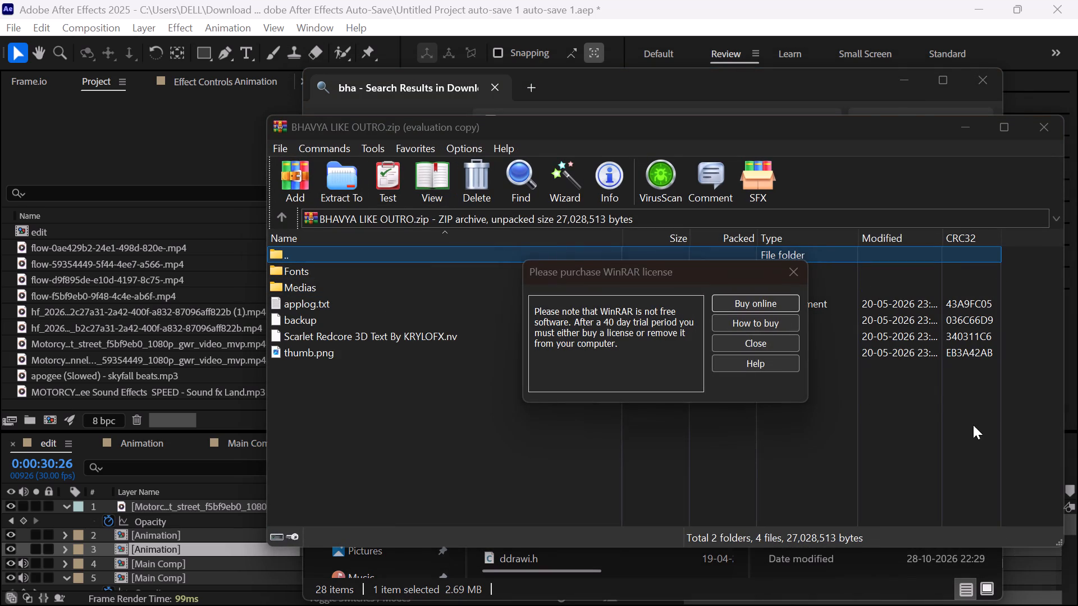
click(789, 345)
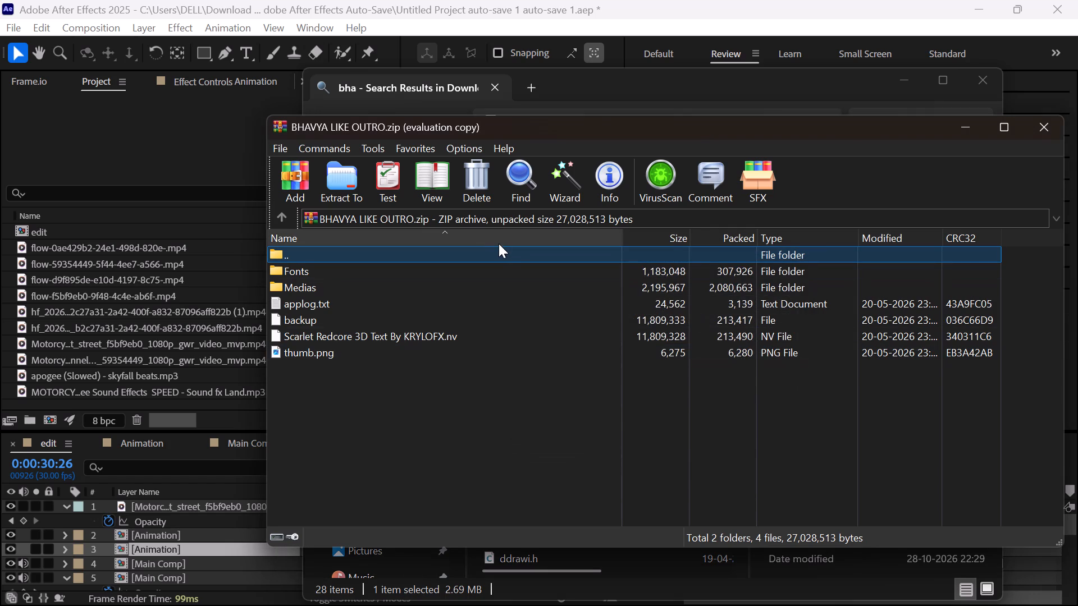
Return to the Downloads folder listing, extract BHAVYA LIKE OUTRO.zip to the Desktop, and close the archive window.
double_click(510, 248)
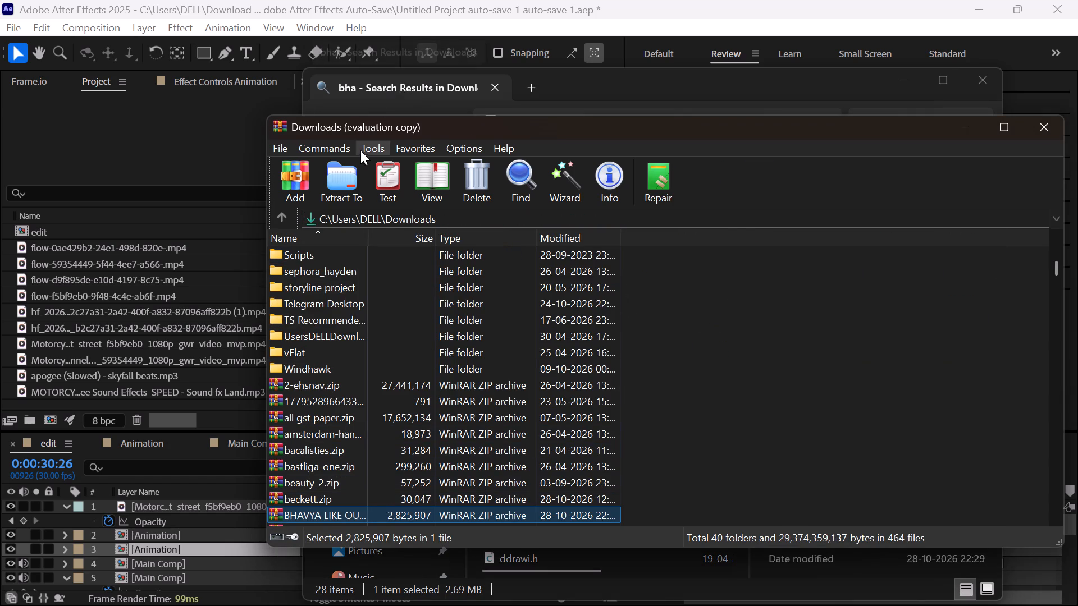
click(353, 178)
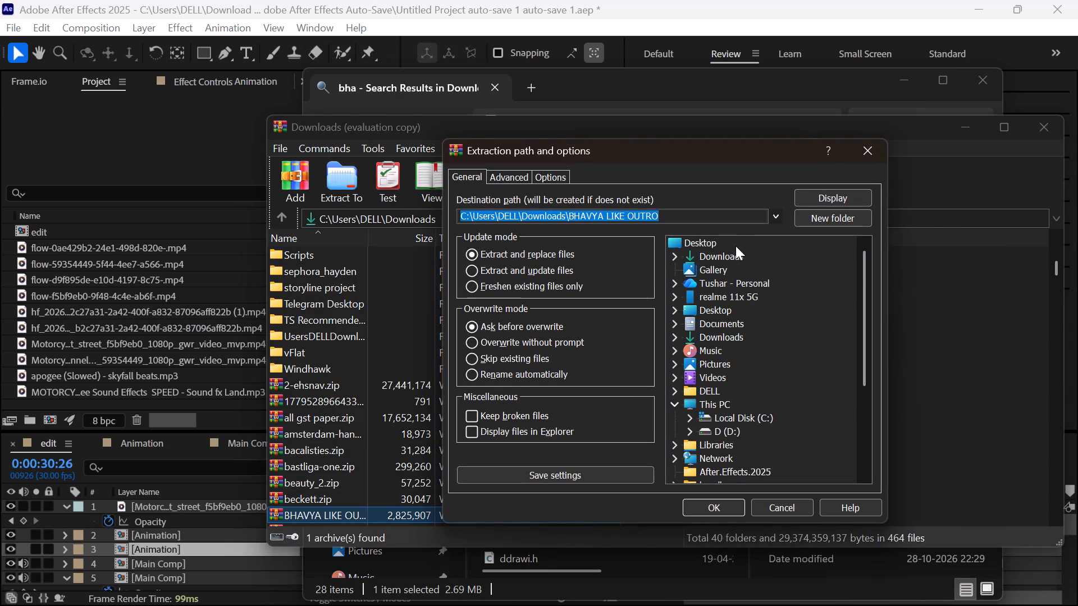
click(715, 305)
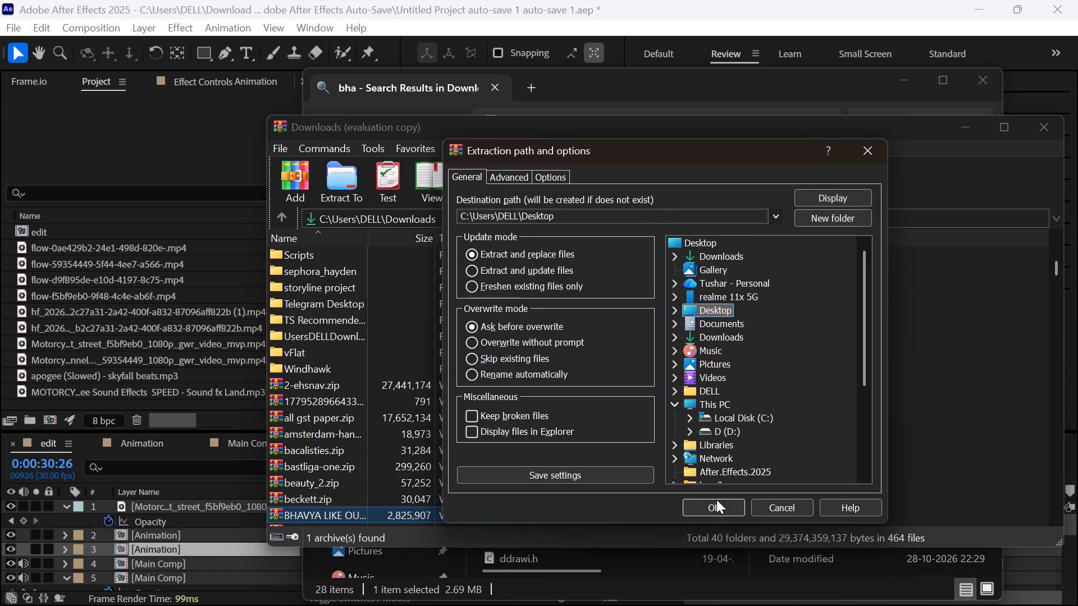
click(709, 504)
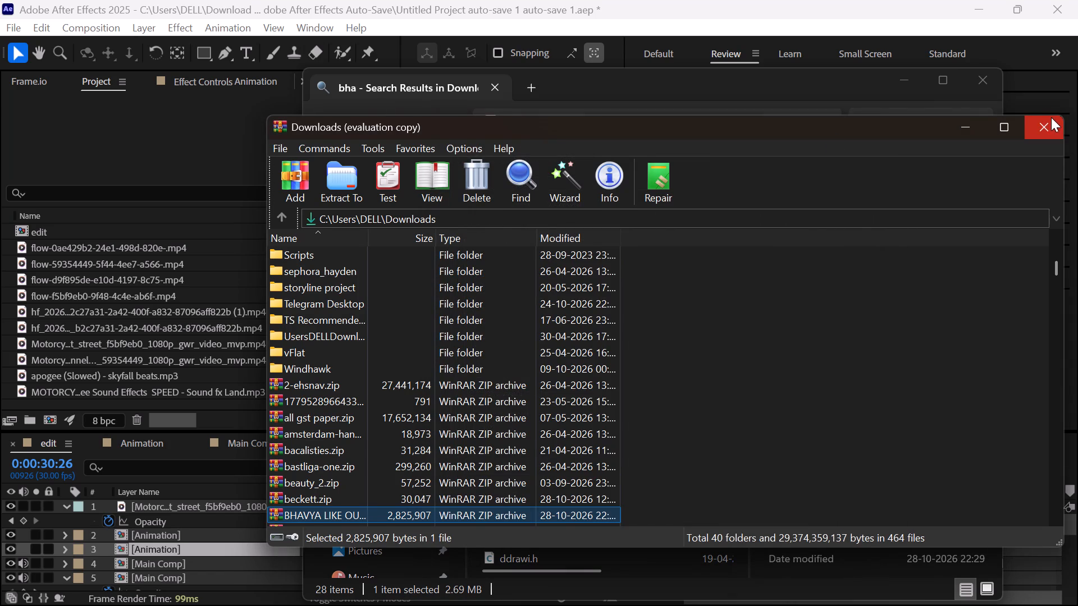
click(1050, 118)
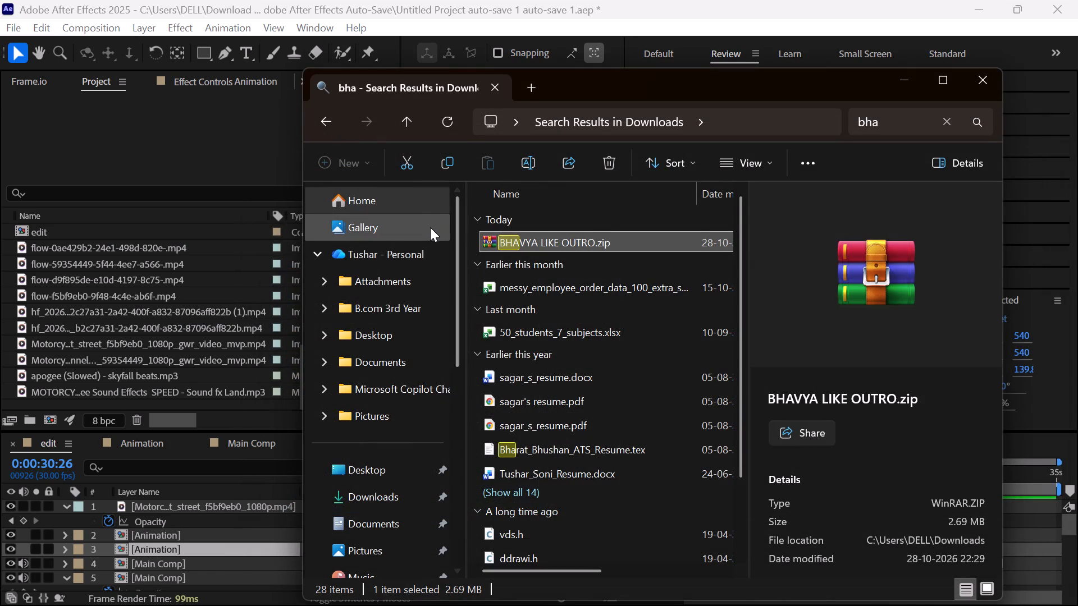
Open the Desktop folder and look through its contents for the files extracted from the outro pack.
scroll(430, 227, up, 1)
click(369, 461)
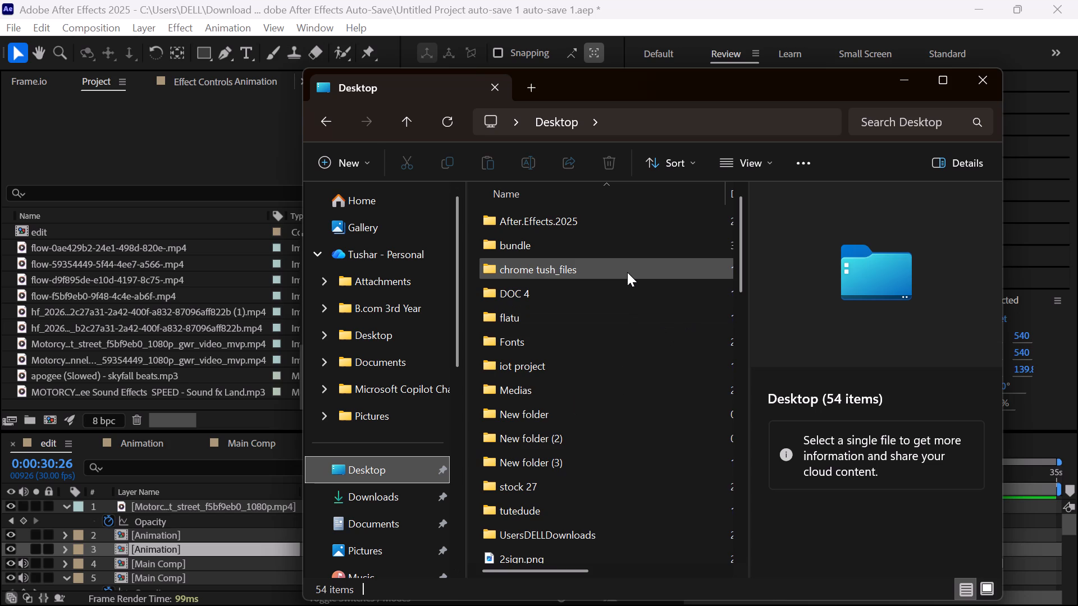
scroll(627, 272, down, 2)
scroll(627, 272, up, 7)
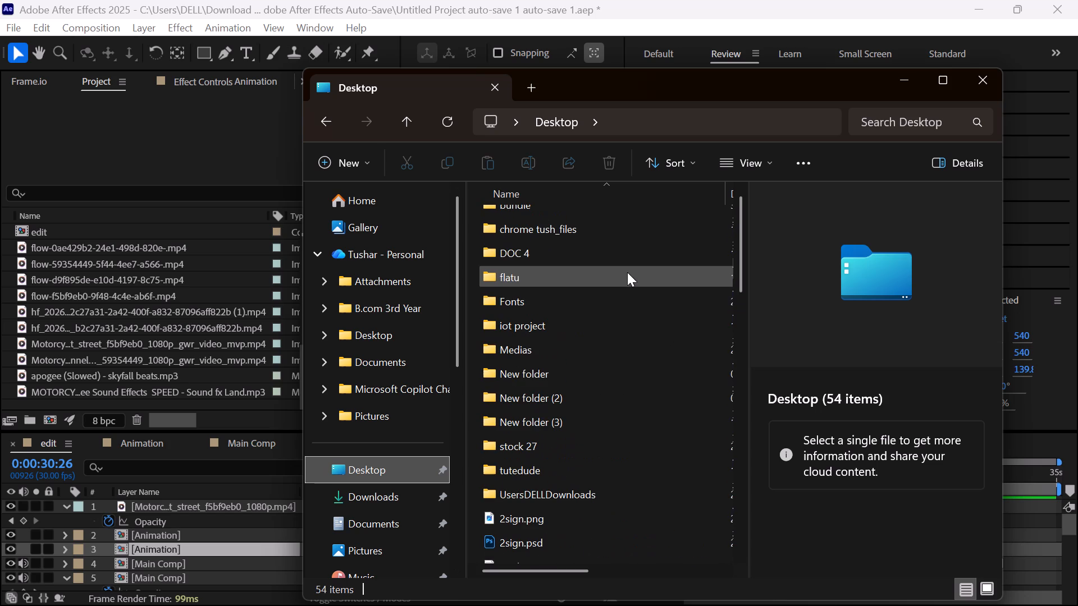
scroll(627, 272, up, 1)
scroll(627, 272, down, 5)
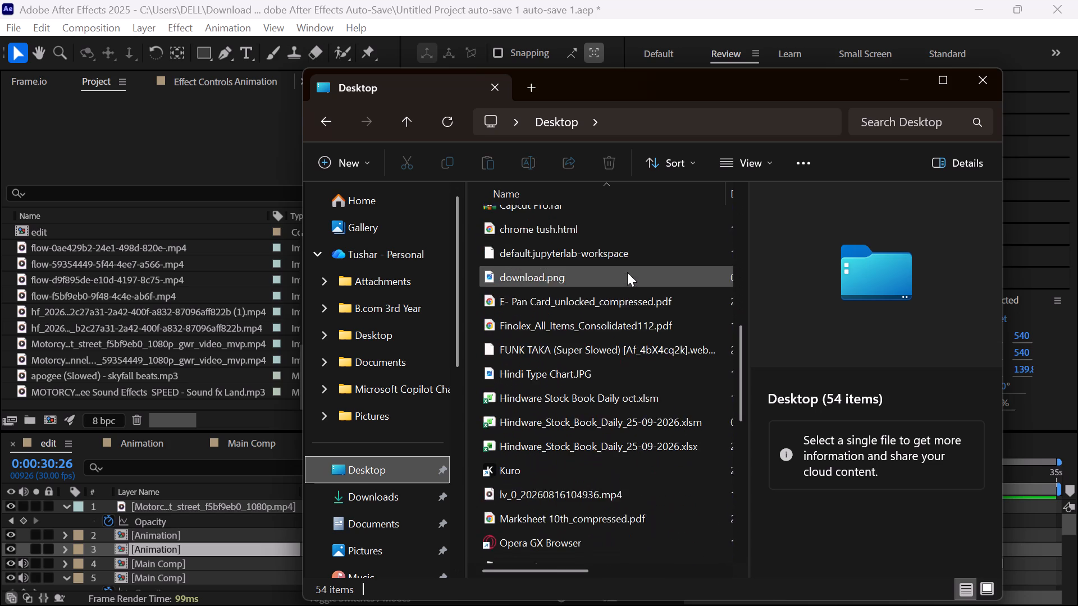
scroll(627, 272, down, 2)
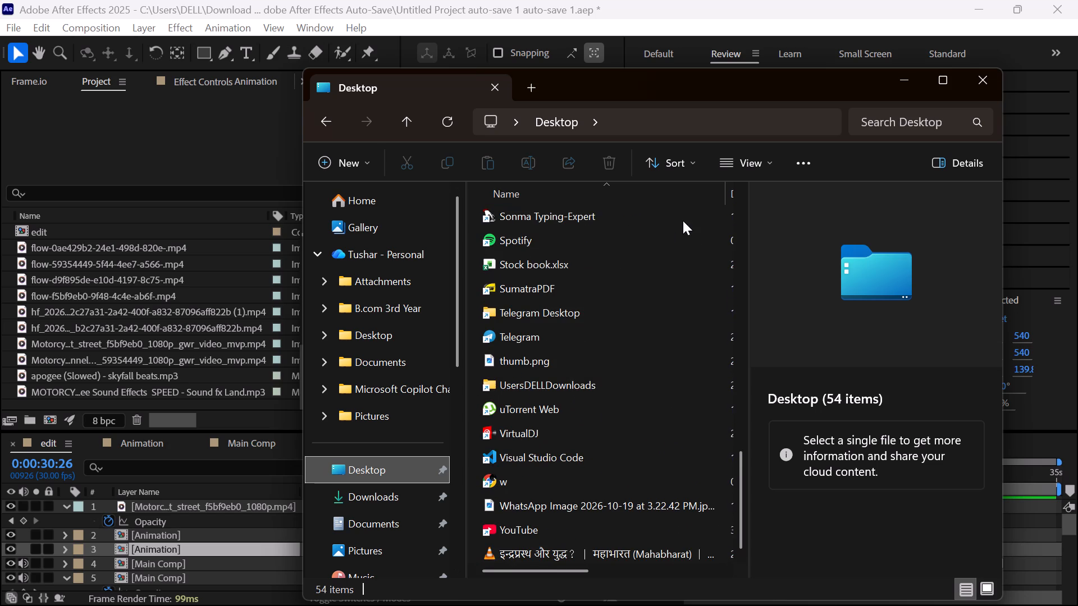
Search the Desktop folder for "bha" to find the extracted outro pack, and close File Explorer.
click(885, 125)
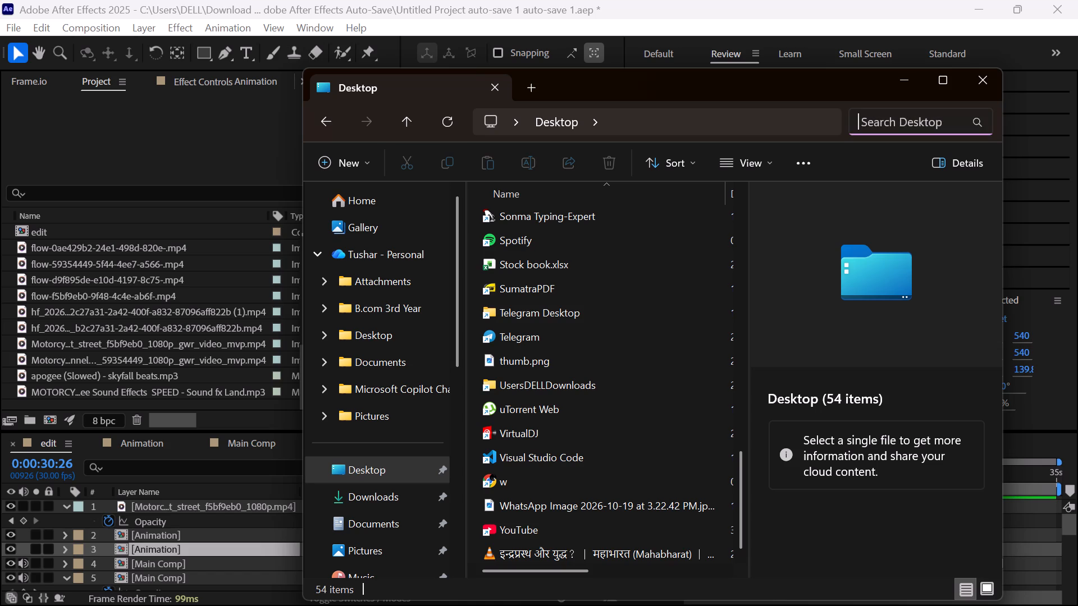
text(bh)
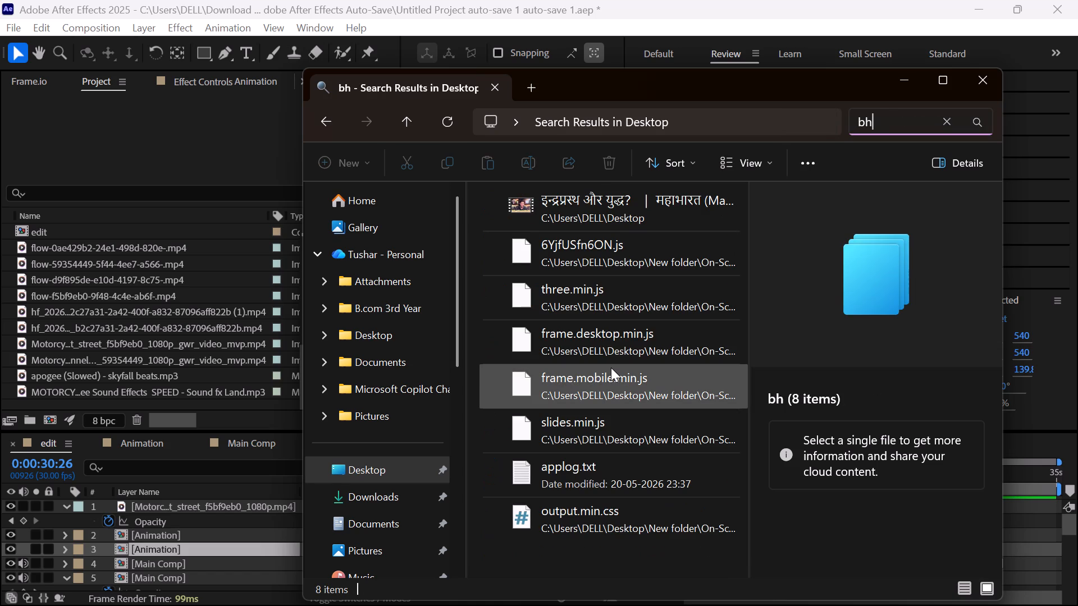
key(a)
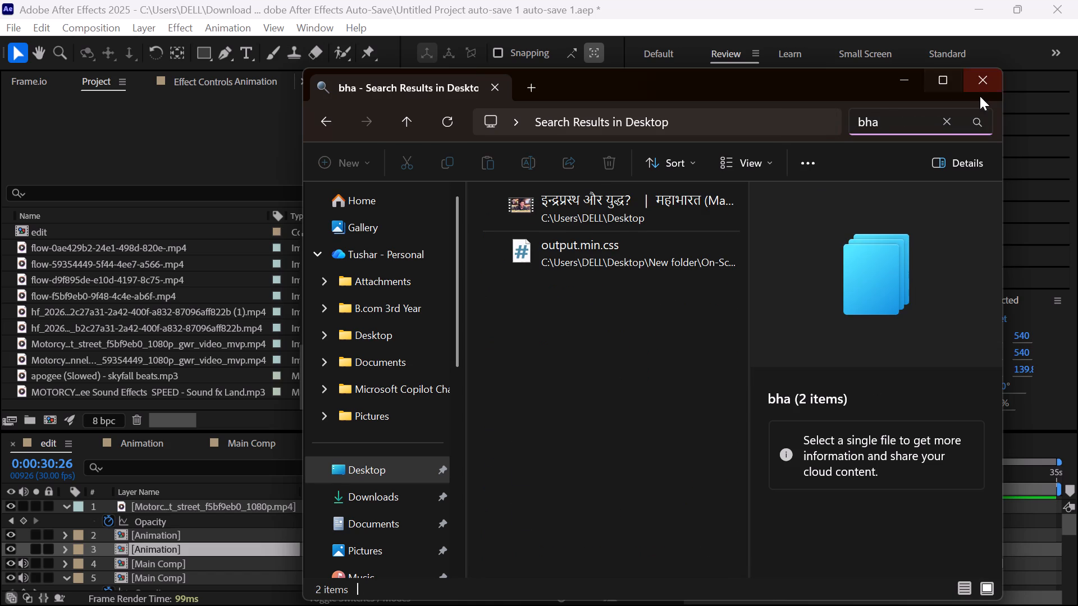
click(986, 83)
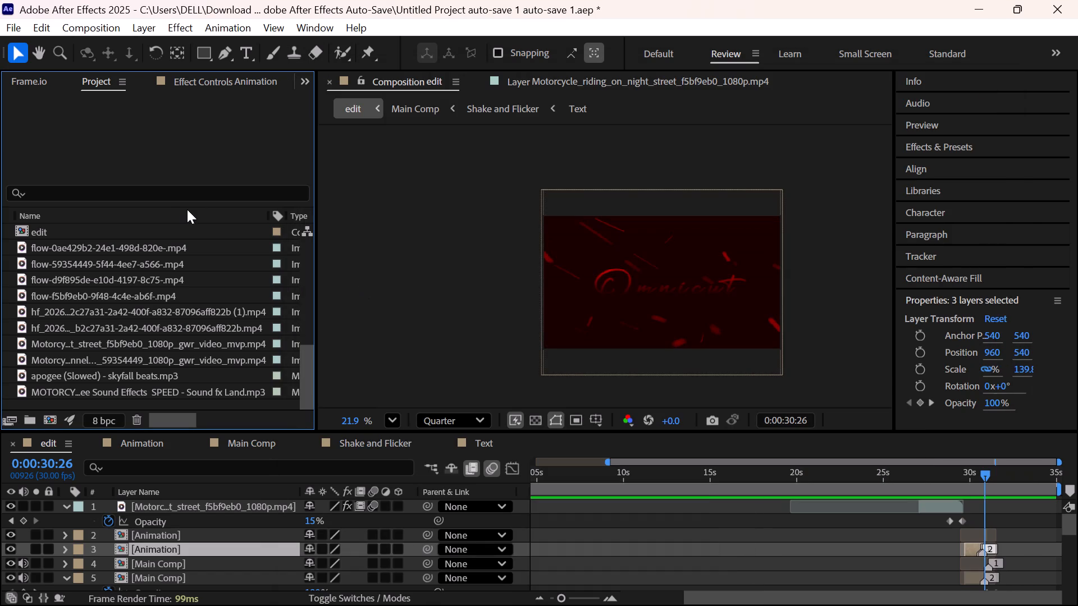
Start a file import in After Effects, show All Files, and search the Desktop for "bha" and "bh" to find the outro pack.
double_click(188, 209)
double_click(11, 234)
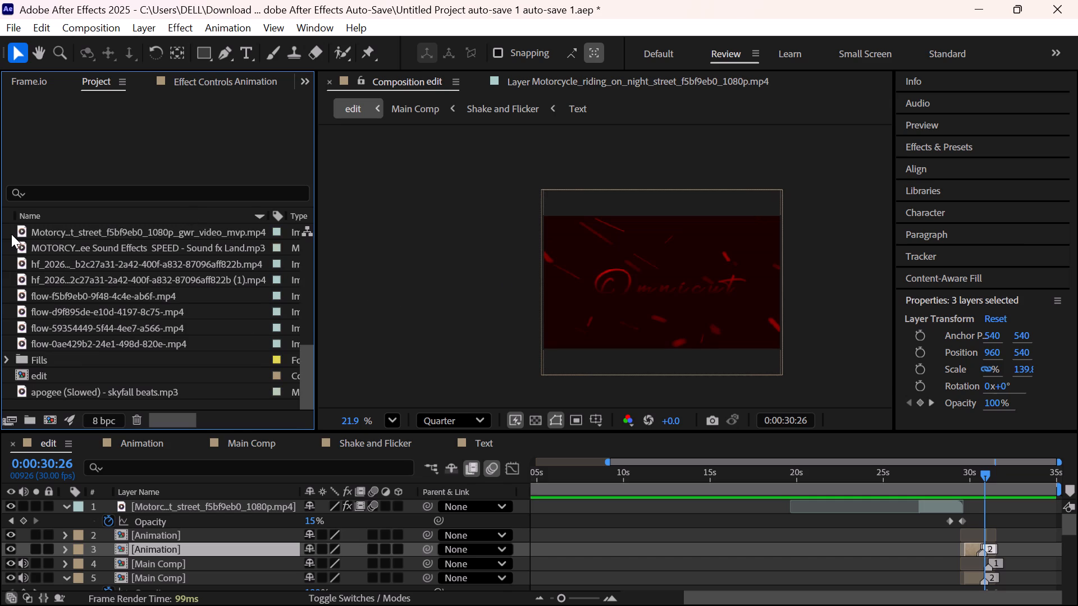
double_click(280, 159)
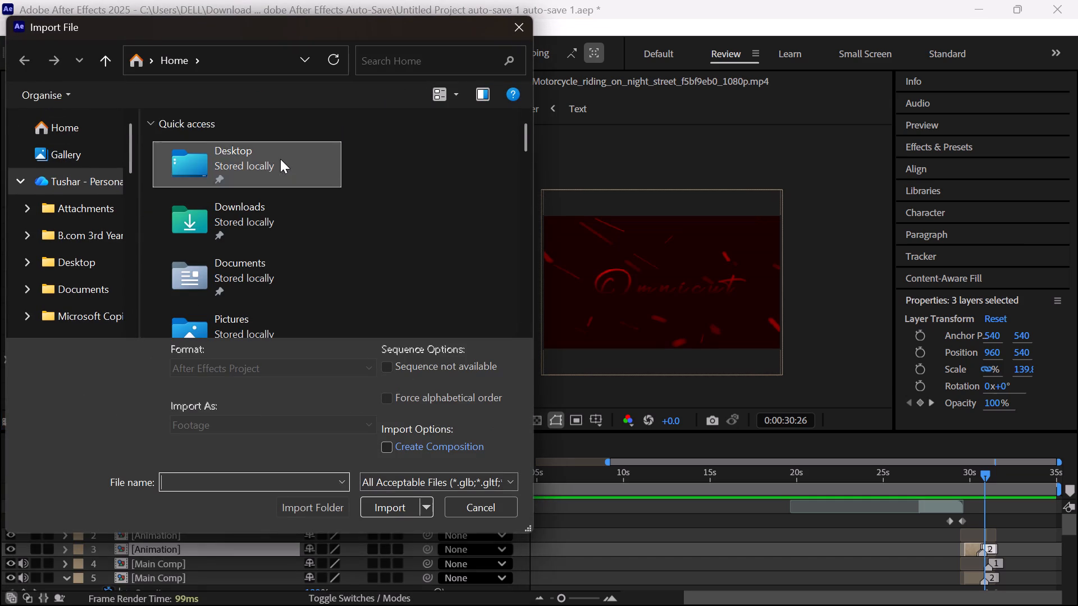
scroll(311, 214, down, 5)
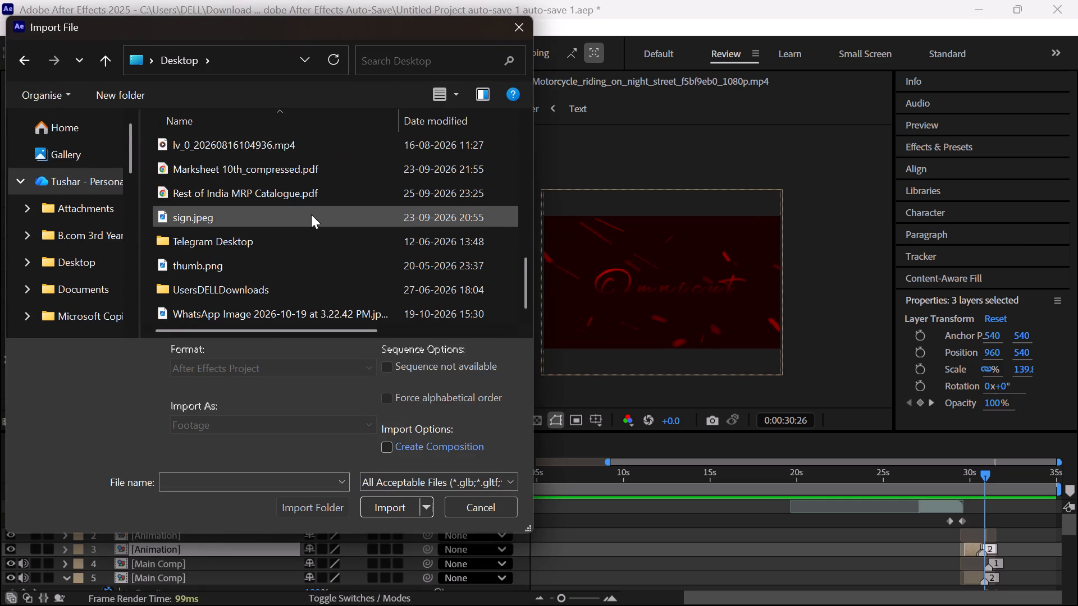
click(464, 481)
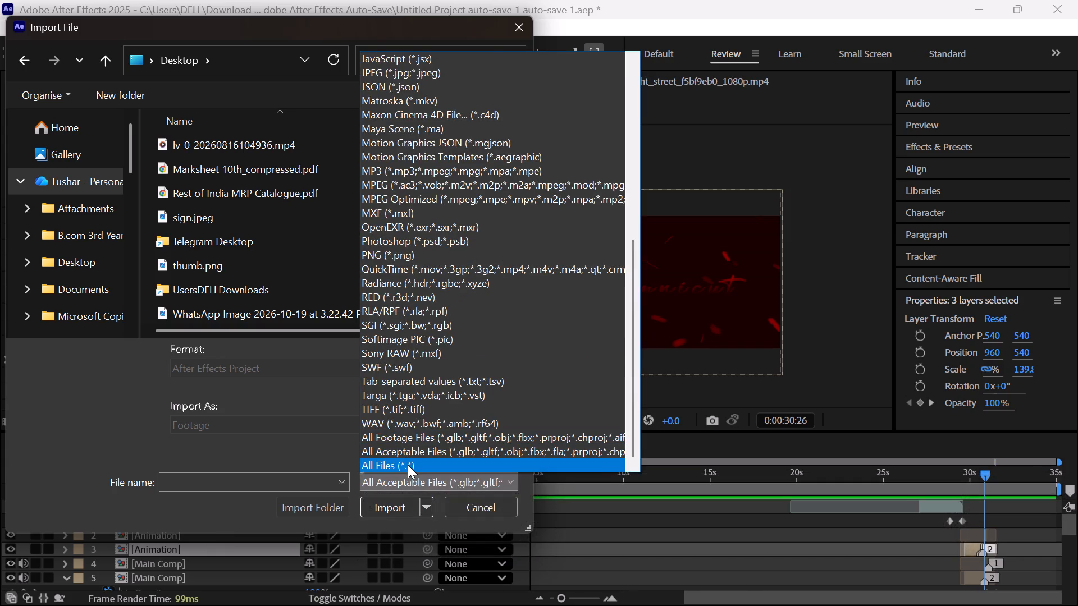
click(408, 465)
scroll(360, 270, down, 3)
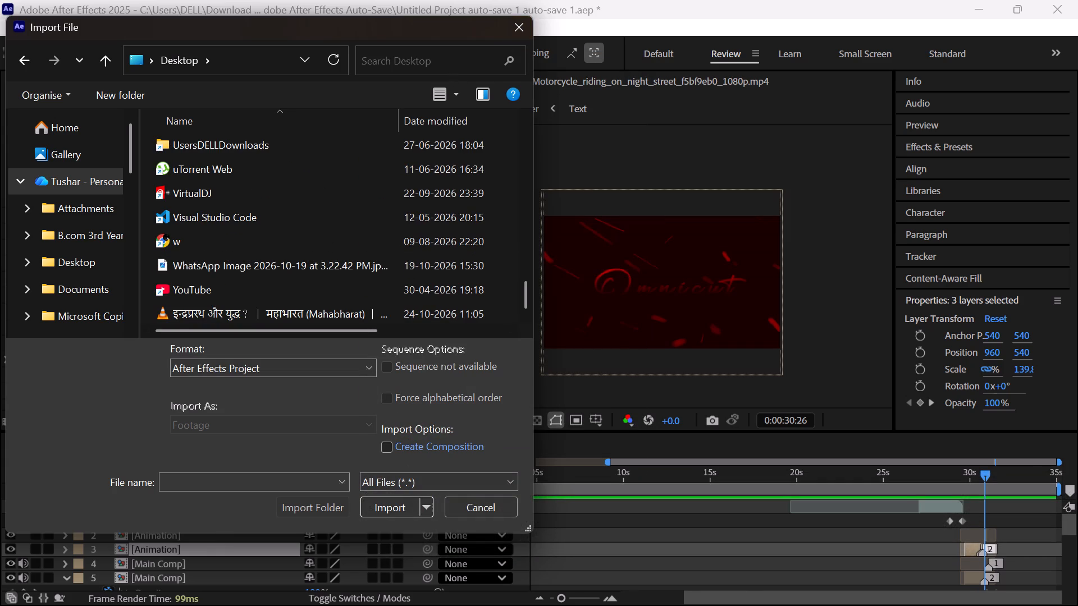
click(451, 61)
text(bha)
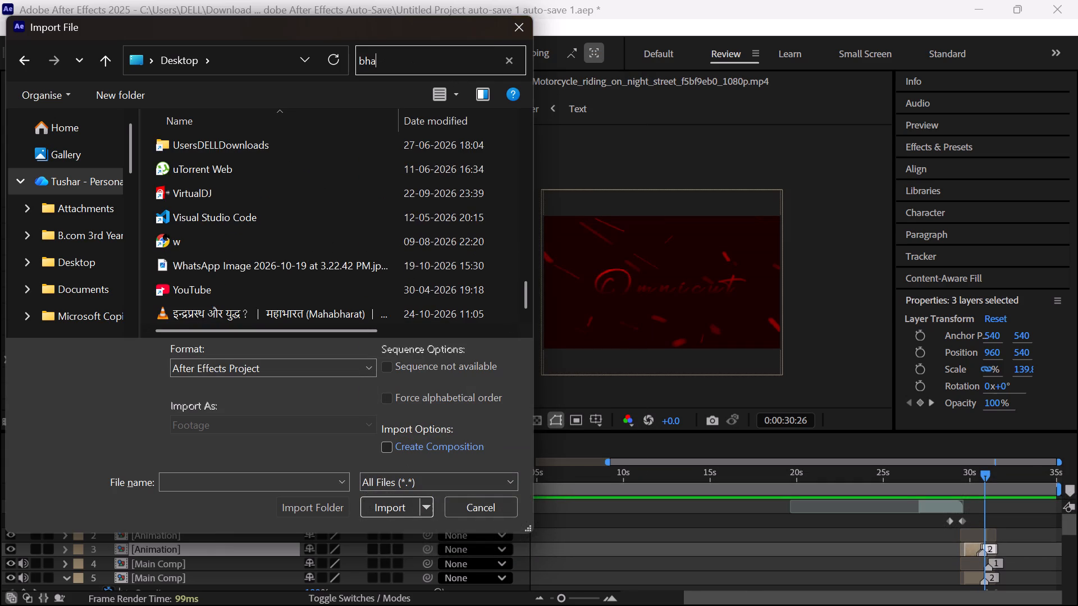
key(BackSpace)
key(BackSpace)
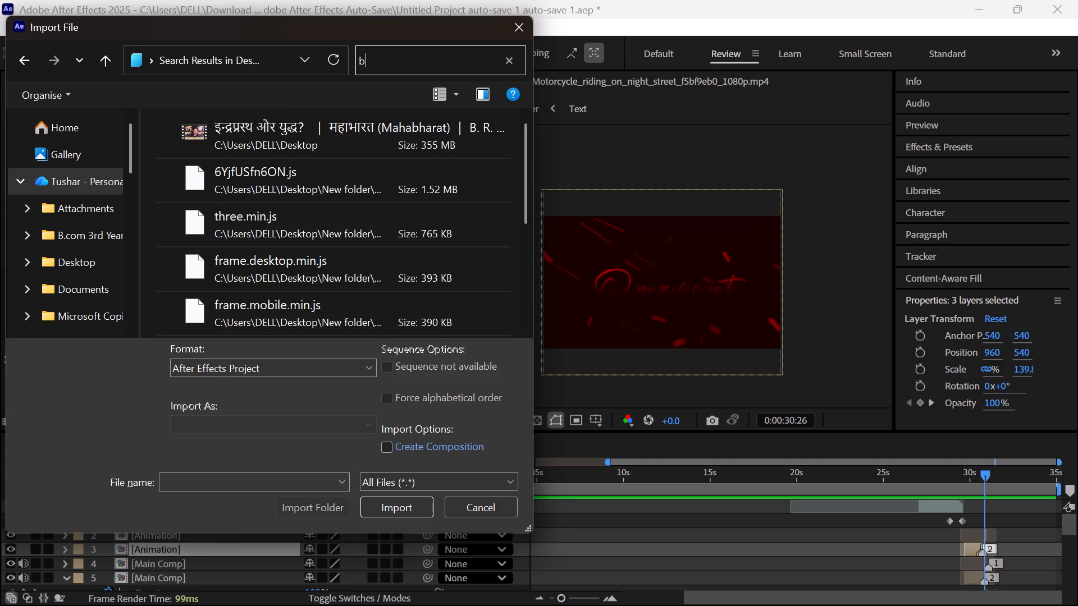
key(h)
scroll(376, 241, down, 5)
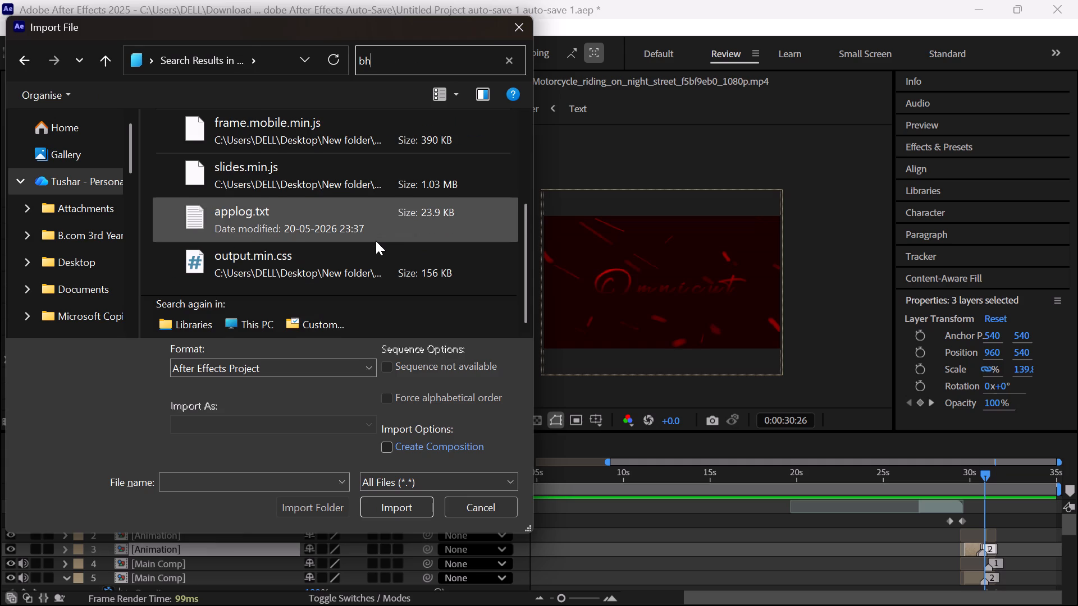
scroll(376, 241, up, 5)
click(520, 34)
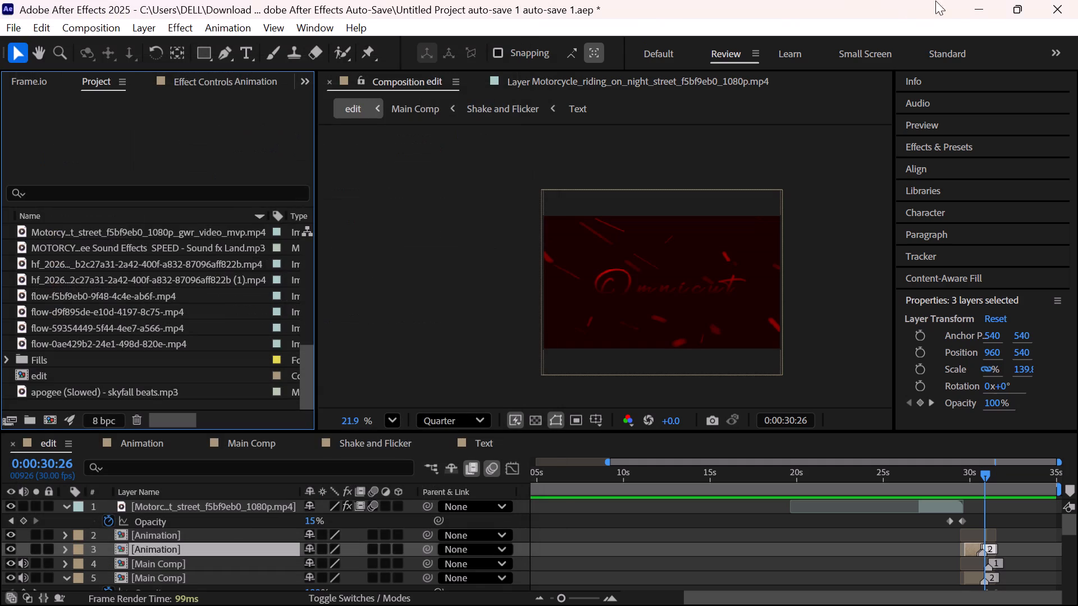
Switch to File Explorer, look through the Downloads folder for the extracted outro pack files, and preview thumb.png.
click(1077, 605)
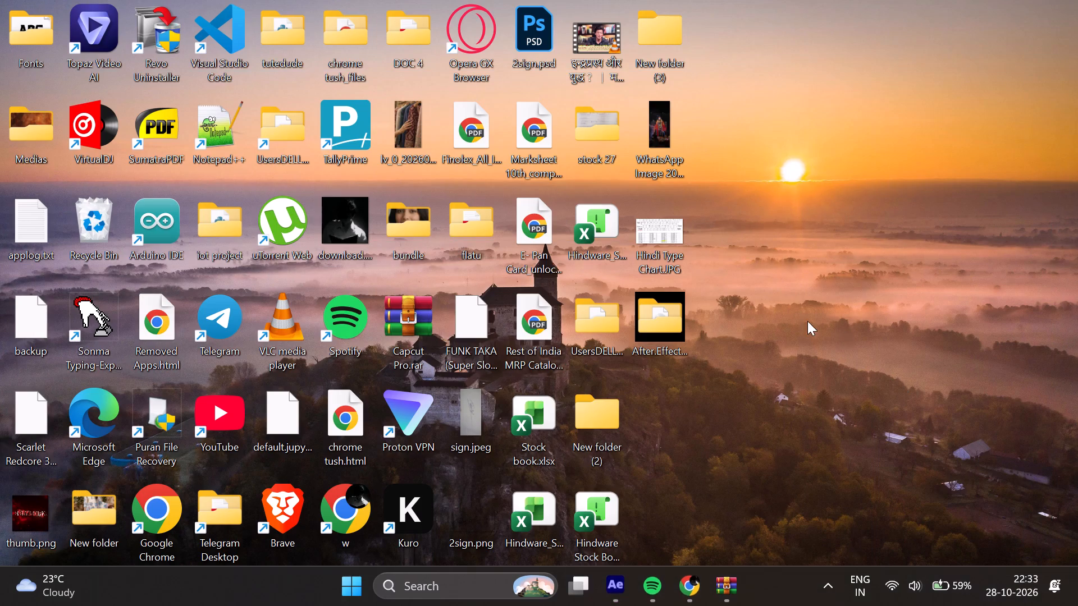
click(768, 313)
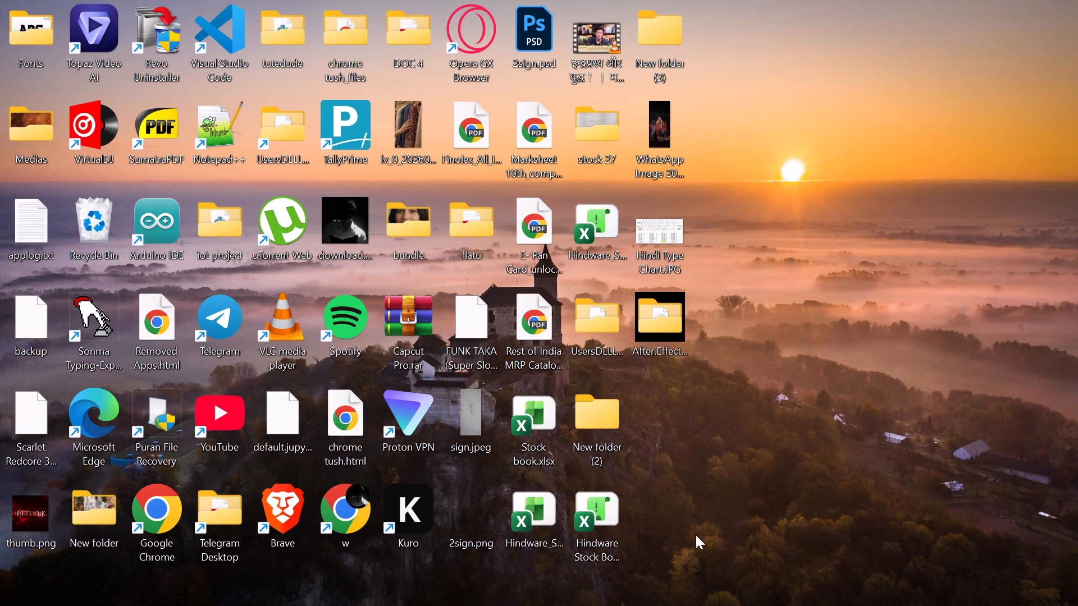
key(super+e)
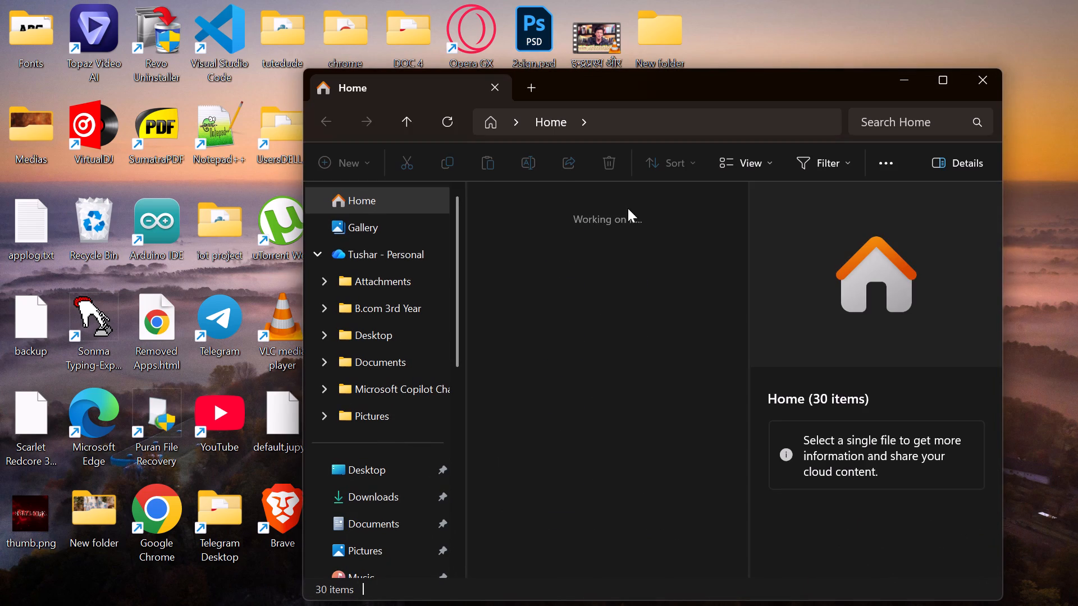
double_click(618, 247)
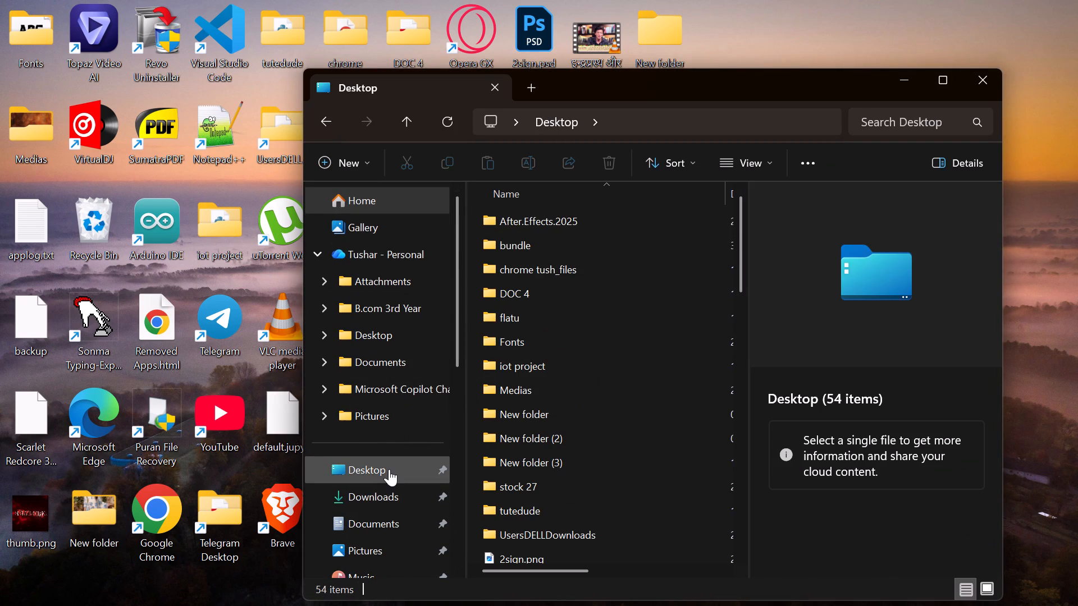
click(392, 491)
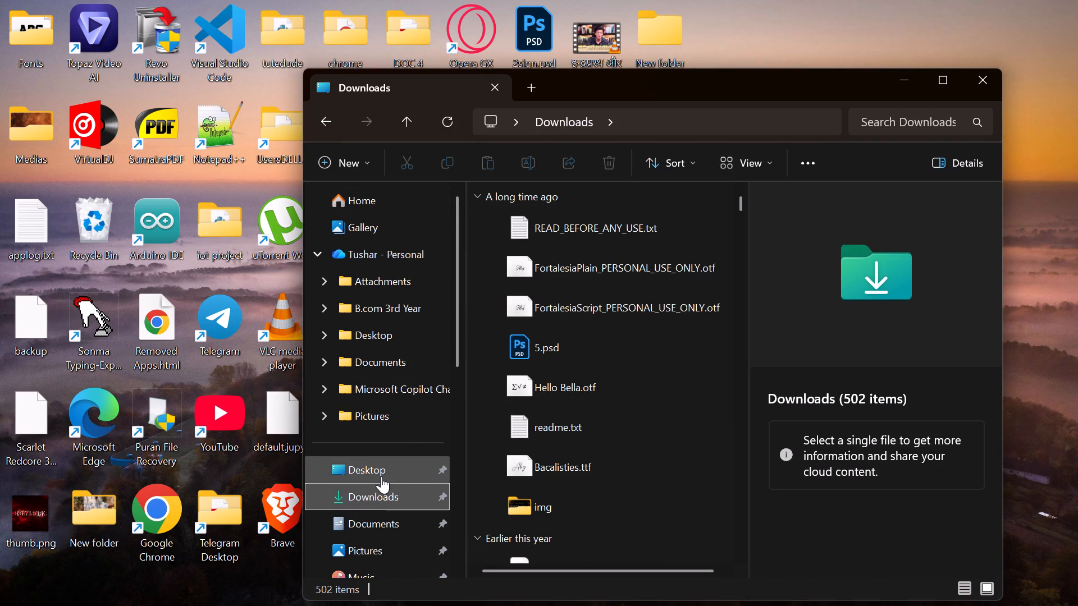
scroll(591, 405, down, 16)
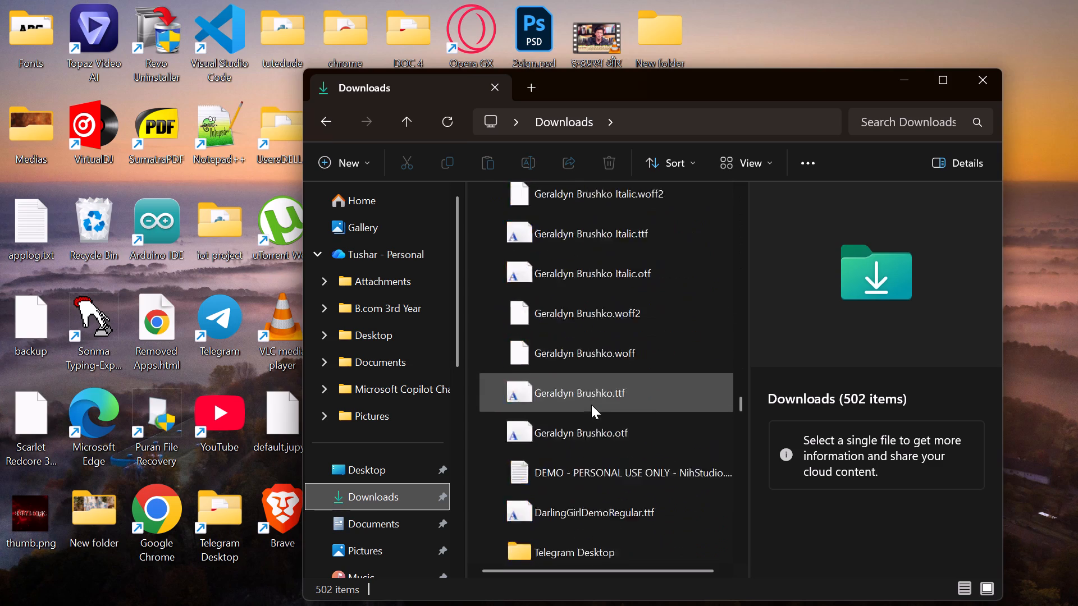
scroll(591, 405, down, 8)
scroll(580, 364, up, 1)
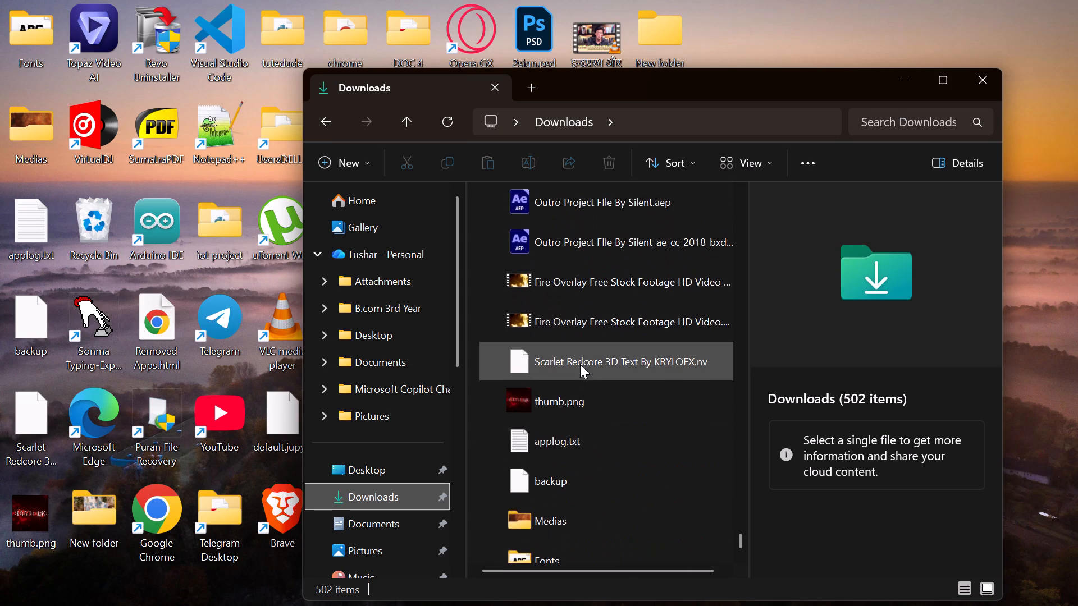
scroll(580, 364, up, 1)
double_click(565, 450)
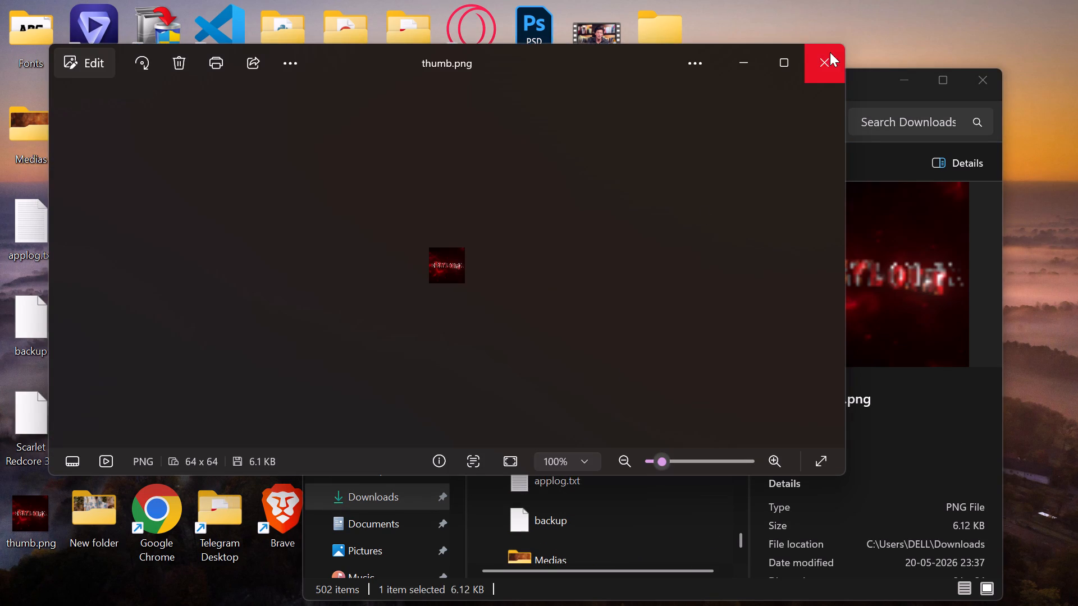
click(823, 65)
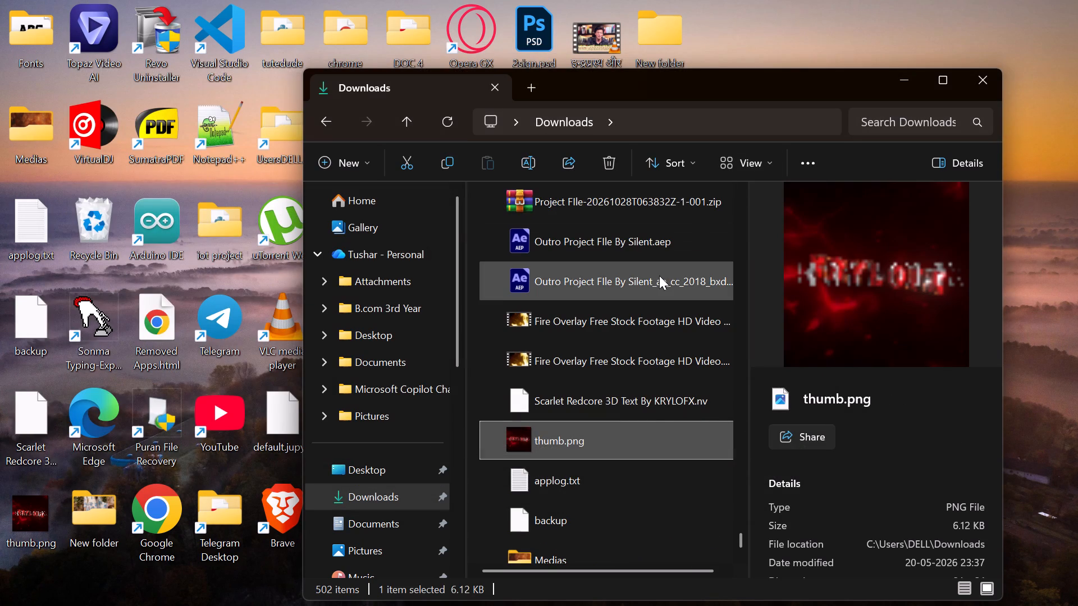
Look through the Downloads folder in File Explorer for the extracted outro pack.
scroll(659, 276, up, 4)
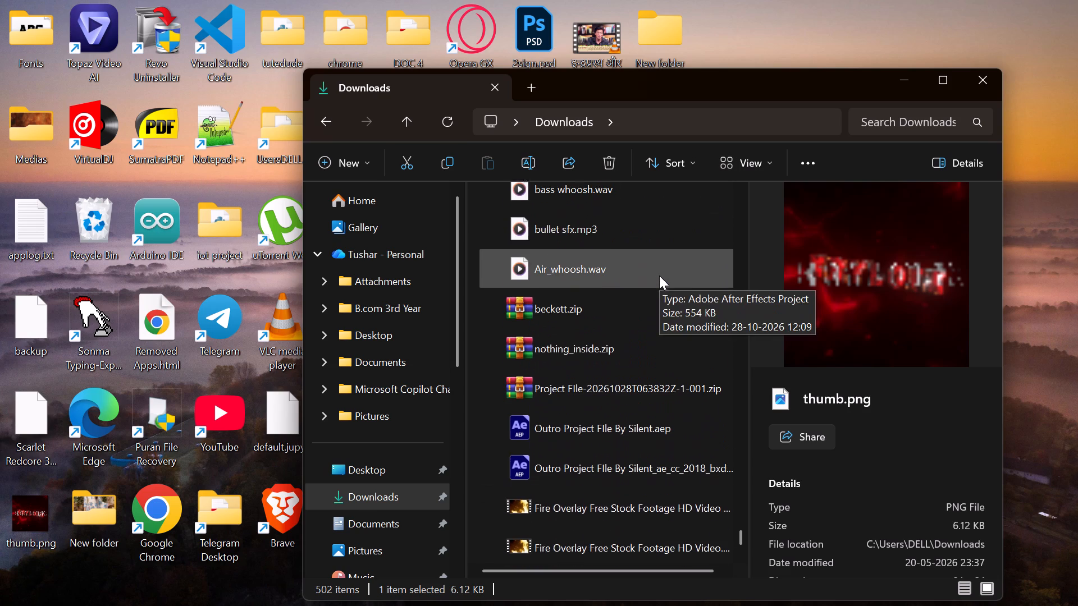
scroll(659, 276, up, 1)
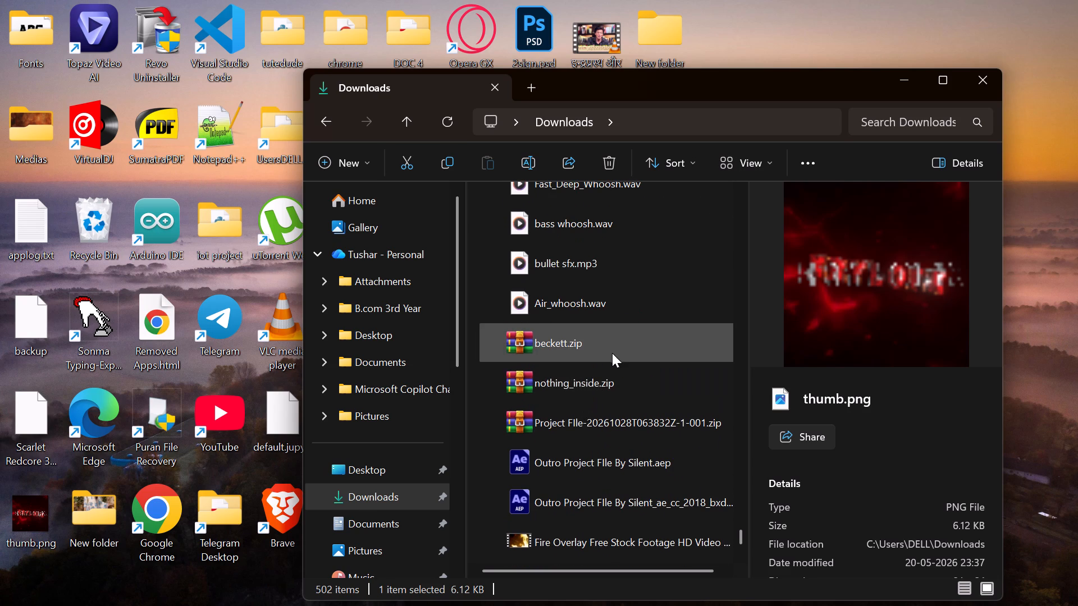
scroll(613, 352, up, 2)
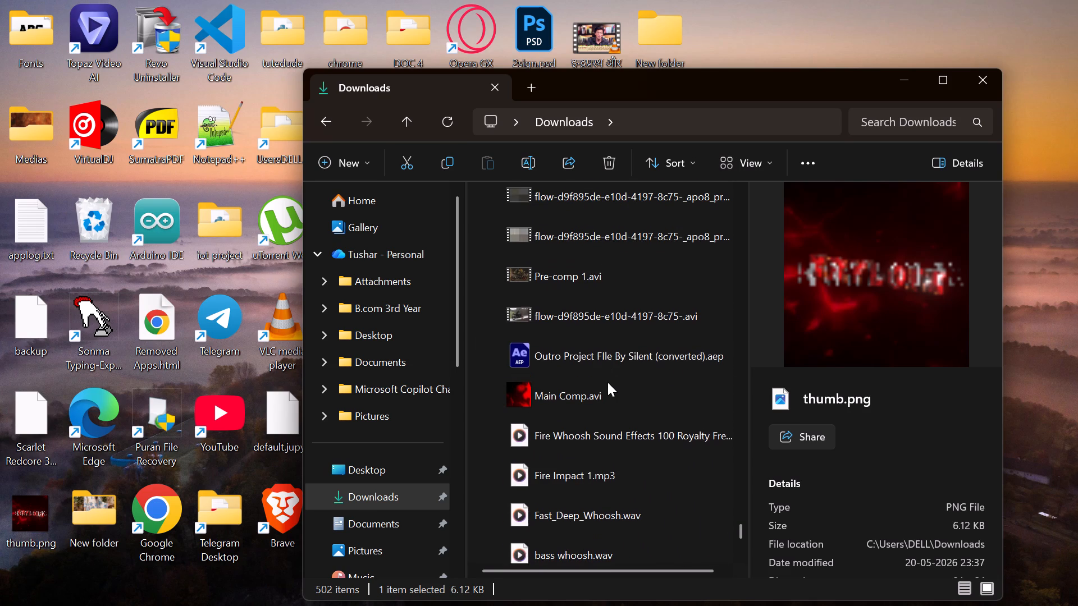
click(606, 410)
scroll(641, 273, up, 1)
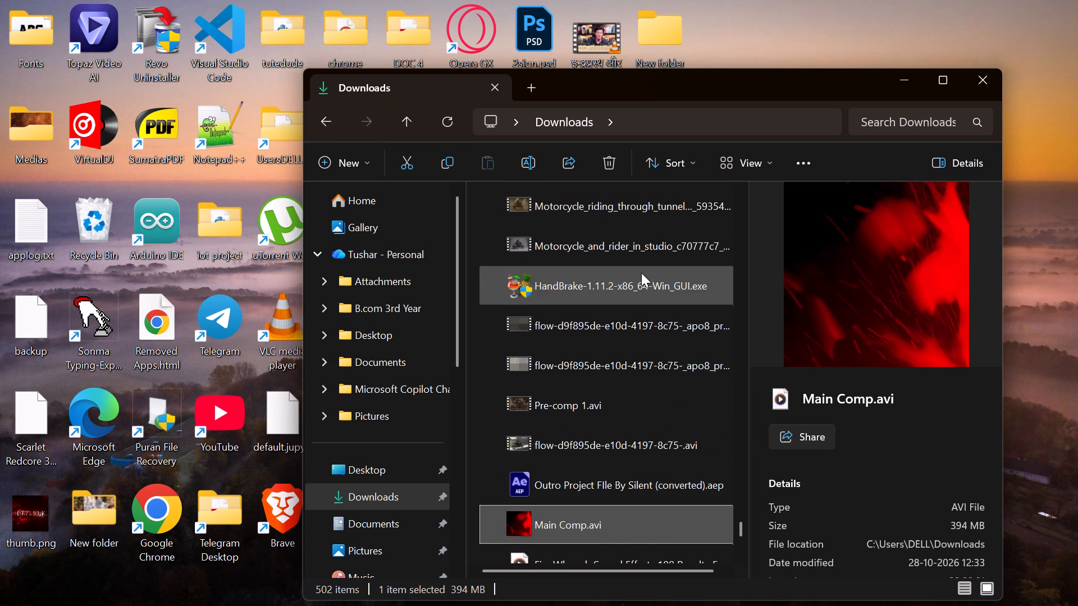
Extract BHAVYA LIKE OUTRO.zip from Downloads with WinRAR into a new BHAVYA LIKE OUTRO folder in Downloads.
scroll(641, 273, up, 3)
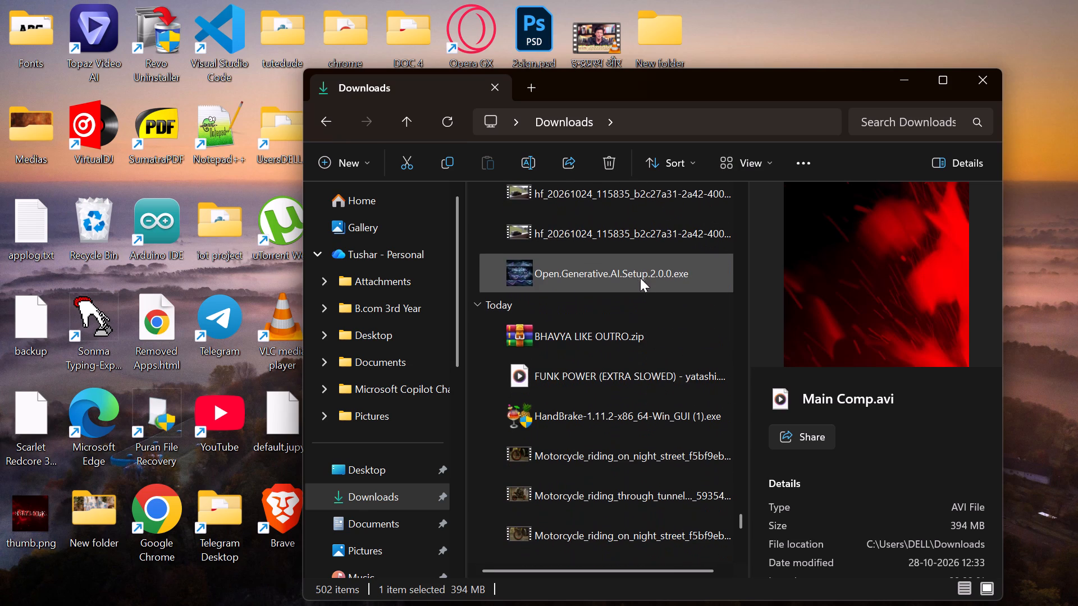
click(620, 335)
right_click(620, 335)
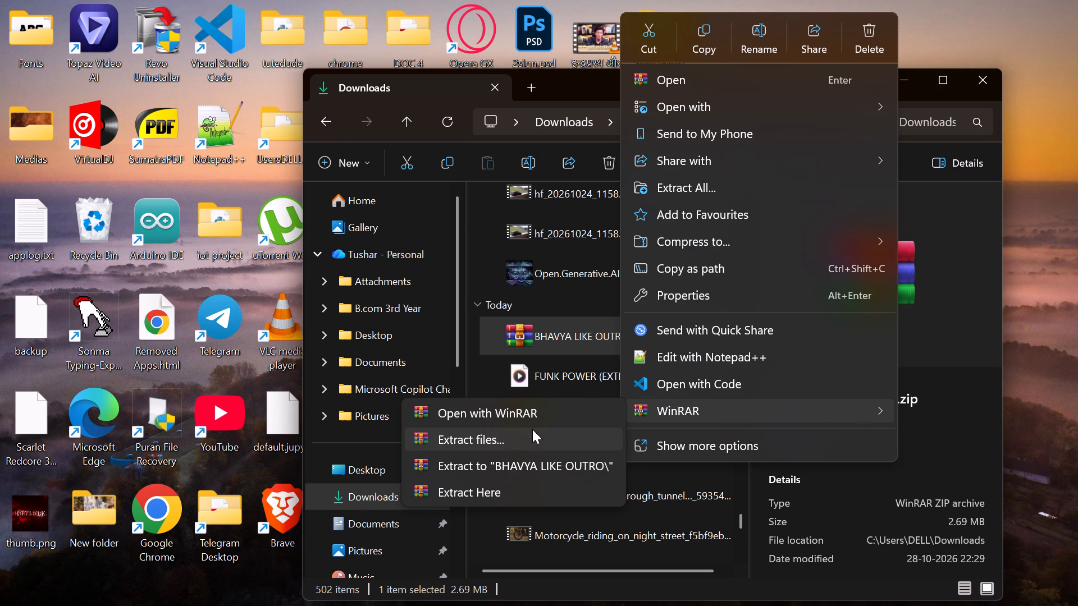
click(532, 429)
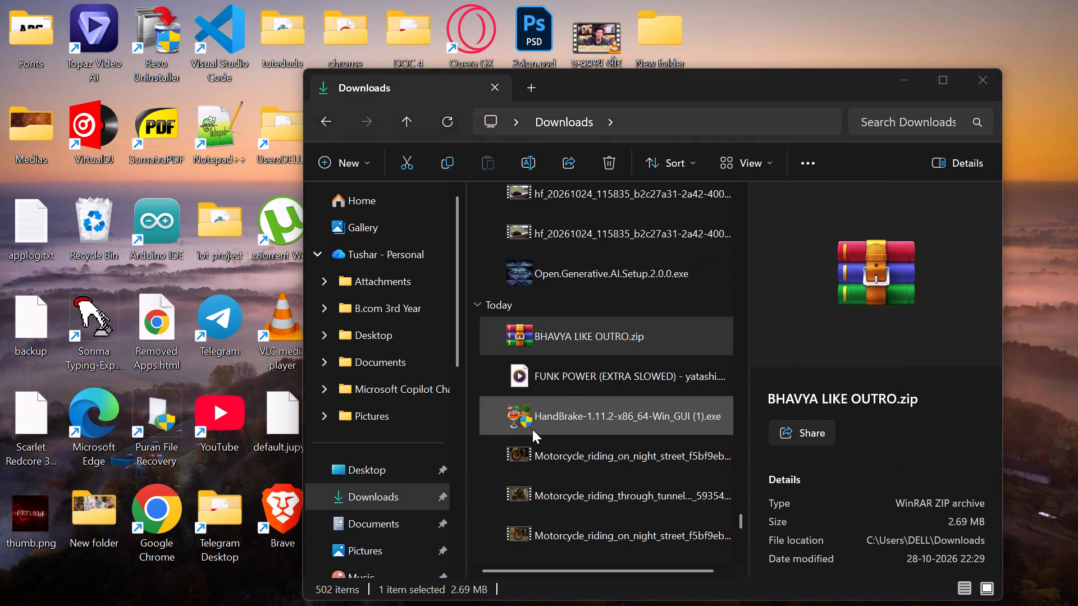
click(695, 182)
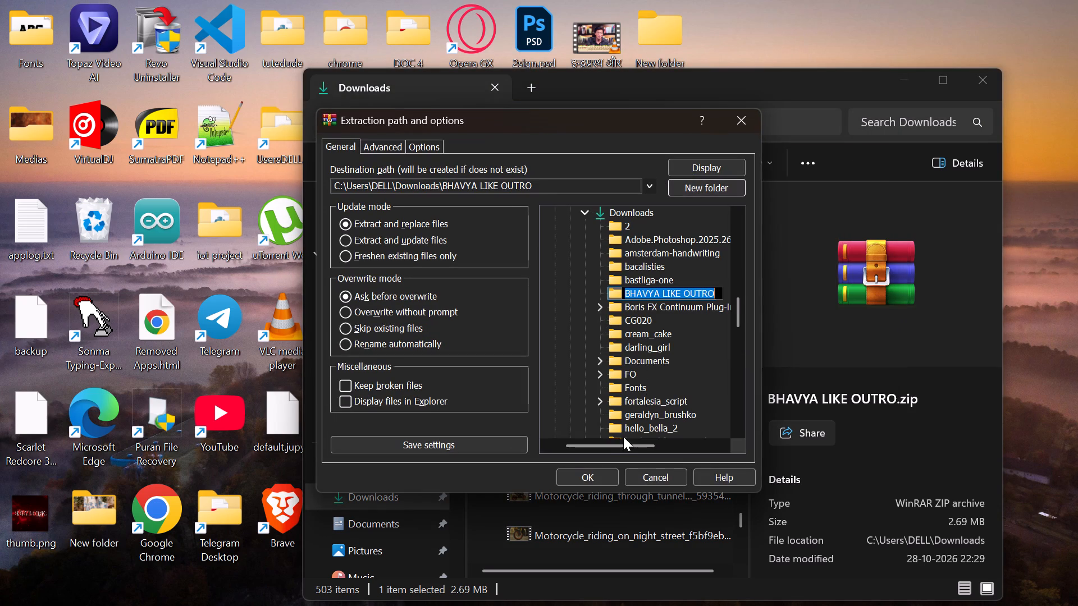
click(597, 473)
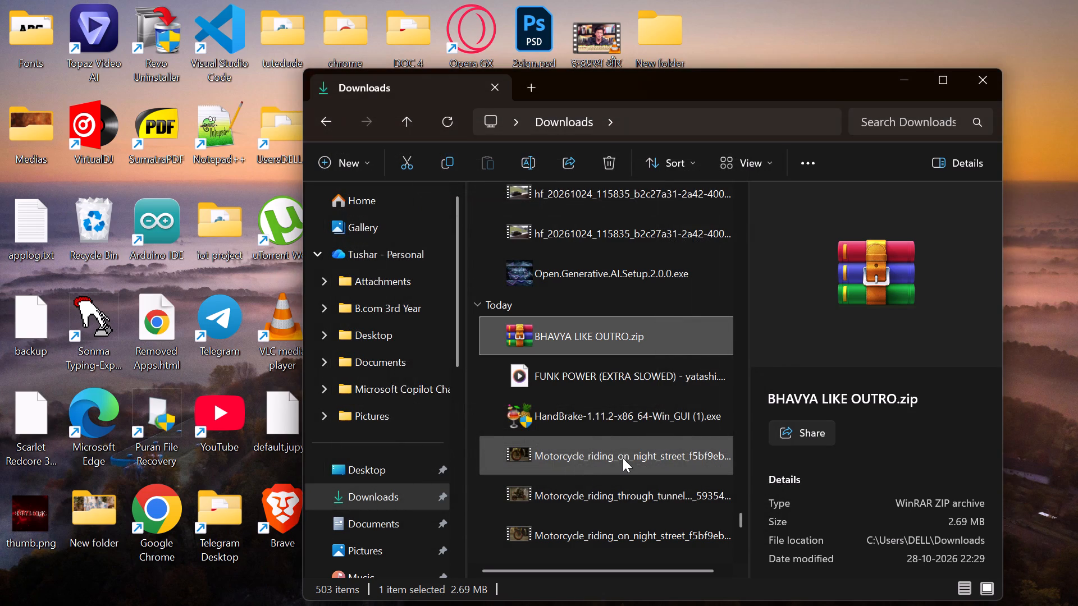
Open the extracted BHAVYA LIKE OUTRO folder, check its files, and return to the Downloads folder.
scroll(623, 458, down, 7)
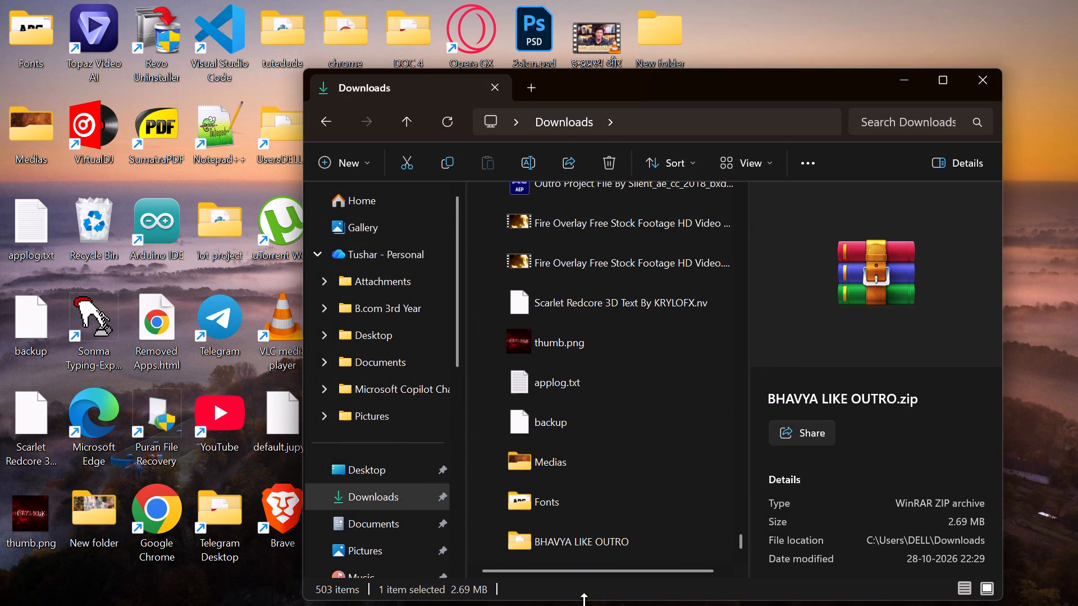
double_click(601, 551)
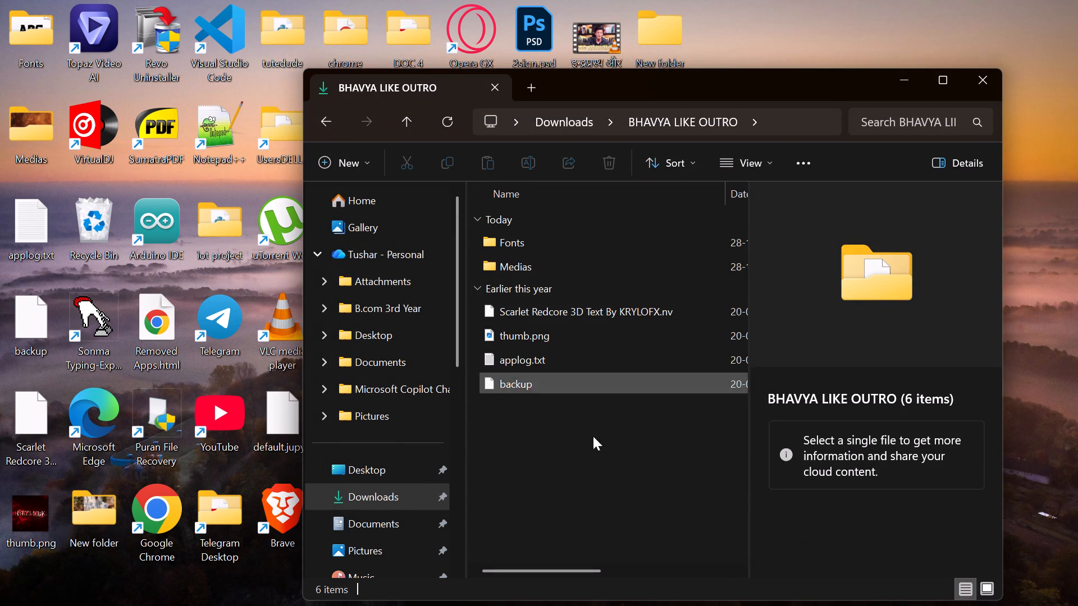
drag(593, 461, 631, 103)
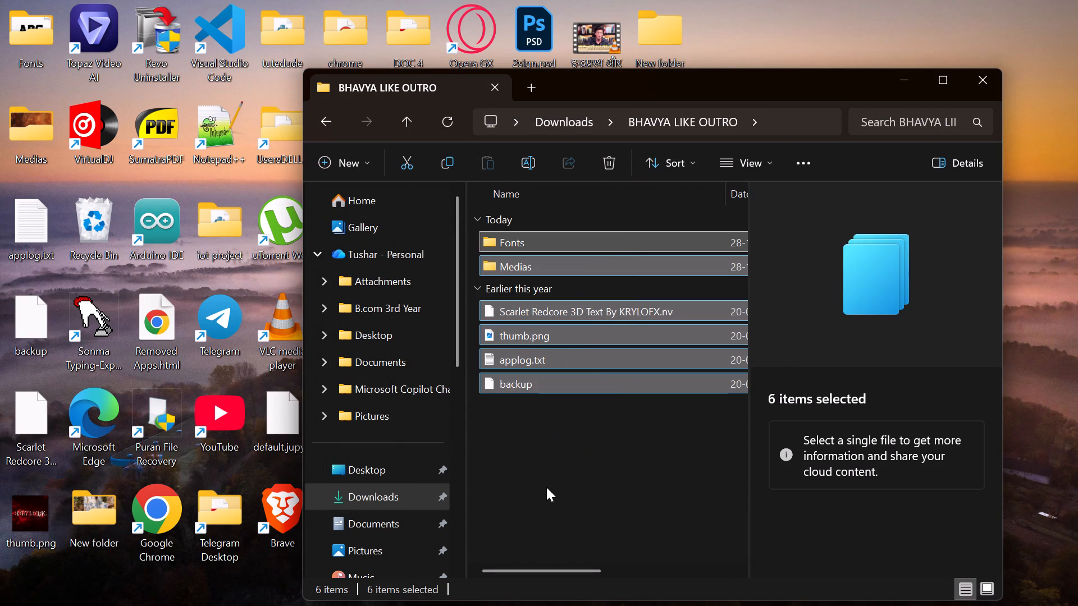
click(546, 487)
click(330, 118)
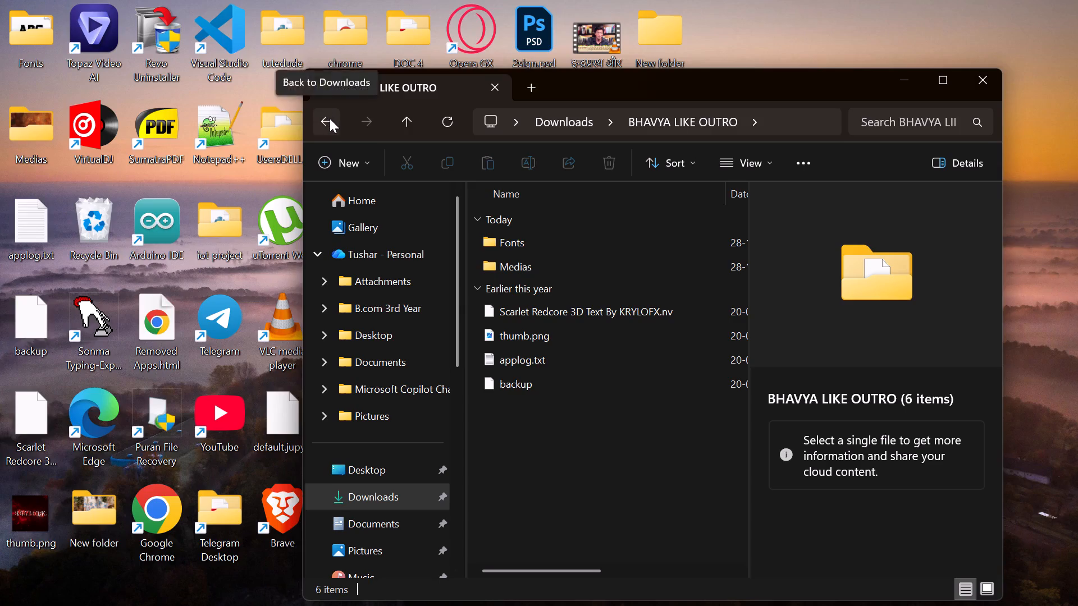
Bring the extracted BHAVYA LIKE OUTRO folder from Downloads over to After Effects for import.
drag(614, 555, 758, 605)
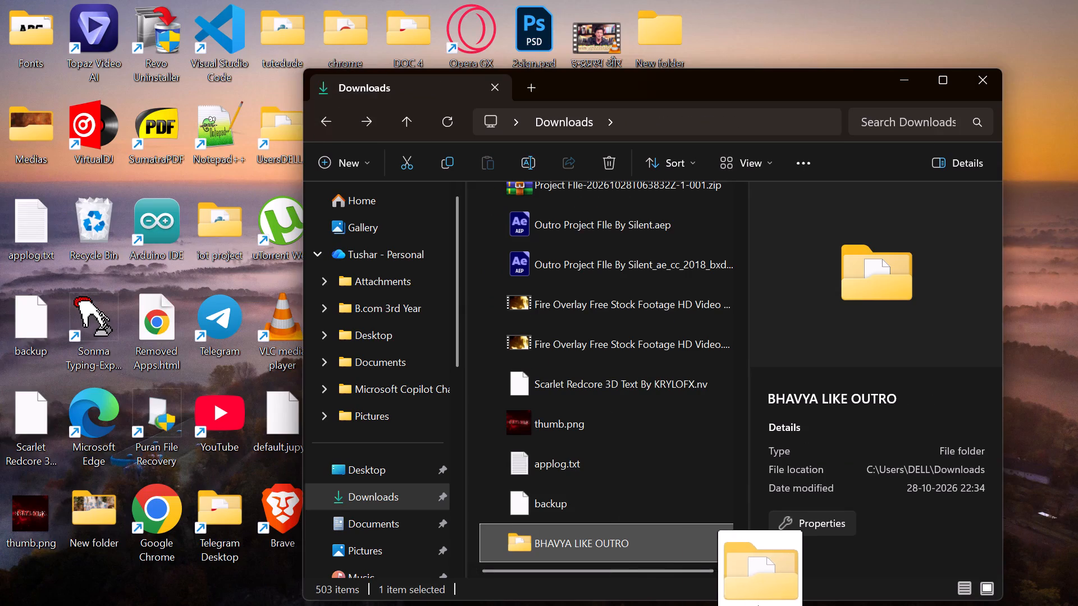
drag(758, 605, 632, 603)
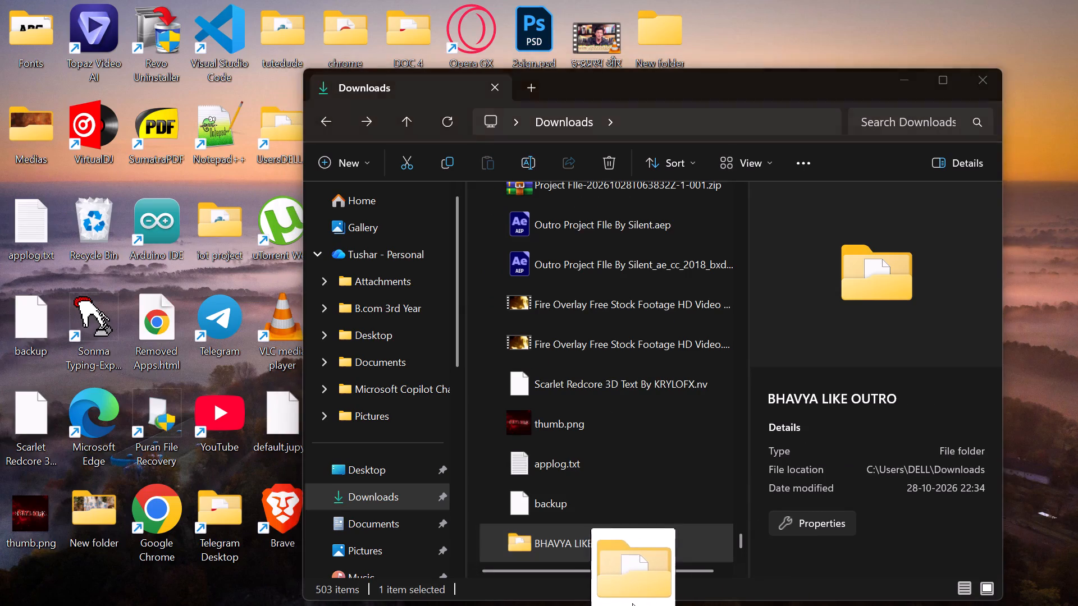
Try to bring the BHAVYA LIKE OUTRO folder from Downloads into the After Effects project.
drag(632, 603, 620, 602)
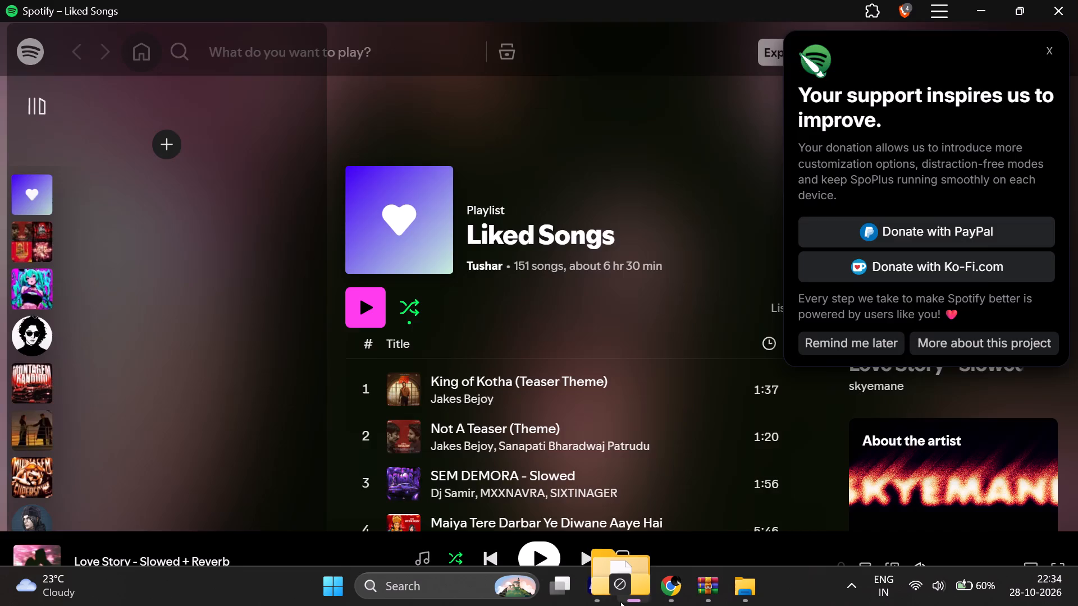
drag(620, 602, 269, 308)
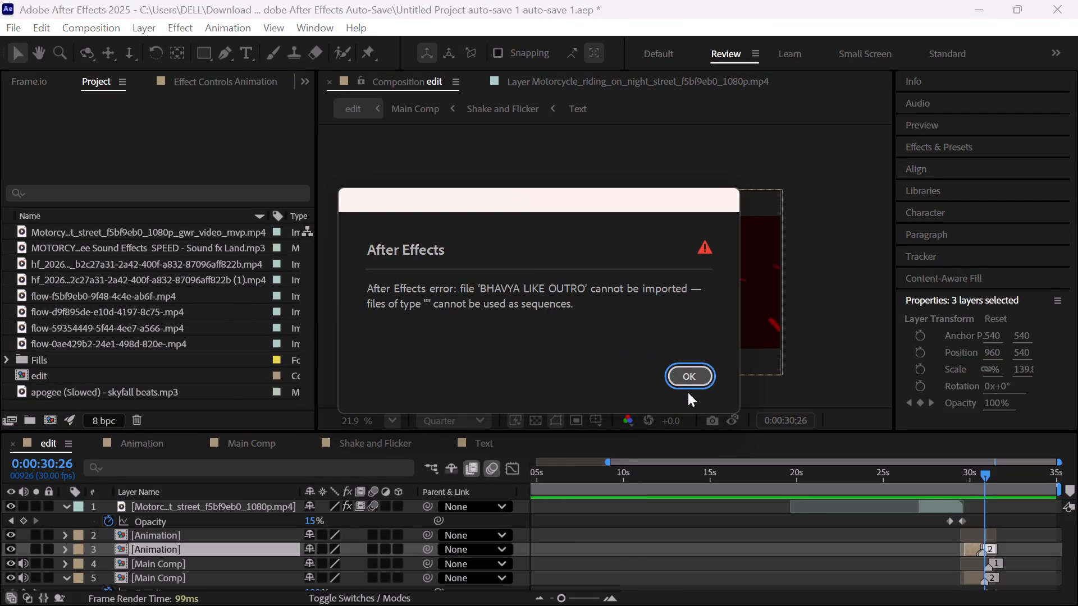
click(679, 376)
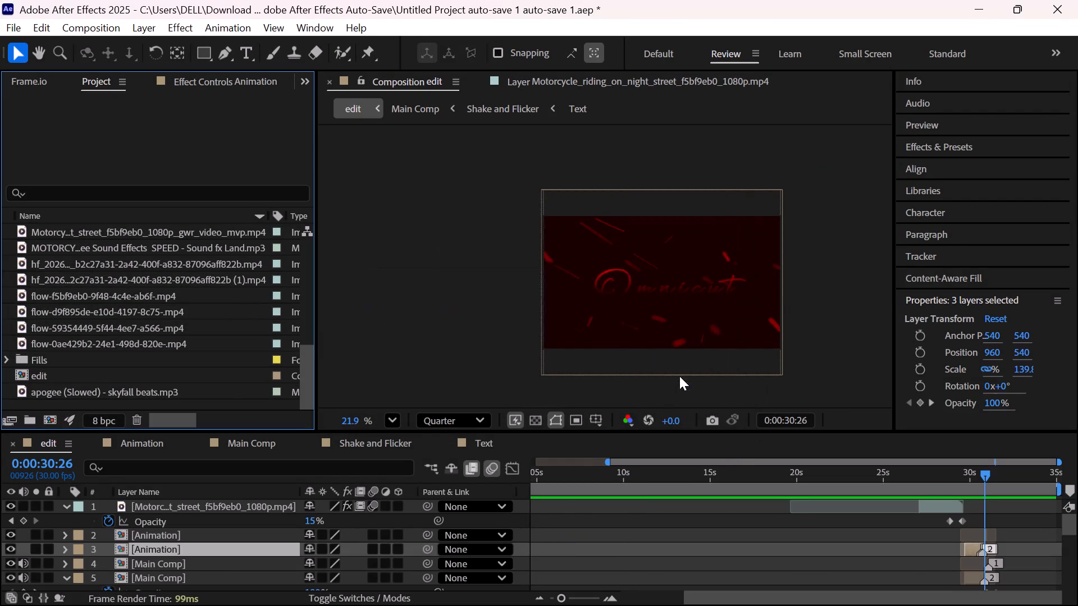
Start a file import, show All Files, and look through the Desktop folder for the outro pack.
scroll(0, 330, down, 5)
scroll(88, 351, up, 6)
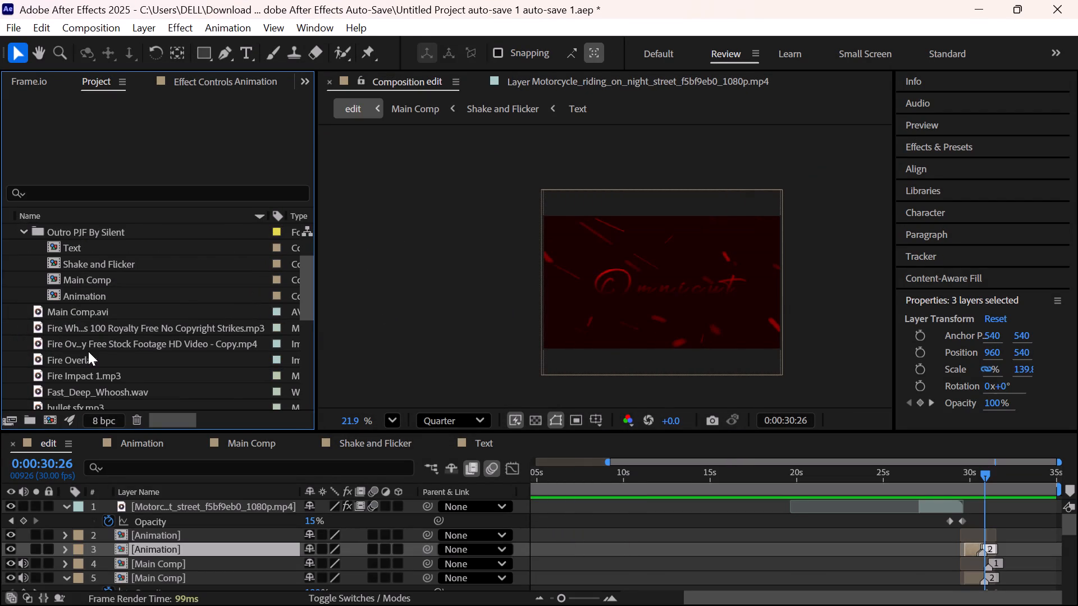
double_click(14, 314)
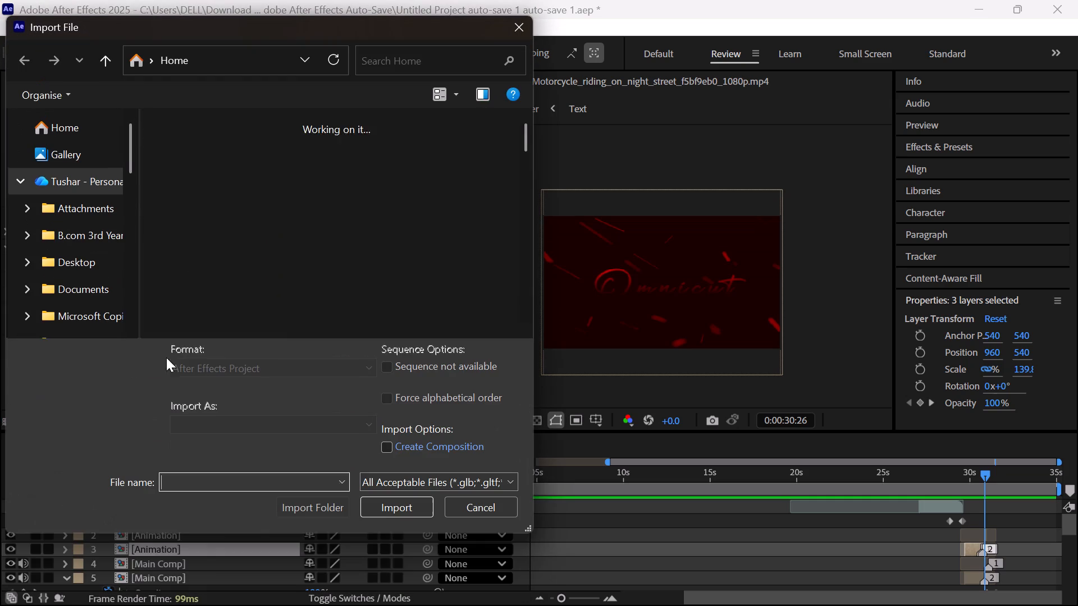
double_click(312, 150)
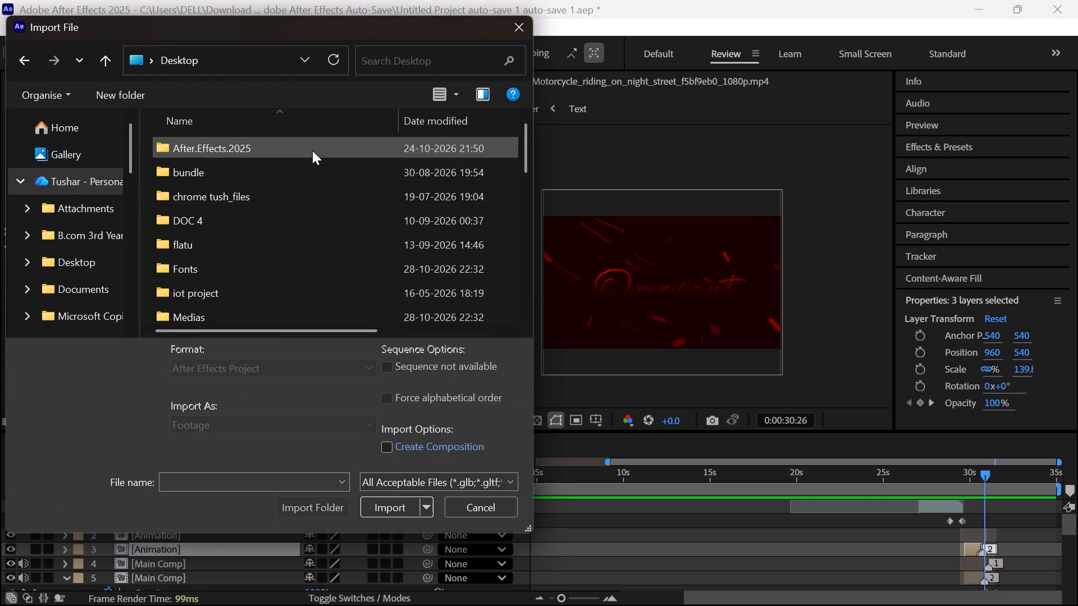
scroll(369, 223, down, 5)
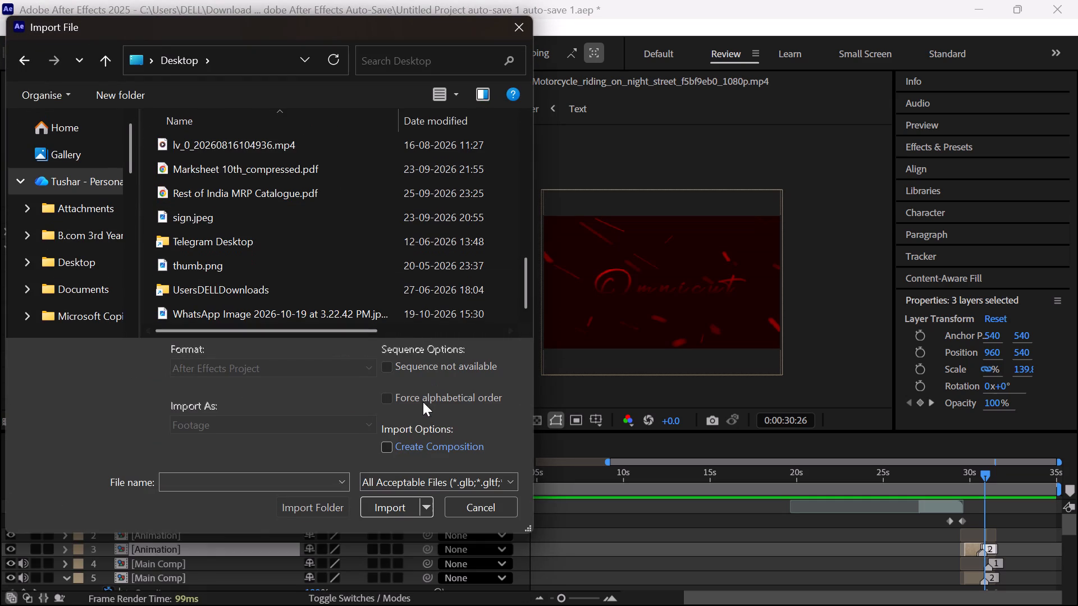
click(414, 476)
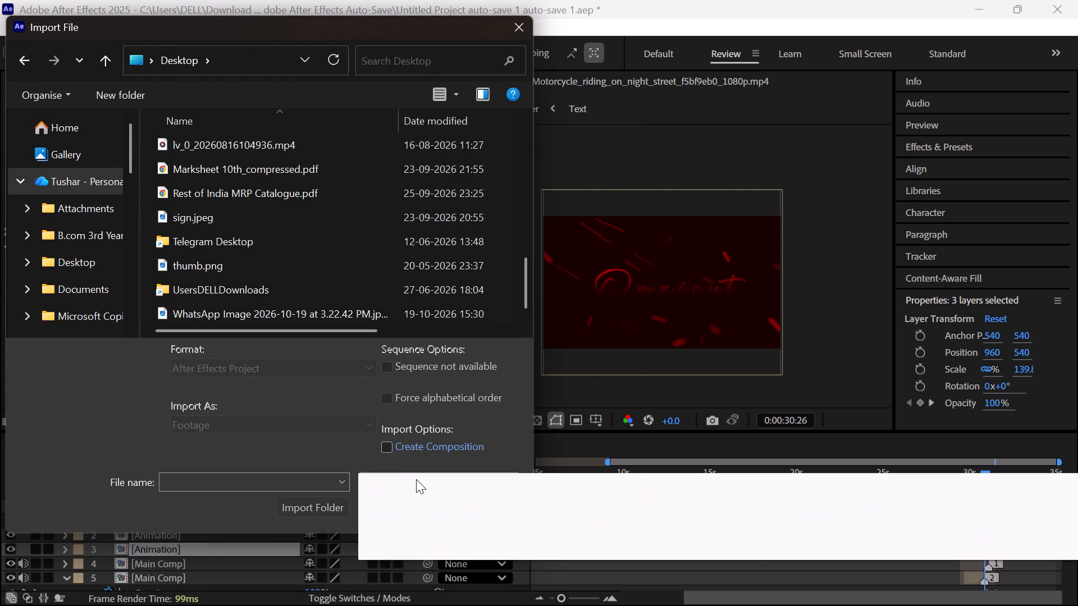
click(402, 464)
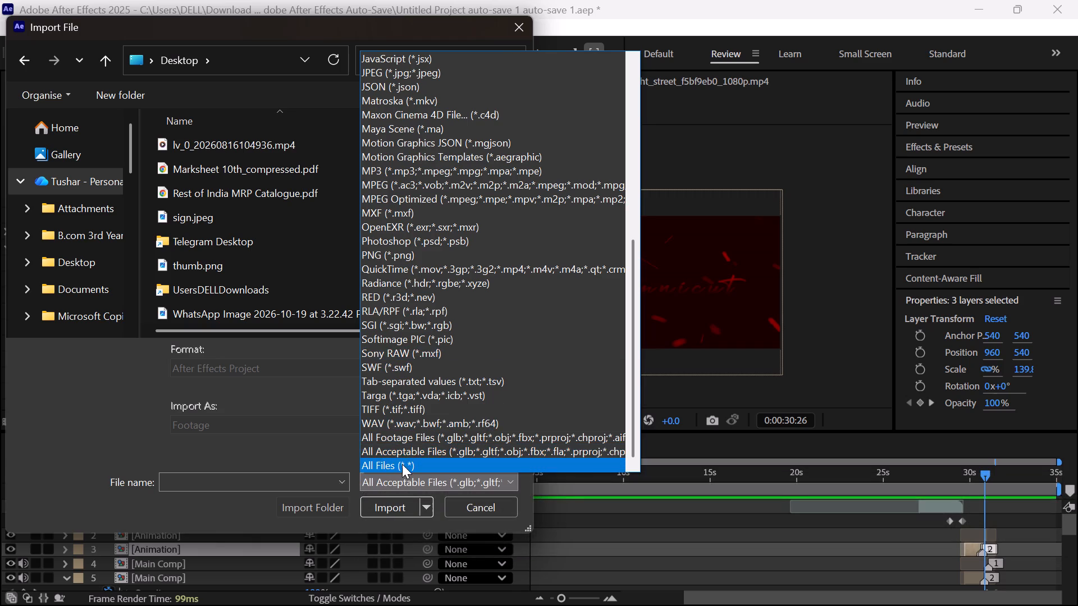
scroll(229, 280, up, 2)
scroll(127, 264, up, 3)
scroll(160, 252, down, 1)
scroll(160, 252, up, 4)
scroll(181, 238, down, 1)
scroll(181, 237, up, 1)
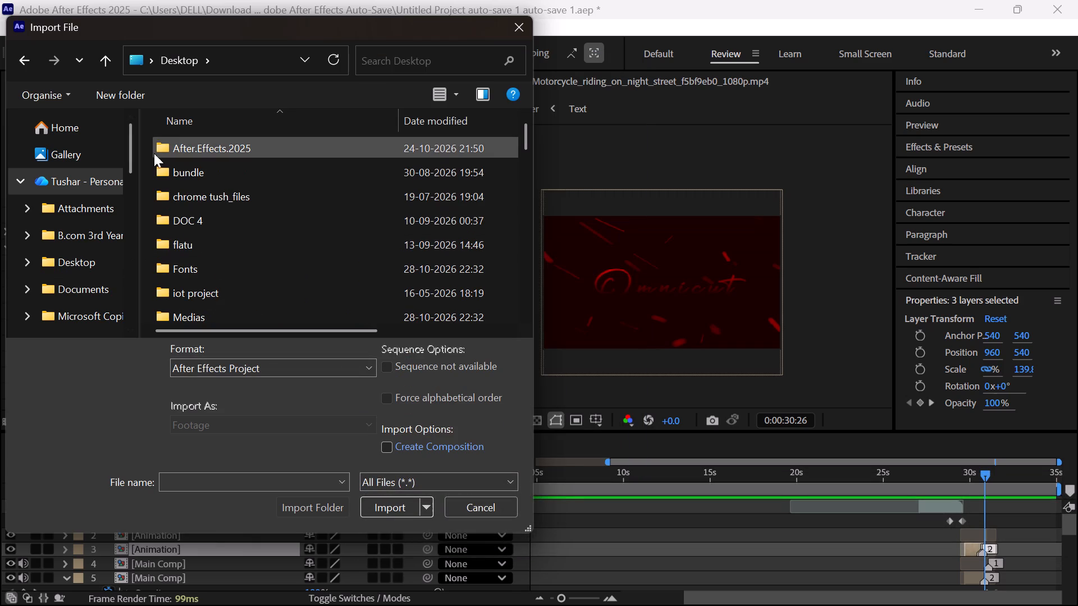
Switch the import to the Downloads folder and look through its files for the outro pack.
click(73, 118)
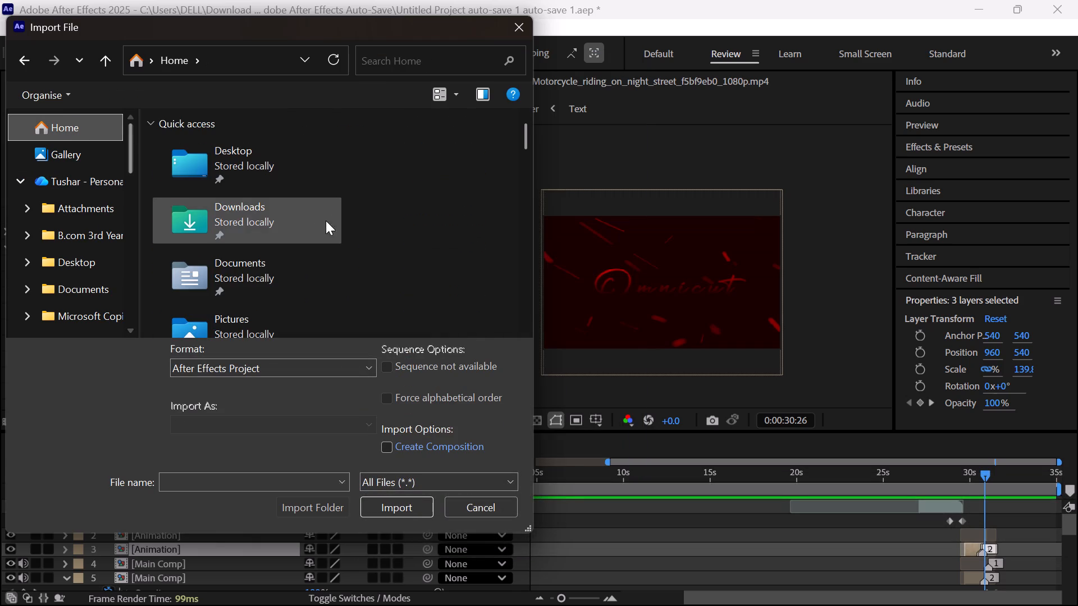
double_click(295, 225)
scroll(312, 222, down, 1)
scroll(313, 222, up, 1)
scroll(313, 222, down, 12)
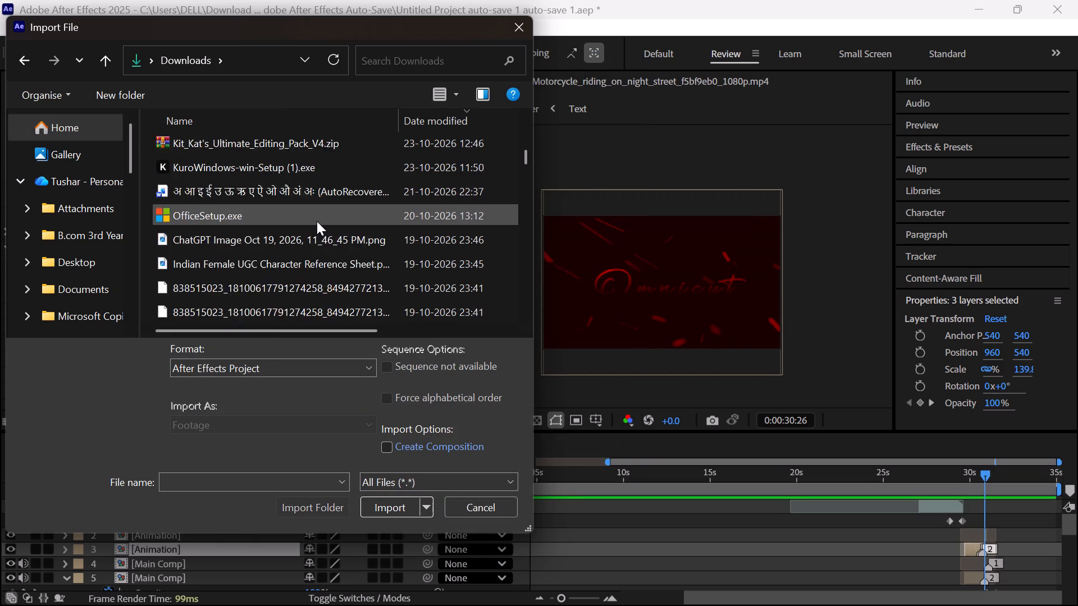
scroll(317, 221, down, 20)
scroll(317, 221, down, 10)
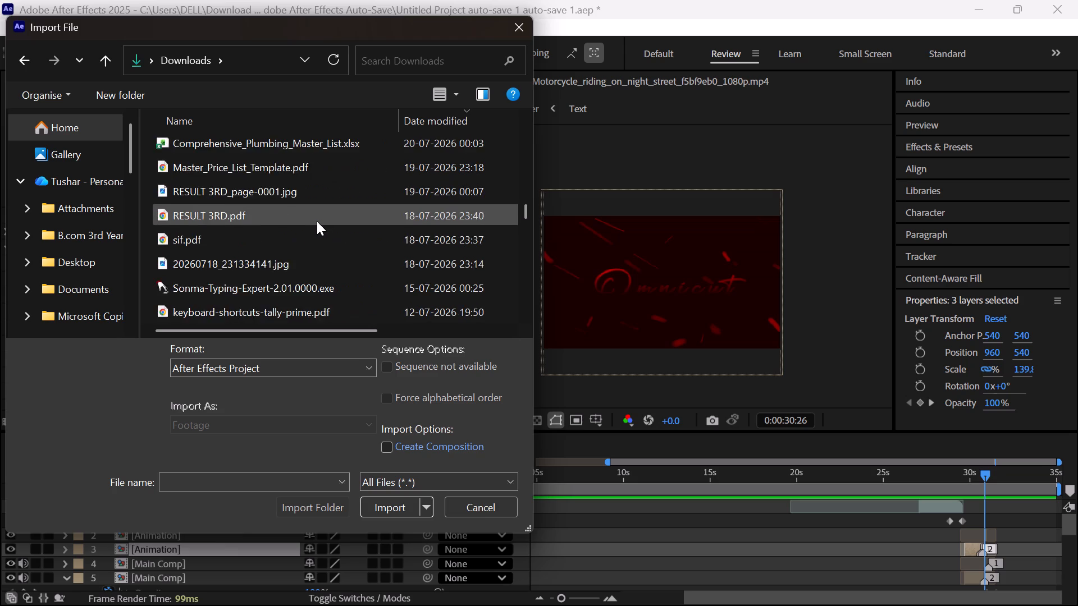
scroll(317, 221, down, 8)
scroll(317, 221, up, 1)
scroll(317, 221, down, 20)
scroll(317, 221, down, 9)
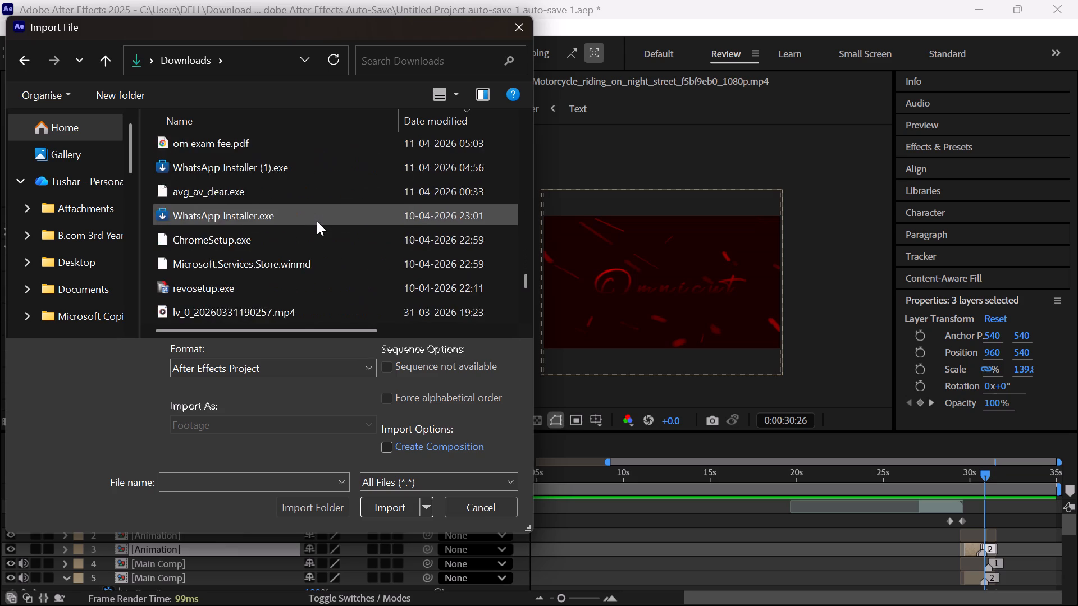
scroll(317, 221, down, 19)
scroll(317, 221, up, 1)
scroll(317, 221, down, 9)
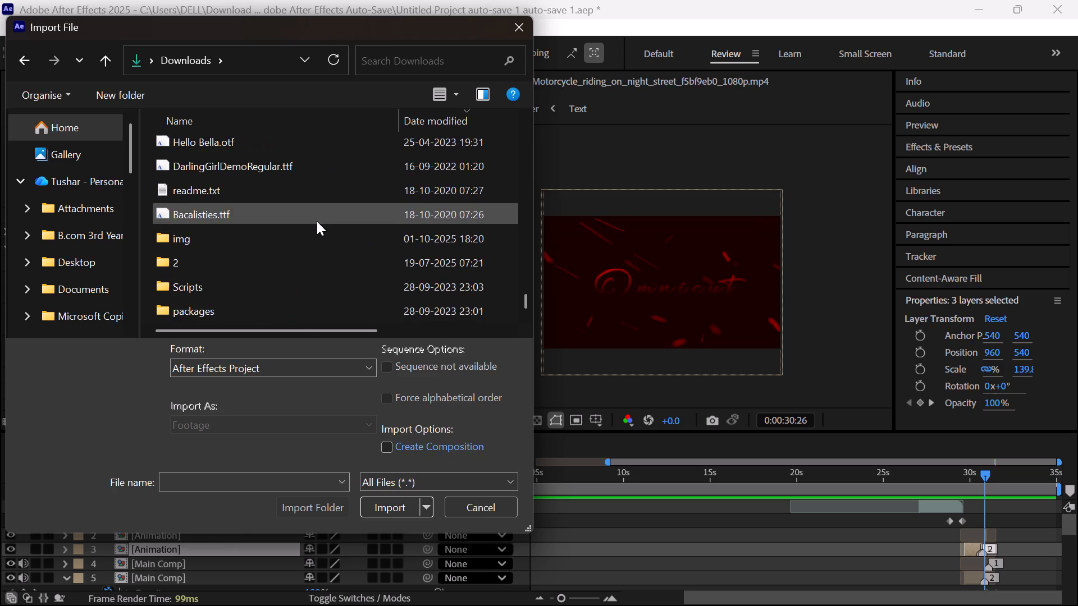
scroll(317, 229, up, 5)
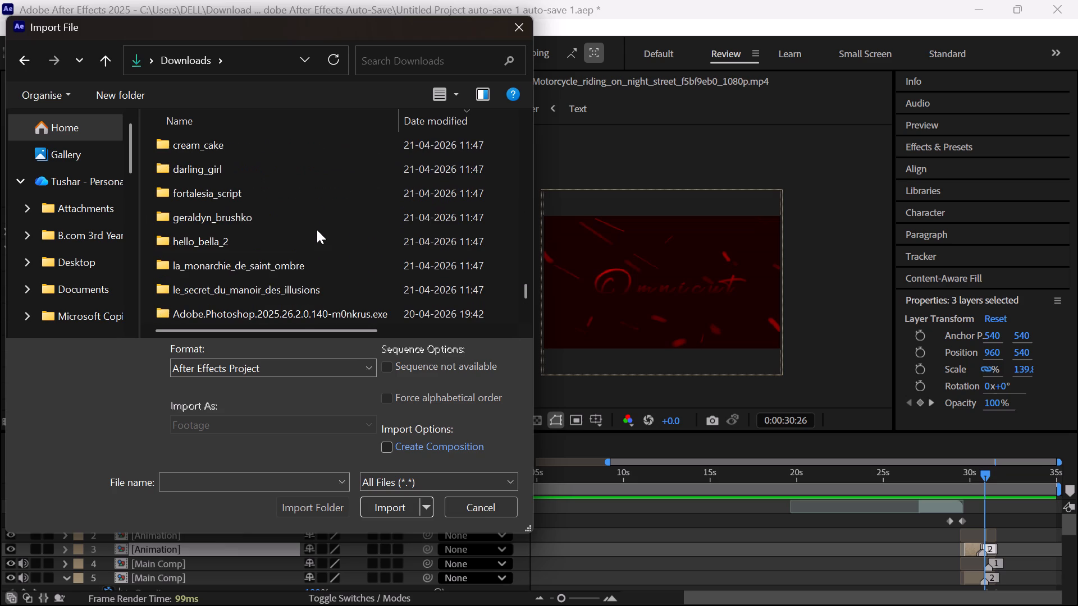
scroll(317, 231, up, 5)
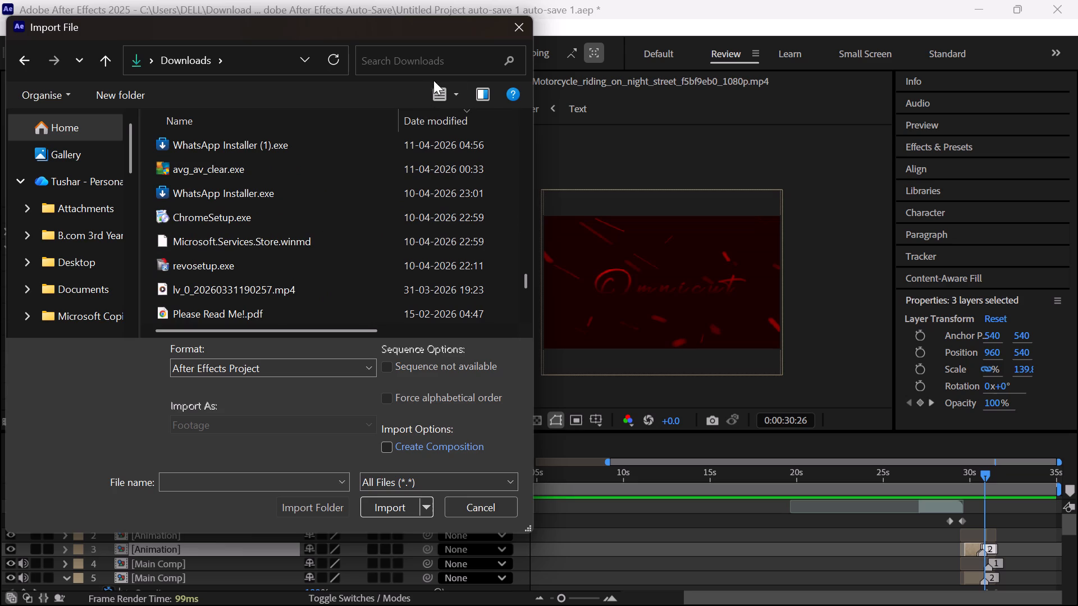
Search Downloads for "bh" and open the BHAVYA LIKE OUTRO folder.
click(436, 59)
text(bh)
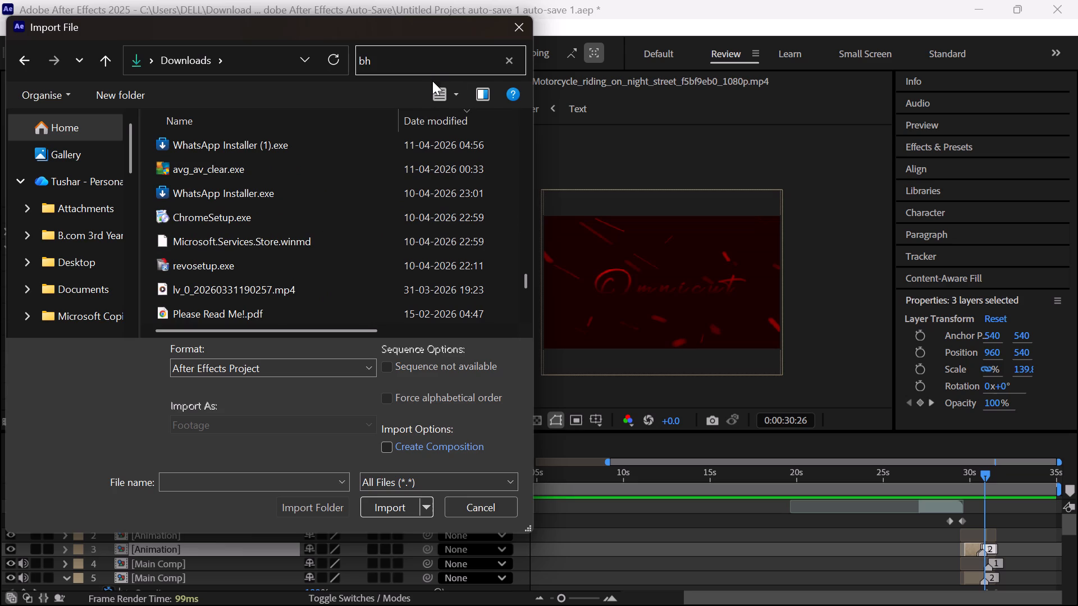
click(319, 218)
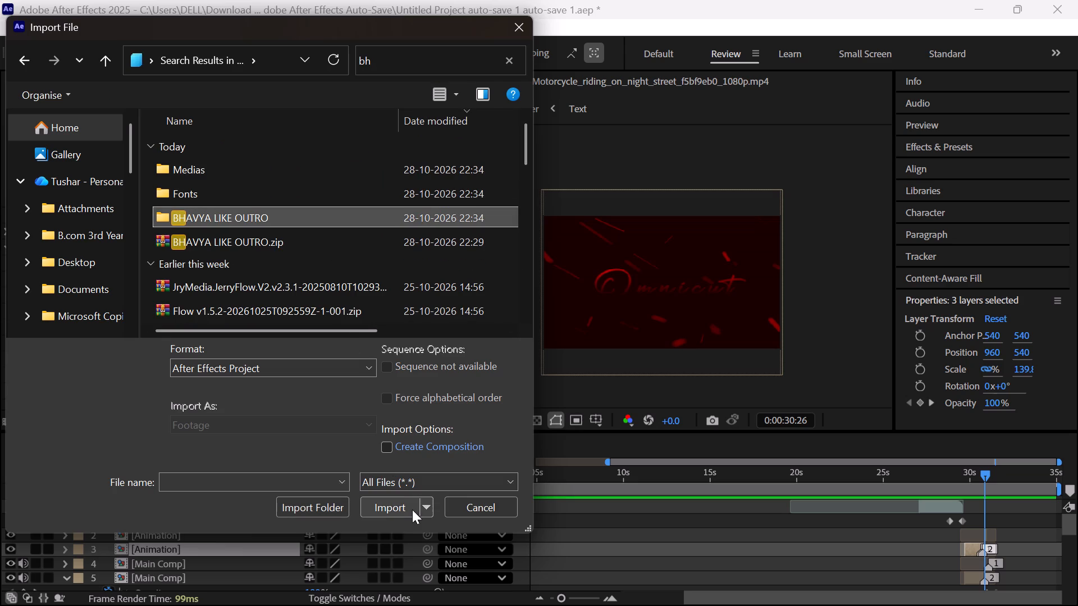
click(409, 508)
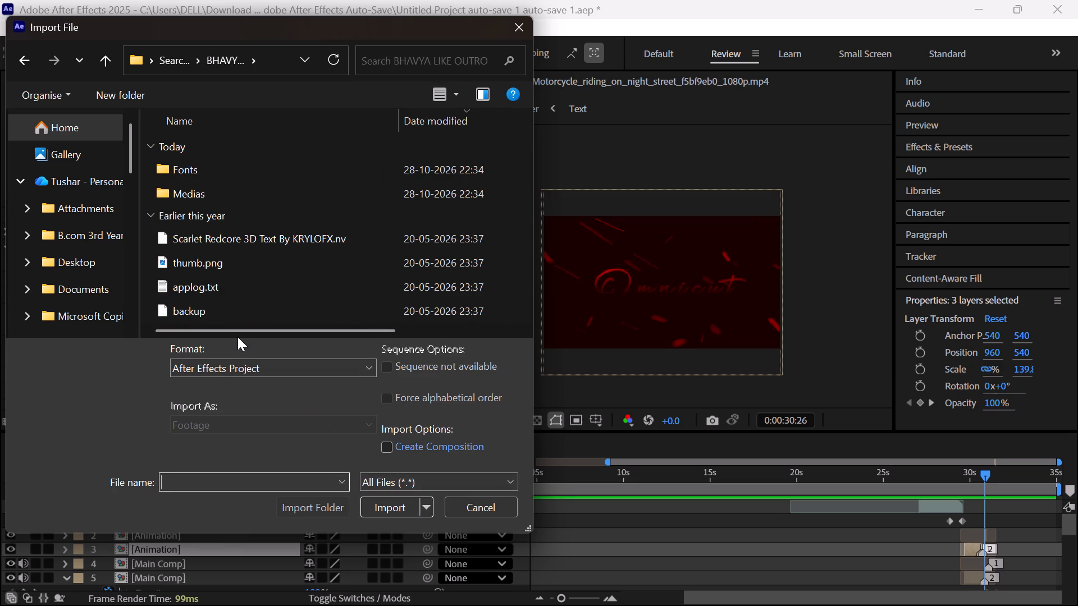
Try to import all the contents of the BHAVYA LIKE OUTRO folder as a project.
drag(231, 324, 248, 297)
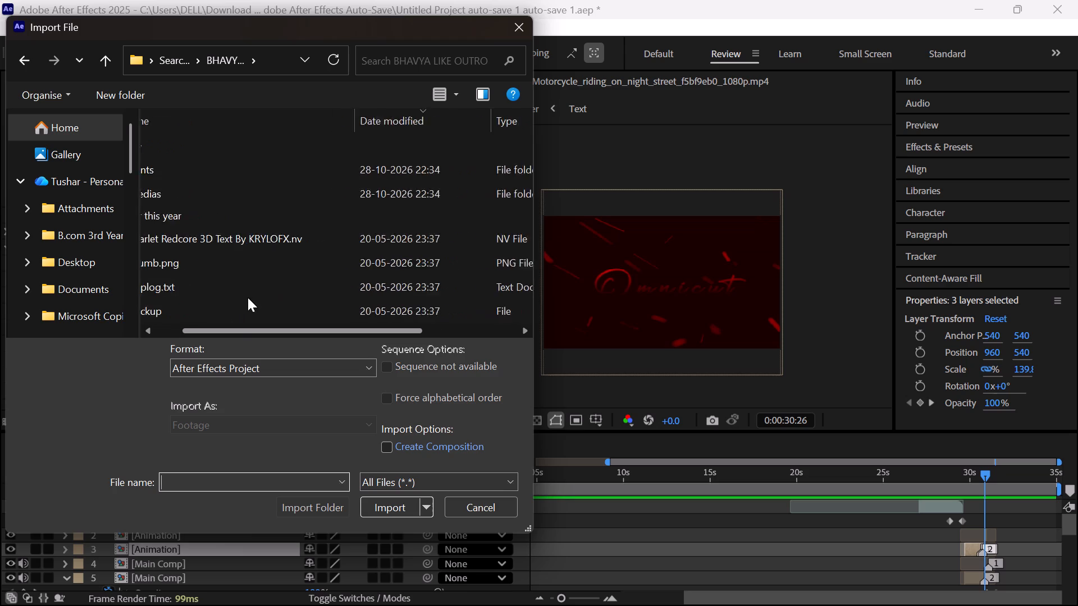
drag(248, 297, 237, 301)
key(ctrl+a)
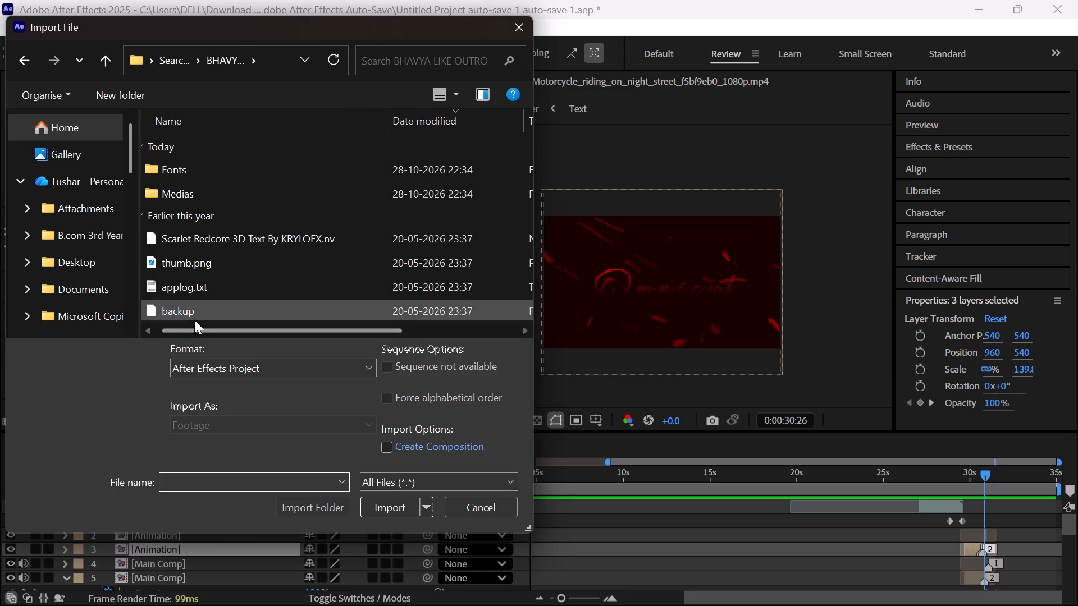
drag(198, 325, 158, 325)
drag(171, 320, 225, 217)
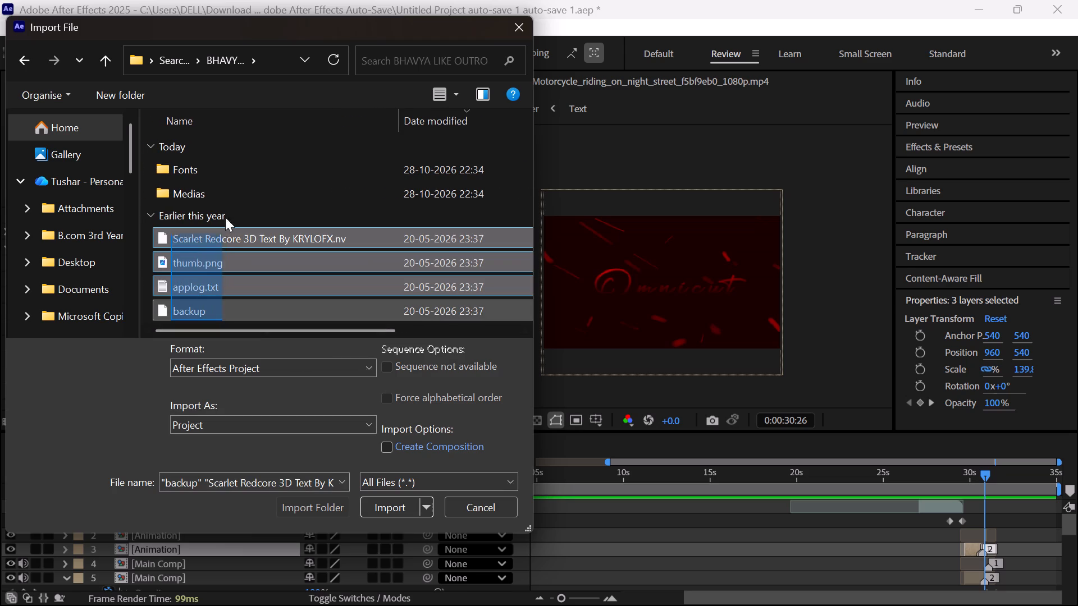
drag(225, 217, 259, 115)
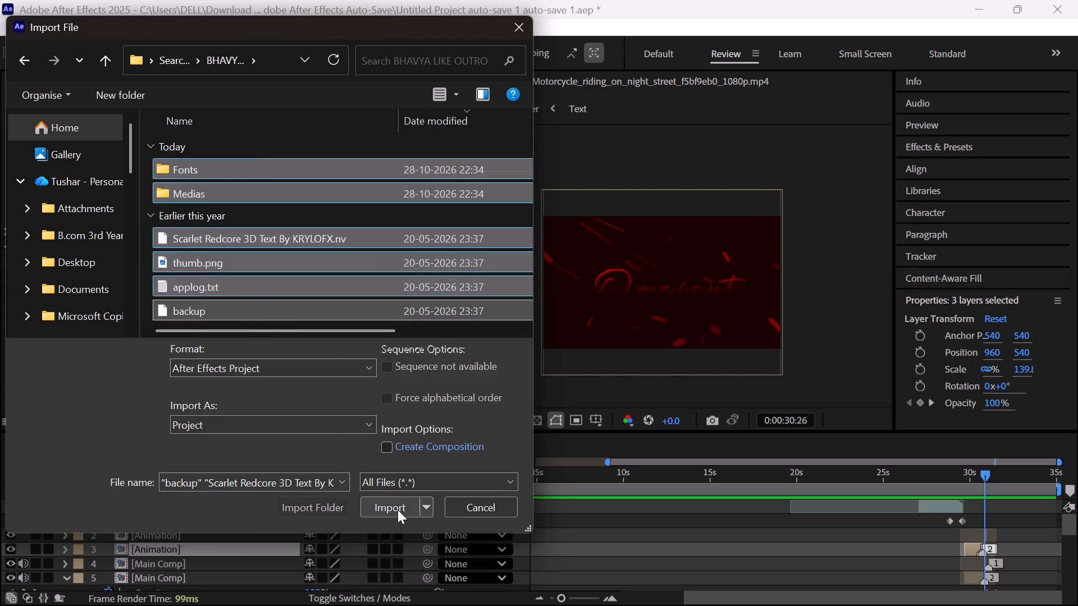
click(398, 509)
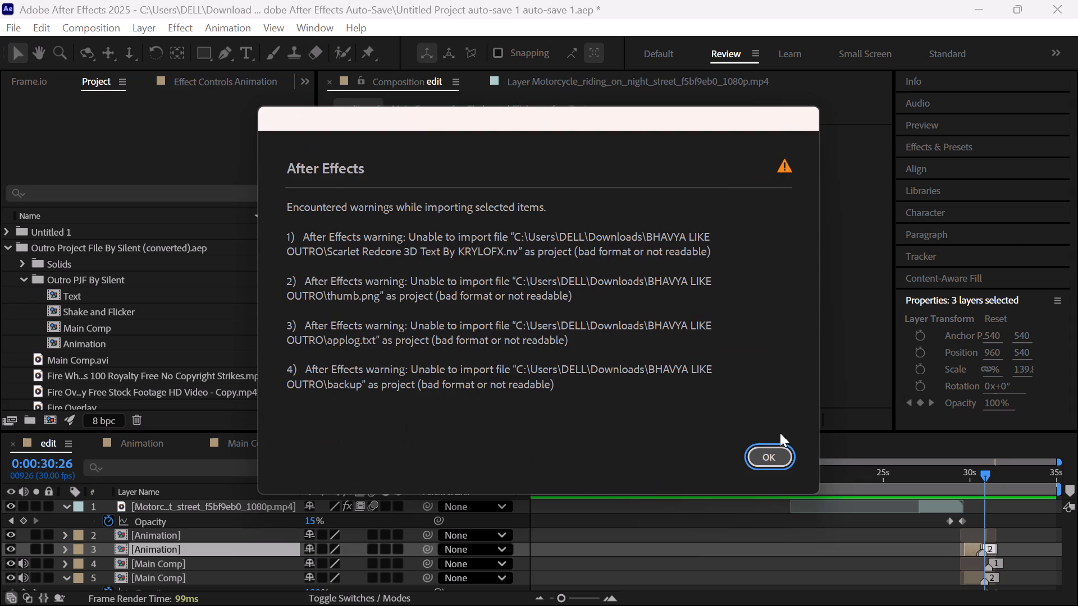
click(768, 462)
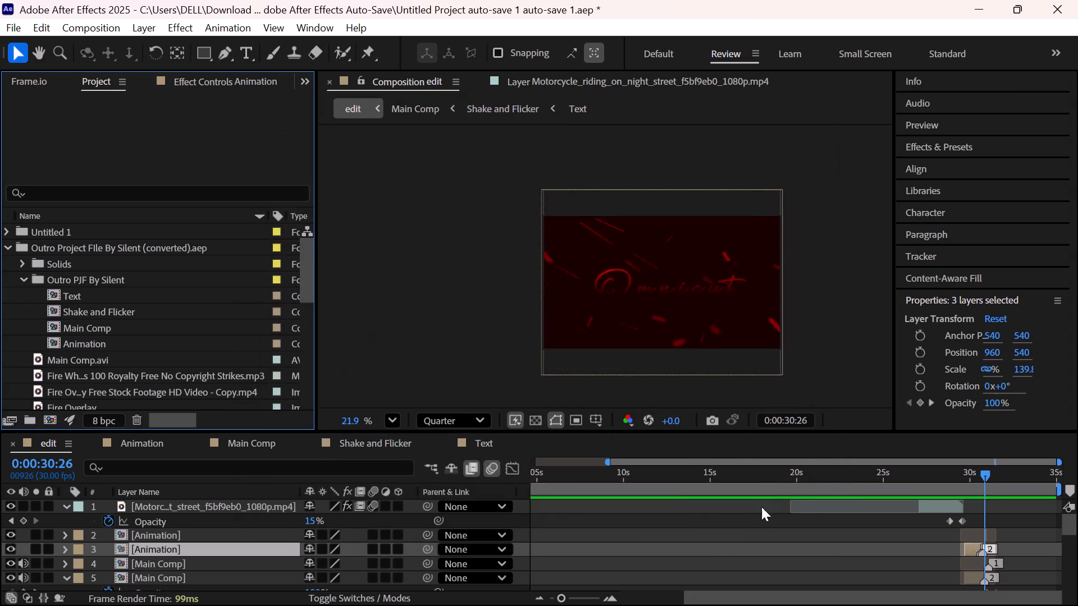
Collapse the Outro Project File By Silent folder and check the project items, including Fills and its edit subfolder, for imported outro files.
click(3, 226)
click(8, 230)
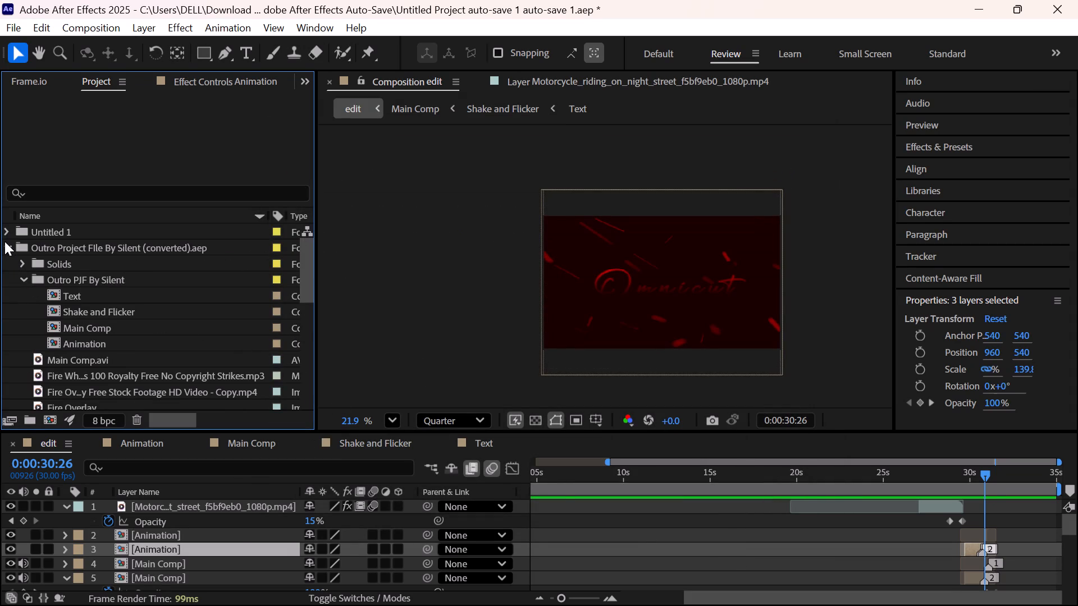
click(8, 246)
scroll(31, 284, down, 5)
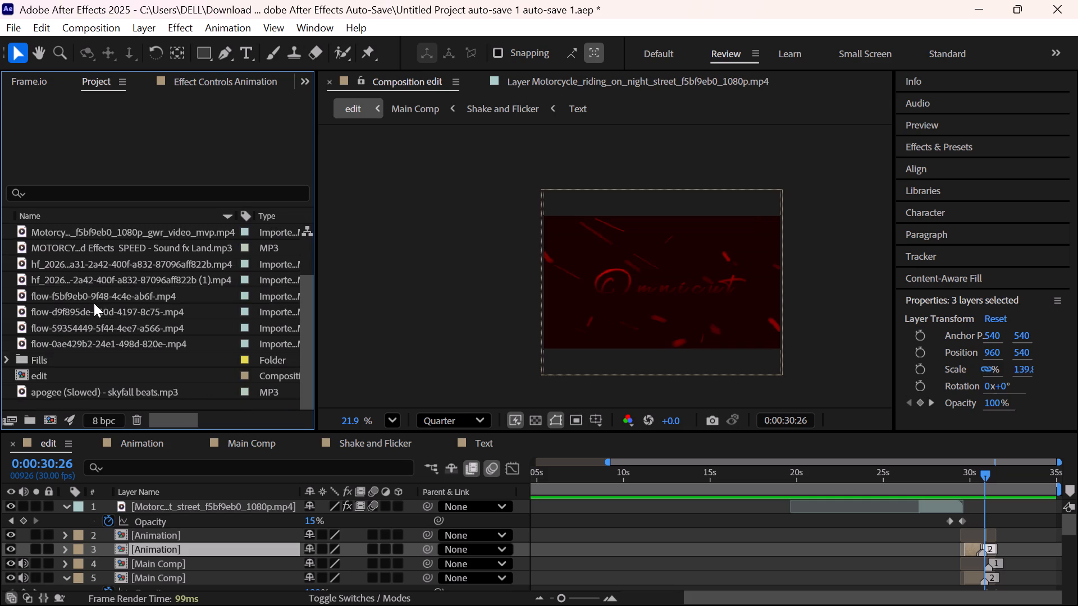
scroll(94, 303, down, 6)
click(7, 355)
click(24, 371)
scroll(111, 373, down, 3)
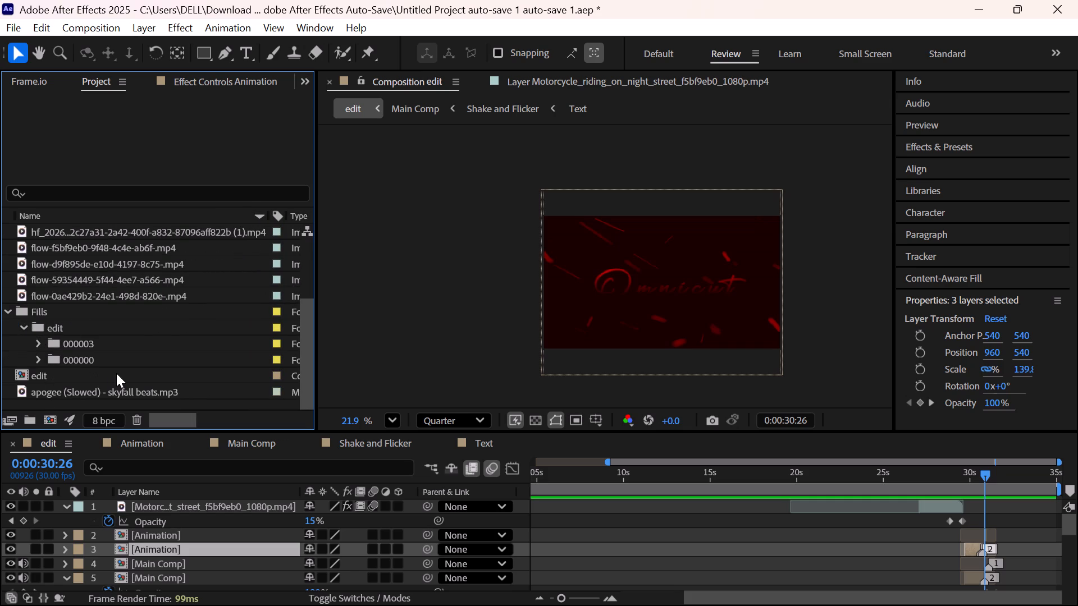
scroll(116, 373, down, 2)
Open the BHAVYA LIKE OUTRO folder in File Explorer and examine its files, including the contents of applog.txt.
click(742, 586)
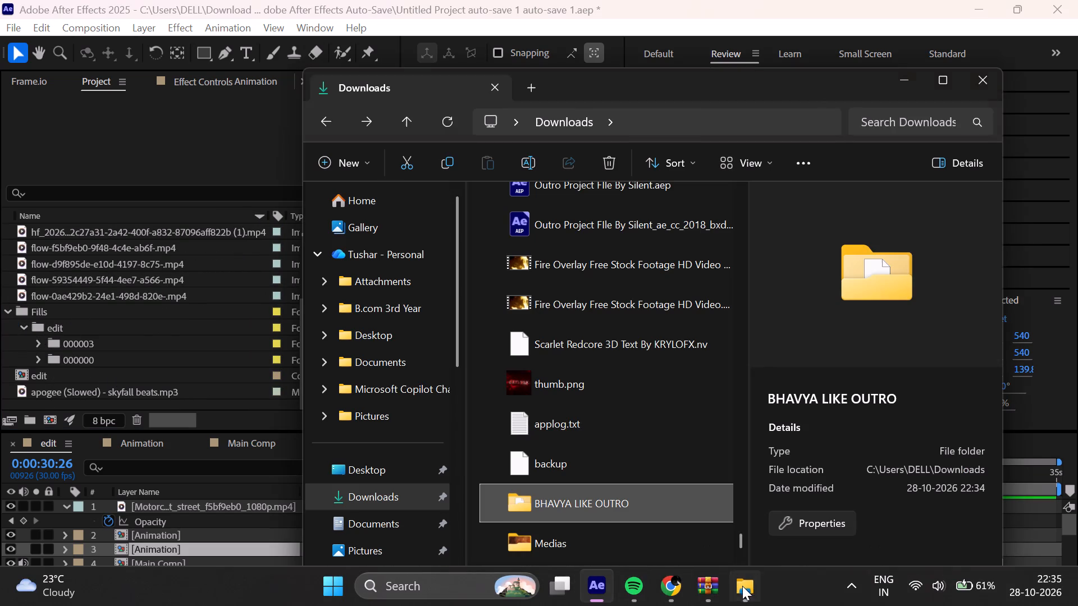
double_click(638, 495)
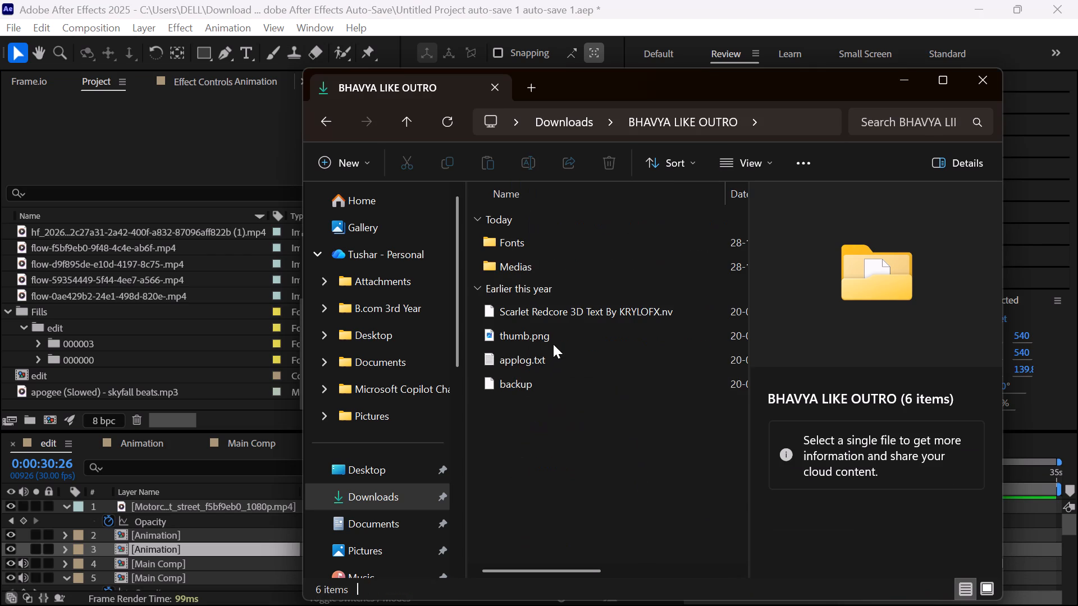
click(564, 309)
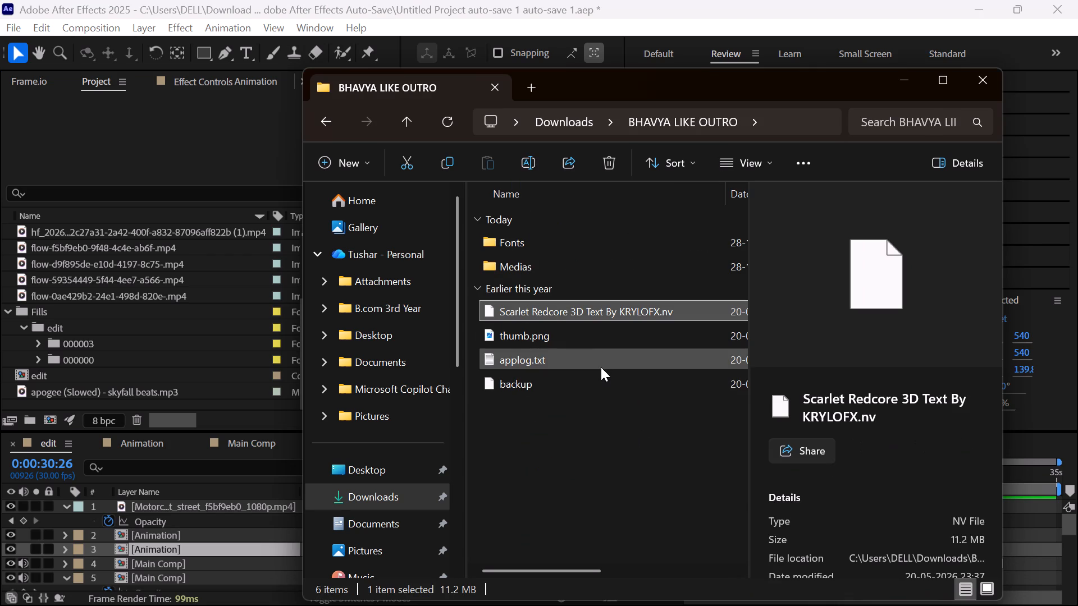
click(579, 356)
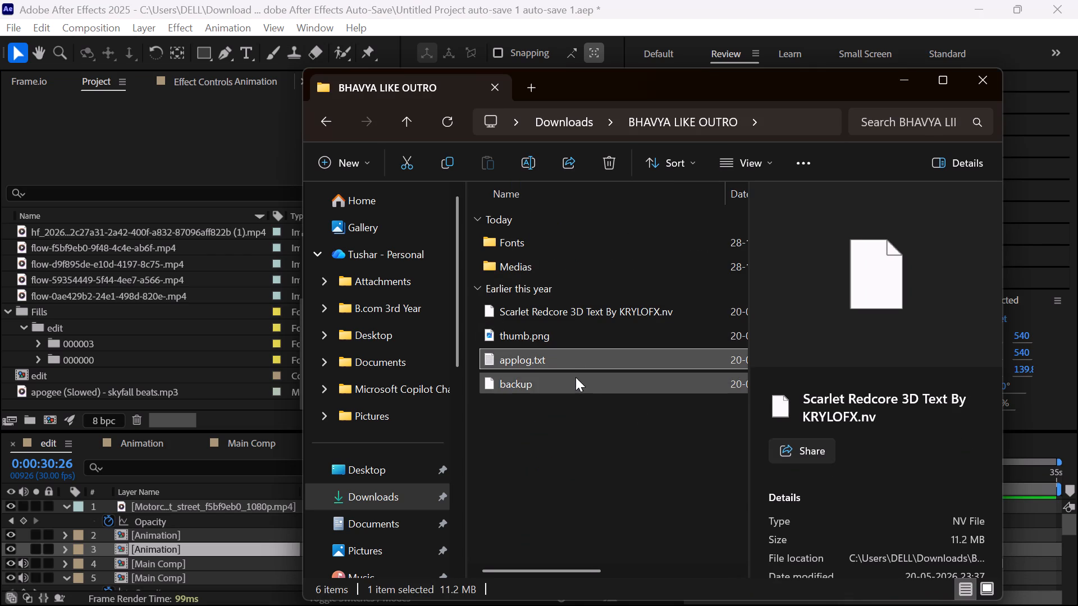
double_click(570, 366)
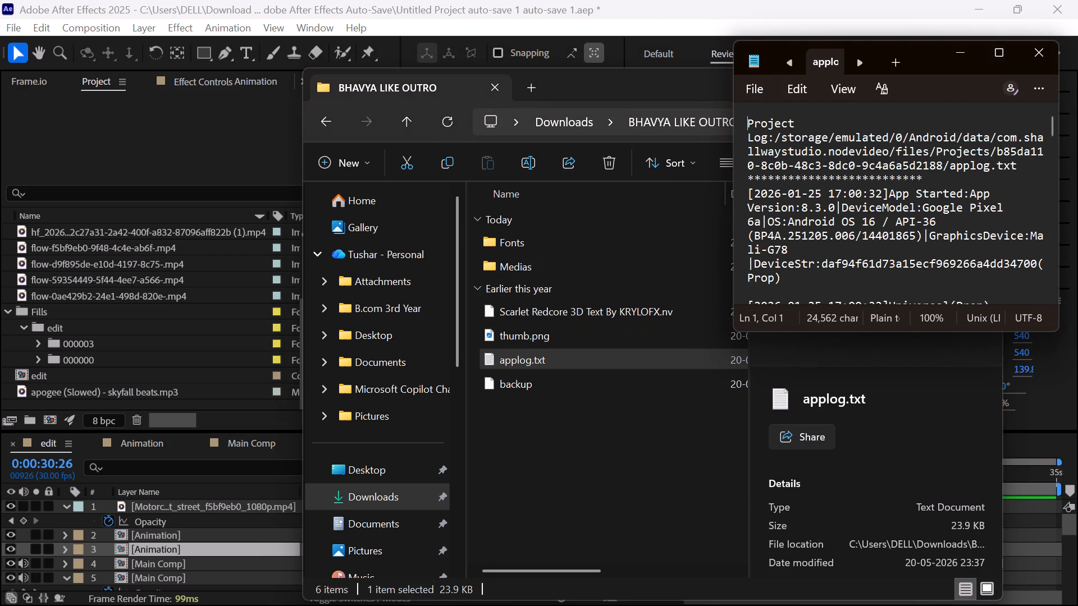
click(1051, 47)
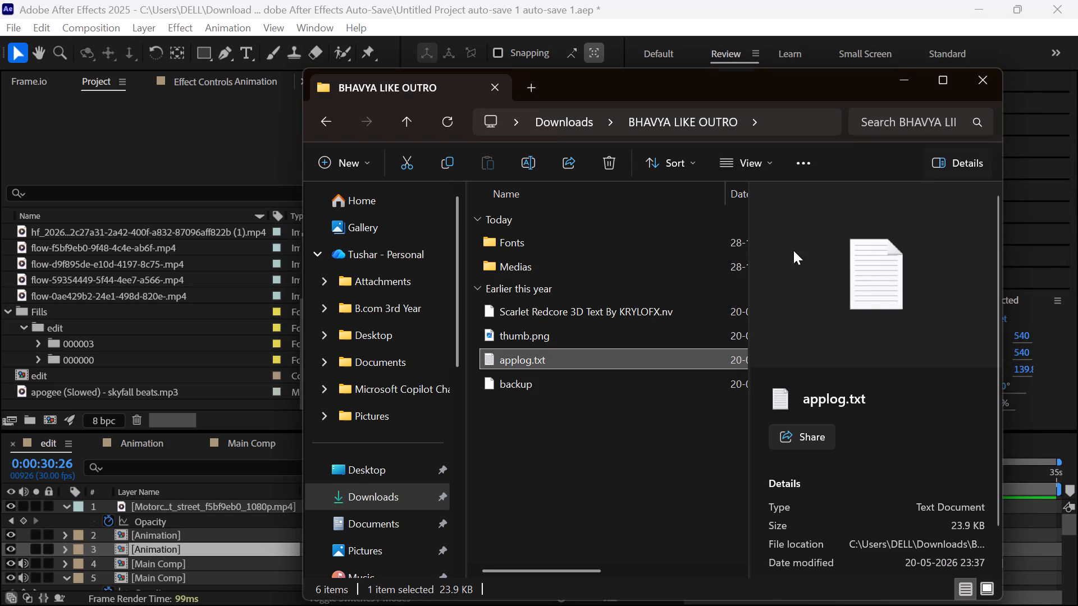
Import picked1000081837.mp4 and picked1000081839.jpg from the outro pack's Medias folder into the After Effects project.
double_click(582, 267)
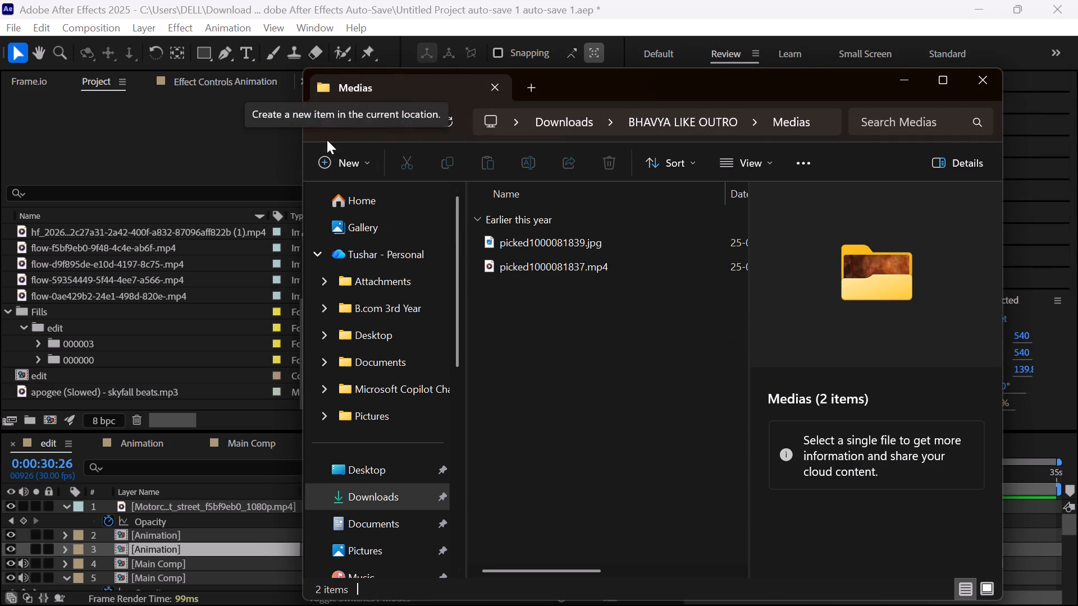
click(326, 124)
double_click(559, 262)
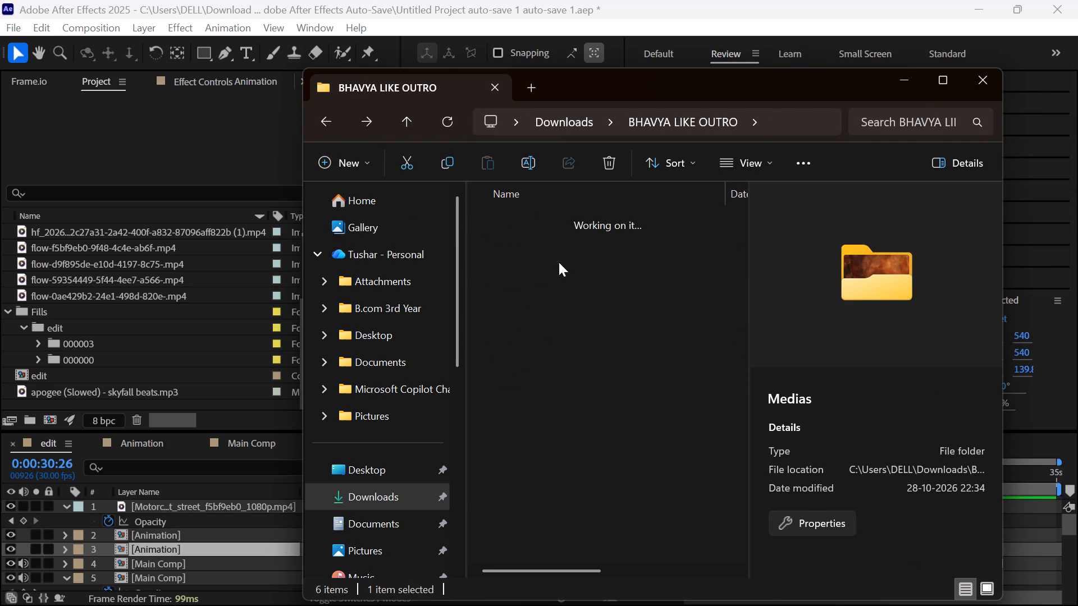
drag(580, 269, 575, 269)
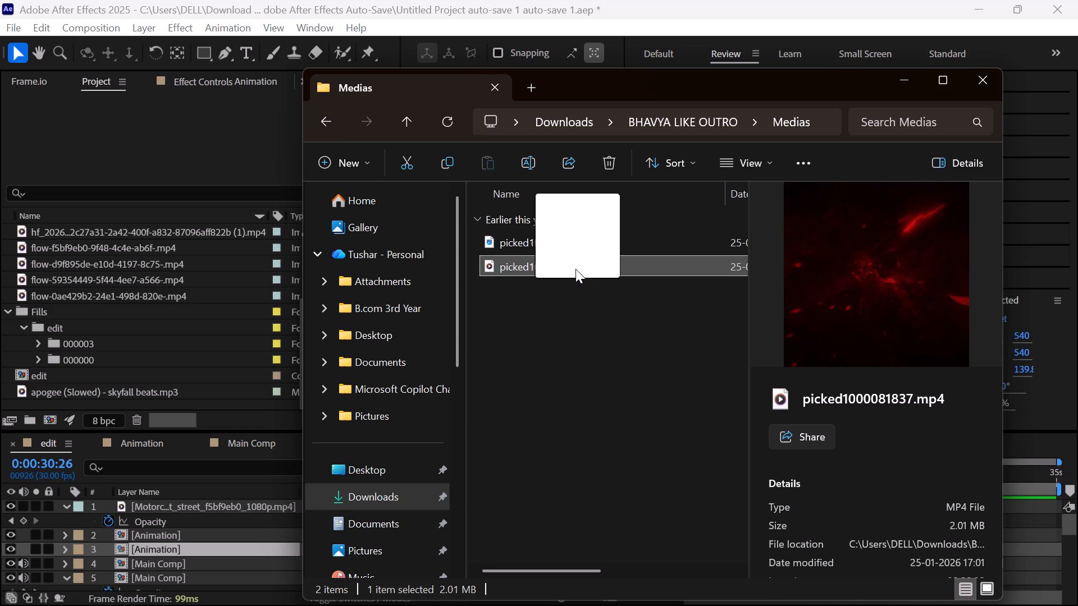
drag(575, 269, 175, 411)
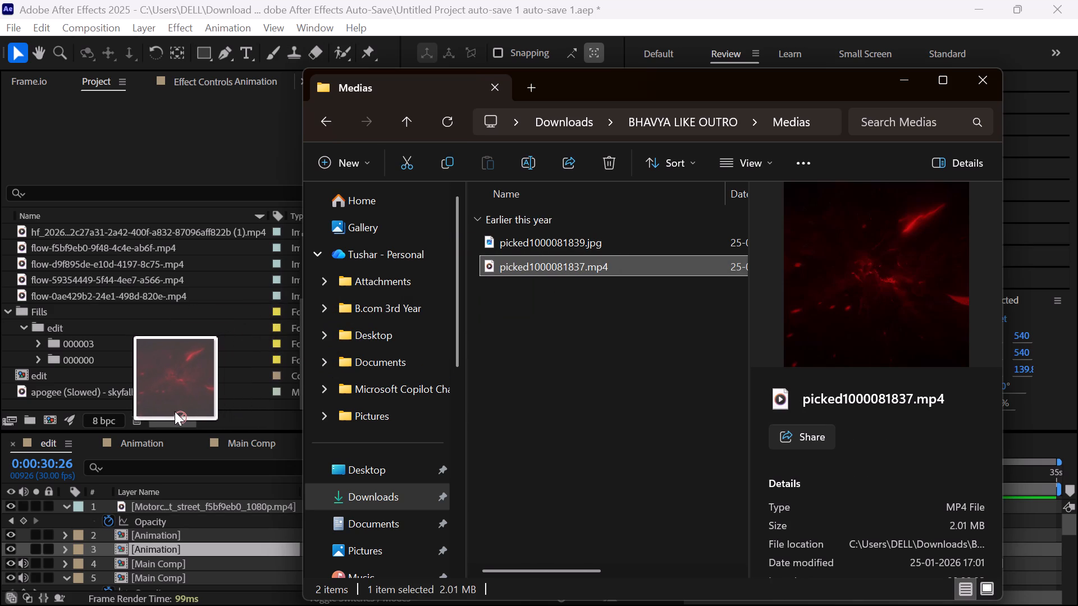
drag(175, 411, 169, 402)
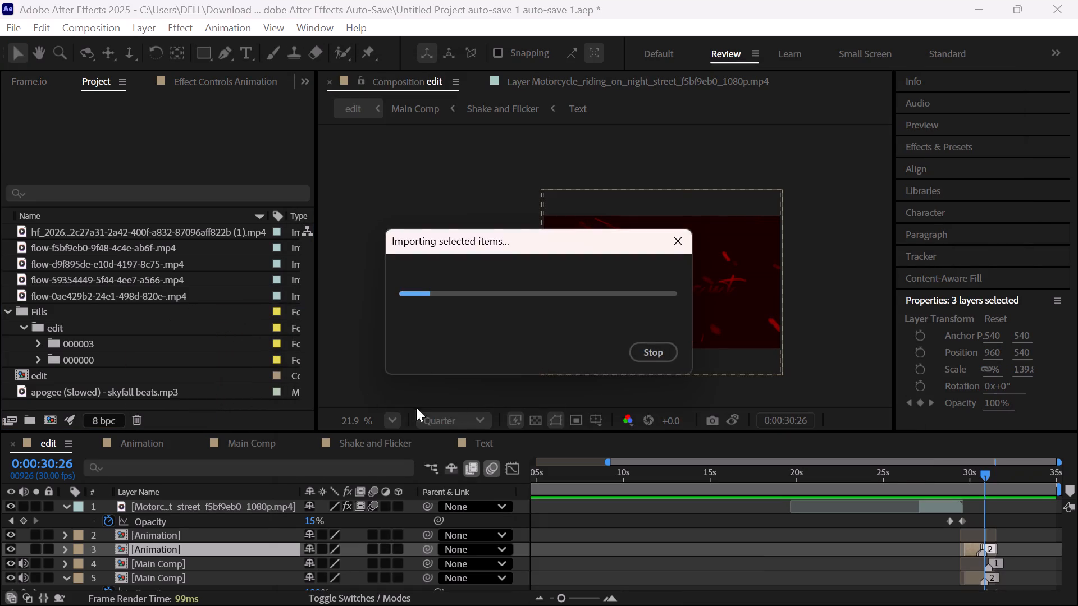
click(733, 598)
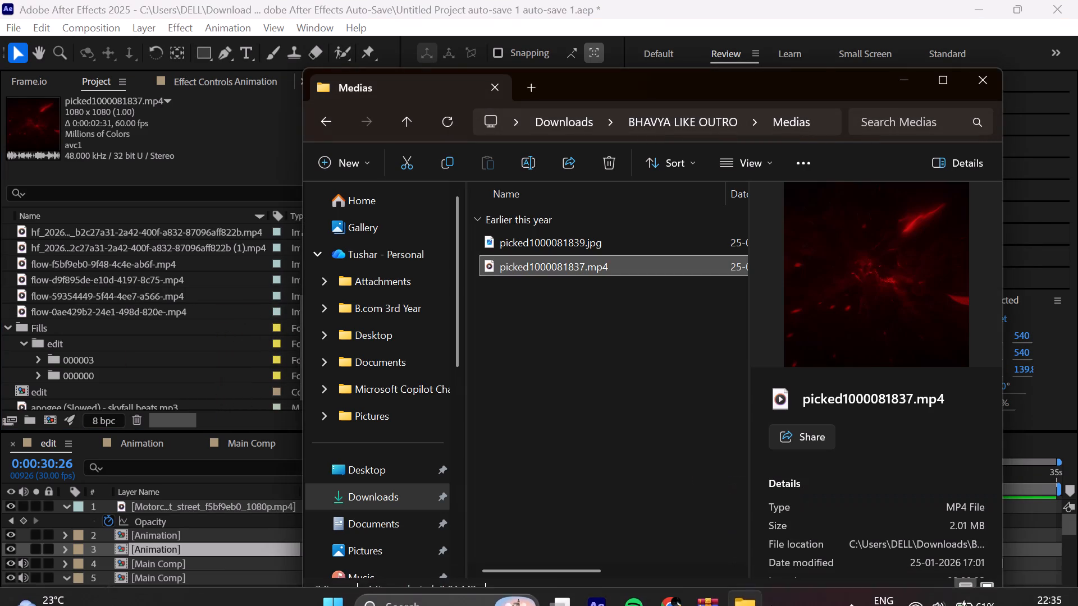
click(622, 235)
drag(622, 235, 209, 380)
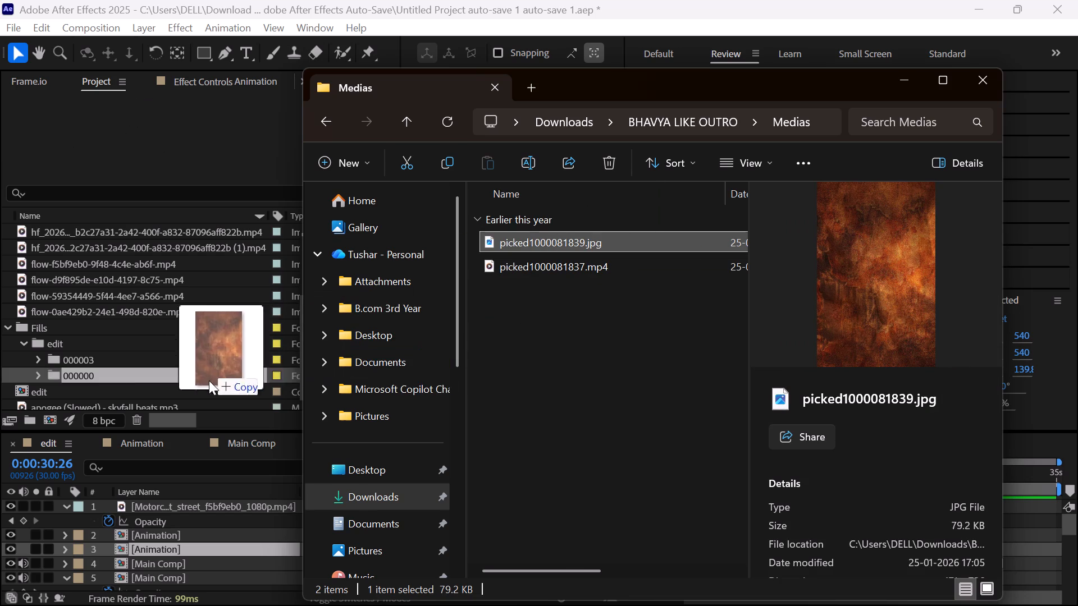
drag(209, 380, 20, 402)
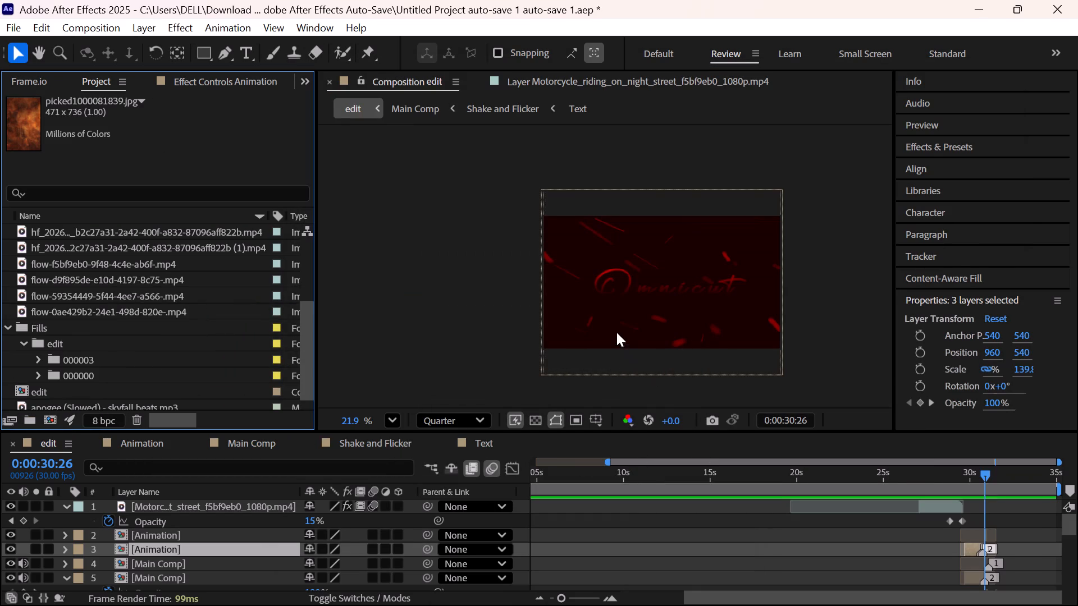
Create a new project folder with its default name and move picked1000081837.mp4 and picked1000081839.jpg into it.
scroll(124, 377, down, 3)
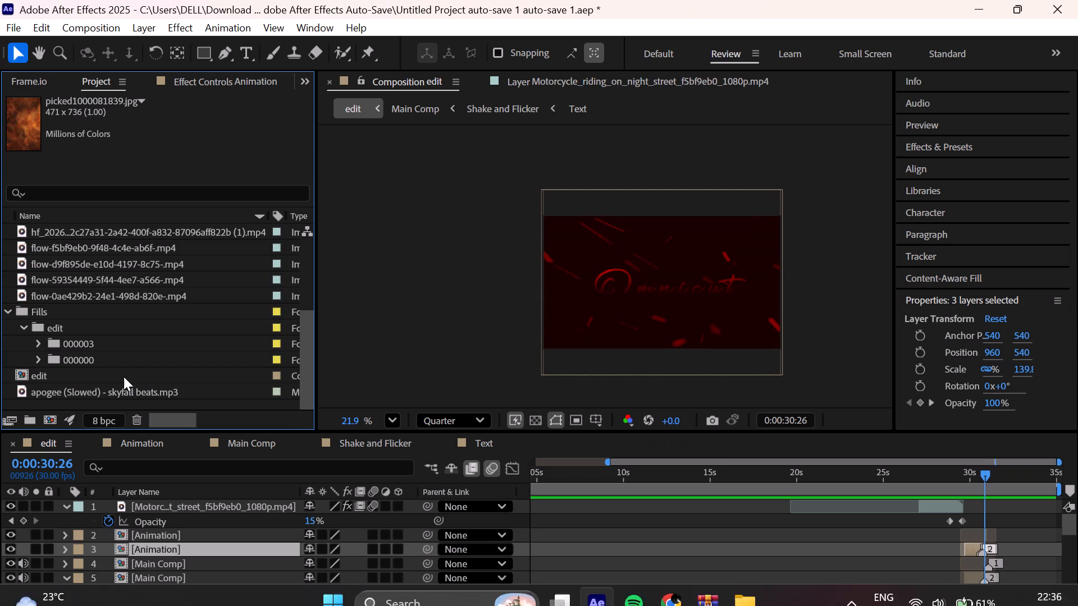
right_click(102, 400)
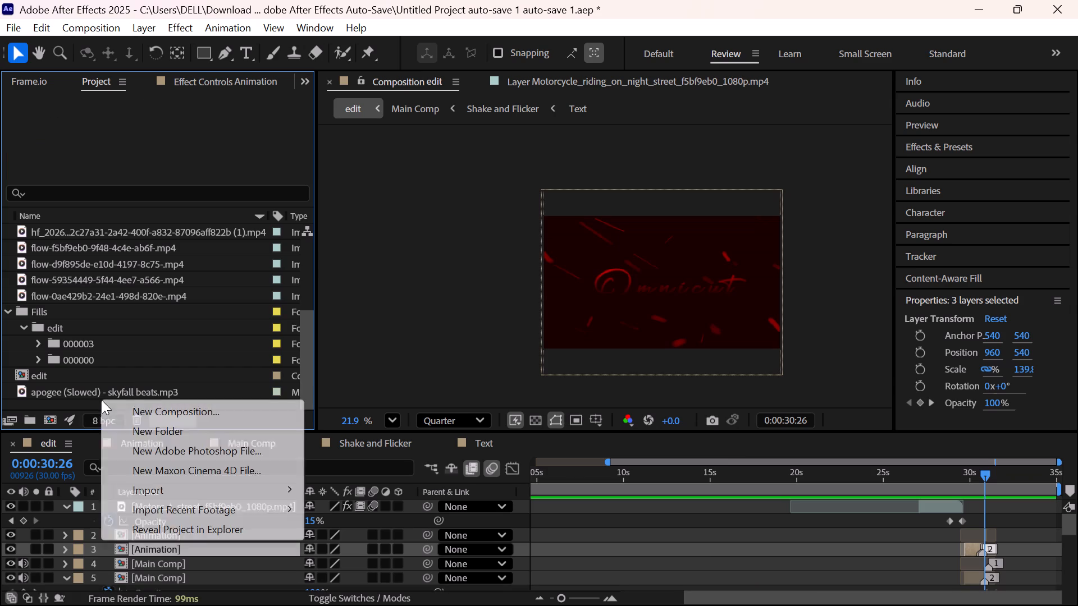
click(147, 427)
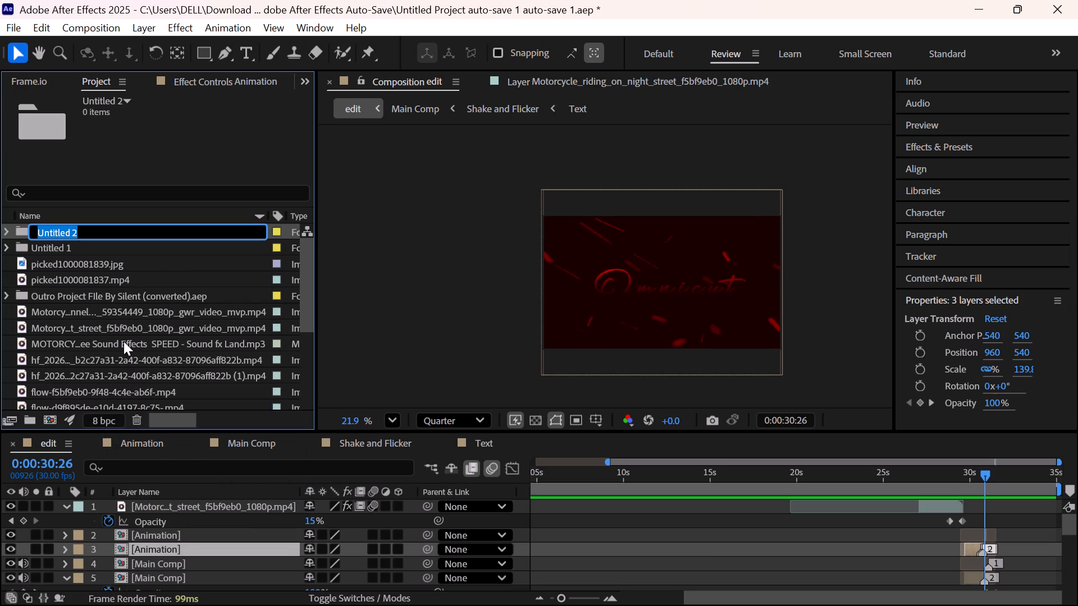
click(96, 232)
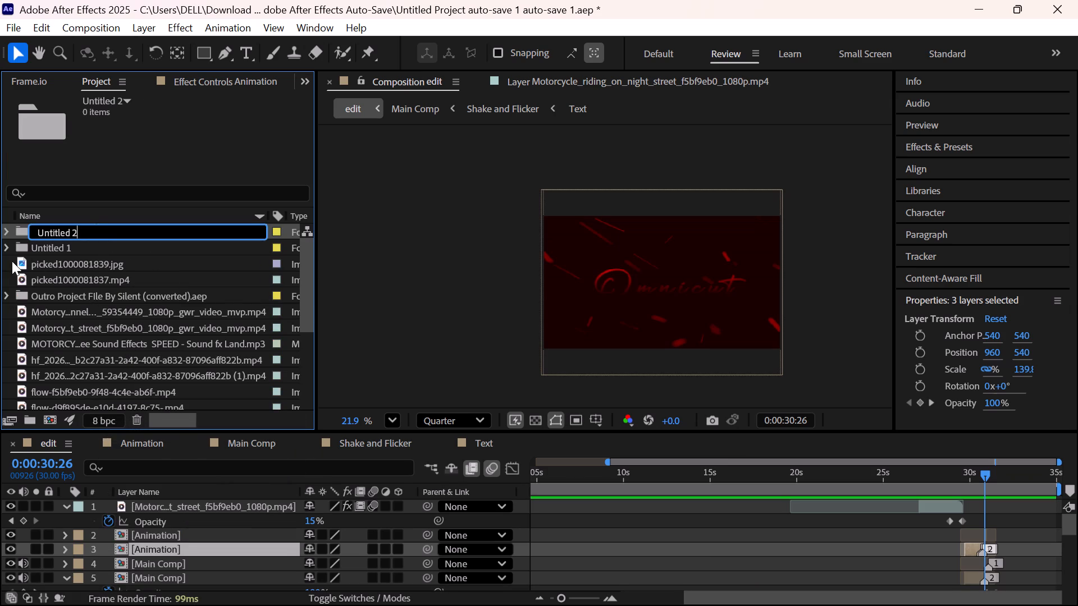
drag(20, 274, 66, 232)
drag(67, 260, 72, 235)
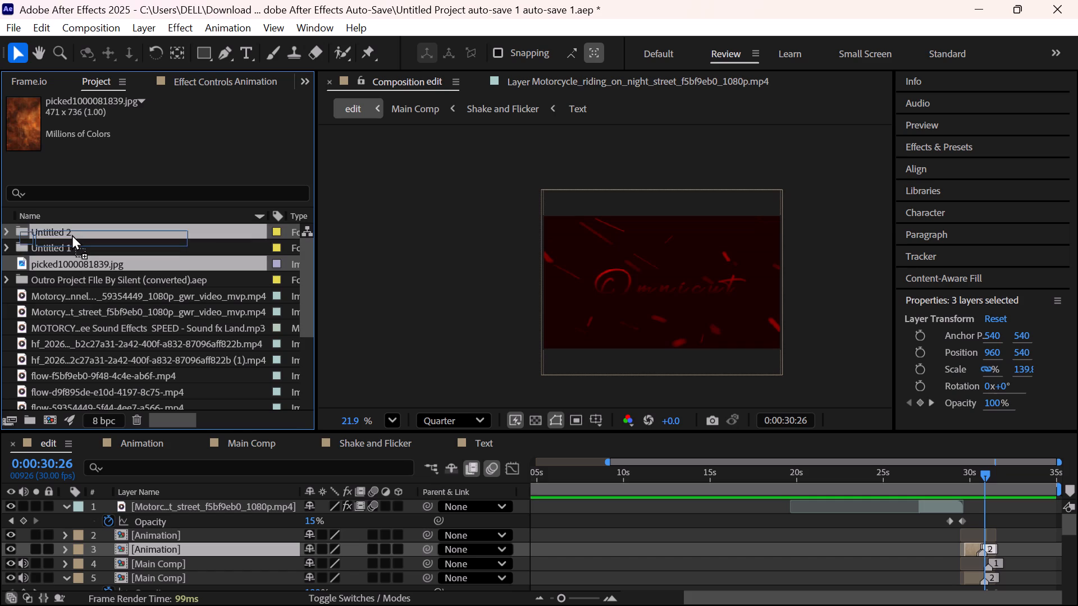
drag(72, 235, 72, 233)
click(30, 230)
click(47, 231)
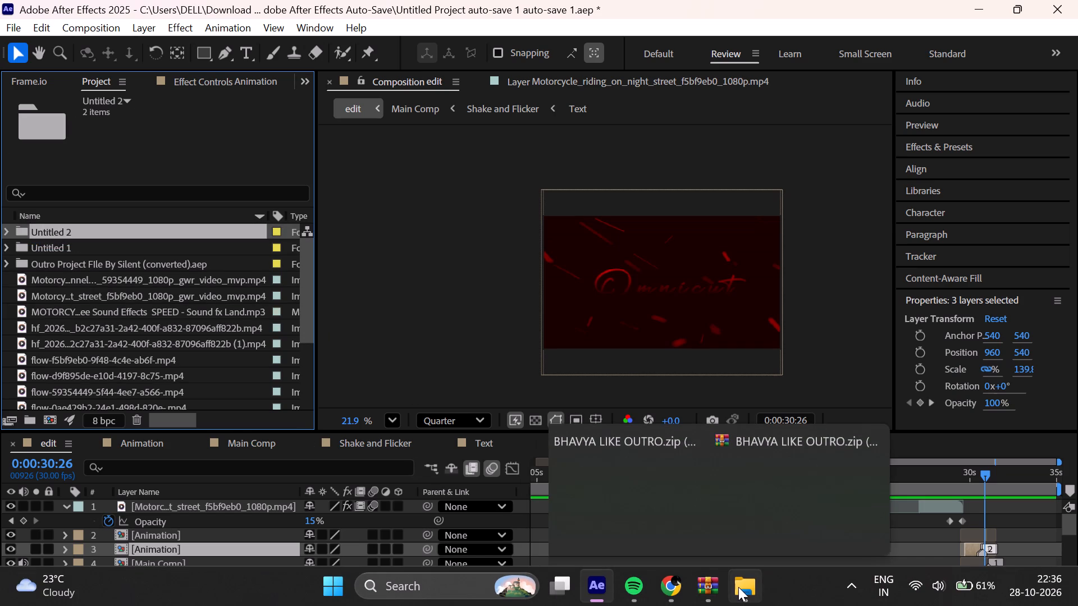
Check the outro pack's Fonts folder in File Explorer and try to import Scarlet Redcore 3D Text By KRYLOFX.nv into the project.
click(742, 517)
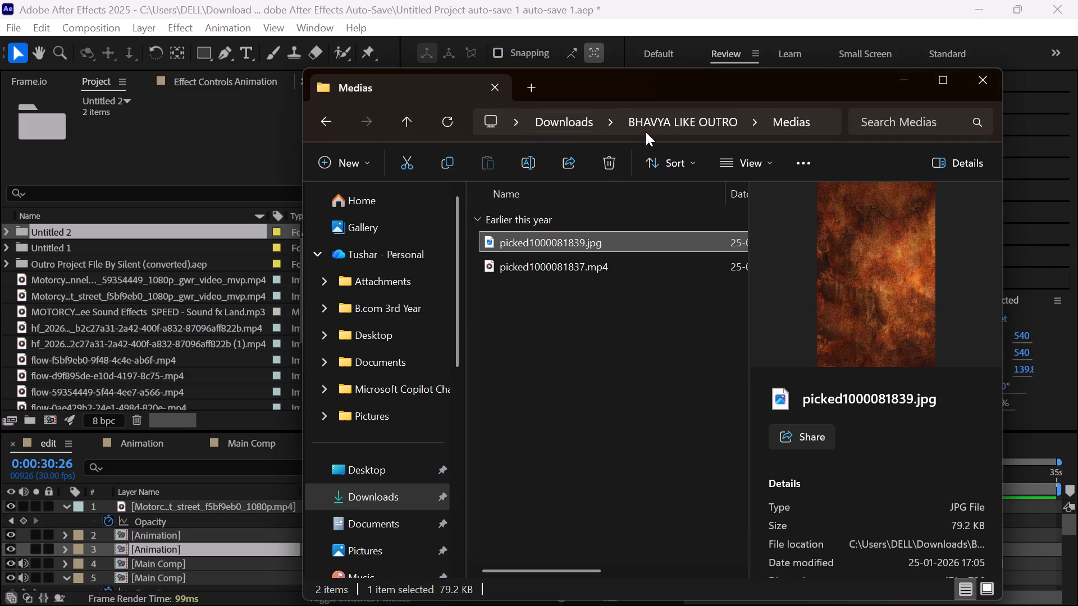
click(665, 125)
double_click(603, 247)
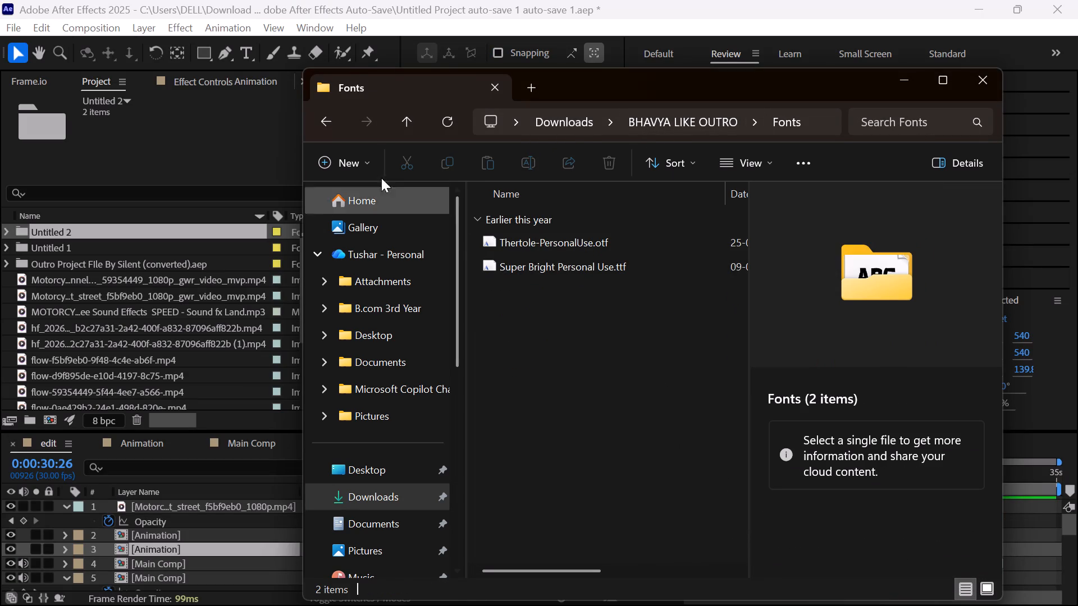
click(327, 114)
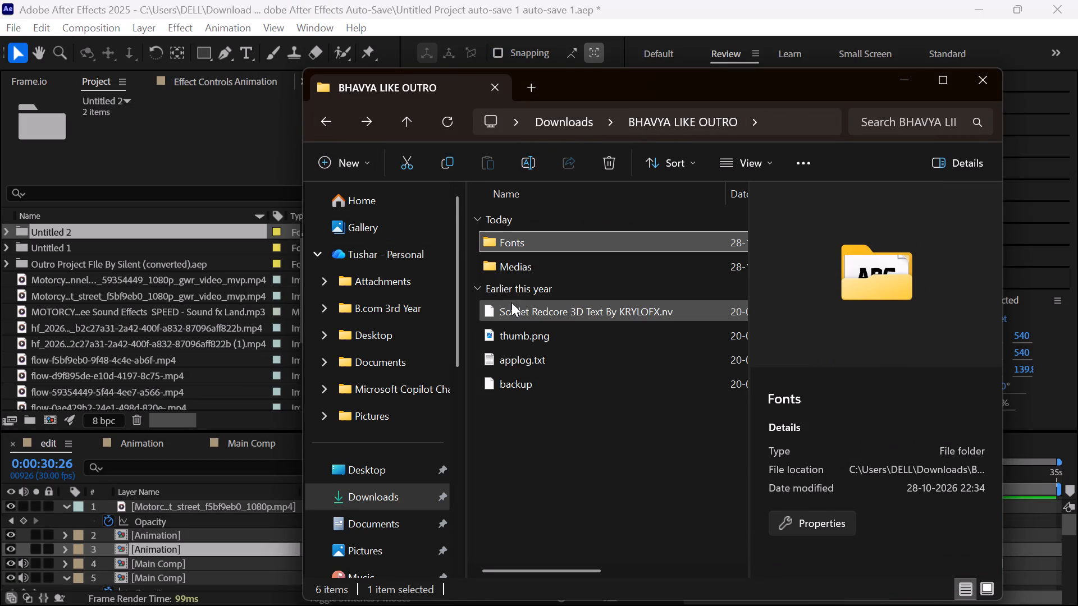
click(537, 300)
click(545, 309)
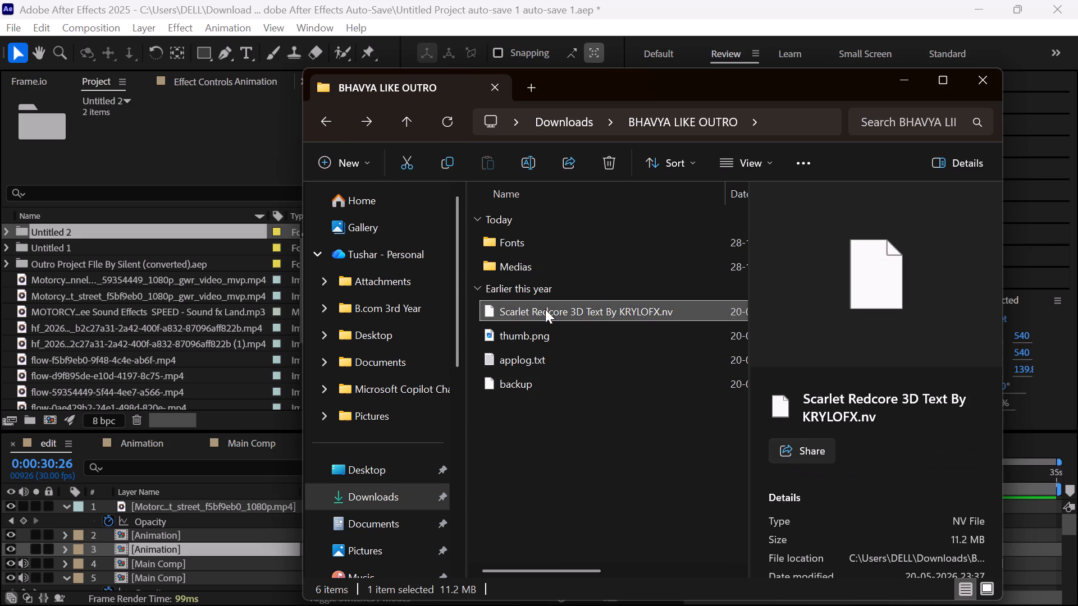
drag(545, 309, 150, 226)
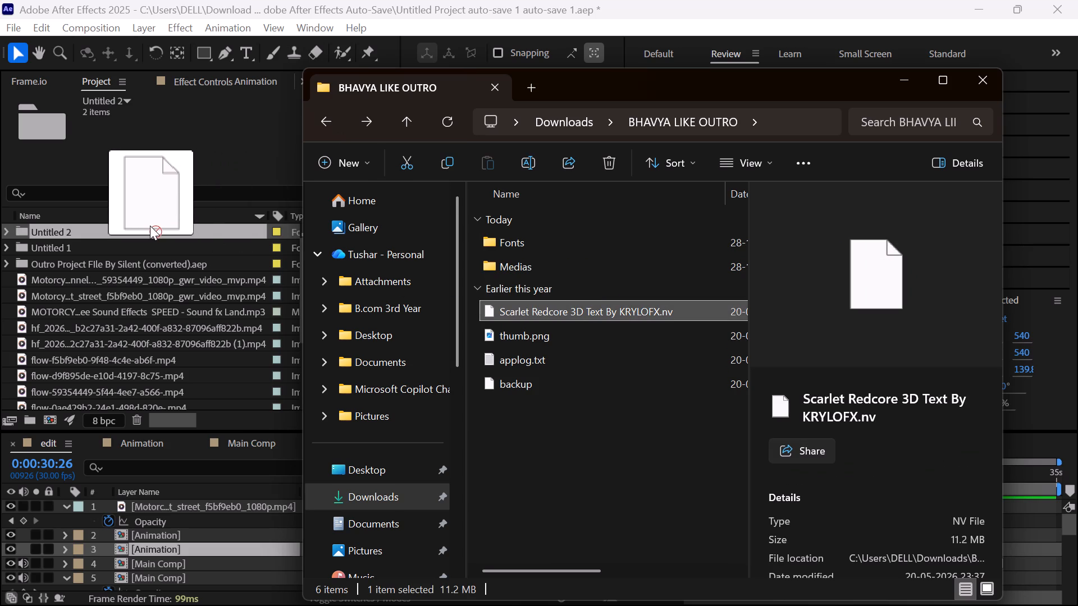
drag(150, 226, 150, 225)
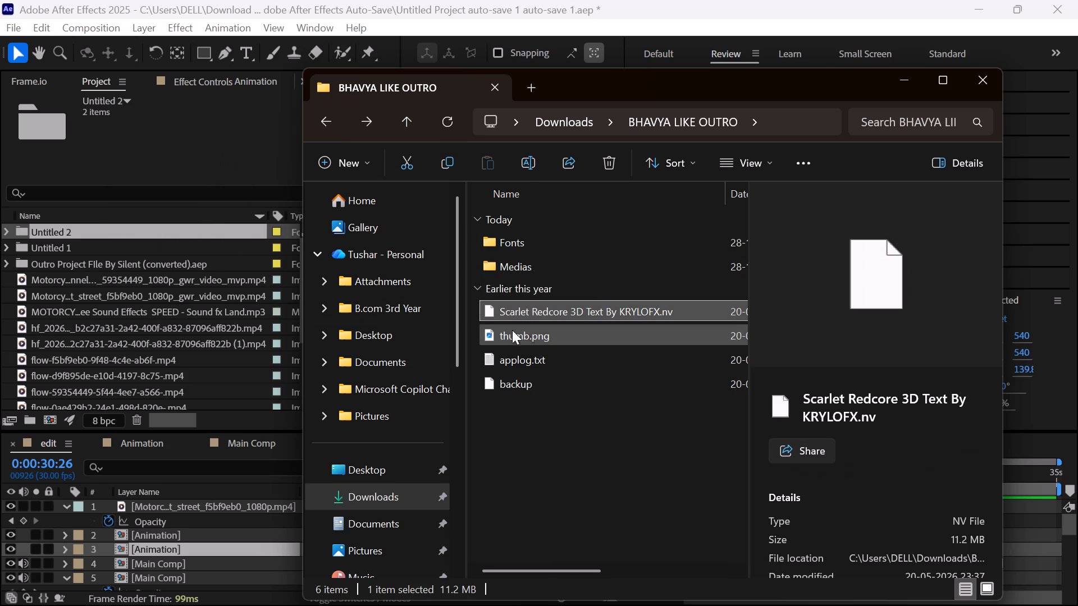
Examine the backup, applog.txt, thumb.png and .nv files in the BHAVYA LIKE OUTRO folder, and close its window.
click(538, 383)
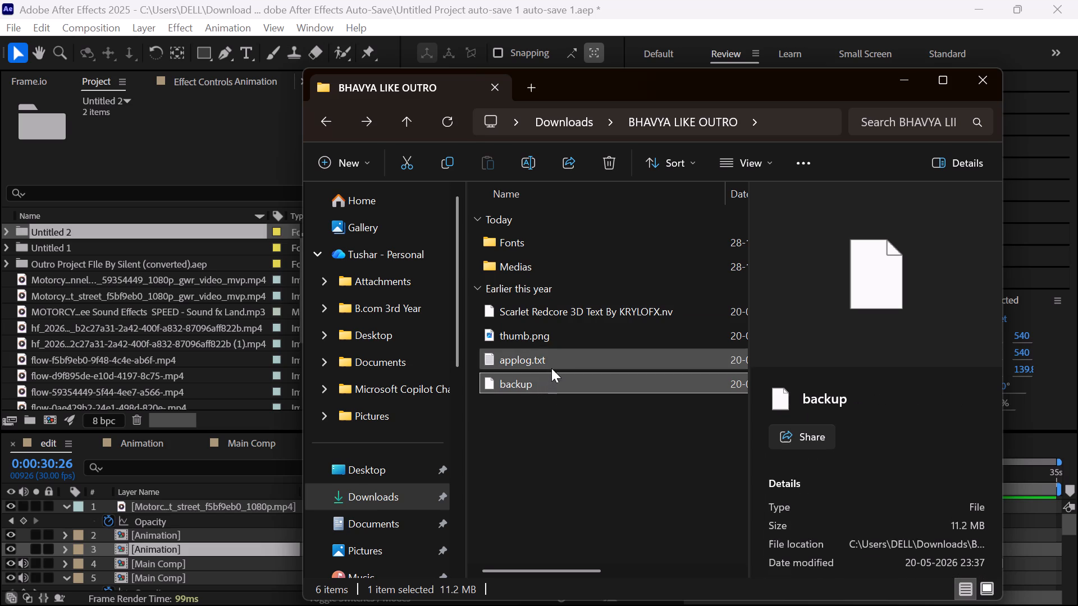
click(551, 368)
click(551, 343)
click(556, 304)
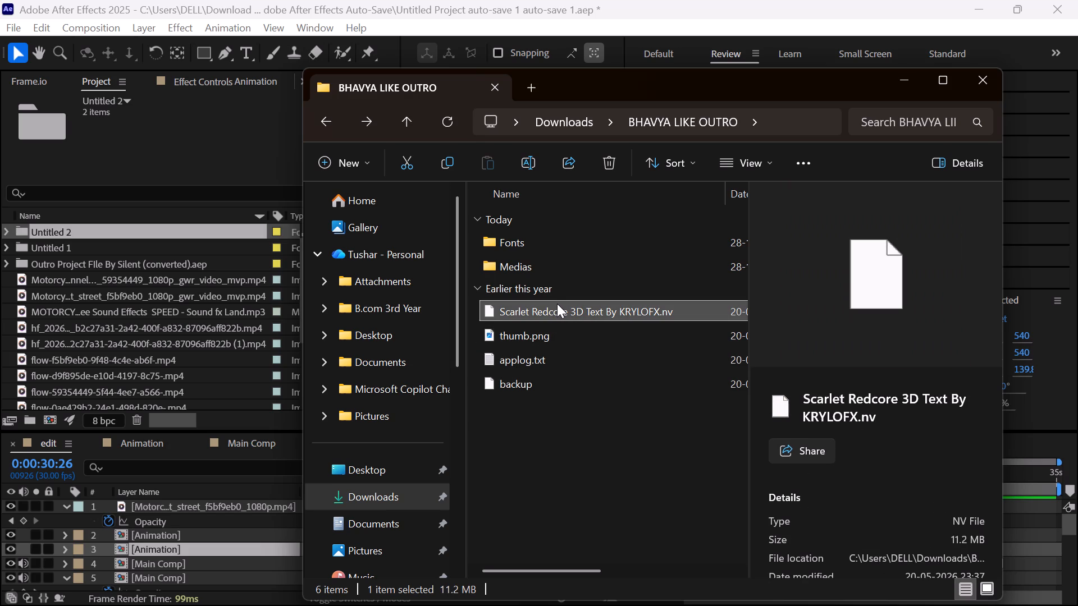
click(557, 304)
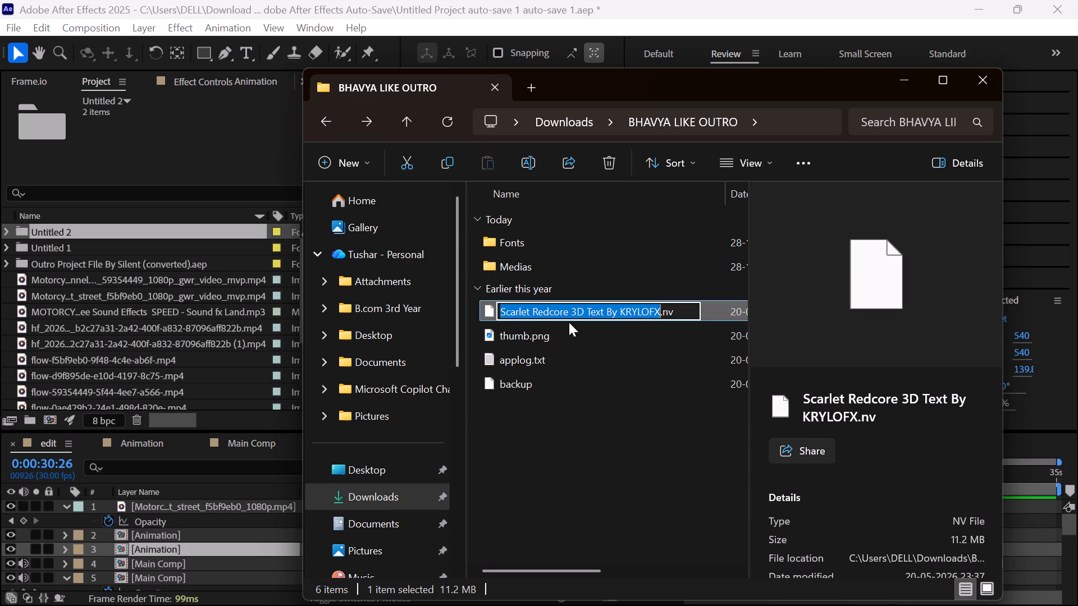
click(563, 327)
click(563, 409)
click(560, 353)
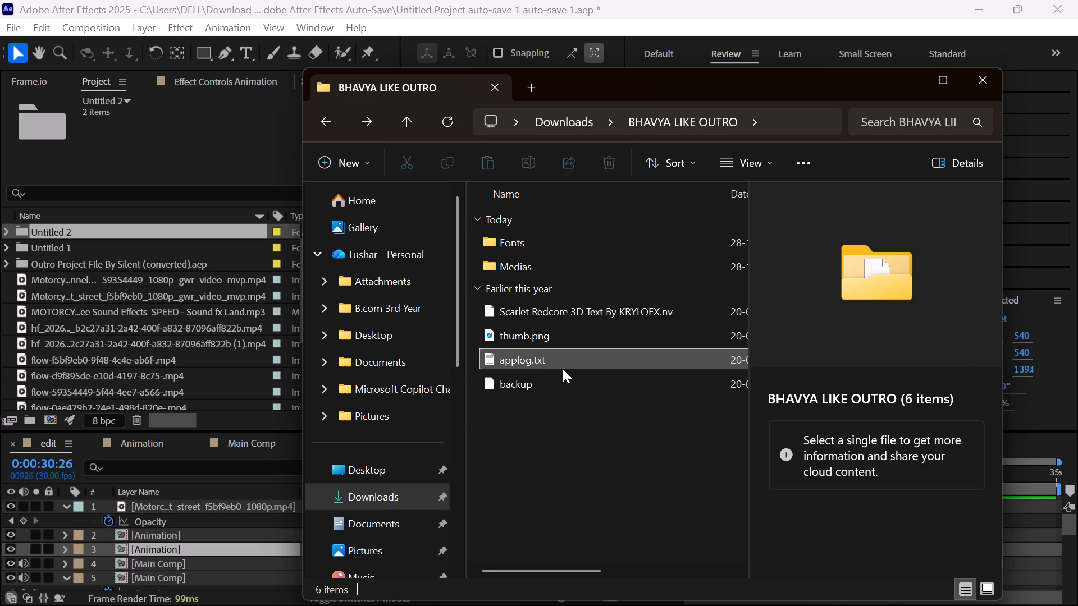
click(559, 400)
click(555, 269)
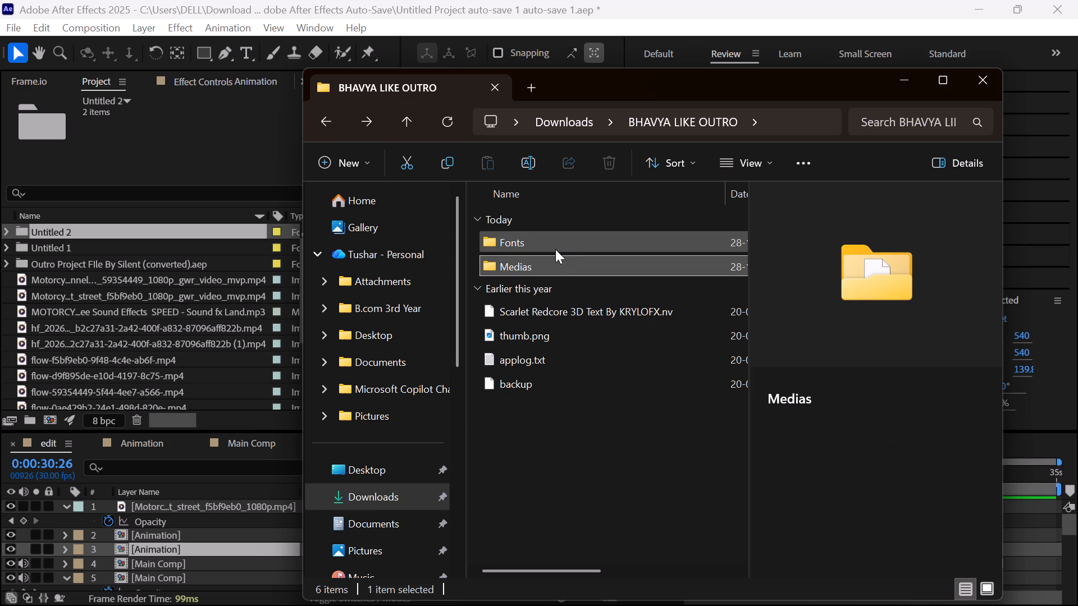
click(555, 249)
click(981, 87)
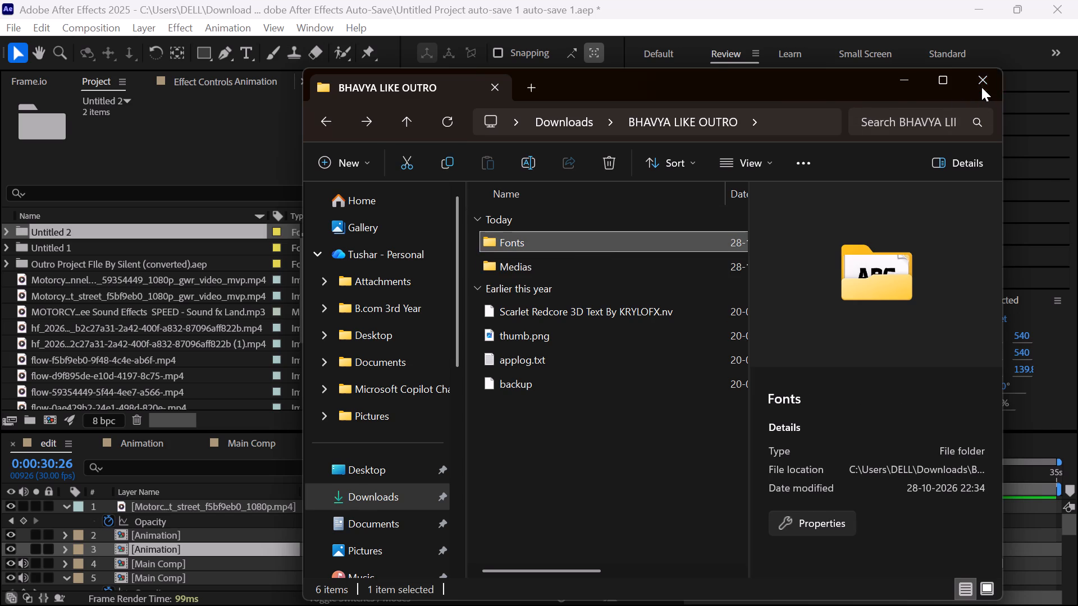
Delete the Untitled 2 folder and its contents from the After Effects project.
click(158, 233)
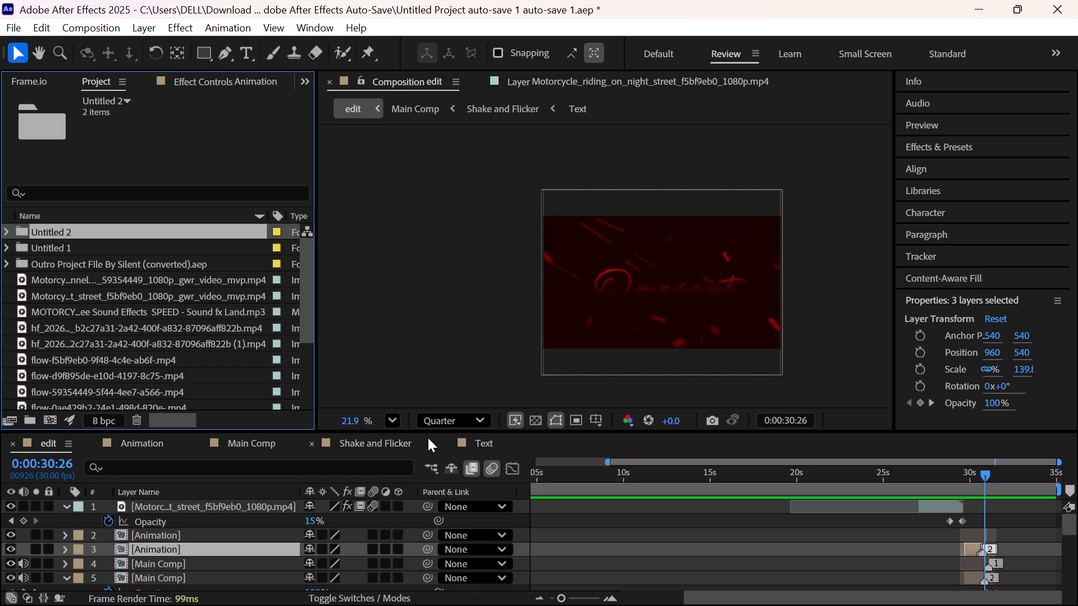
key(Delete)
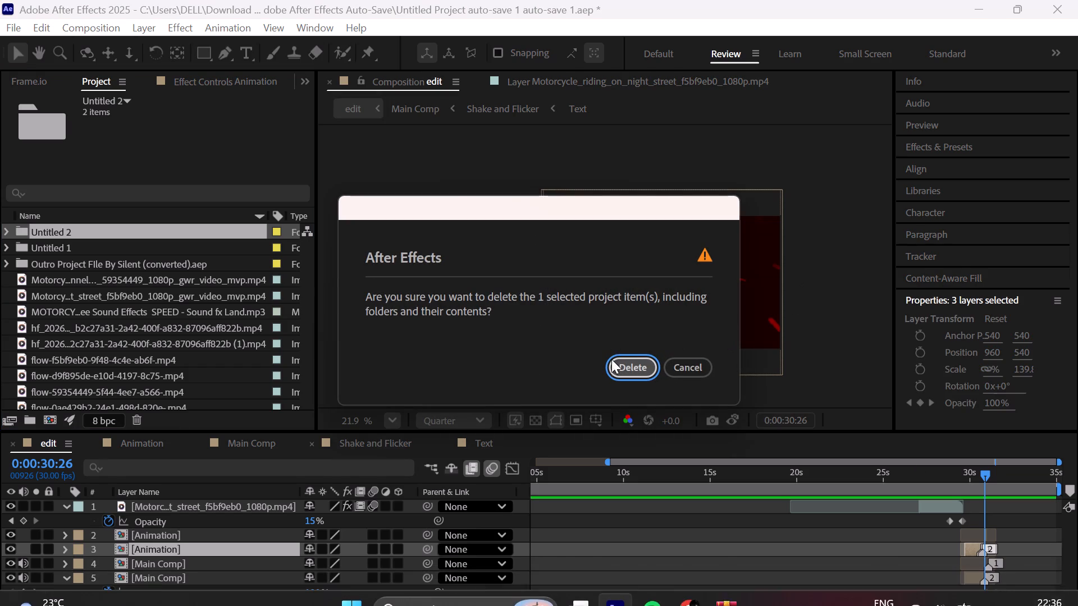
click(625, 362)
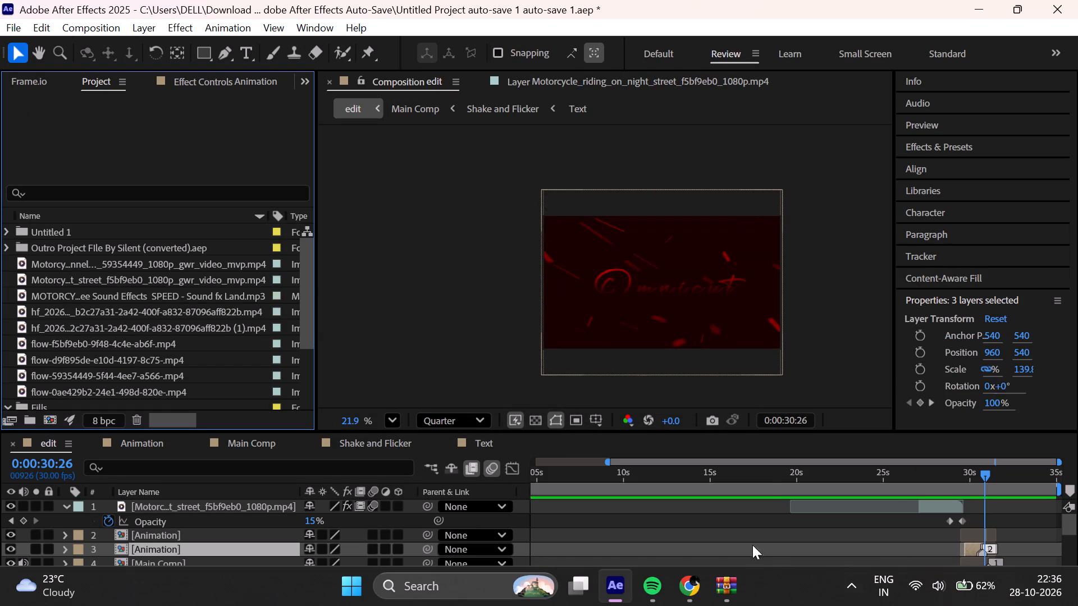
Switch to Chrome, return to the YouTube results for "outro pack in after effects", and look through them for a usable outro pack.
click(679, 593)
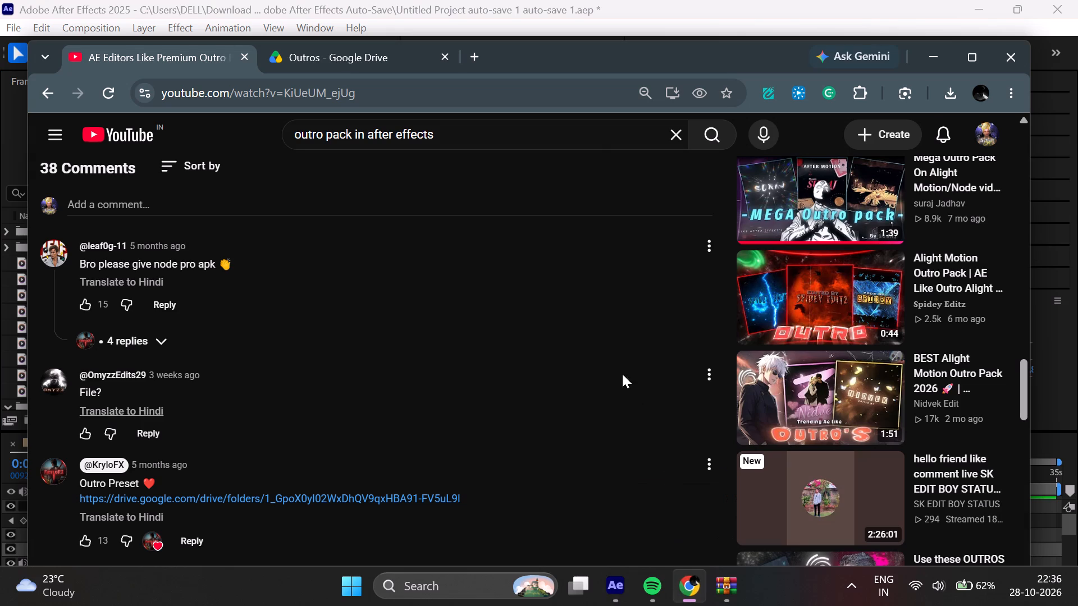
scroll(587, 331, up, 7)
scroll(587, 331, down, 1)
scroll(587, 330, up, 1)
scroll(587, 330, down, 1)
scroll(587, 330, up, 10)
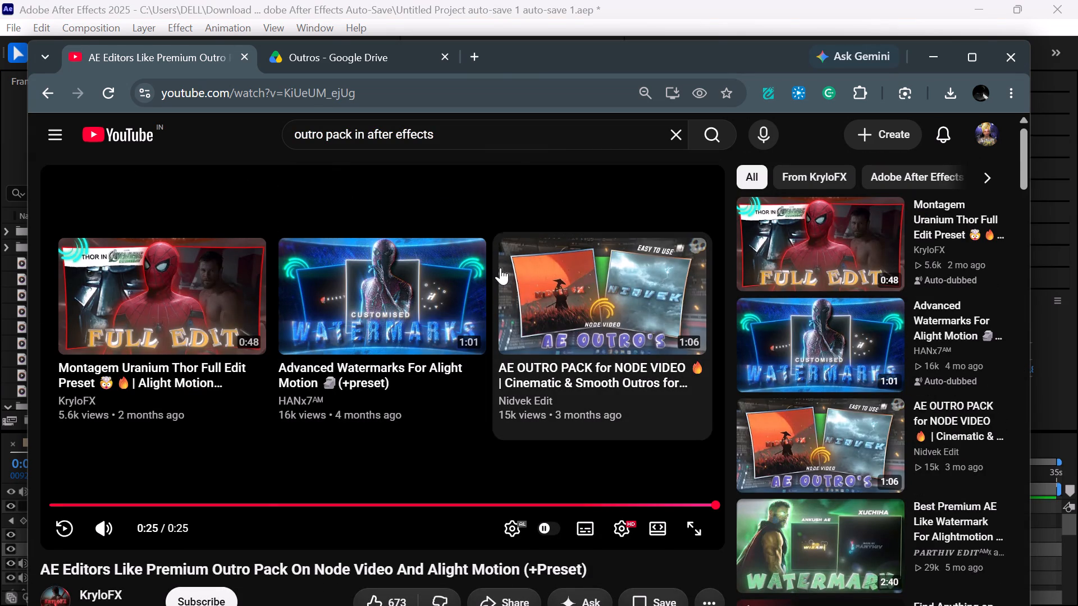
click(44, 85)
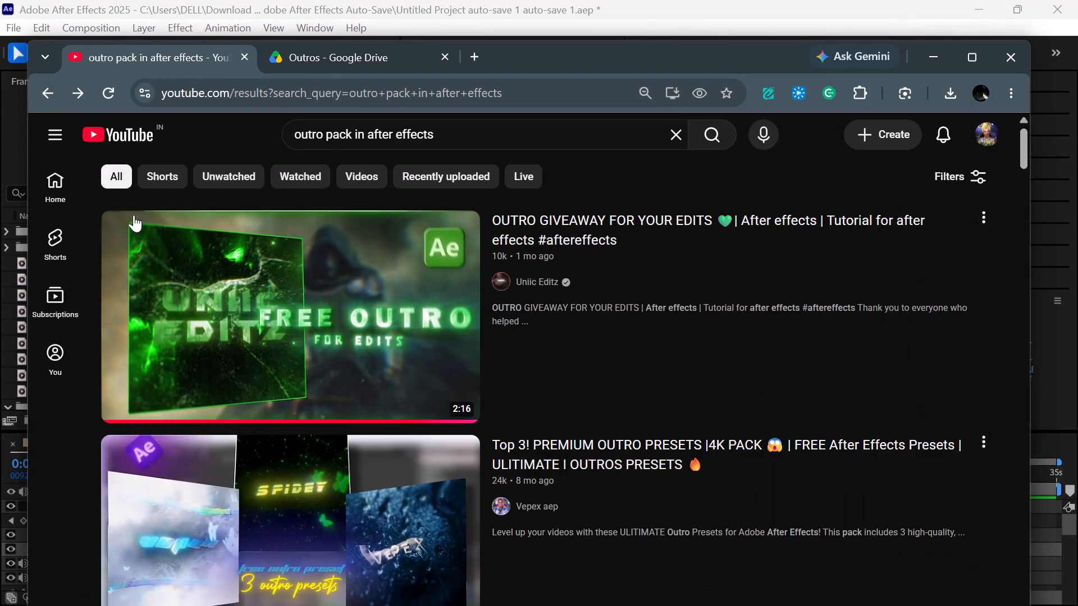
scroll(475, 438, down, 16)
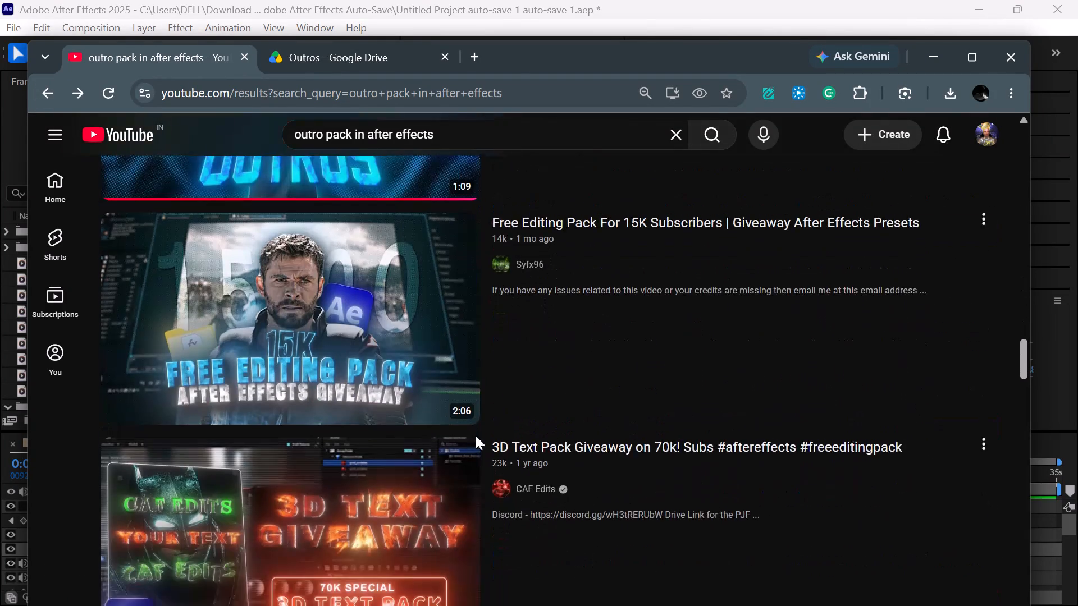
scroll(476, 435, down, 8)
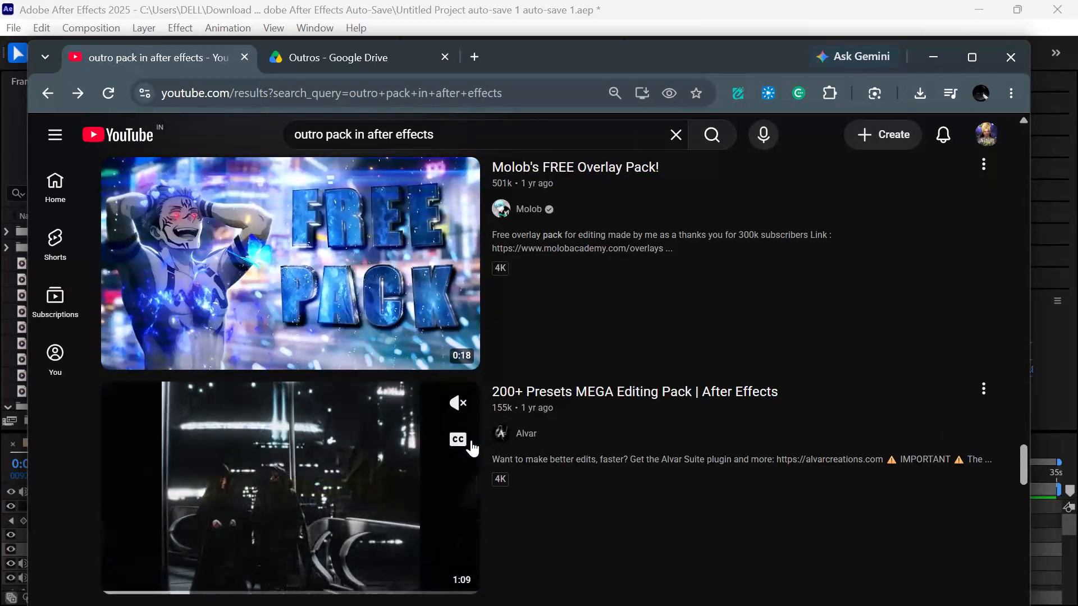
scroll(471, 440, down, 8)
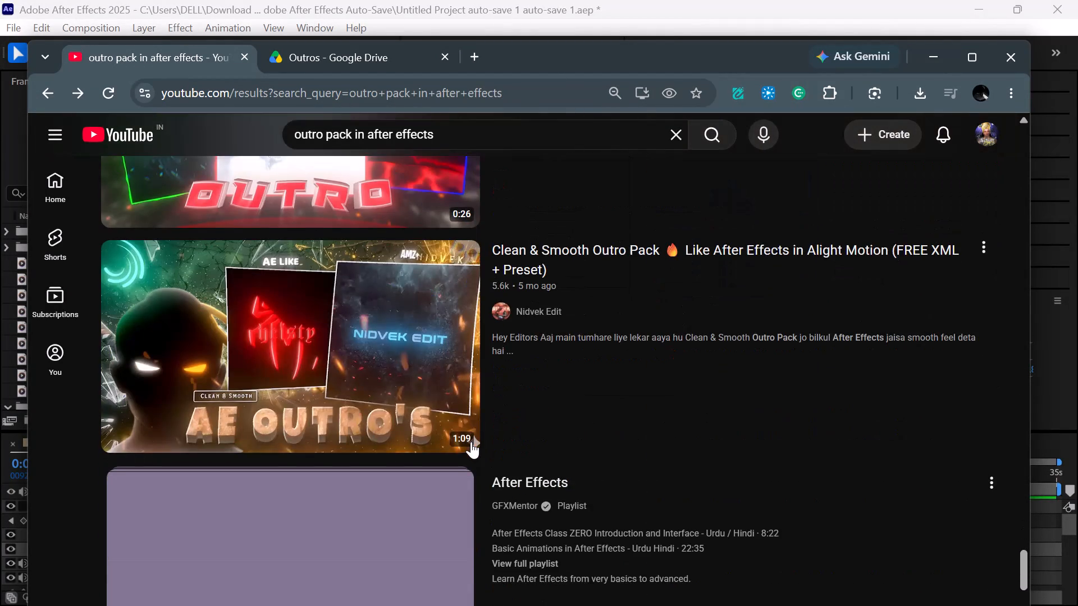
scroll(471, 442, up, 2)
scroll(471, 442, down, 2)
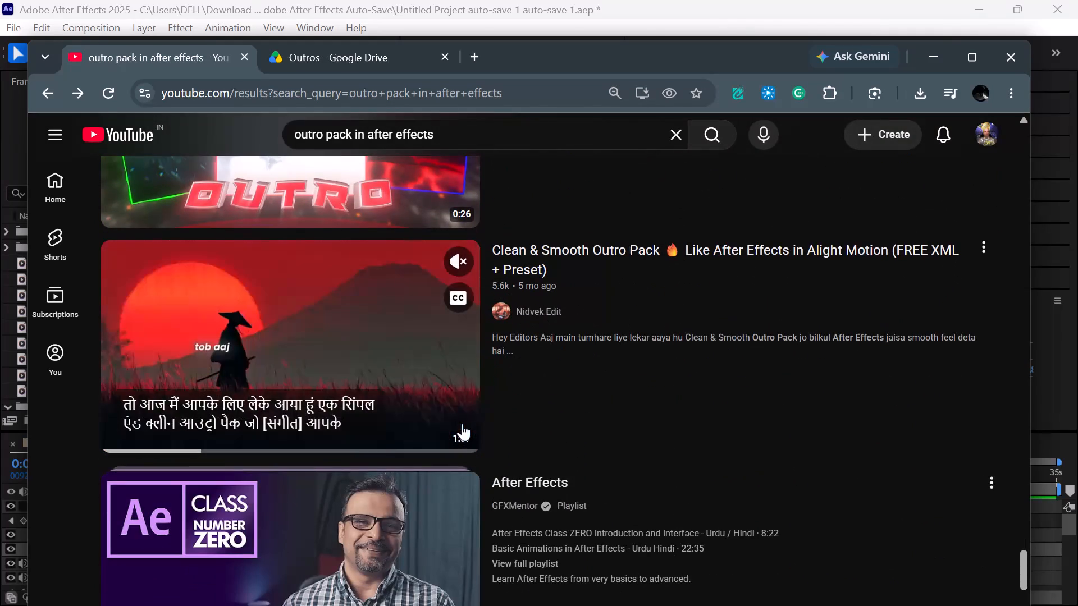
Preview the Nidvek Edit video "Clean & Smooth Outro Pack" with sound, skipping ahead through its outro samples.
click(465, 259)
click(469, 302)
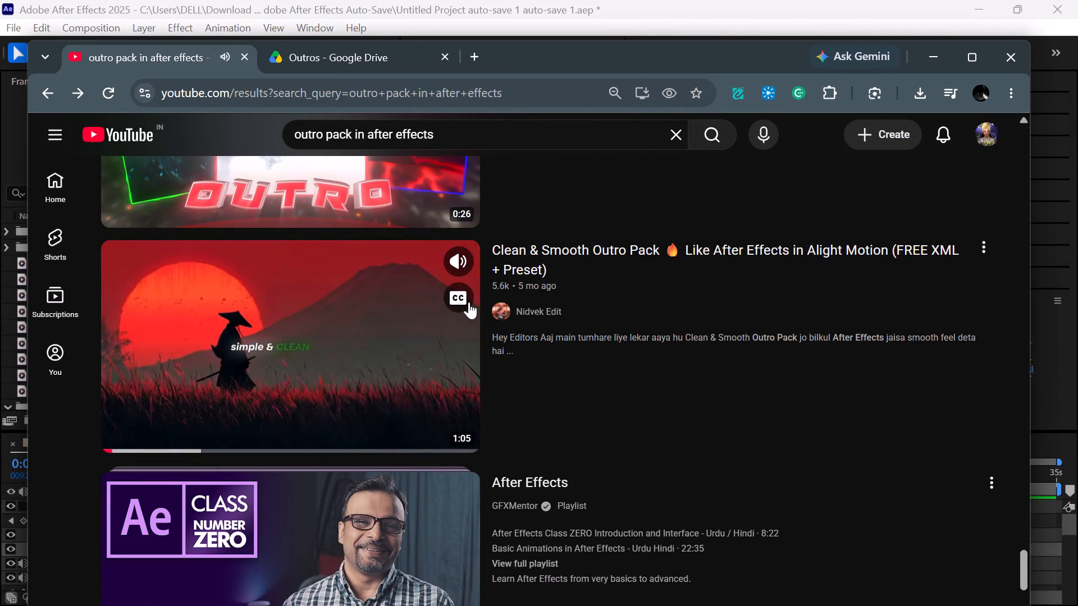
click(197, 440)
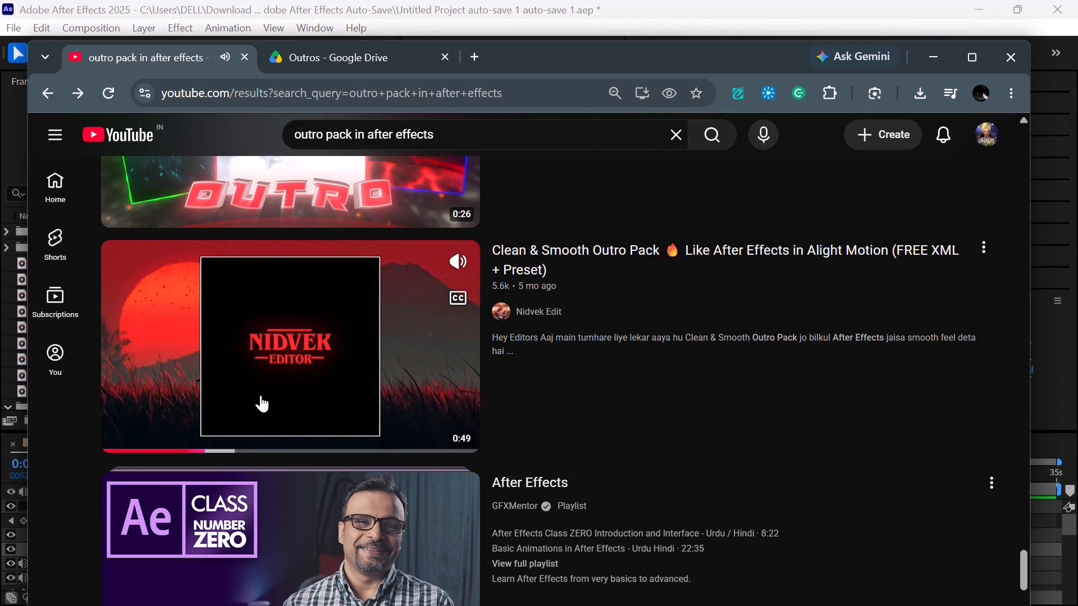
click(237, 444)
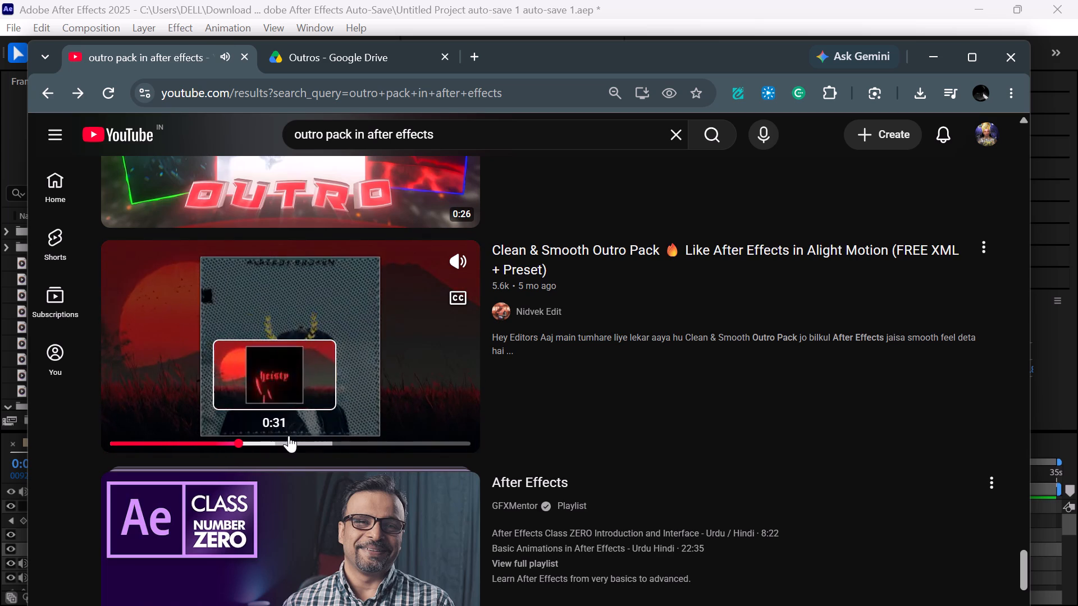
click(289, 448)
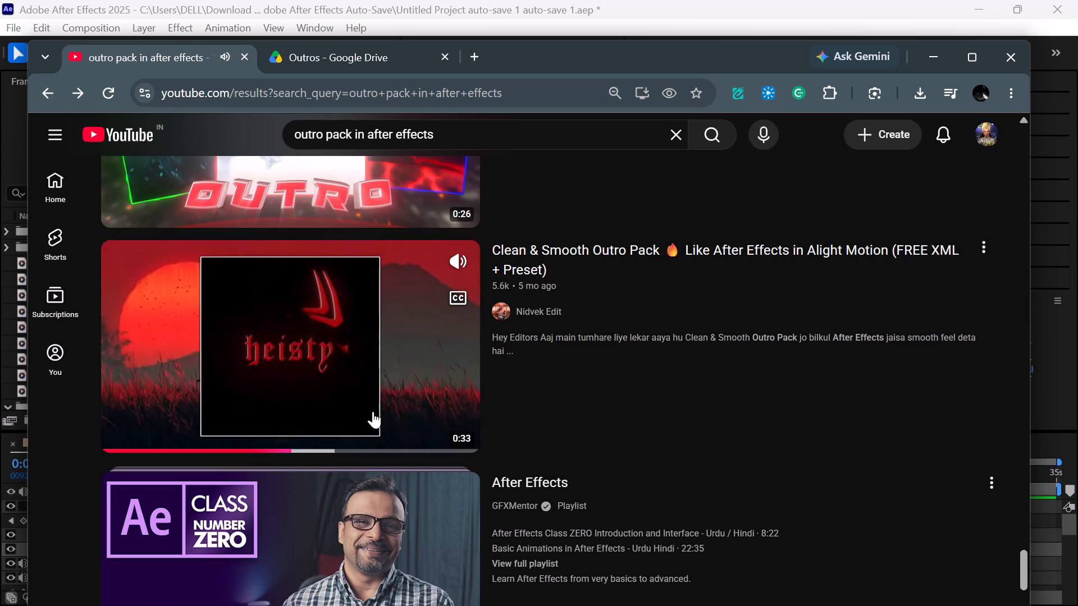
click(321, 447)
click(376, 451)
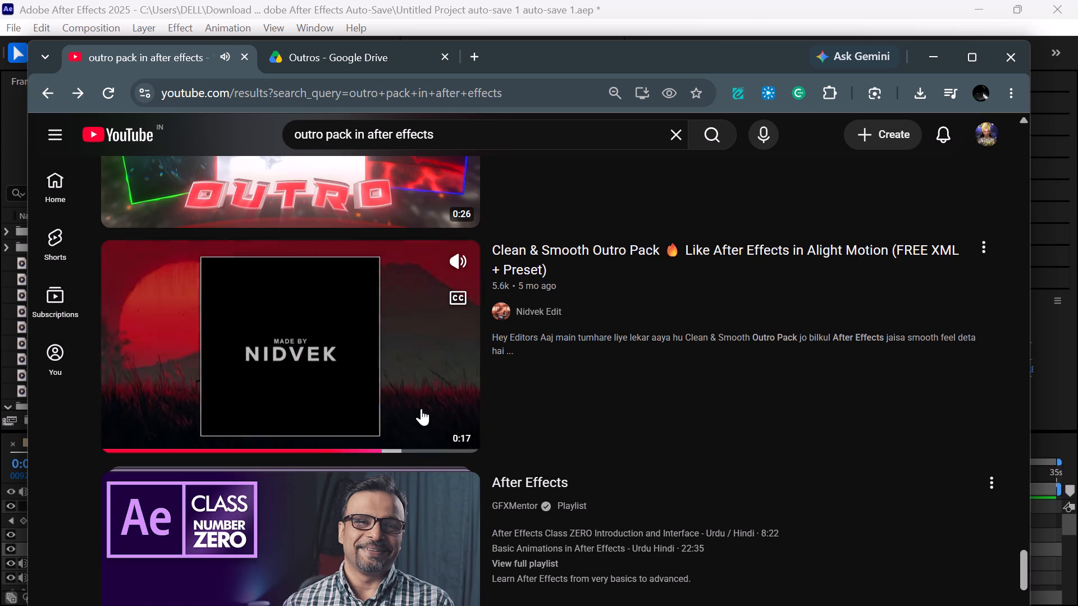
Find the ZYNX AM video "AE Editors Like Advance OUTRO Pack On Node Video" and preview it with sound, skipping ahead through it.
scroll(400, 454, down, 3)
scroll(366, 424, down, 2)
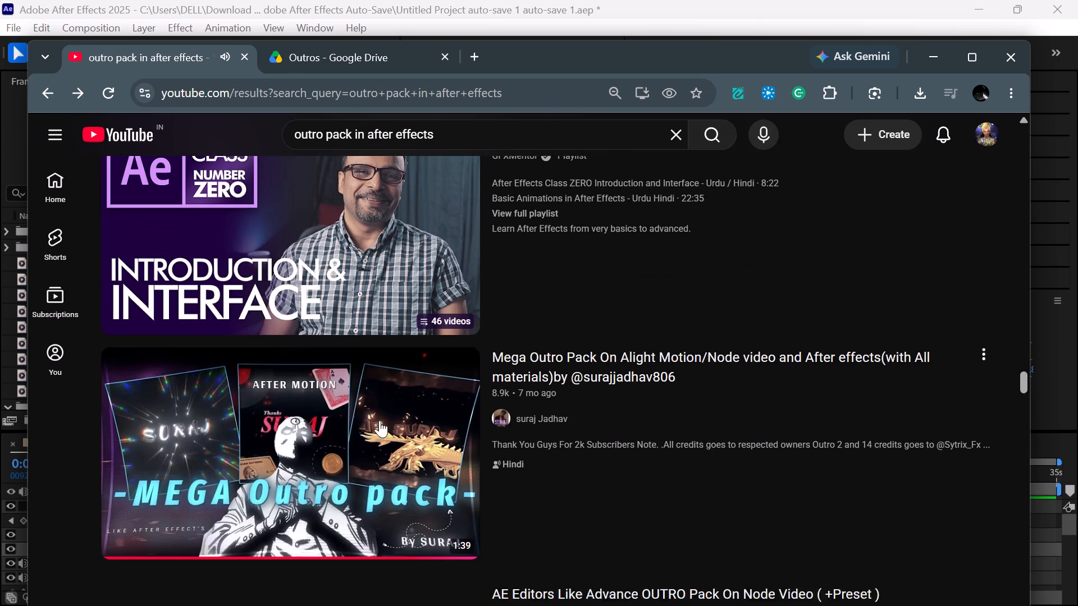
scroll(380, 420, down, 1)
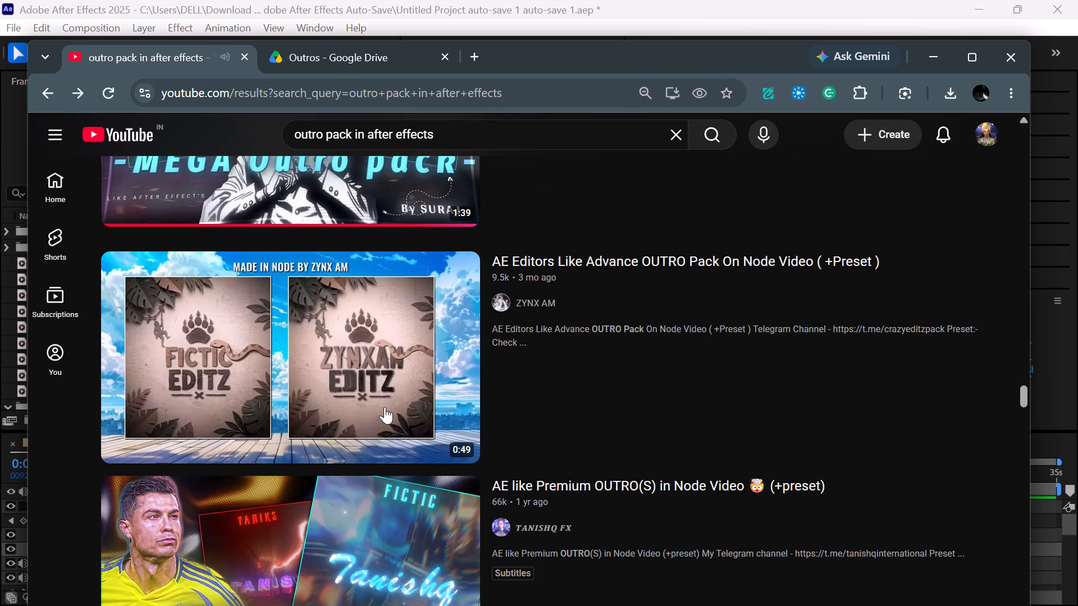
click(455, 267)
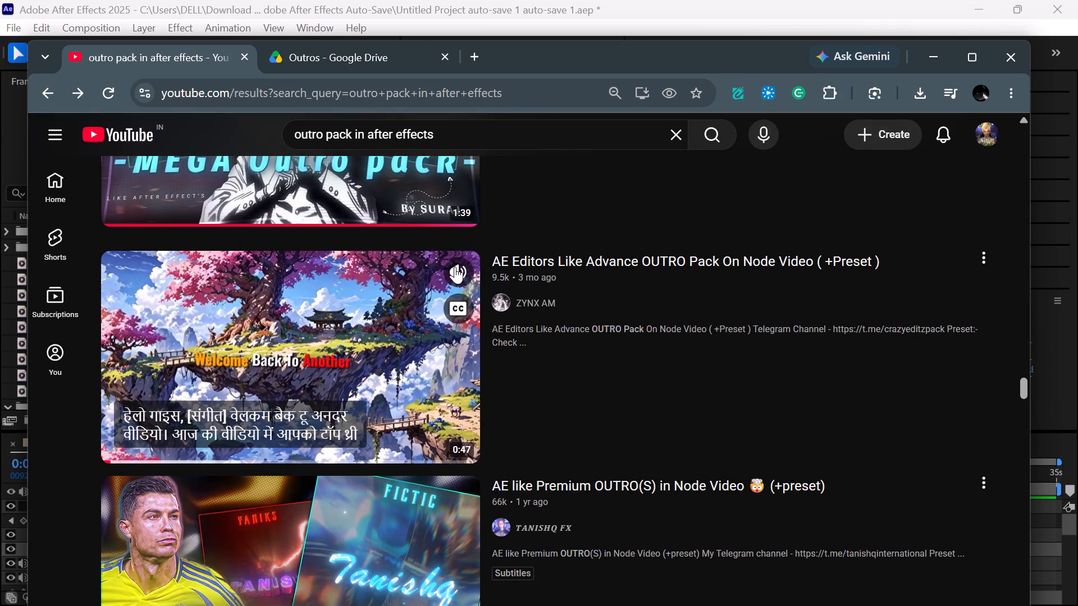
click(234, 450)
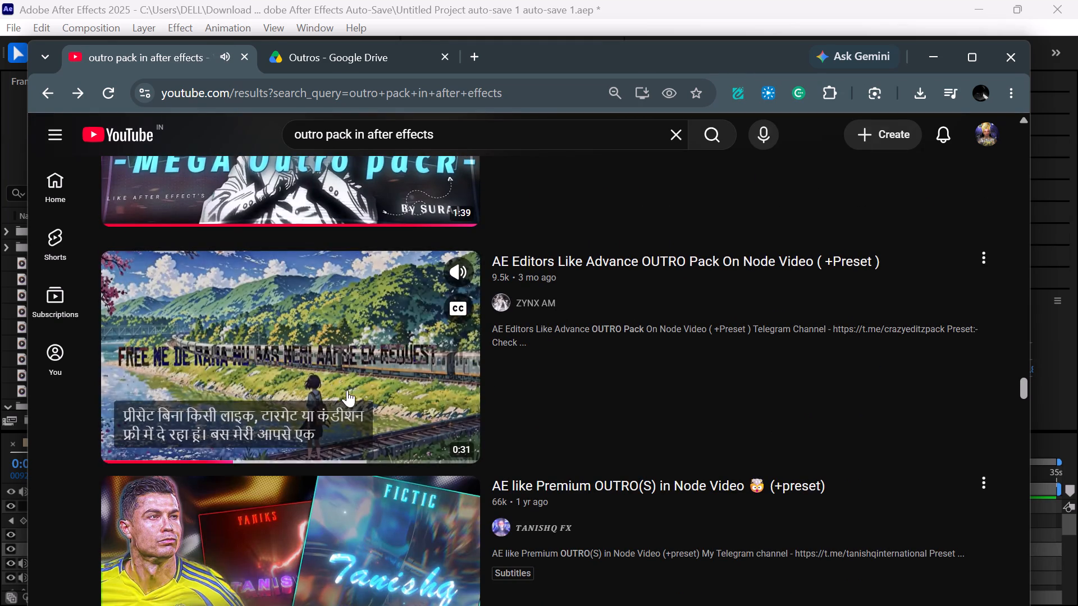
click(317, 445)
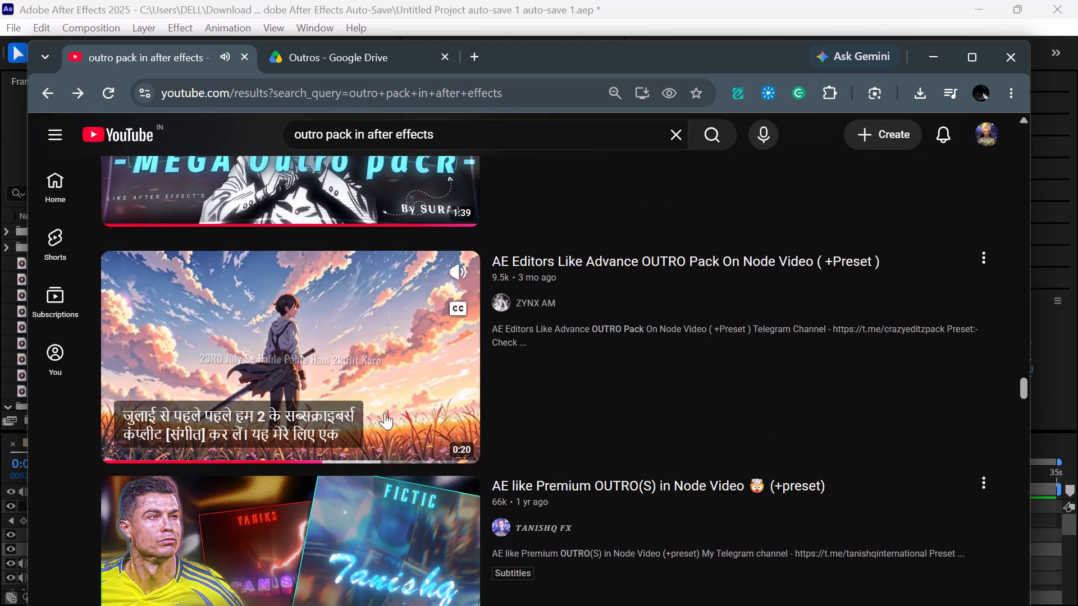
click(366, 451)
Examine the remaining outro pack search results for presets or project files made for After Effects.
scroll(431, 443, down, 1)
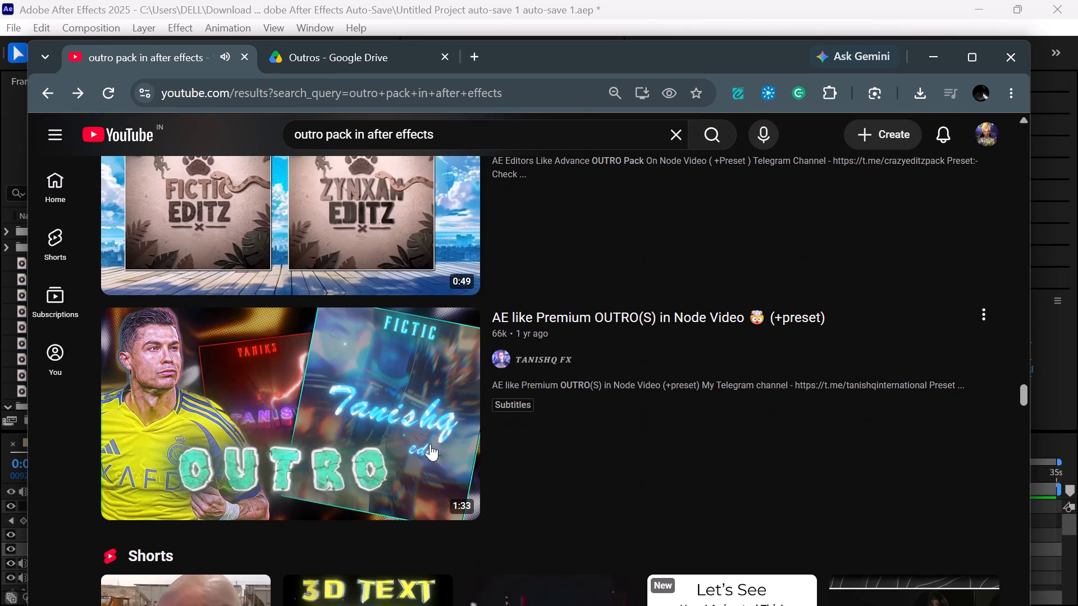
scroll(425, 413, down, 5)
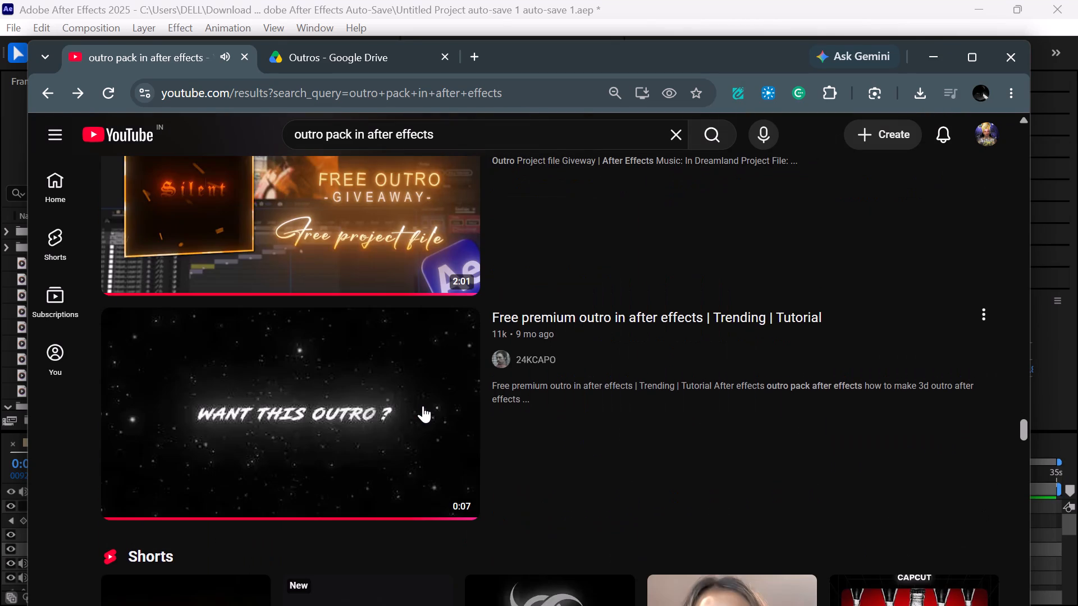
scroll(423, 406, up, 1)
scroll(423, 406, down, 7)
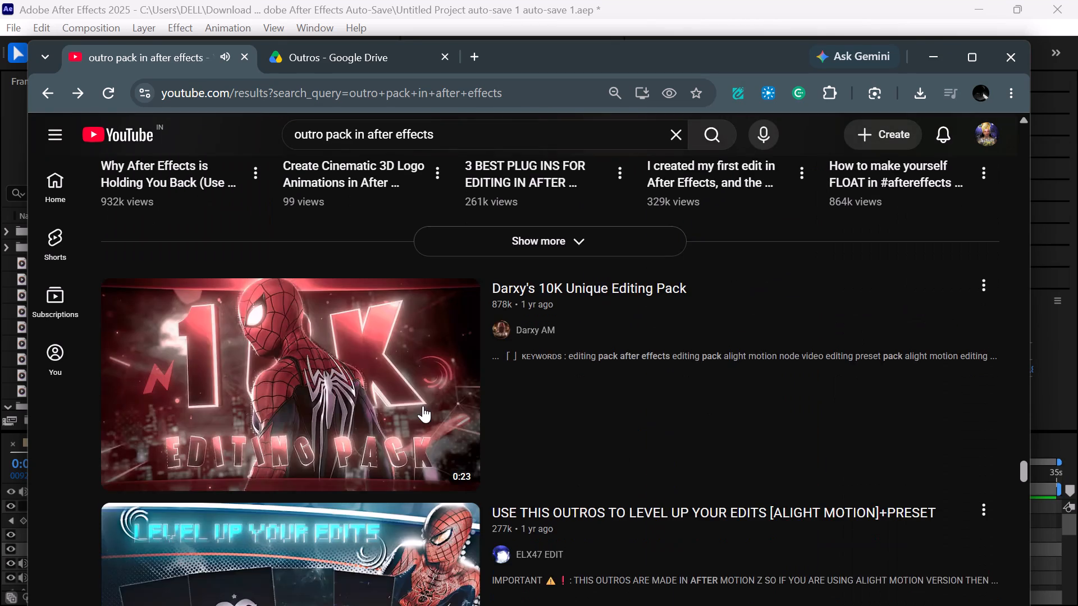
scroll(423, 406, down, 3)
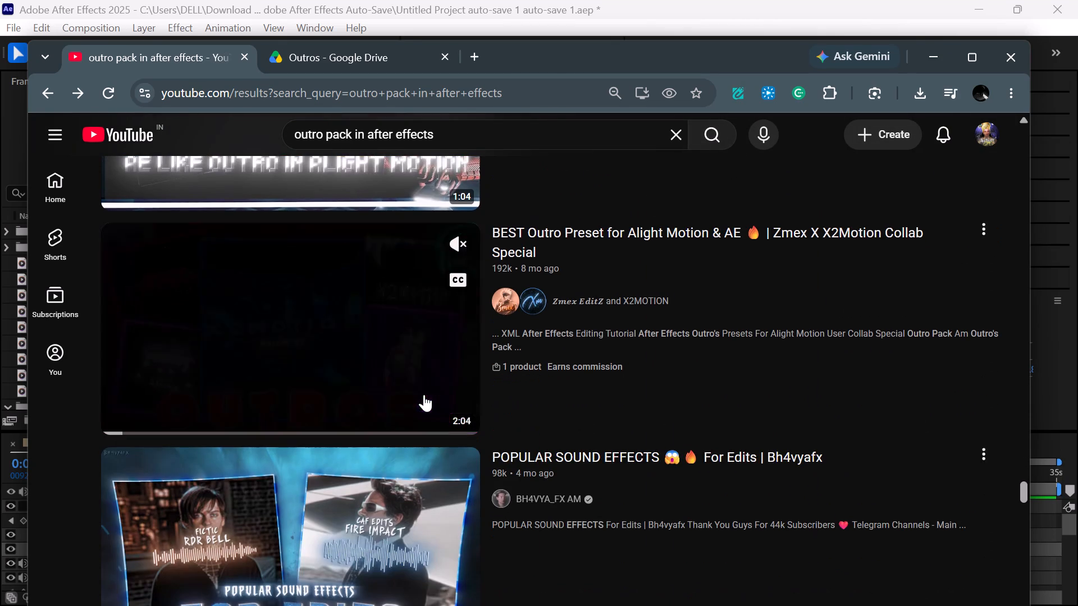
scroll(424, 392, down, 4)
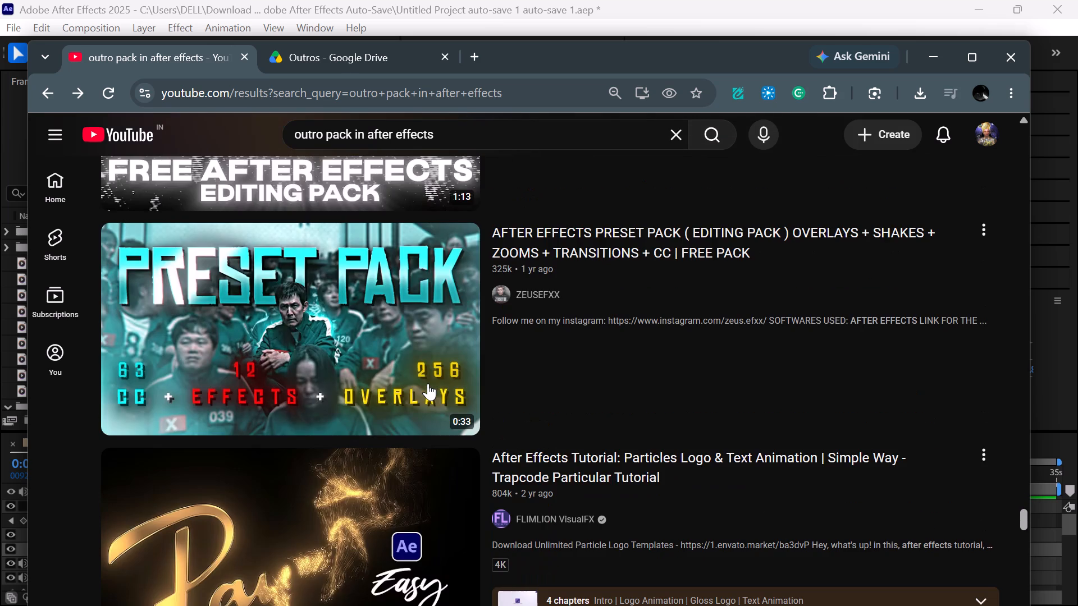
scroll(428, 382, down, 2)
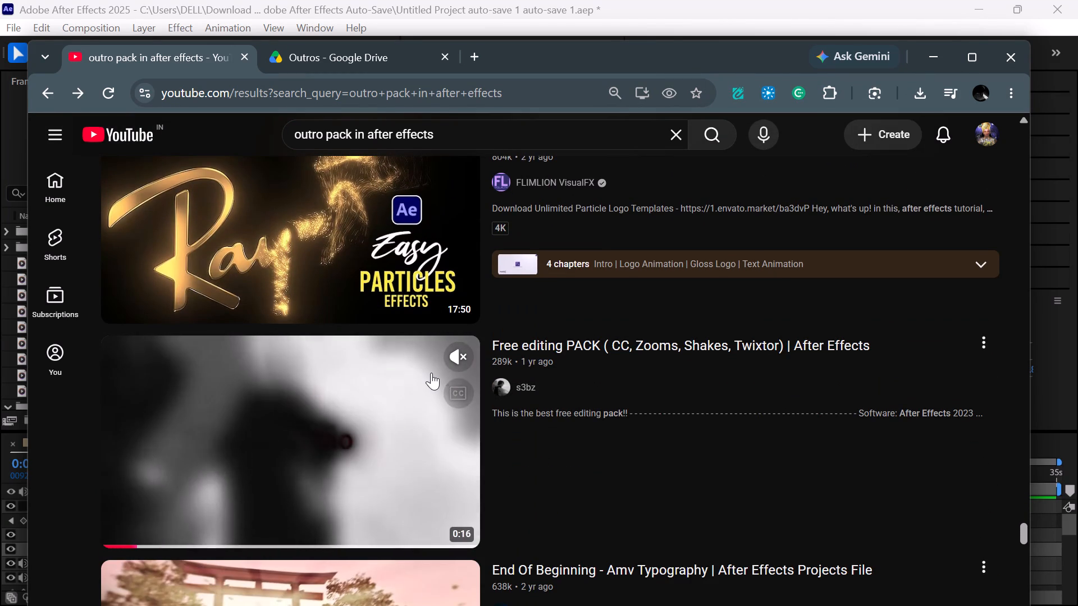
scroll(425, 388, down, 2)
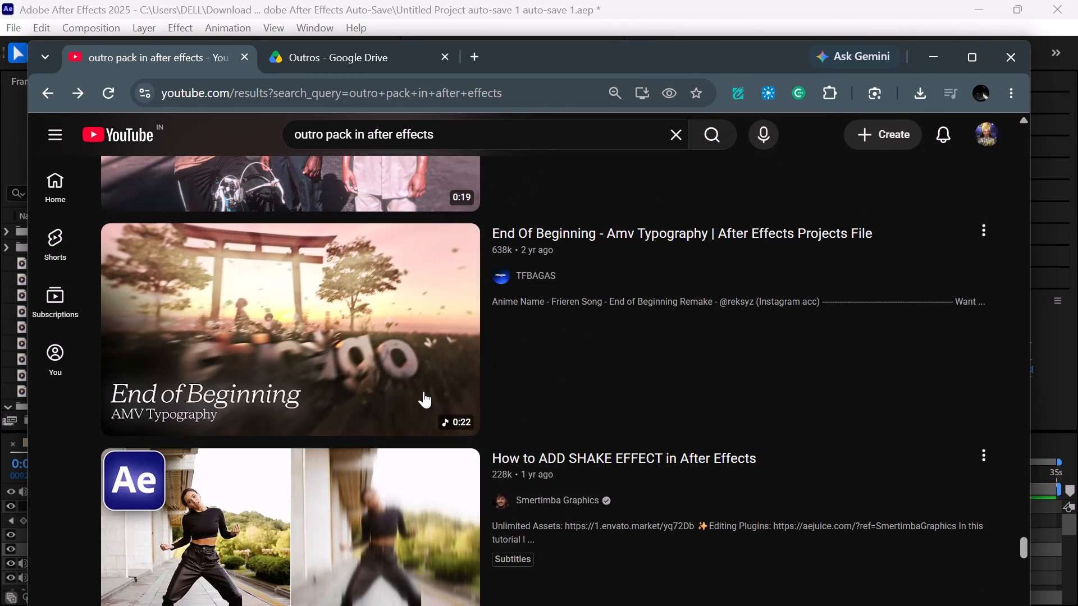
scroll(423, 391, down, 4)
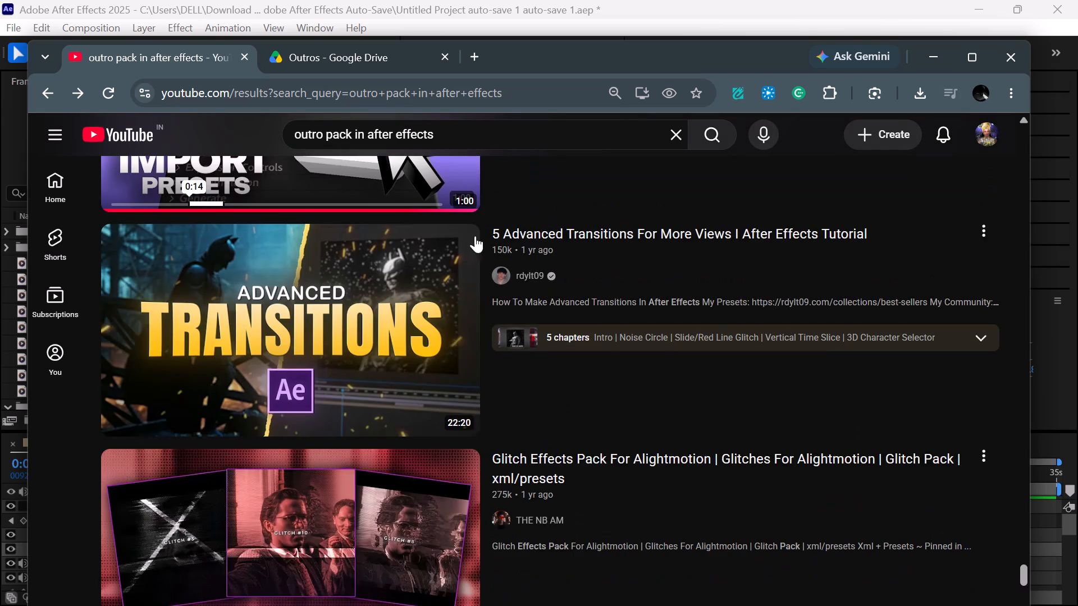
Search YouTube for "outro animation after effects".
click(353, 139)
key(BackSpace)
key(BackSpace)
key(BackSpace)
key(BackSpace)
key(BackSpace)
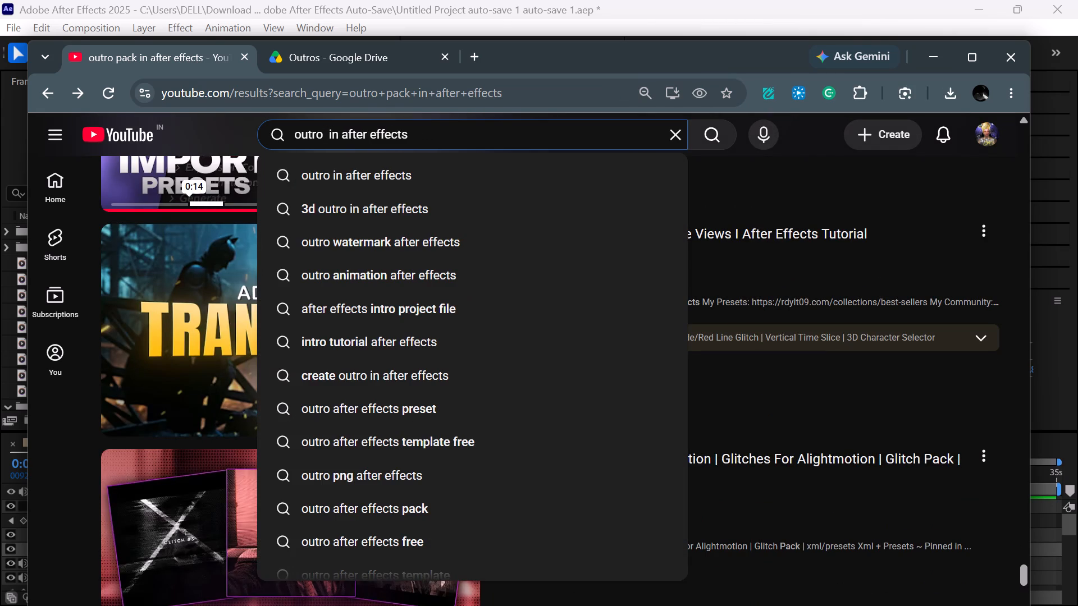
click(449, 141)
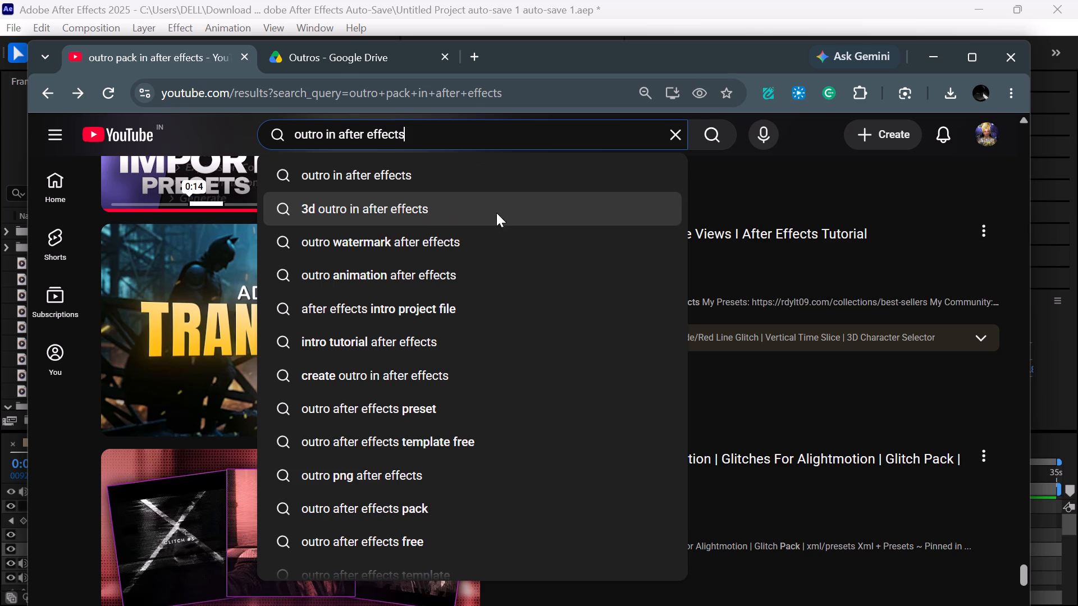
click(497, 259)
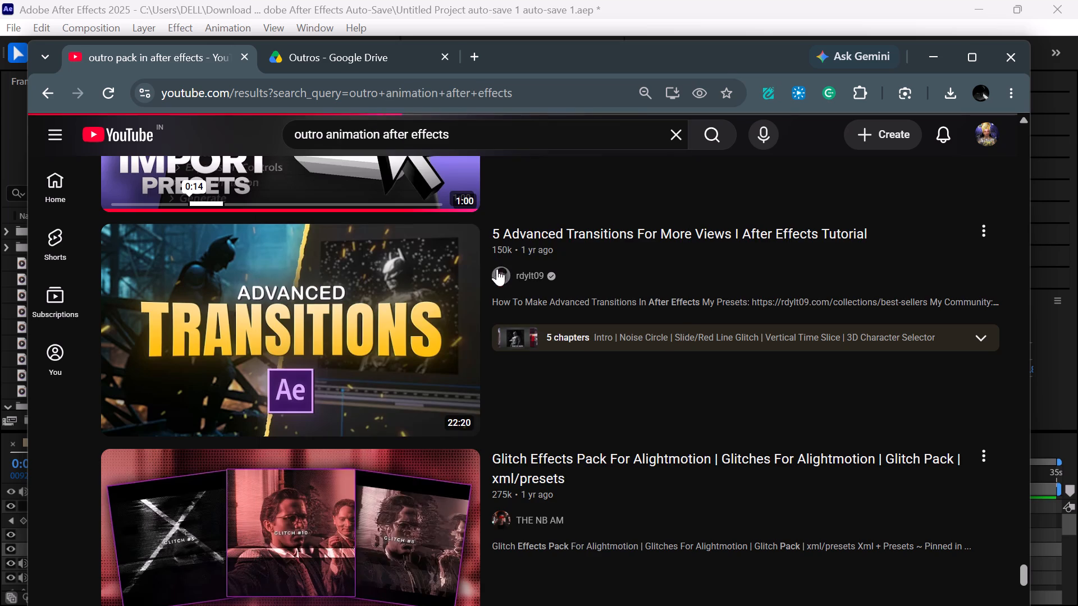
Examine the "outro animation after effects" search results for an outro tutorial or project file made for After Effects.
scroll(444, 330, down, 2)
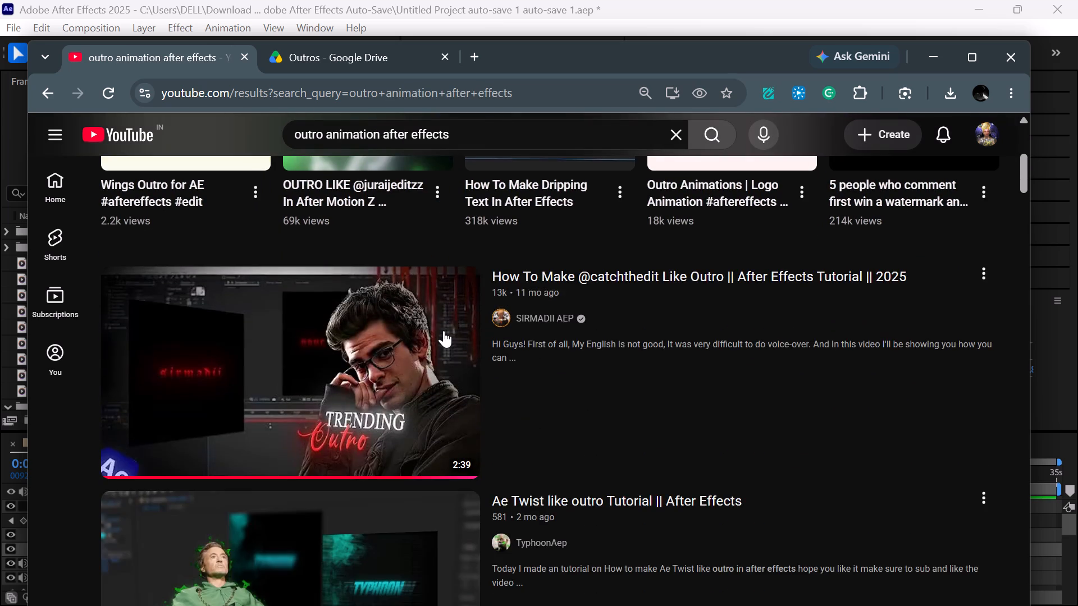
scroll(444, 330, down, 4)
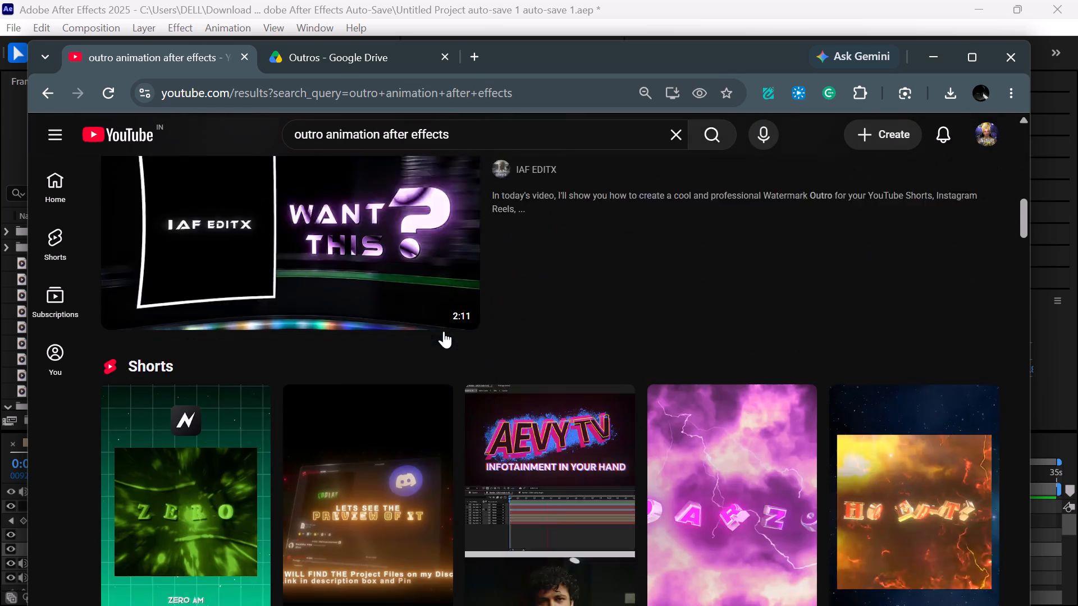
scroll(444, 331, down, 1)
scroll(444, 331, up, 2)
scroll(444, 331, down, 3)
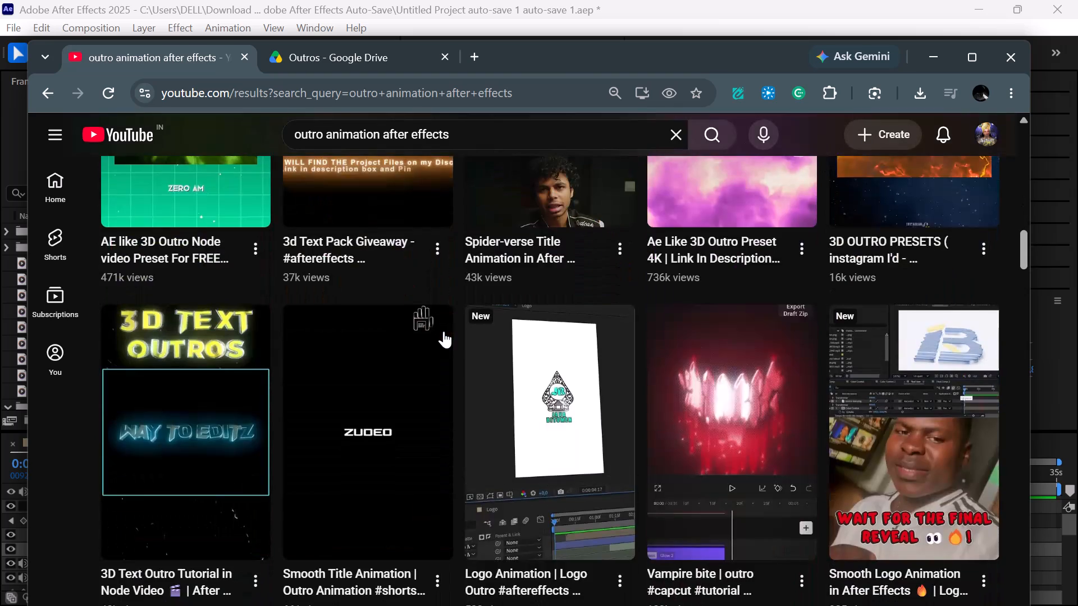
scroll(444, 331, down, 2)
scroll(444, 331, up, 4)
scroll(444, 331, down, 2)
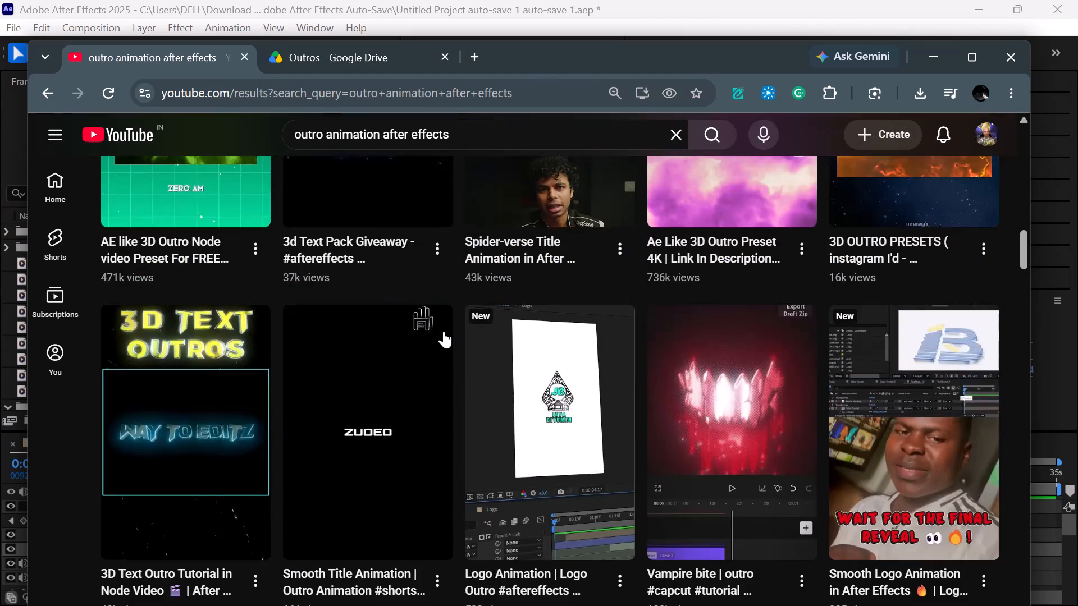
scroll(444, 331, down, 4)
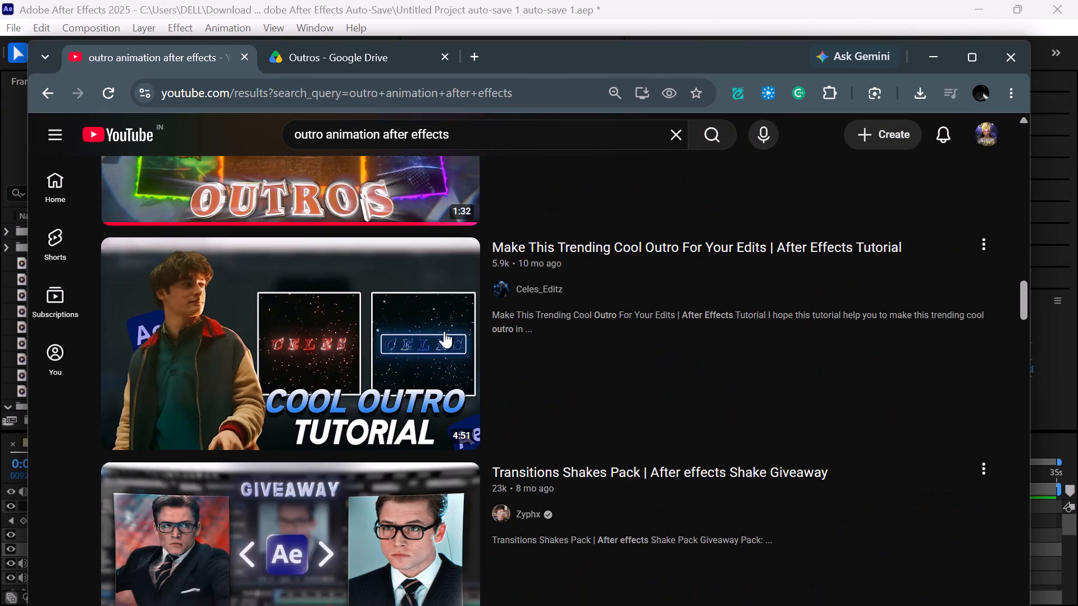
scroll(444, 331, down, 3)
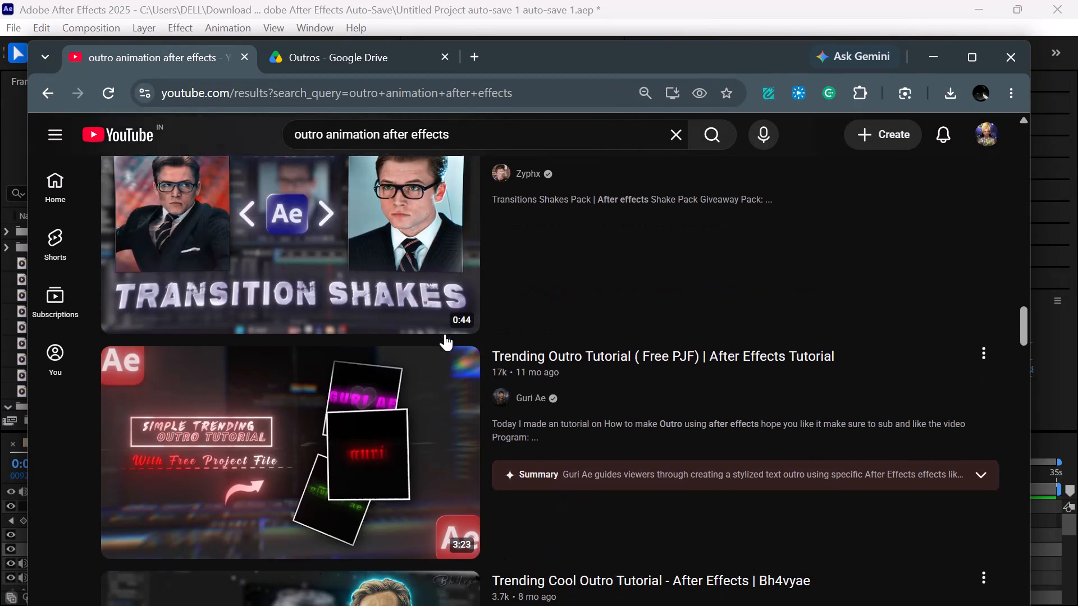
scroll(445, 339, down, 1)
scroll(445, 339, up, 2)
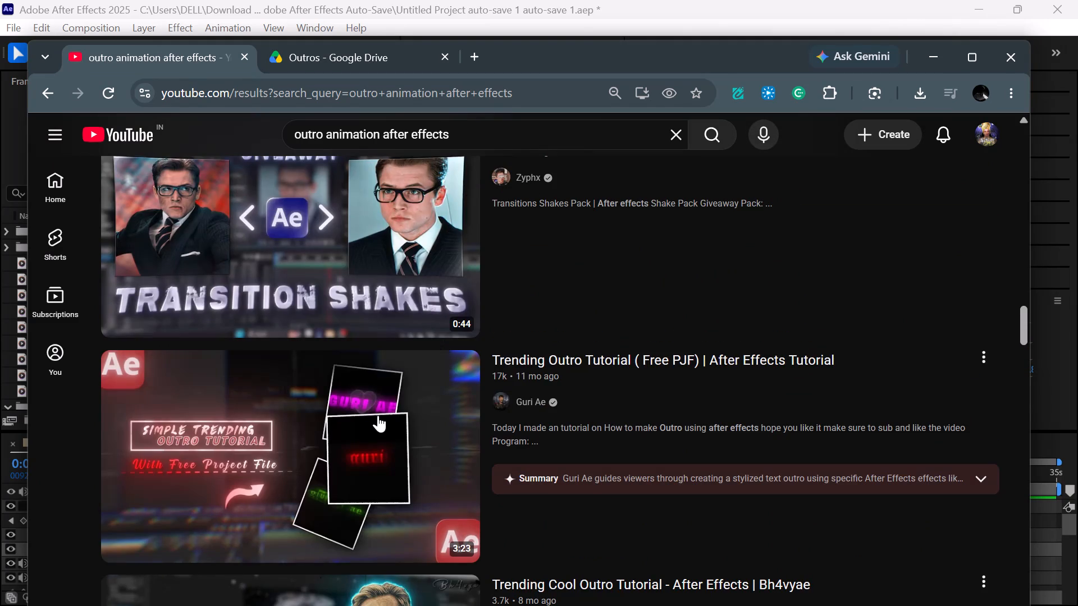
Open the Guri Ae video "Trending Outro Tutorial ( Free PJF)" and preview it full screen, skipping ahead through its chapters to the conclusion.
click(368, 422)
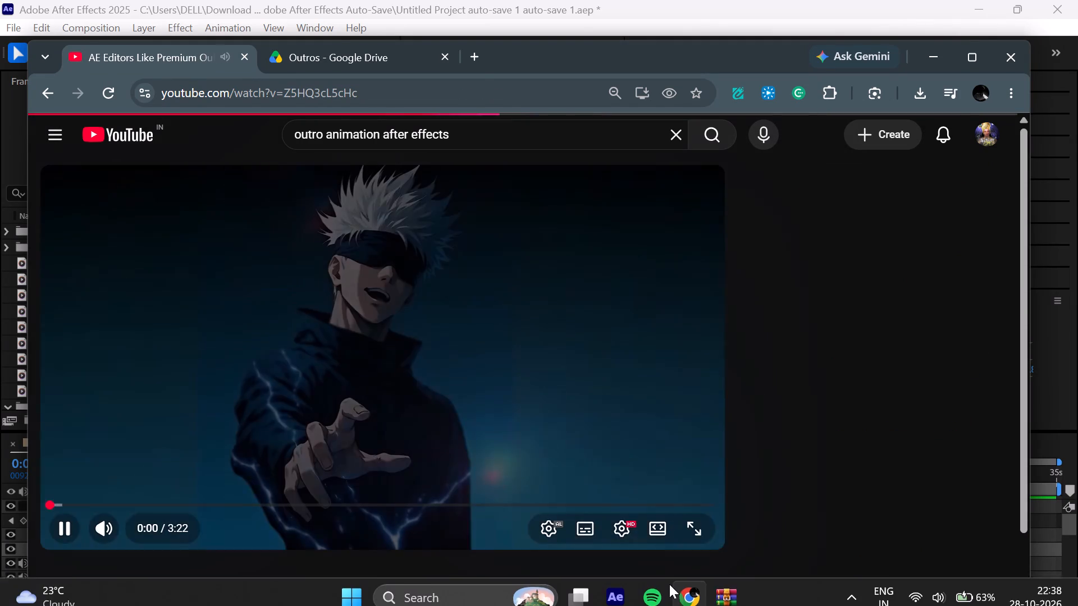
key(Right)
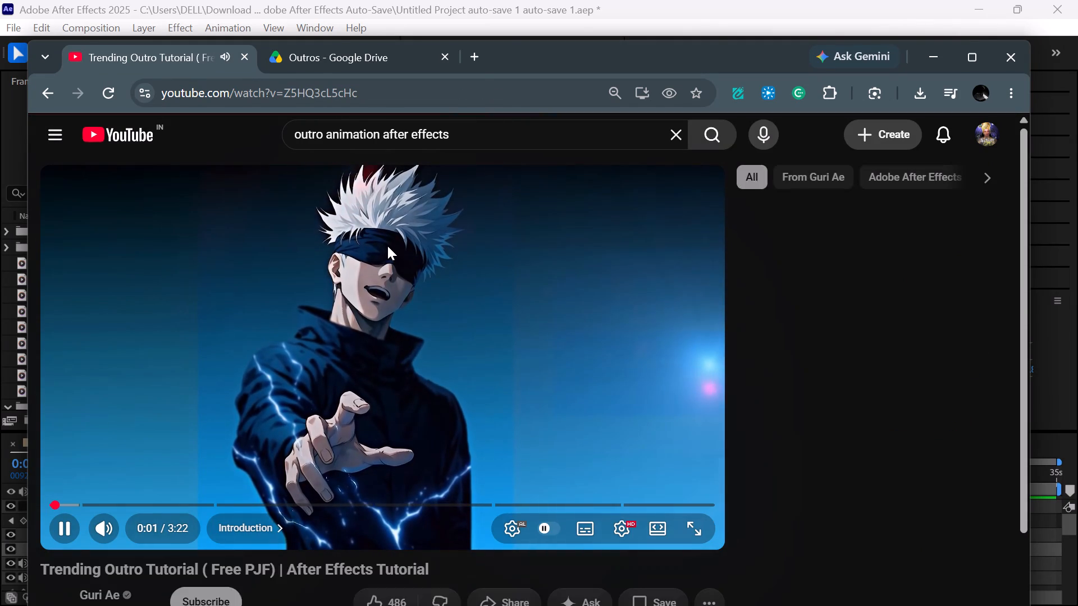
key(Right)
key(Right)
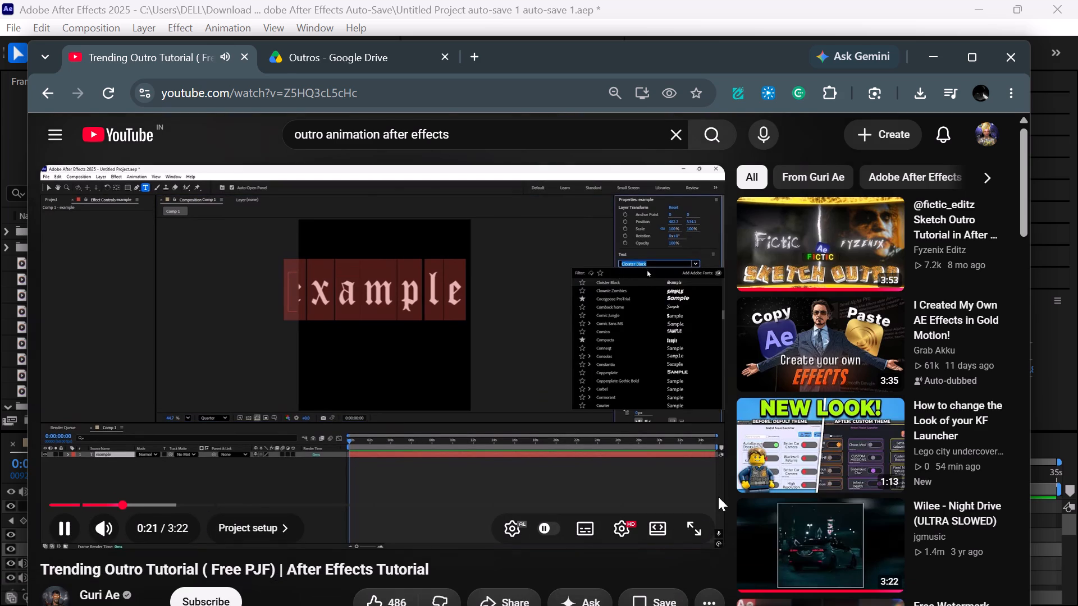
click(693, 530)
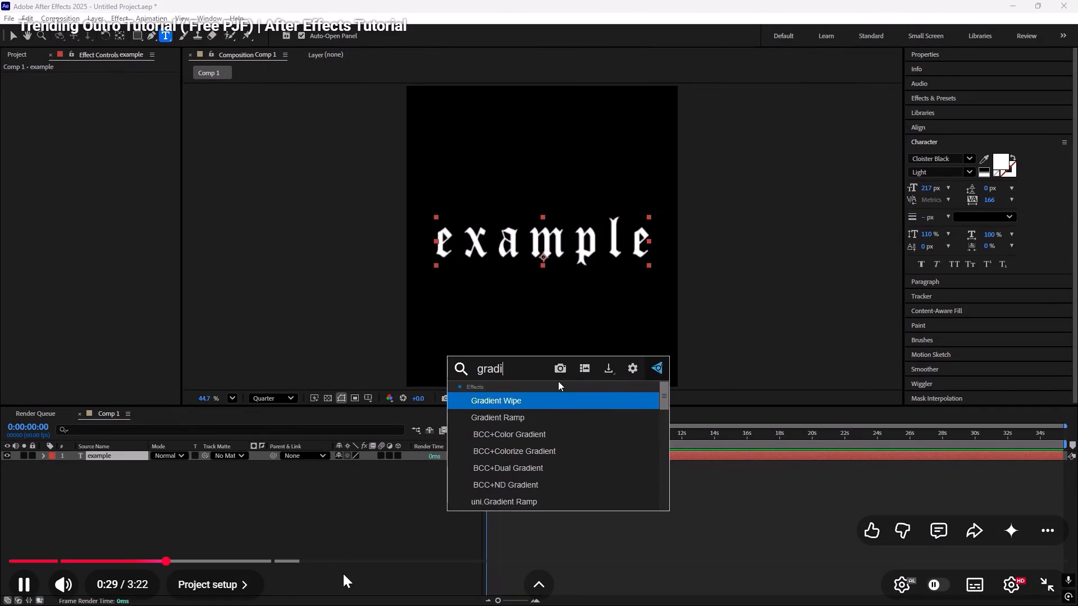
click(229, 557)
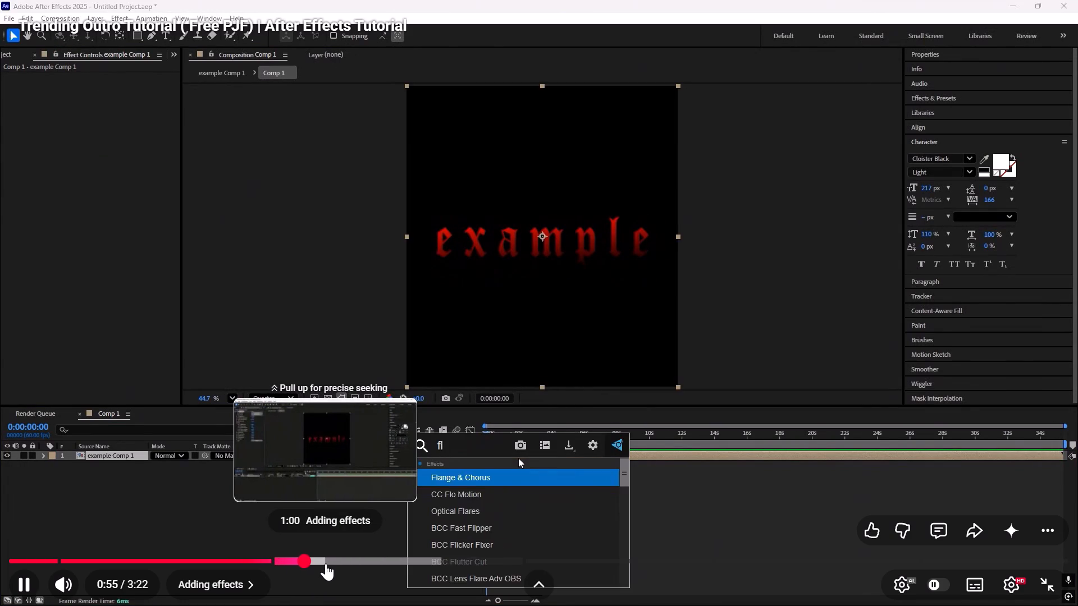
click(368, 564)
click(547, 561)
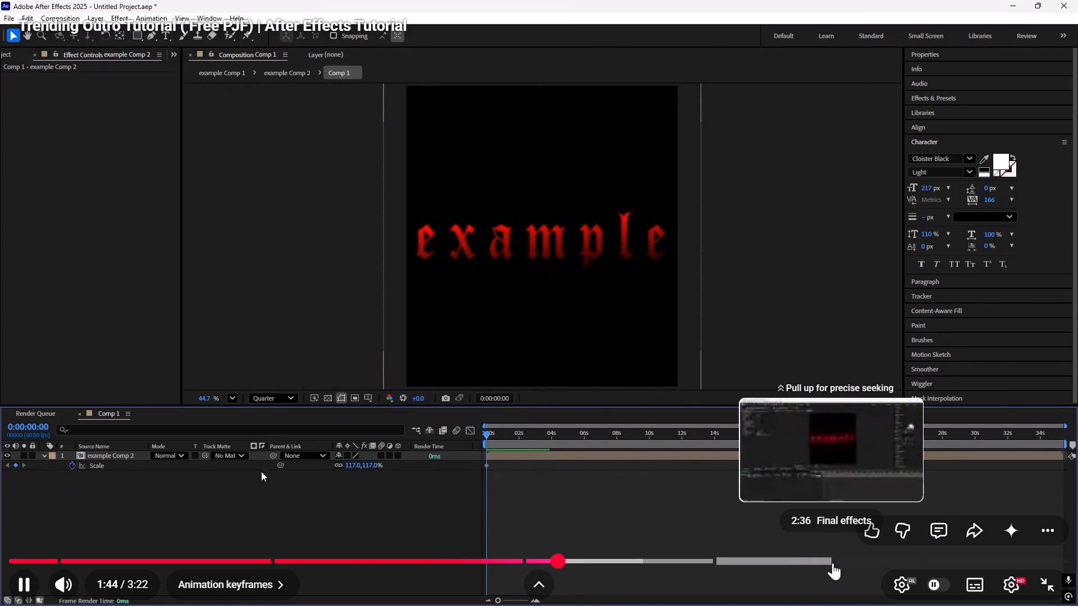
click(765, 569)
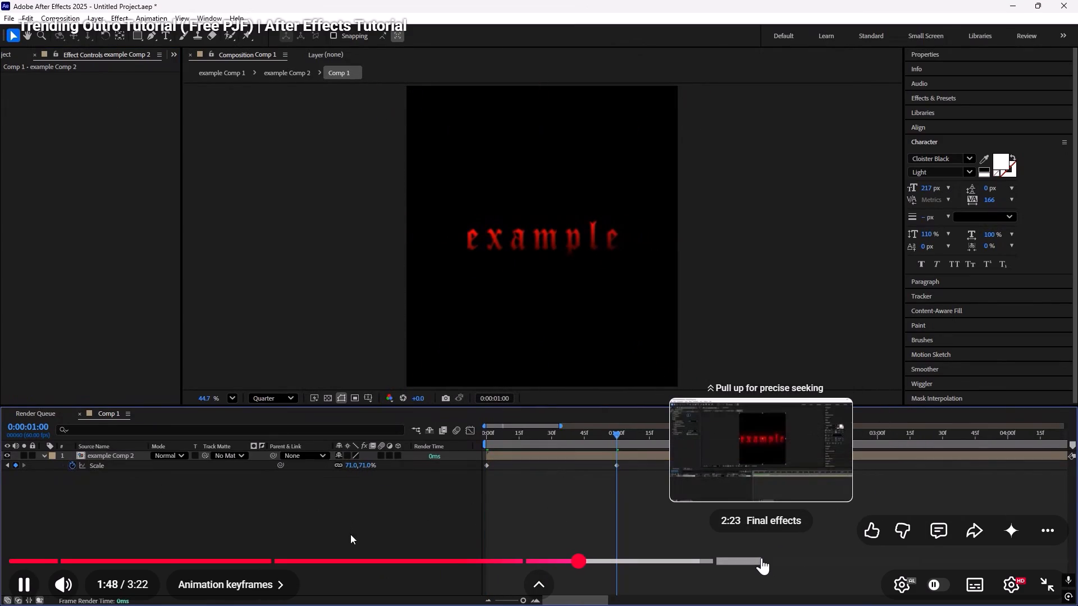
click(761, 558)
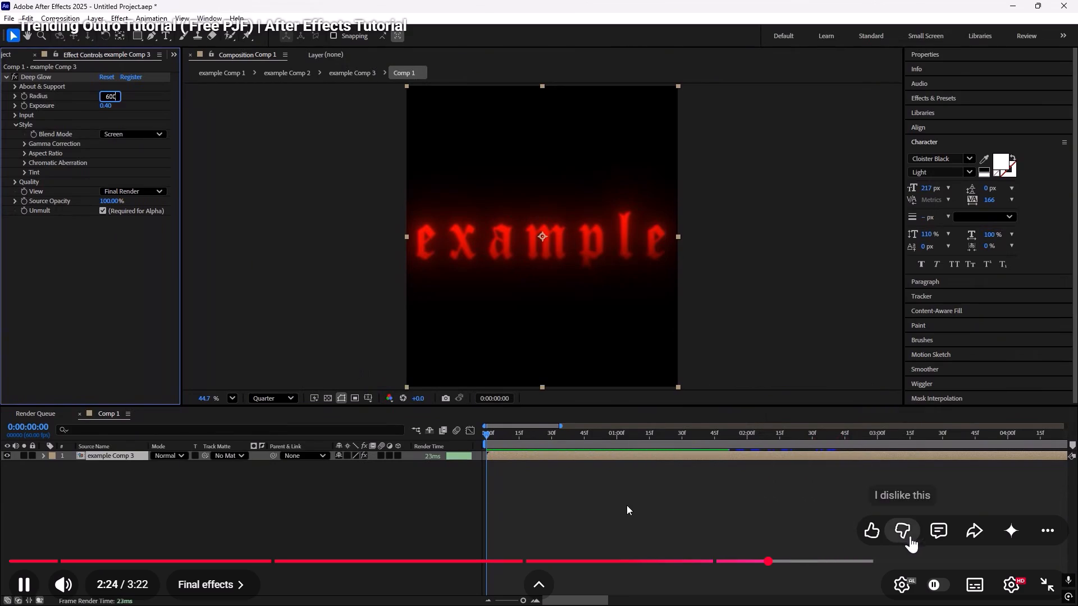
click(926, 556)
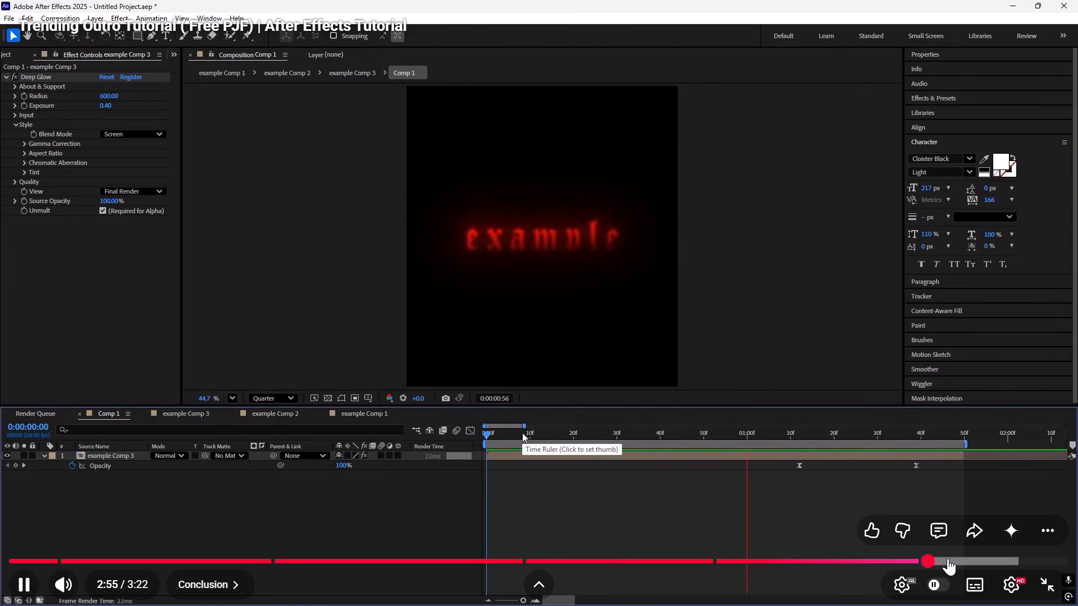
click(535, 58)
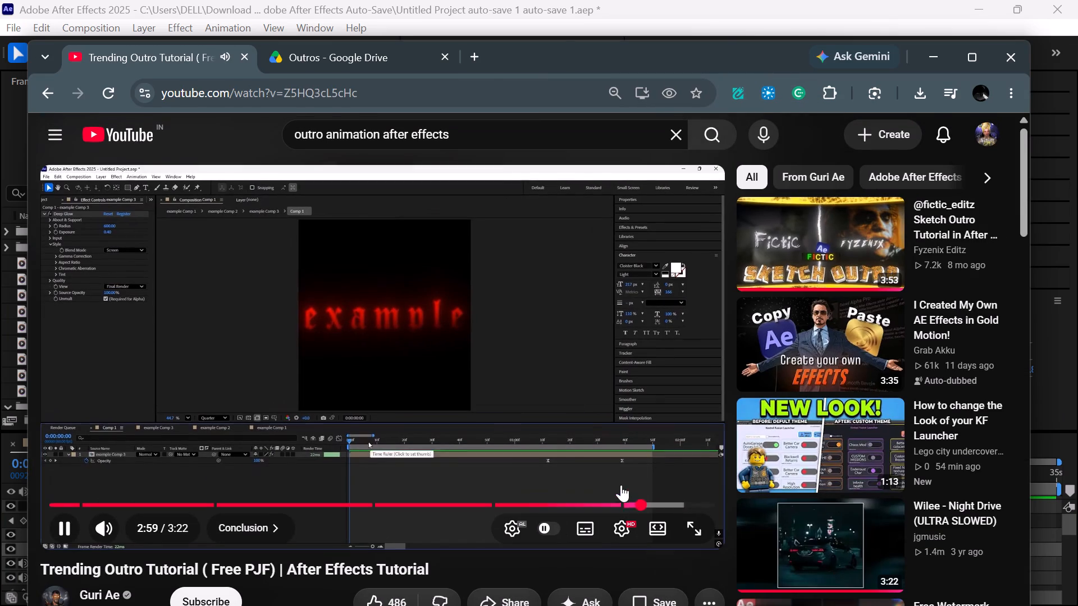
Expand the tutorial's full description and check it and the pinned comment for the free project file link.
scroll(582, 417, down, 2)
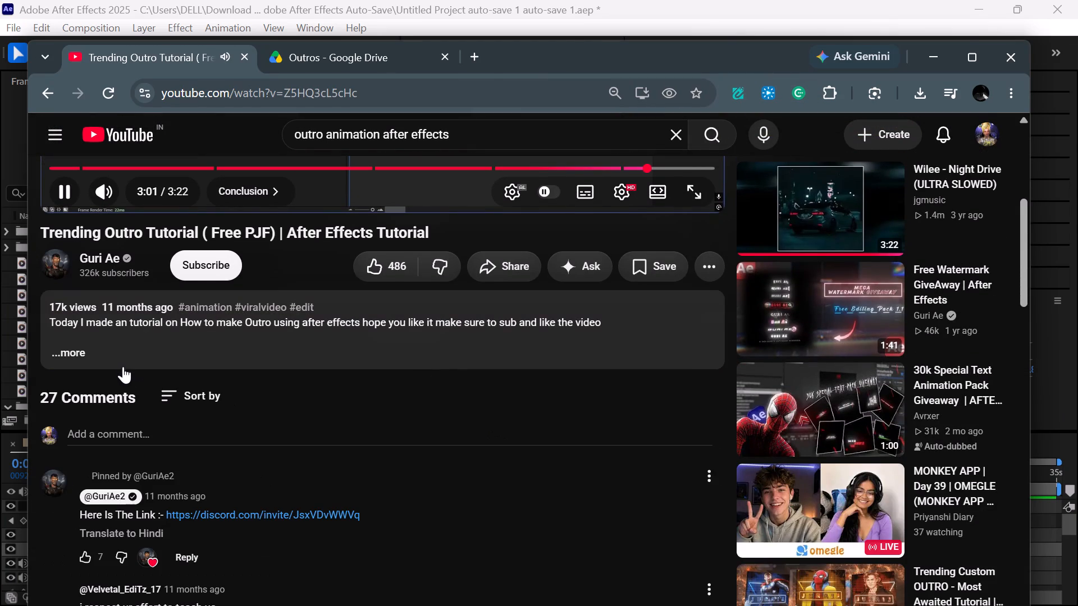
click(121, 362)
scroll(171, 405, down, 4)
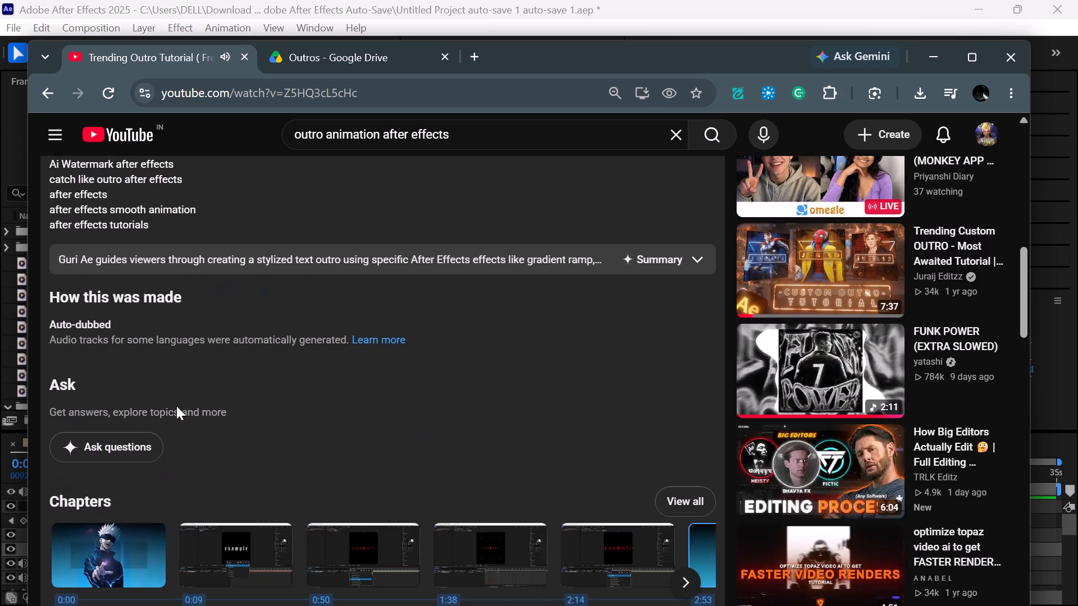
scroll(176, 406, down, 2)
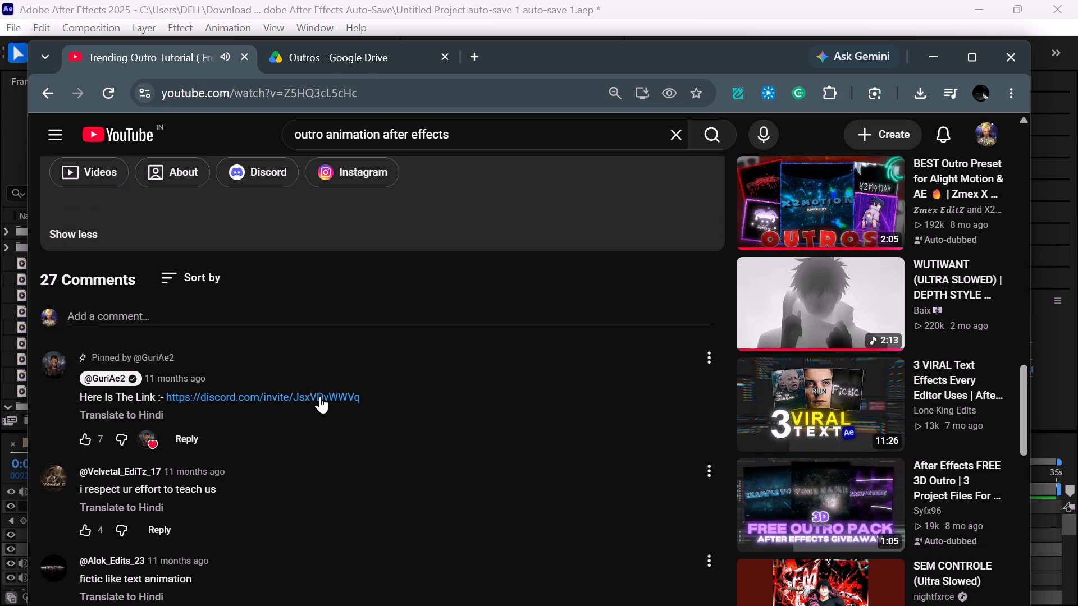
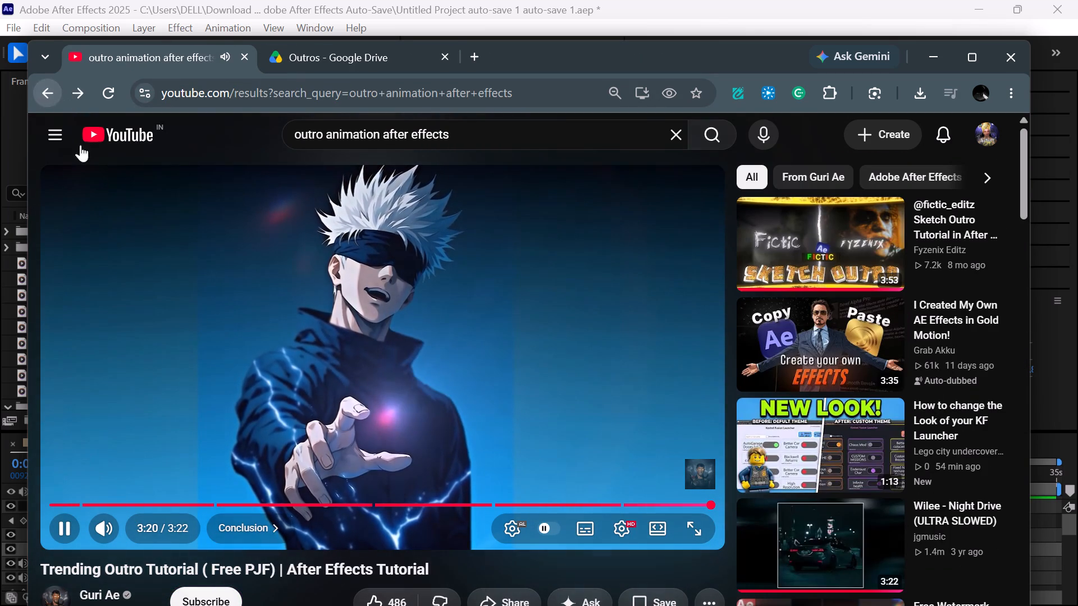
Examine more of the "outro animation after effects" results for a suitable outro tutorial or preset.
scroll(345, 291, down, 12)
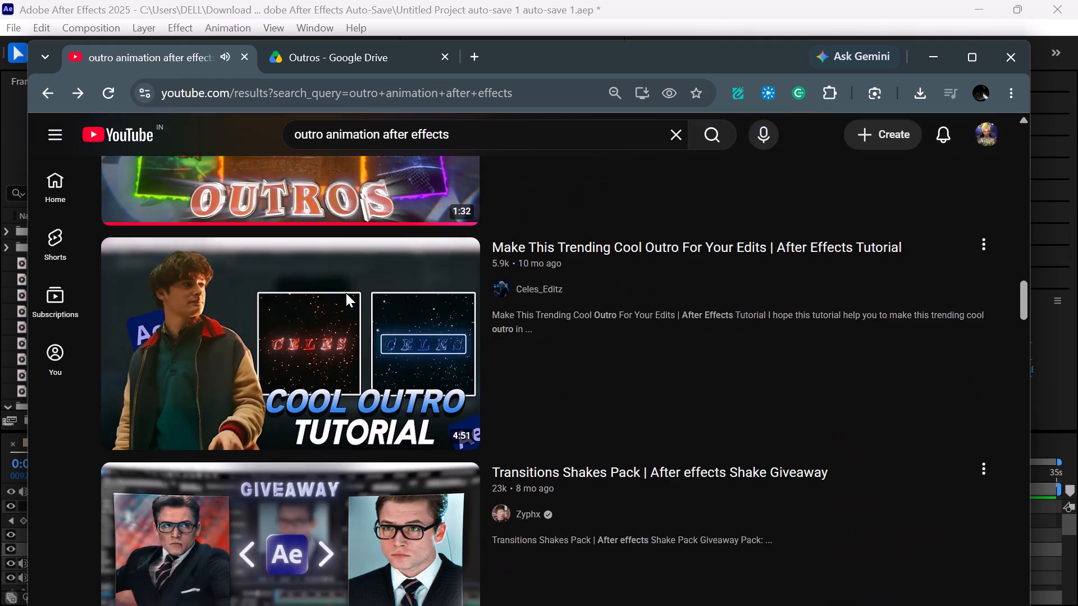
scroll(346, 293, down, 8)
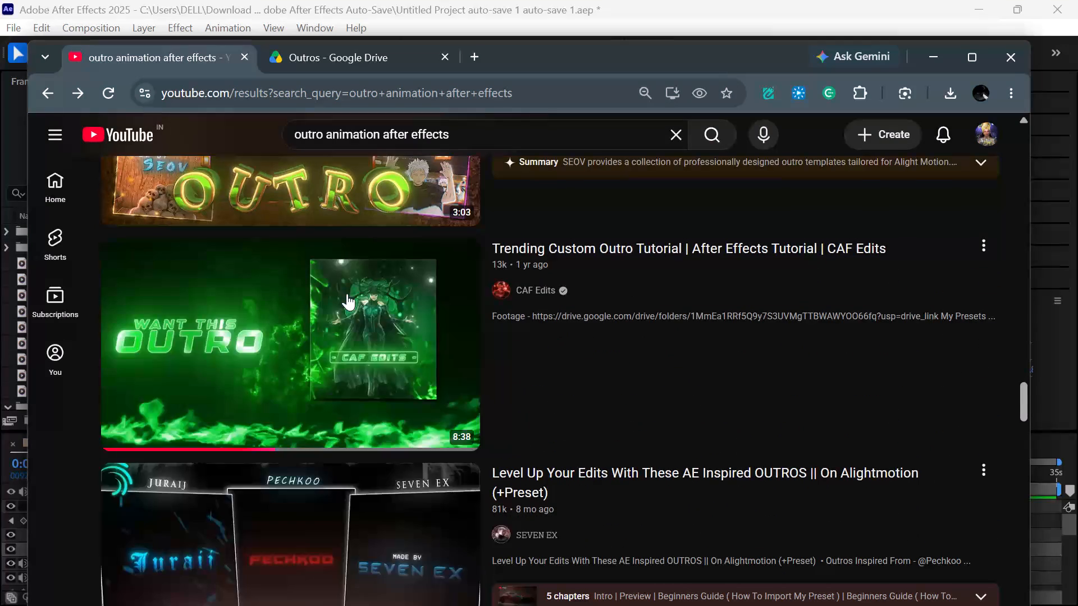
scroll(351, 299, down, 3)
scroll(351, 299, up, 2)
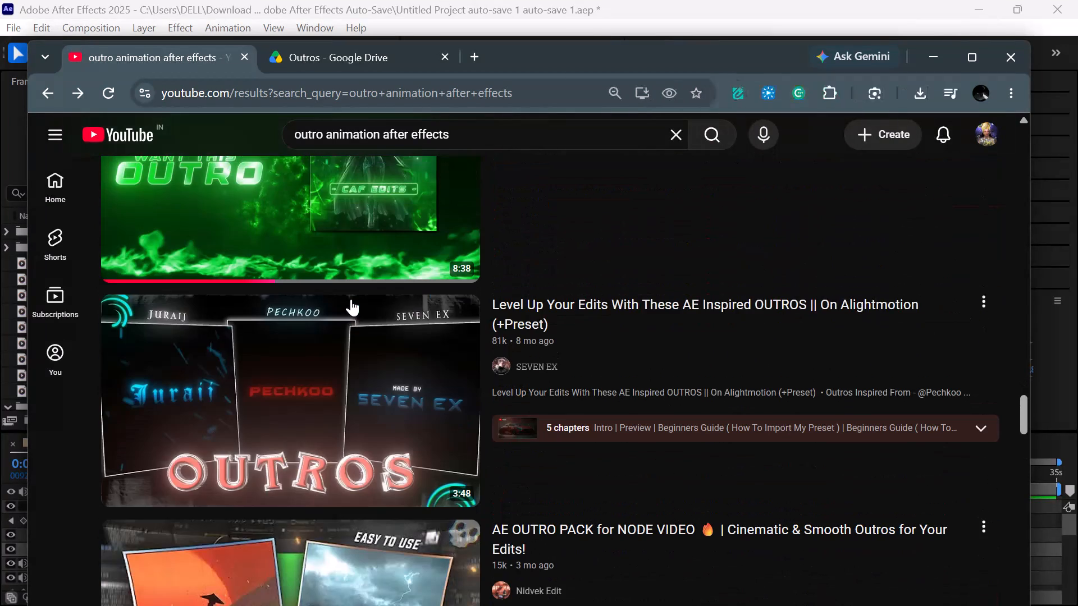
Open the SEVEN EX video "Level Up Your Edits With These AE Inspired OUTROS" with sound and skip ahead to its Preview chapter.
click(453, 317)
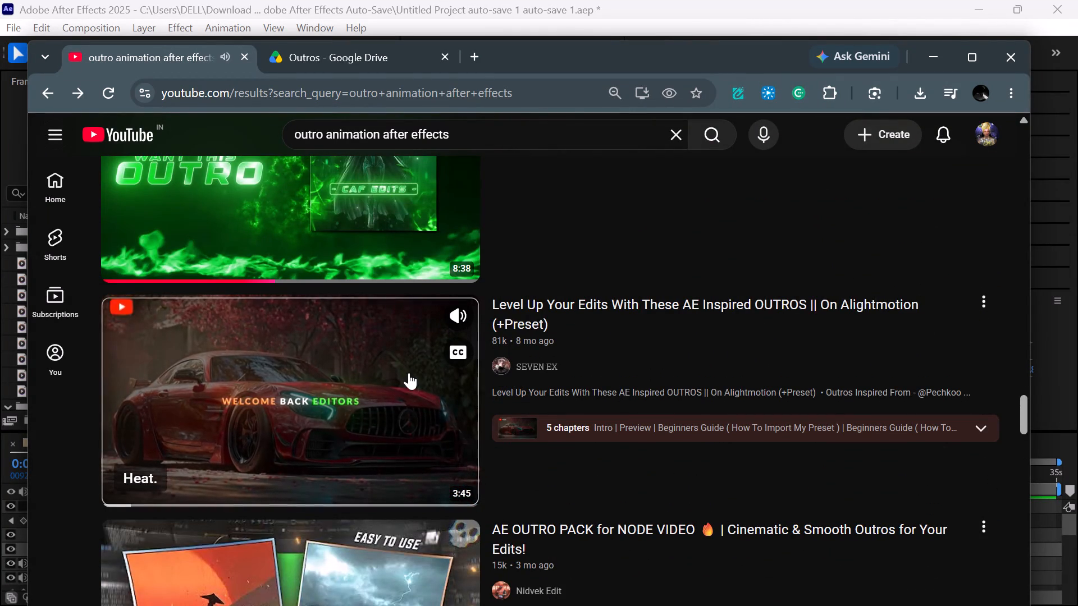
click(409, 373)
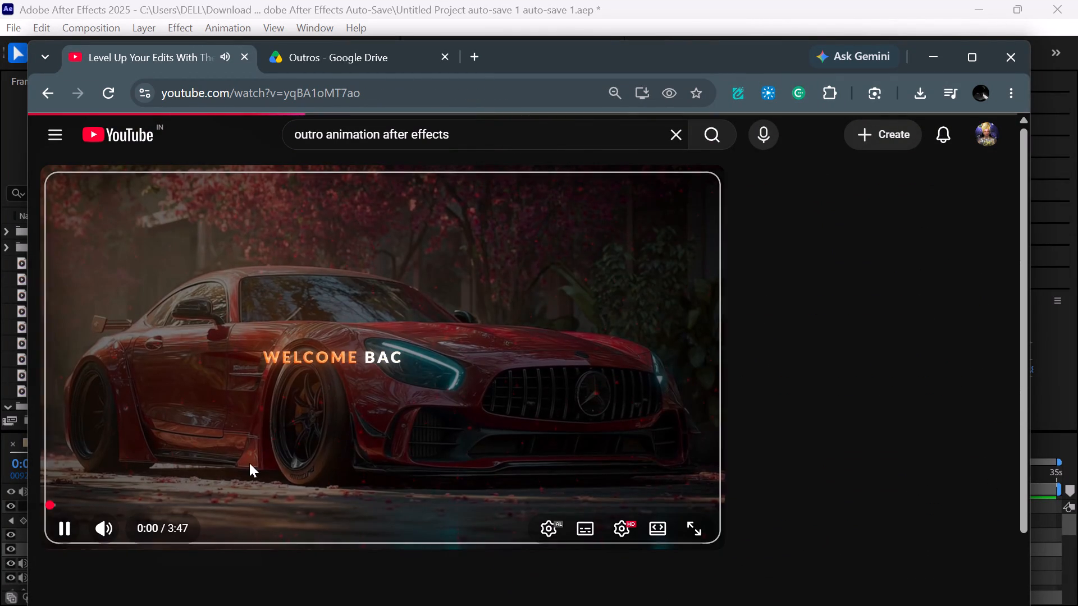
click(89, 507)
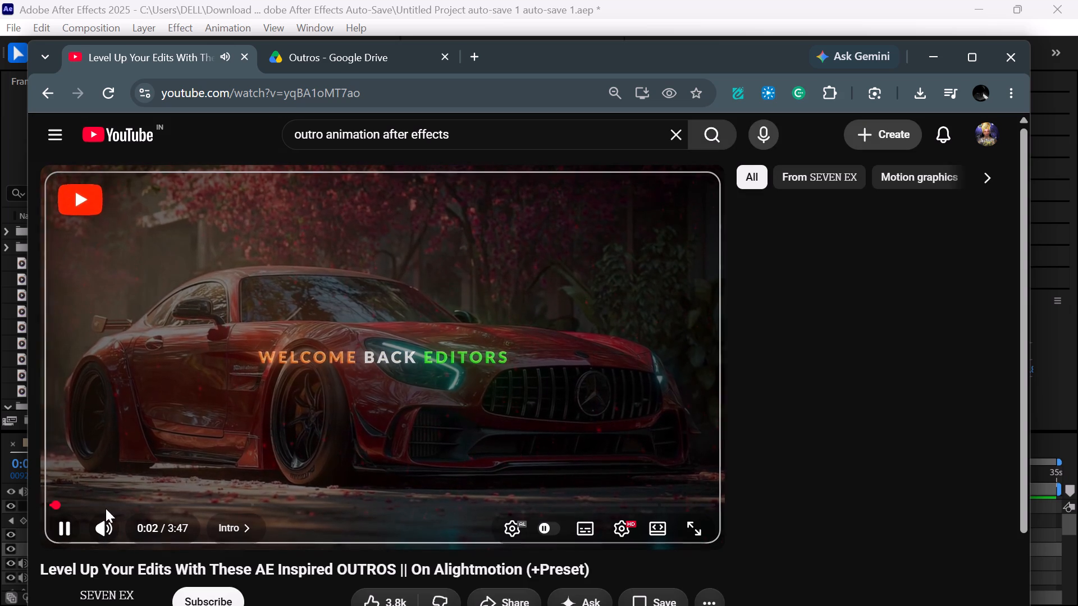
click(98, 499)
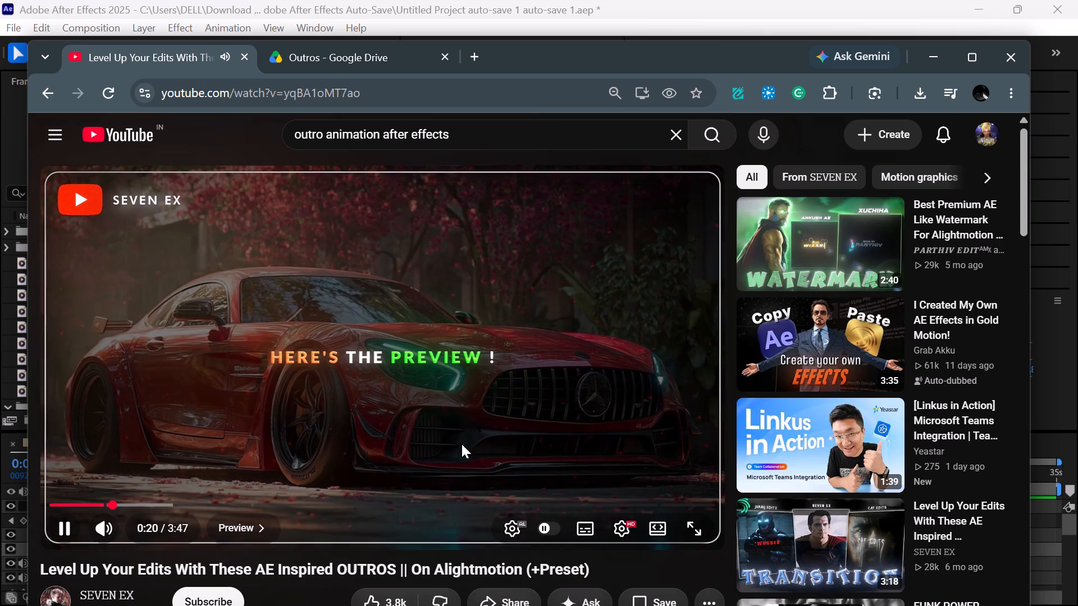
Like the SEVEN EX outro video.
scroll(438, 479, down, 1)
click(380, 428)
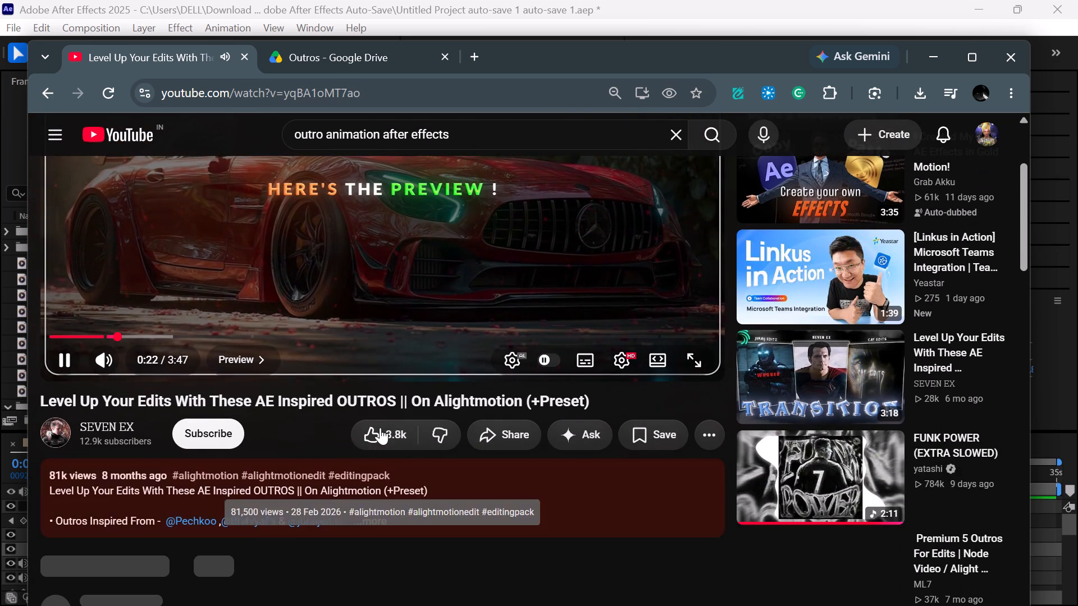
Skip forward through the SEVEN EX video's outro previews and watch them at an increased playback speed.
key(Right)
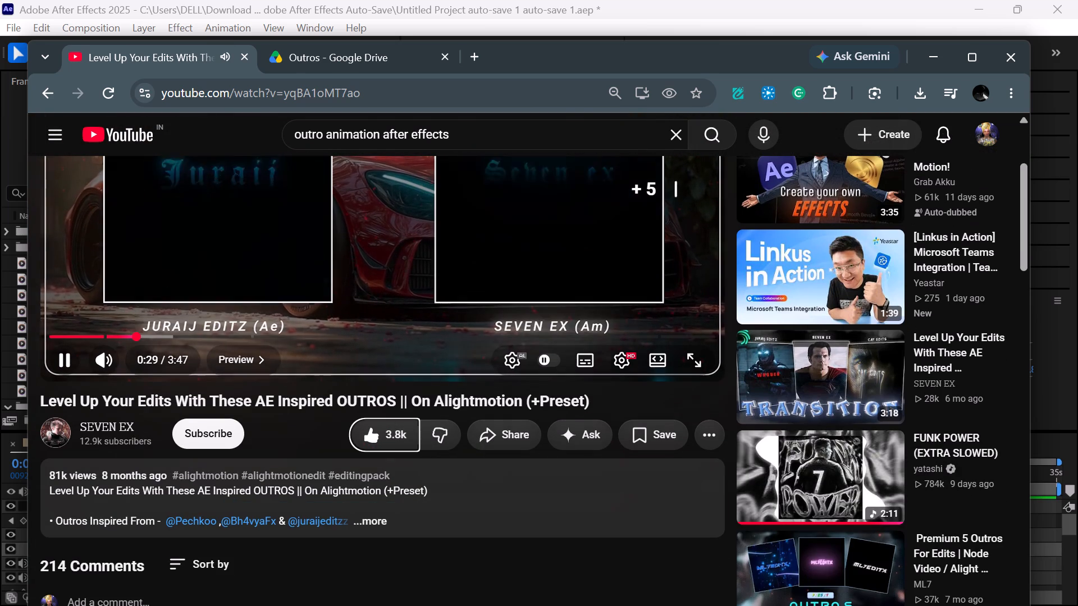
key(Right)
scroll(359, 456, up, 1)
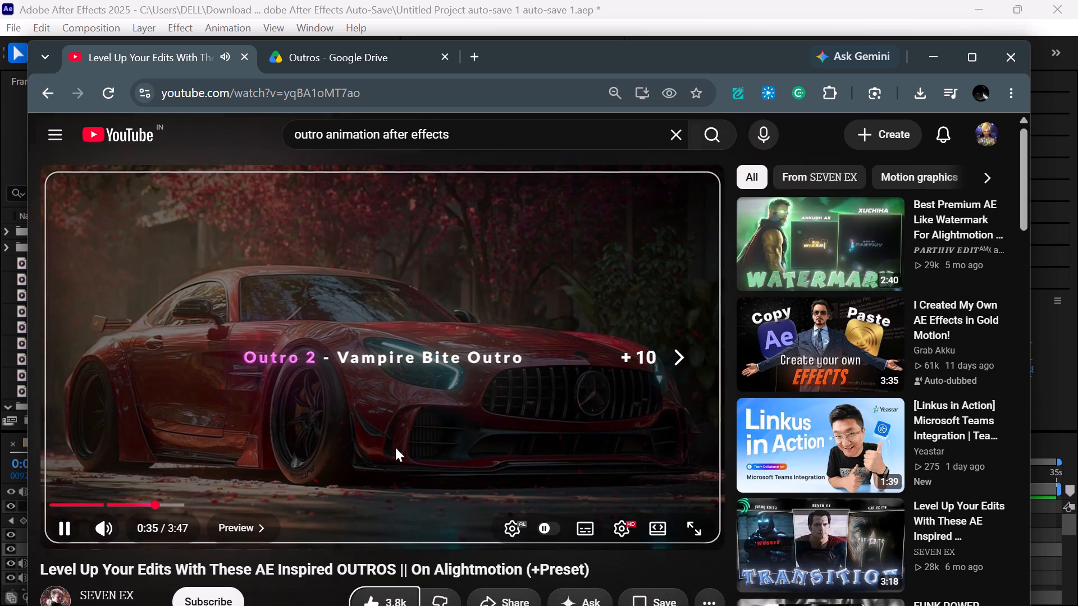
key(shift+greater)
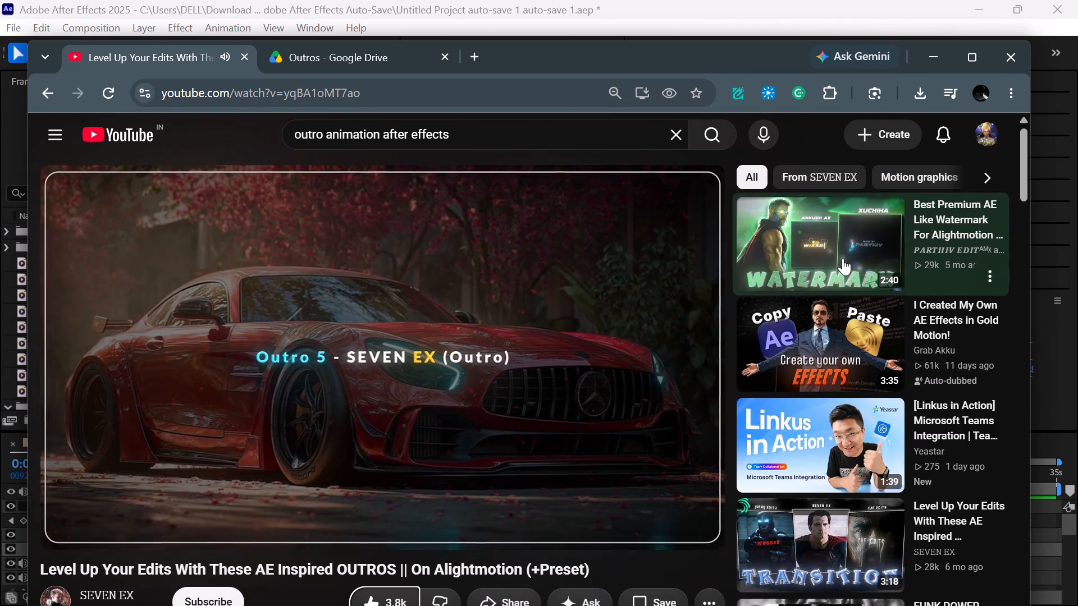
Return to the "outro animation after effects" results and examine the remaining tutorials, presets and playlists further down.
click(45, 96)
scroll(555, 325, down, 2)
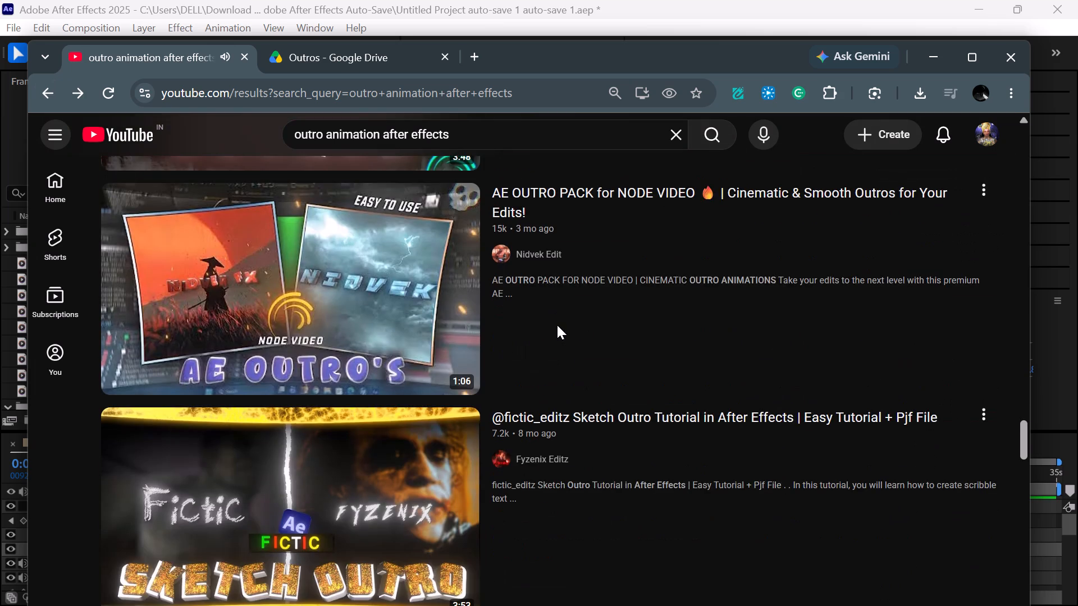
scroll(557, 325, down, 1)
click(540, 132)
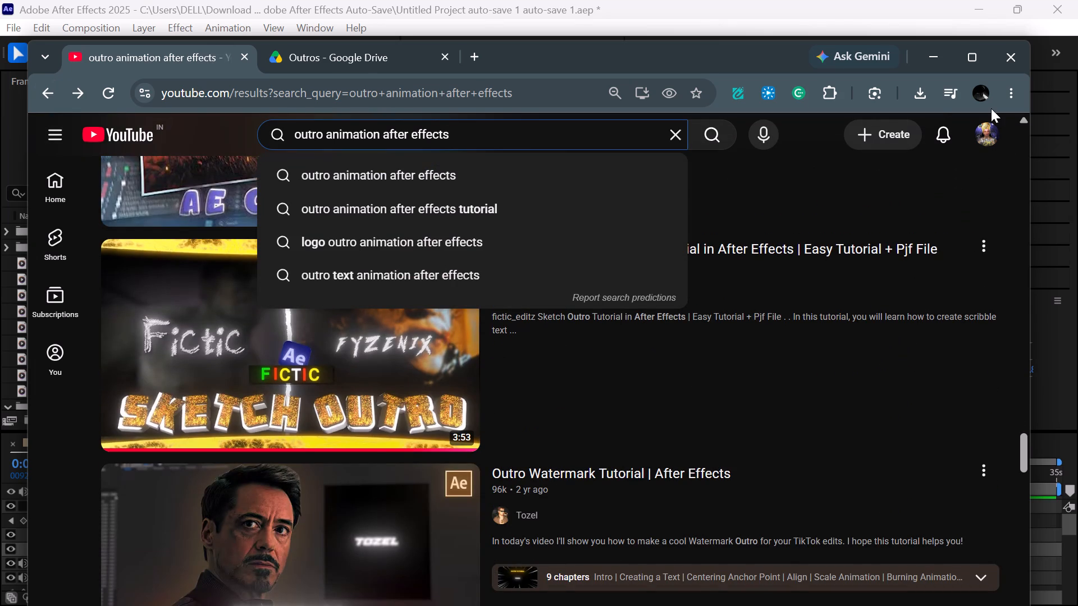
scroll(298, 480, down, 3)
scroll(326, 466, up, 1)
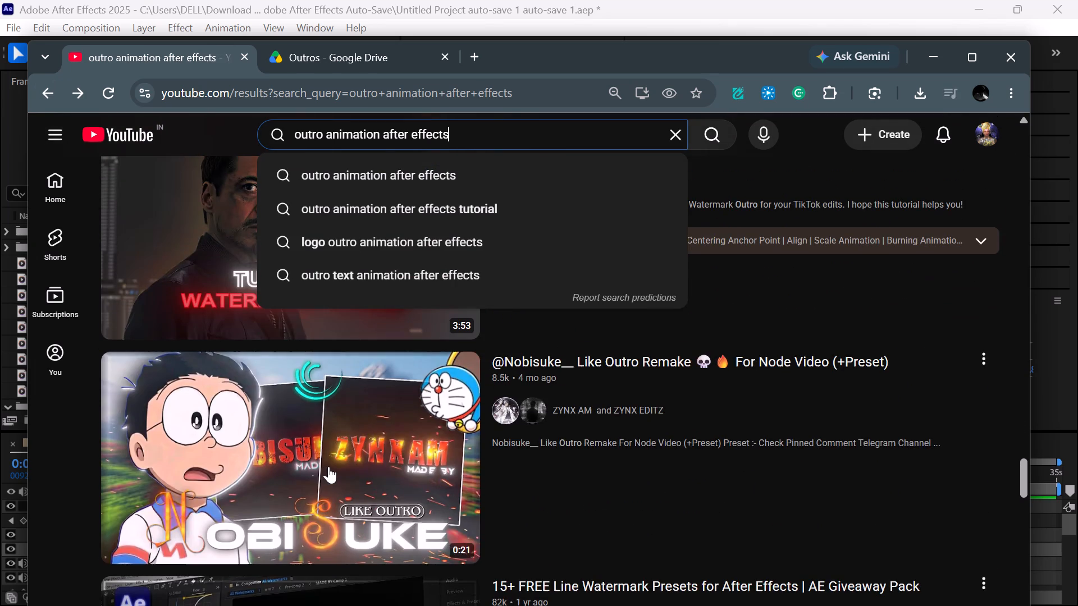
scroll(341, 467, down, 2)
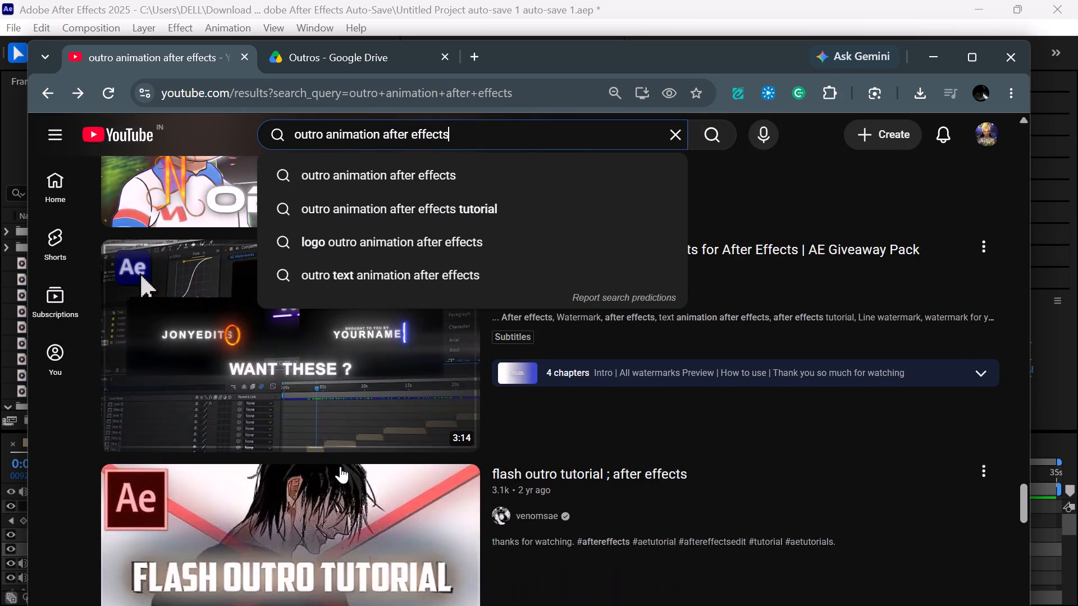
scroll(334, 455, up, 1)
scroll(334, 455, down, 2)
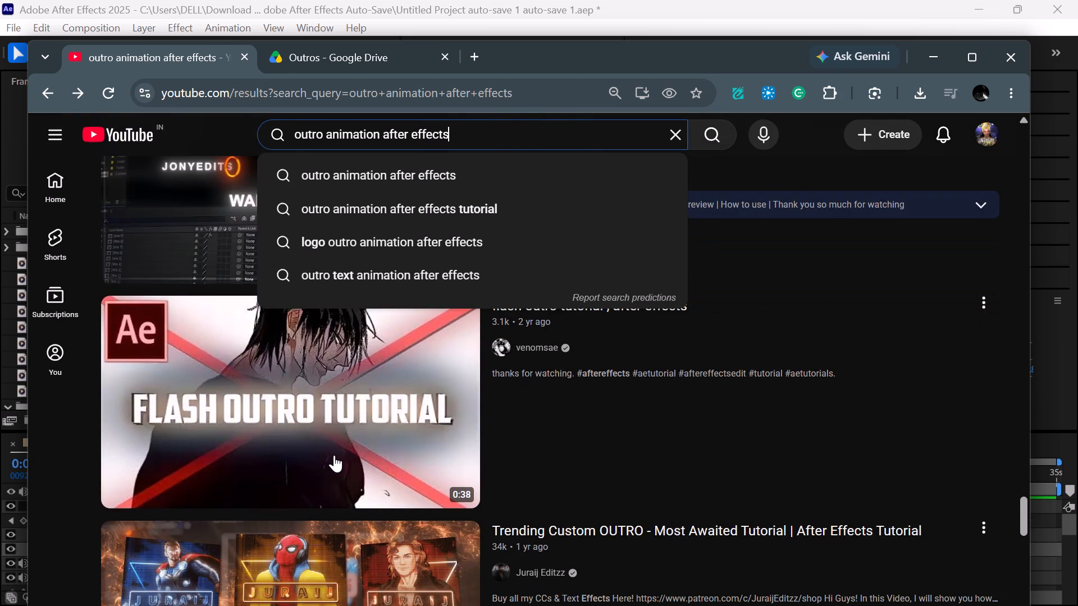
scroll(332, 452, down, 2)
scroll(332, 452, up, 1)
scroll(332, 452, down, 2)
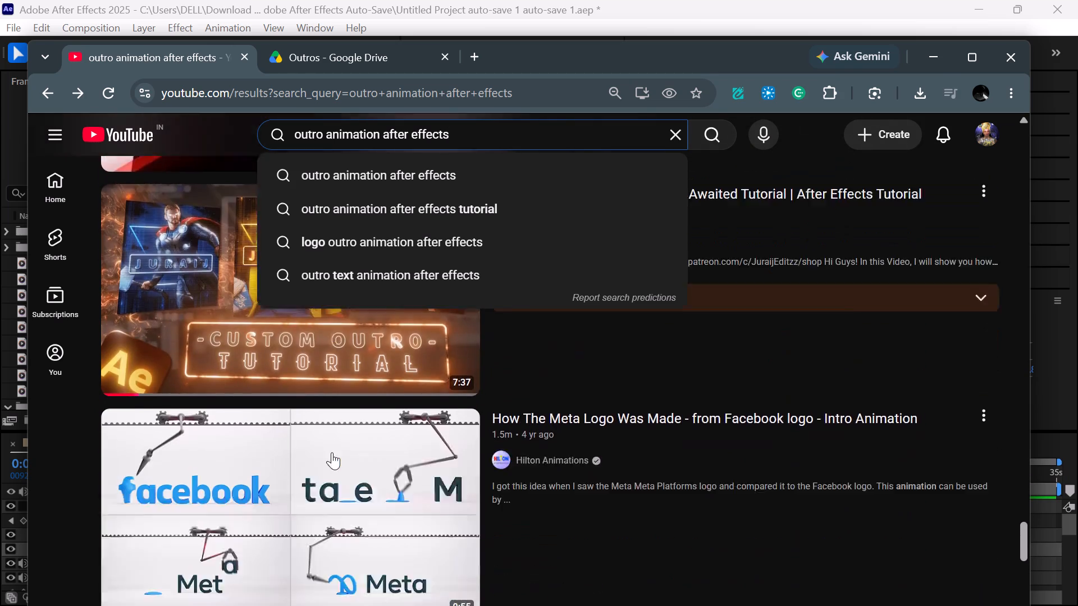
scroll(332, 454, down, 6)
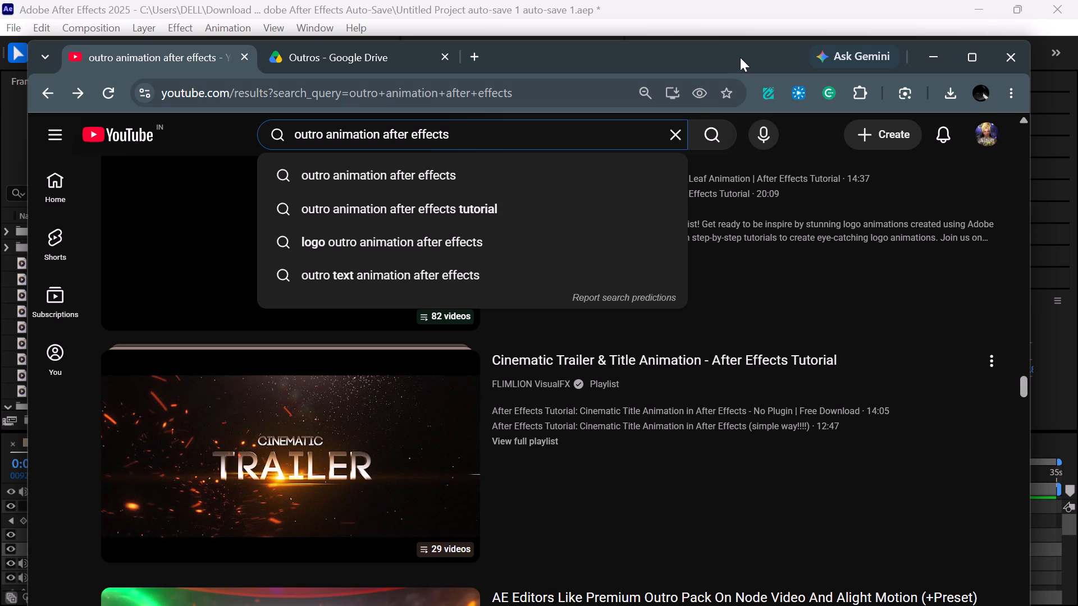
Search YouTube for "after effects outro preset".
key(BackSpace)
key(BackSpace)
key(BackSpace)
key(BackSpace)
key(BackSpace)
key(BackSpace)
key(BackSpace)
key(BackSpace)
key(BackSpace)
key(BackSpace)
key(BackSpace)
key(BackSpace)
key(BackSpace)
key(BackSpace)
key(BackSpace)
key(BackSpace)
key(BackSpace)
key(BackSpace)
key(BackSpace)
key(BackSpace)
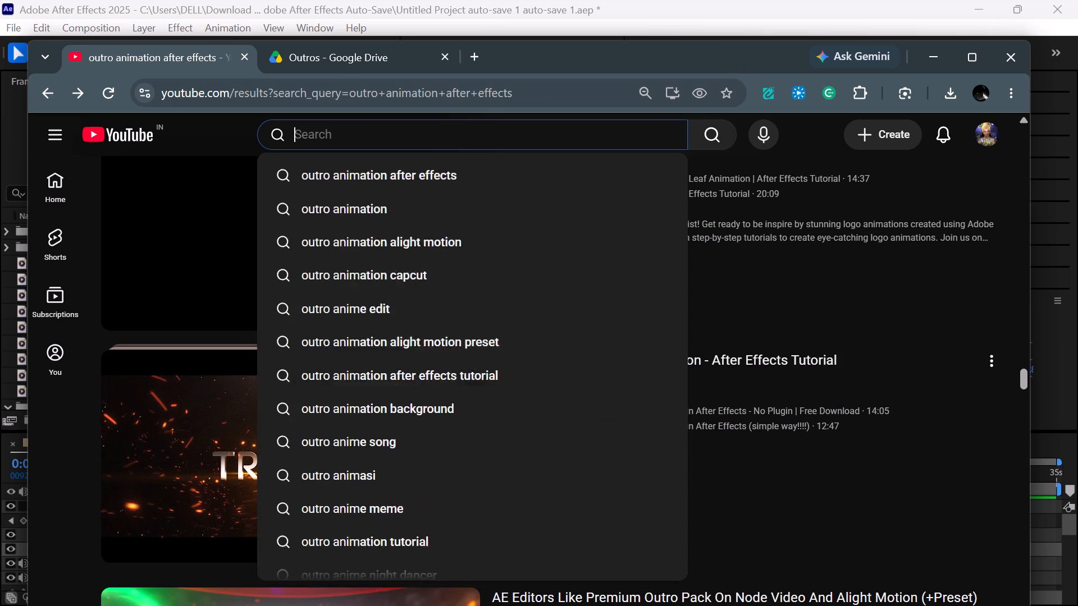
text(outro)
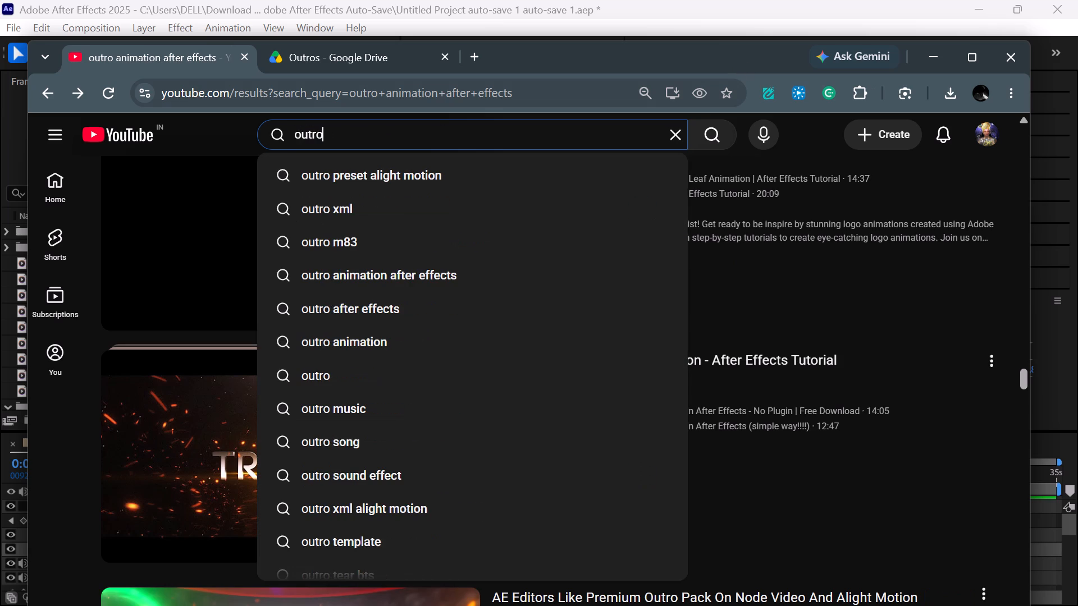
key(BackSpace)
key(BackSpace)
key(BackSpace)
key(BackSpace)
key(BackSpace)
key(BackSpace)
key(BackSpace)
key(BackSpace)
key(BackSpace)
key(BackSpace)
text(after effects a)
key(BackSpace)
text(outro)
key(space)
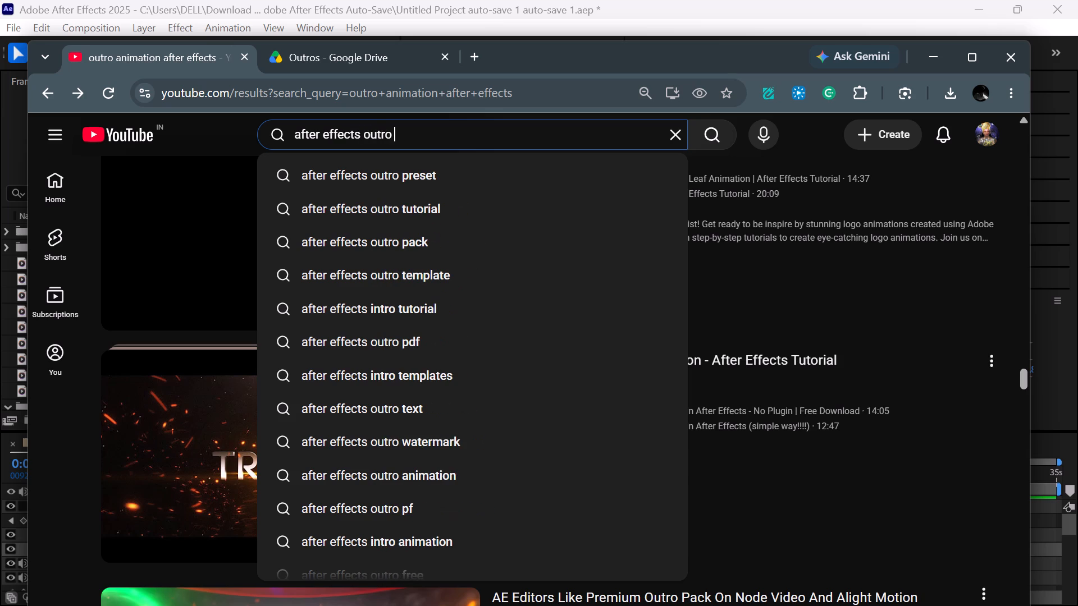
key(Down)
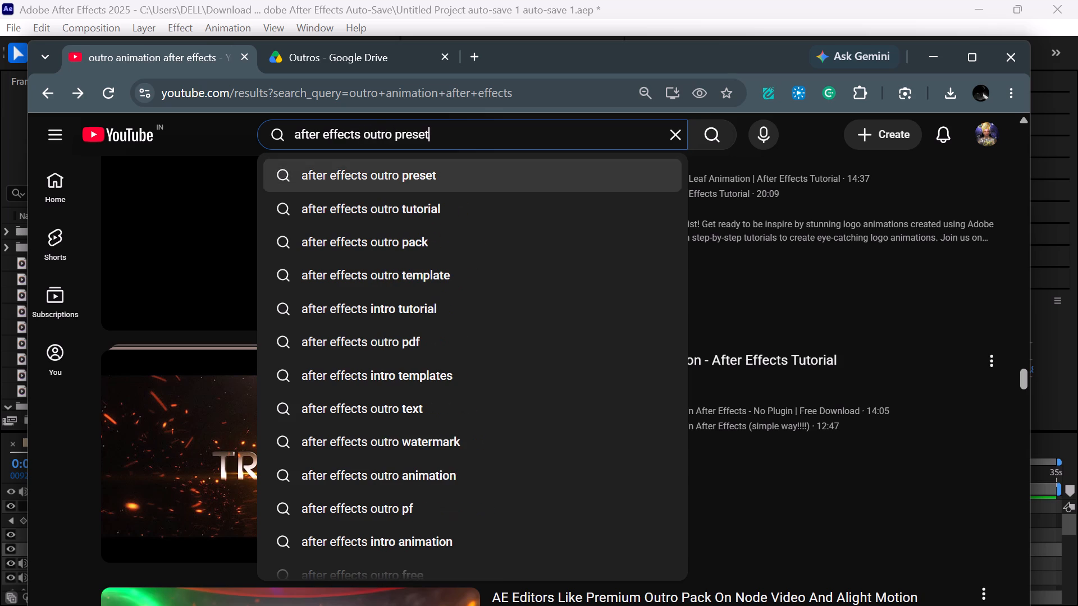
key(Return)
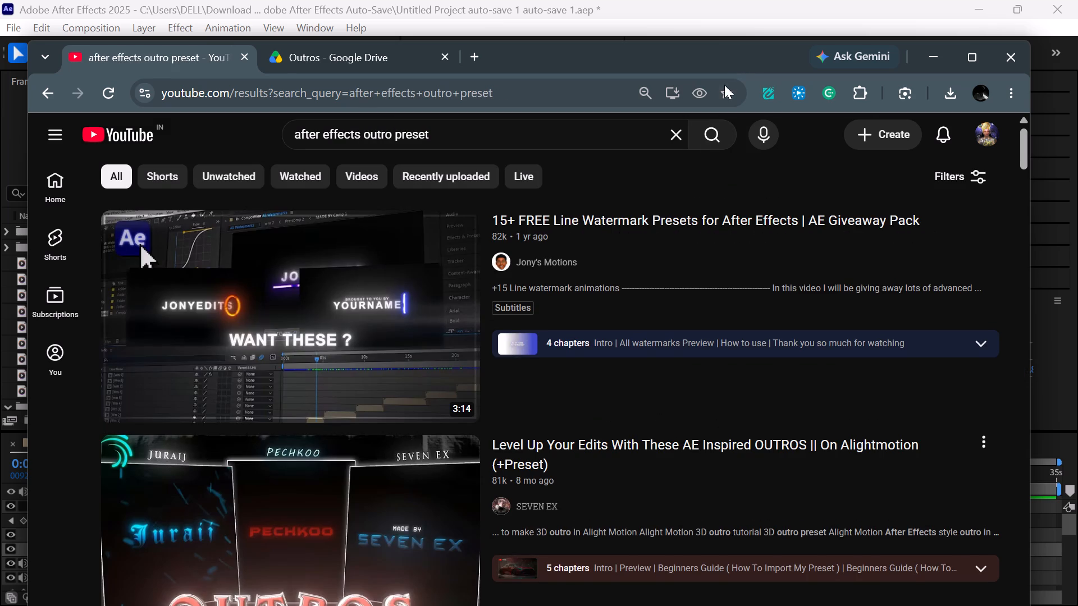
Examine the "after effects outro preset" results for outro packs or project files suited to the edit.
scroll(721, 95, down, 3)
scroll(695, 114, up, 1)
scroll(403, 370, down, 4)
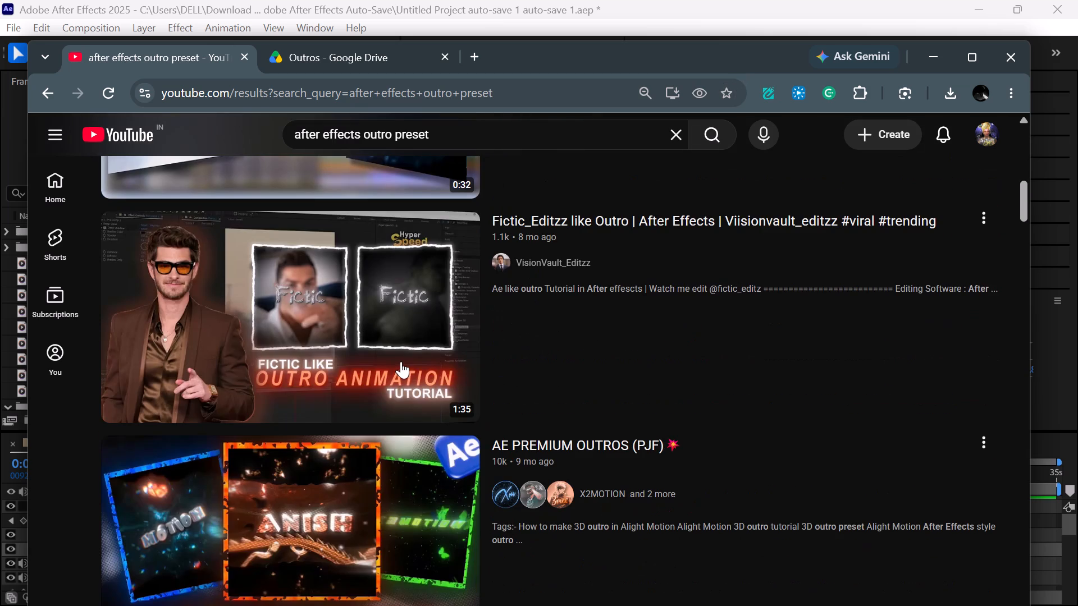
scroll(430, 345, down, 3)
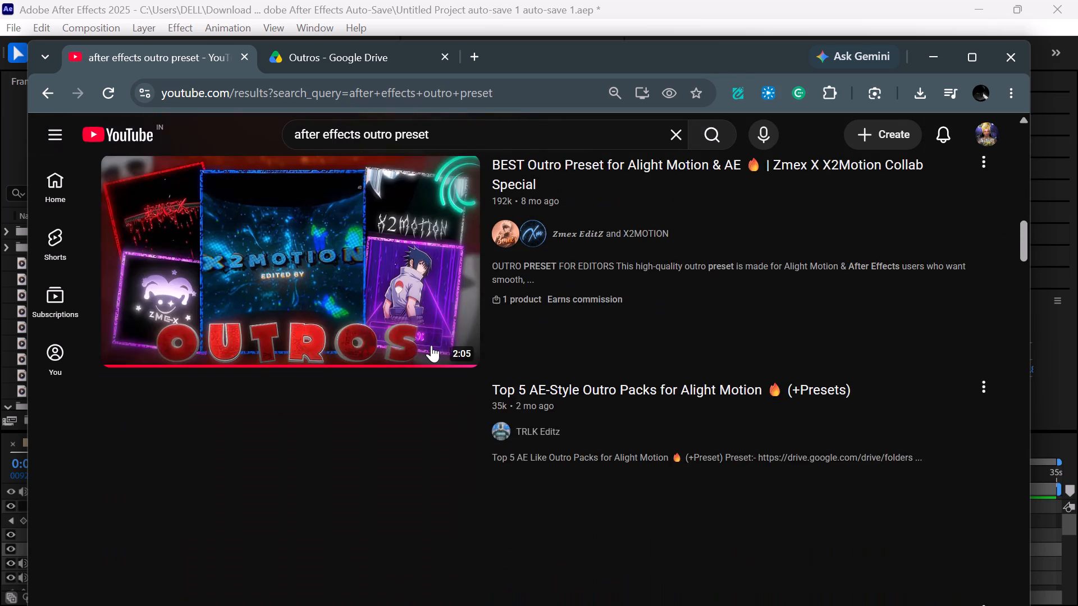
scroll(432, 345, down, 2)
scroll(432, 345, up, 1)
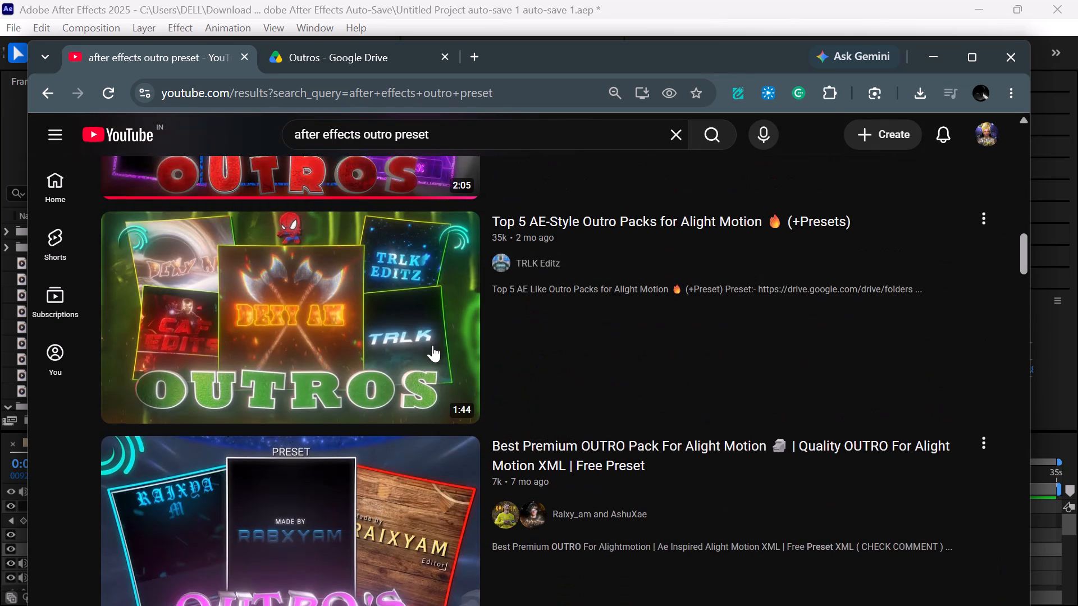
Preview "Top 5 AE-Style Outro Packs for Alight Motion" within the results, with sound on and captions off, skipping through its outros.
click(457, 232)
click(154, 411)
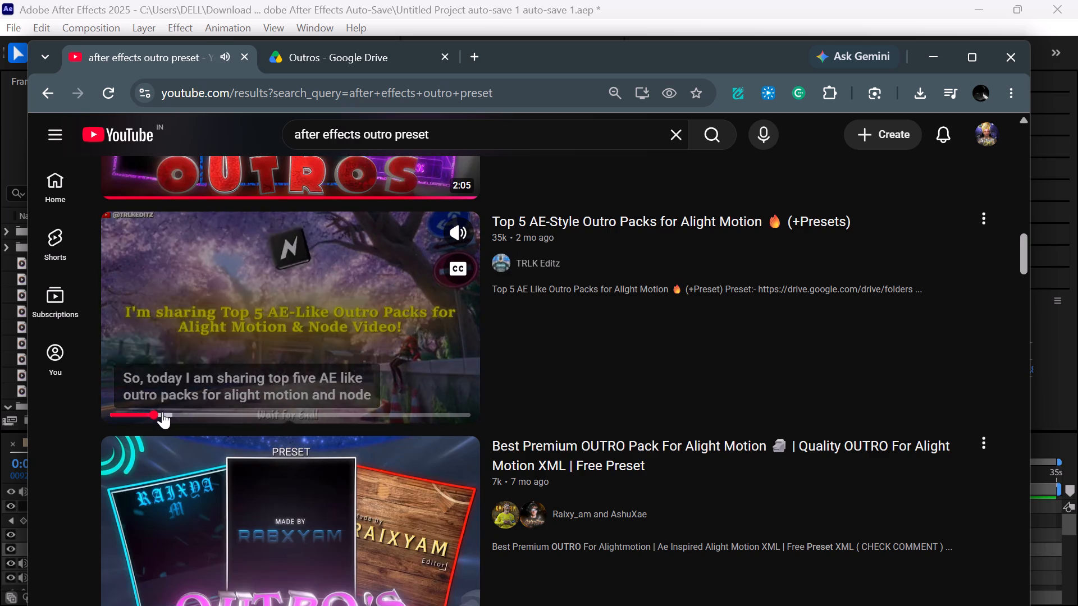
click(185, 412)
click(229, 407)
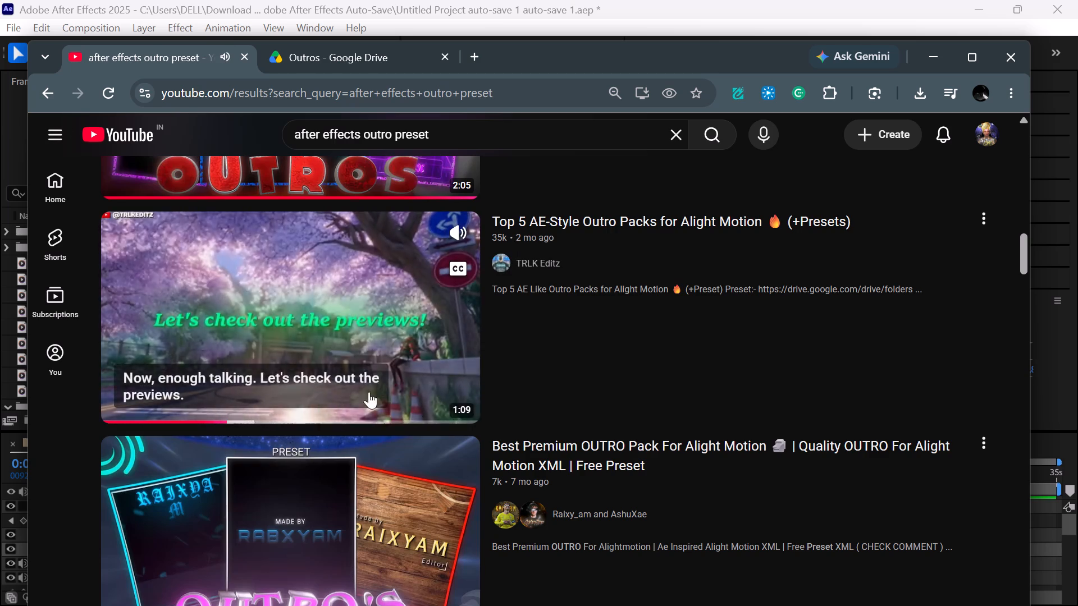
click(300, 413)
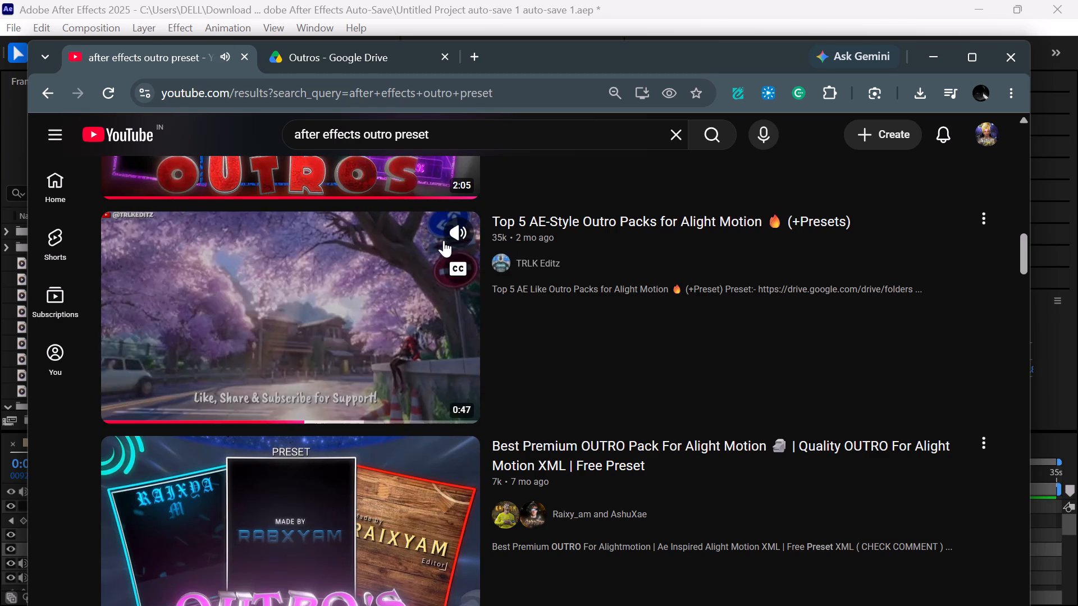
click(458, 268)
click(375, 410)
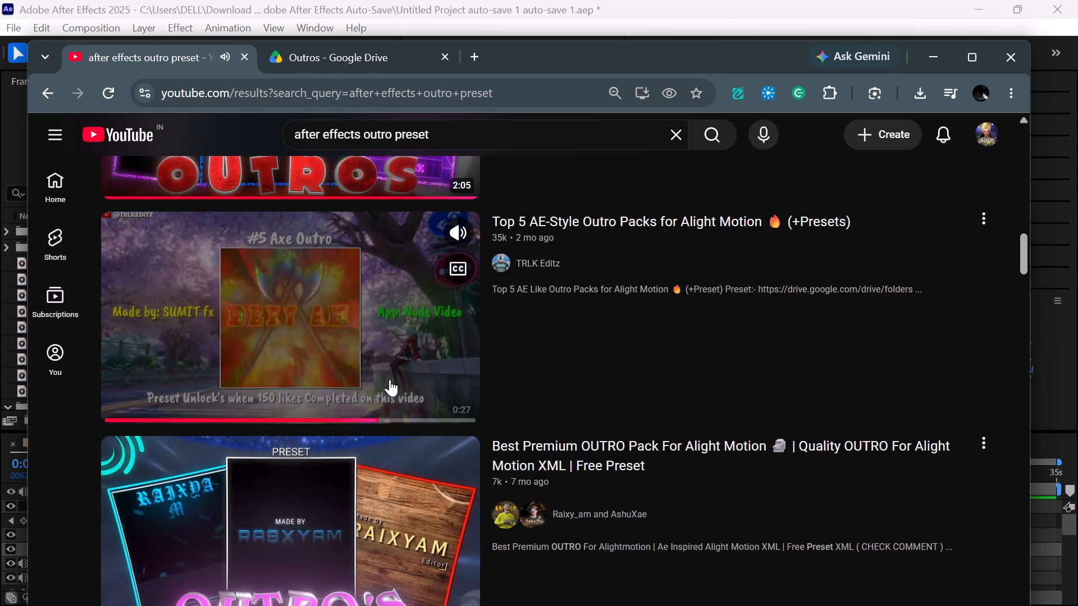
click(406, 408)
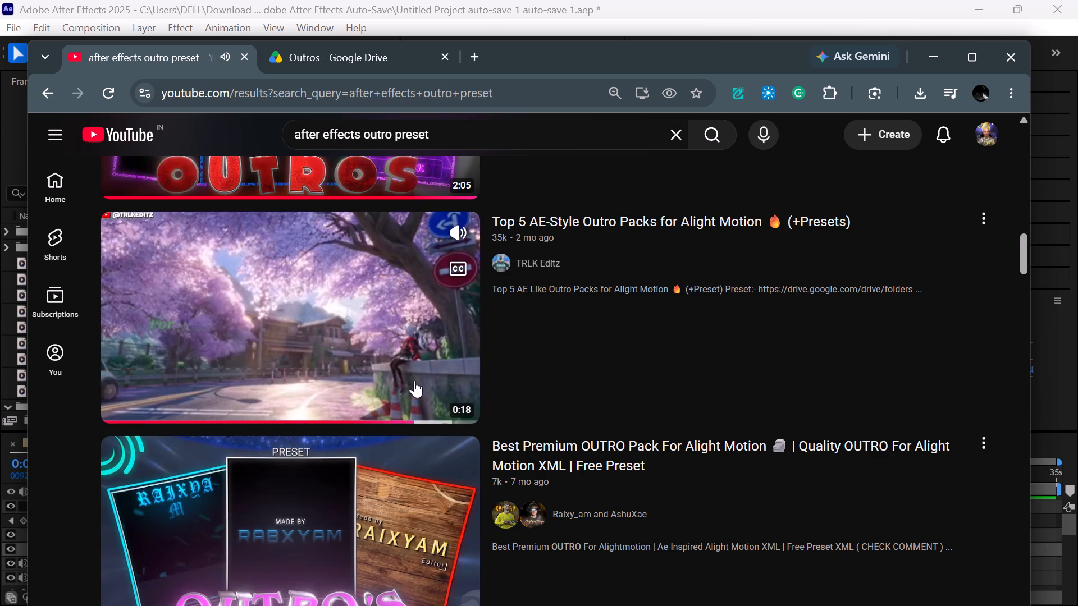
Preview "ENHANCE YOUR EDITS WITH THIS AE INSPIRED OUTRO'S" within the results, skipping ahead to about 0:25.
scroll(408, 350, down, 6)
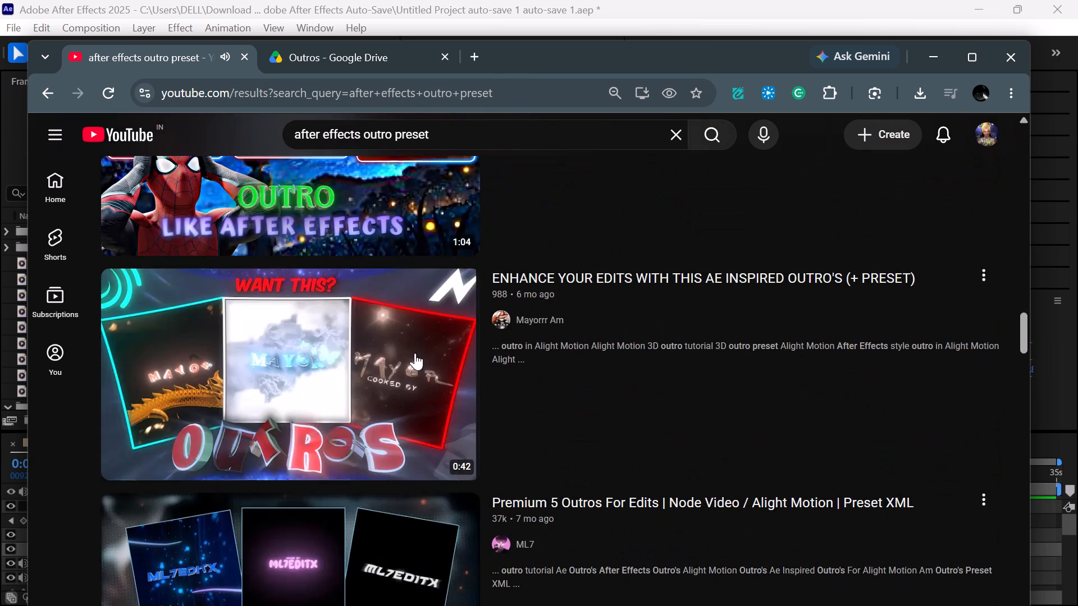
scroll(410, 375, down, 1)
scroll(410, 331, up, 1)
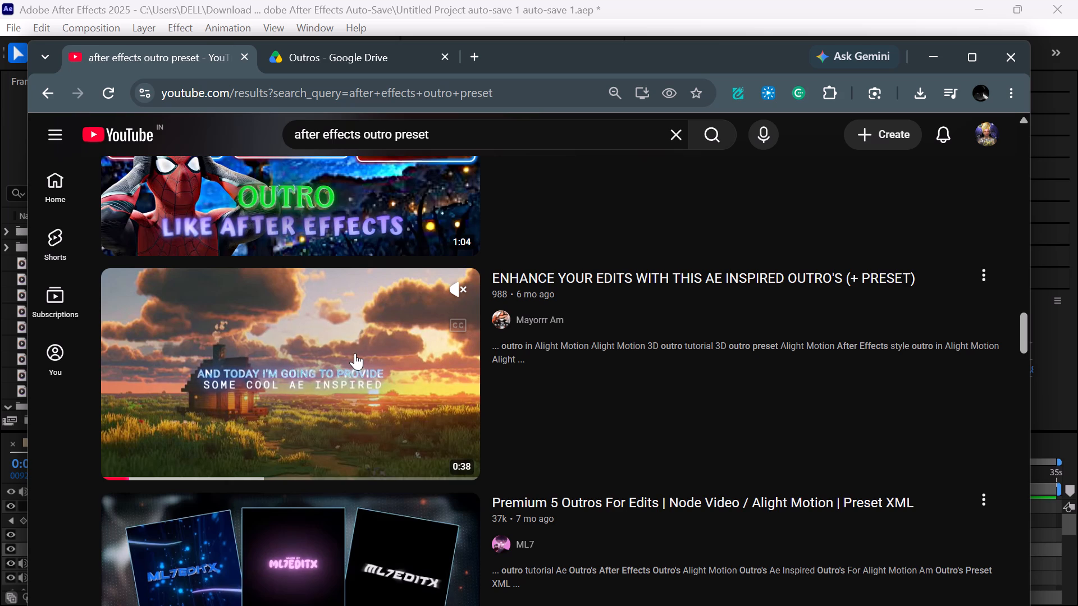
scroll(355, 353, down, 1)
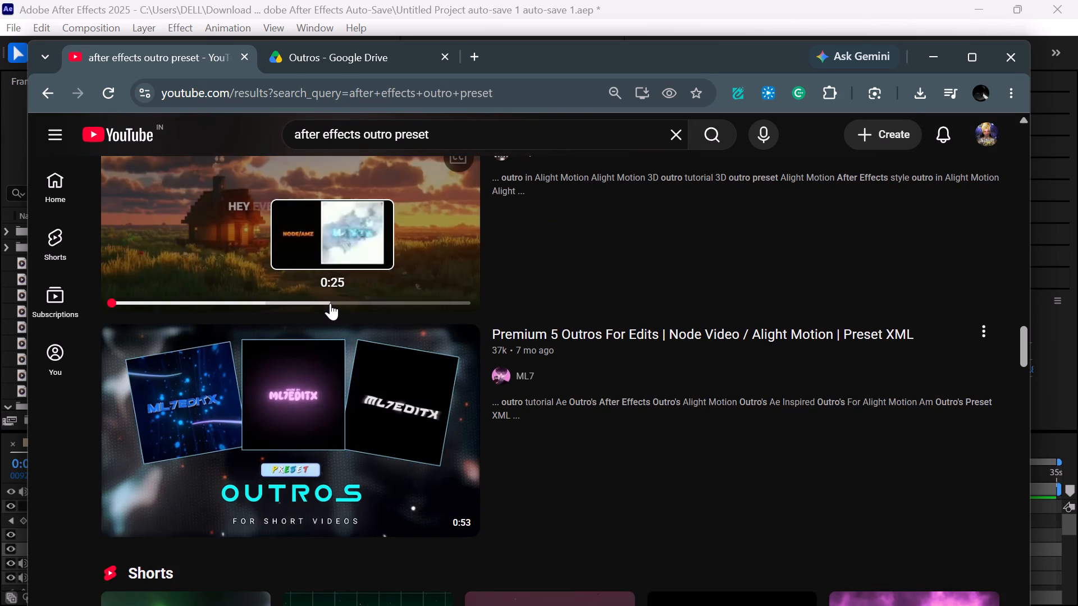
click(330, 303)
Preview "Premium 5 Outros For Edits" within the results with sound on, skipping ahead through its outros.
scroll(375, 280, down, 2)
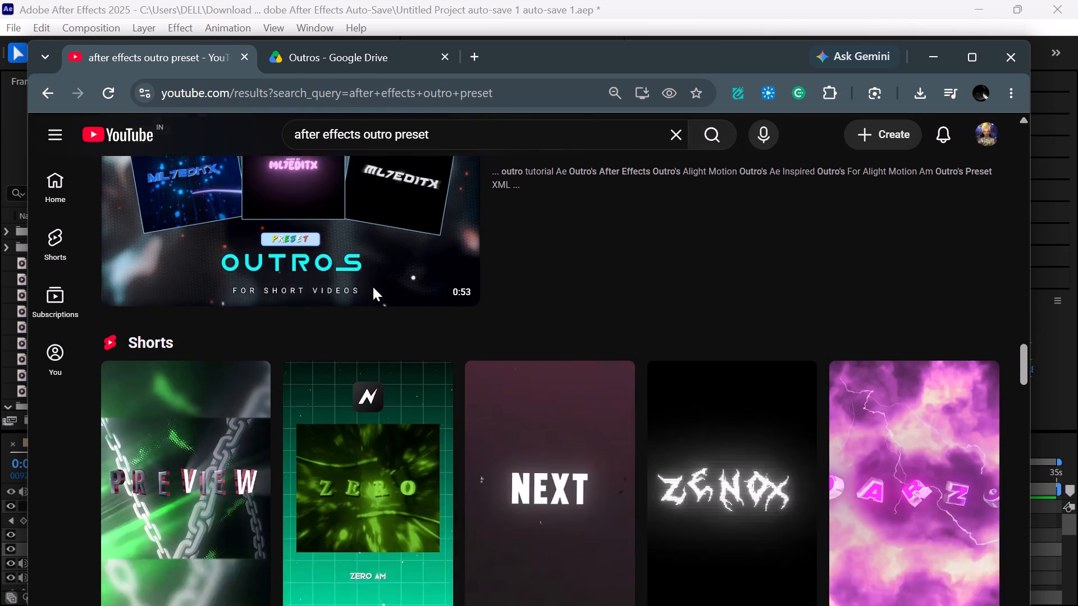
scroll(372, 288, up, 1)
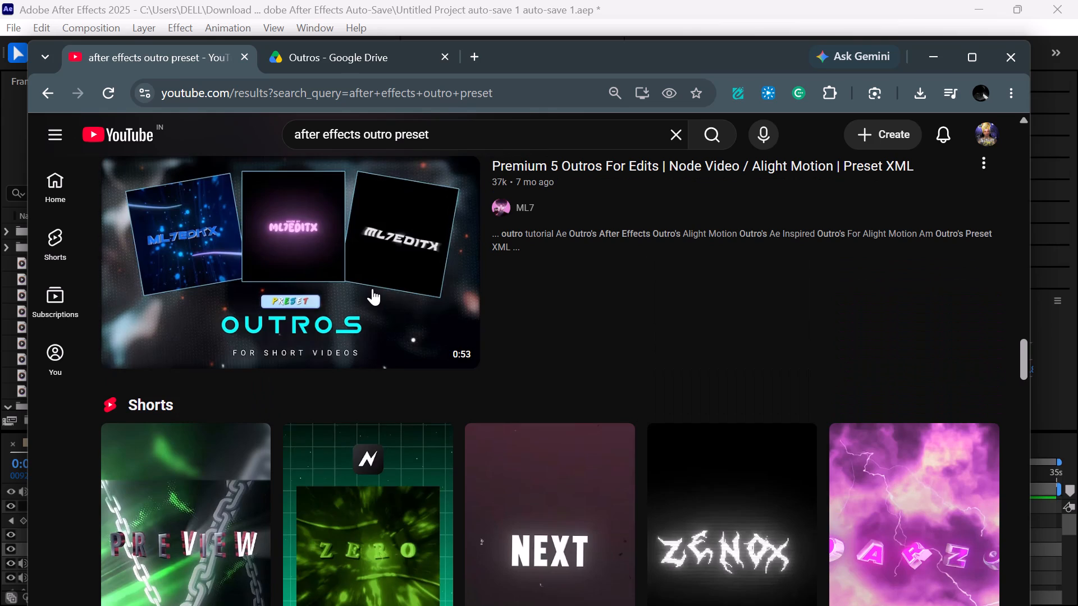
click(451, 174)
click(217, 353)
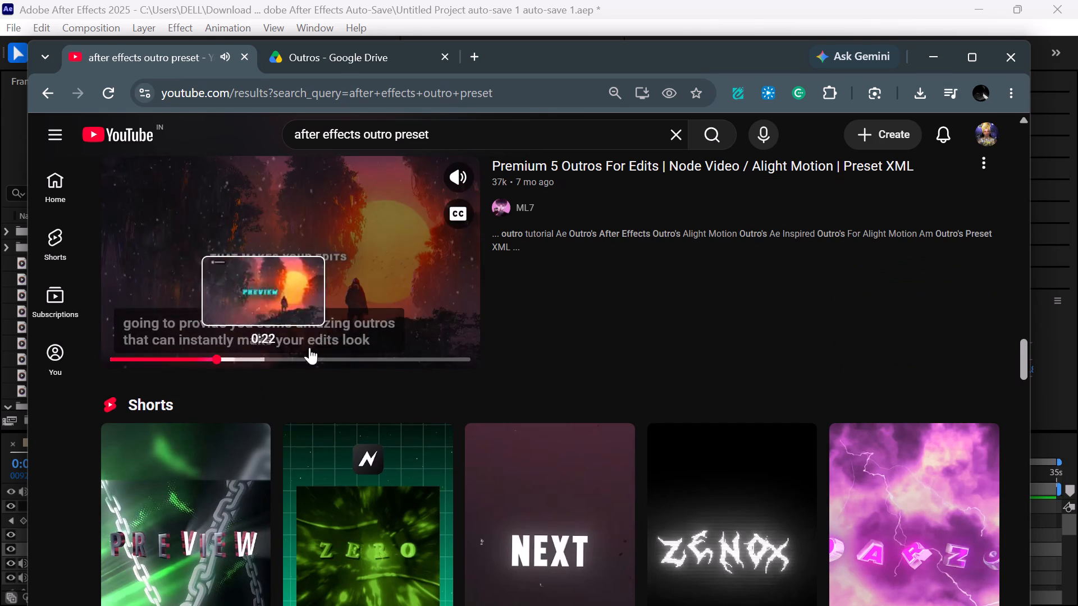
click(331, 360)
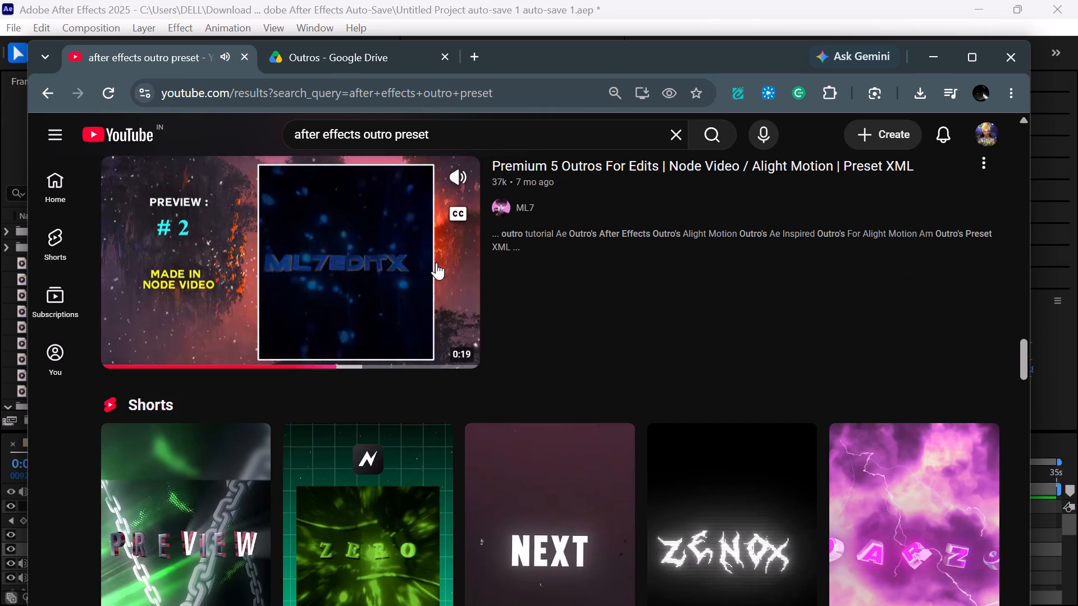
Preview "Best Trending Outro Presets For Alight Motion 2026" within the results, skipping ahead in the video.
scroll(437, 265, down, 4)
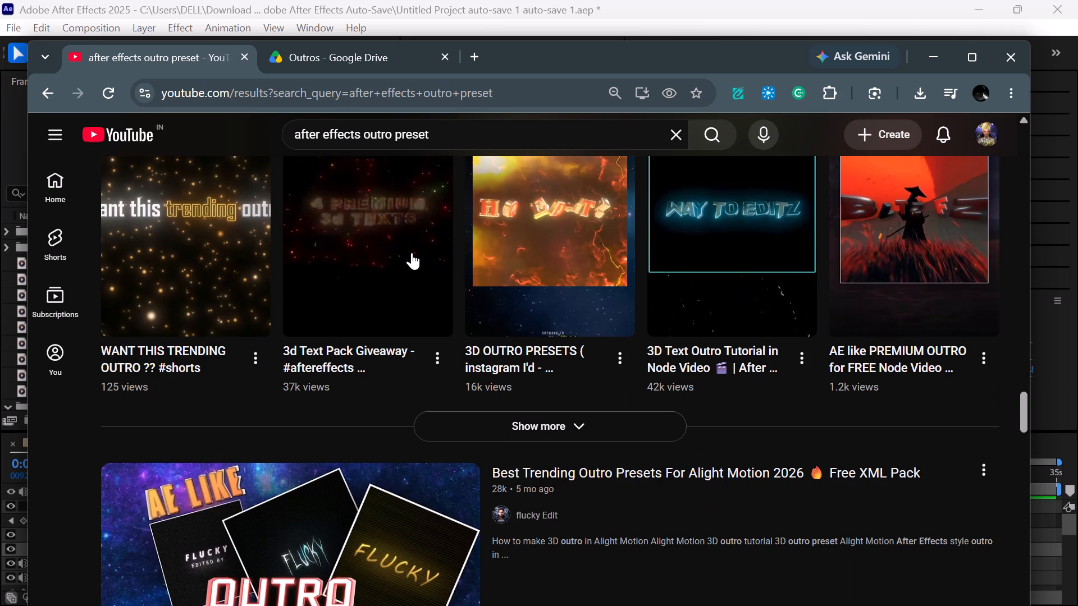
scroll(412, 252, down, 1)
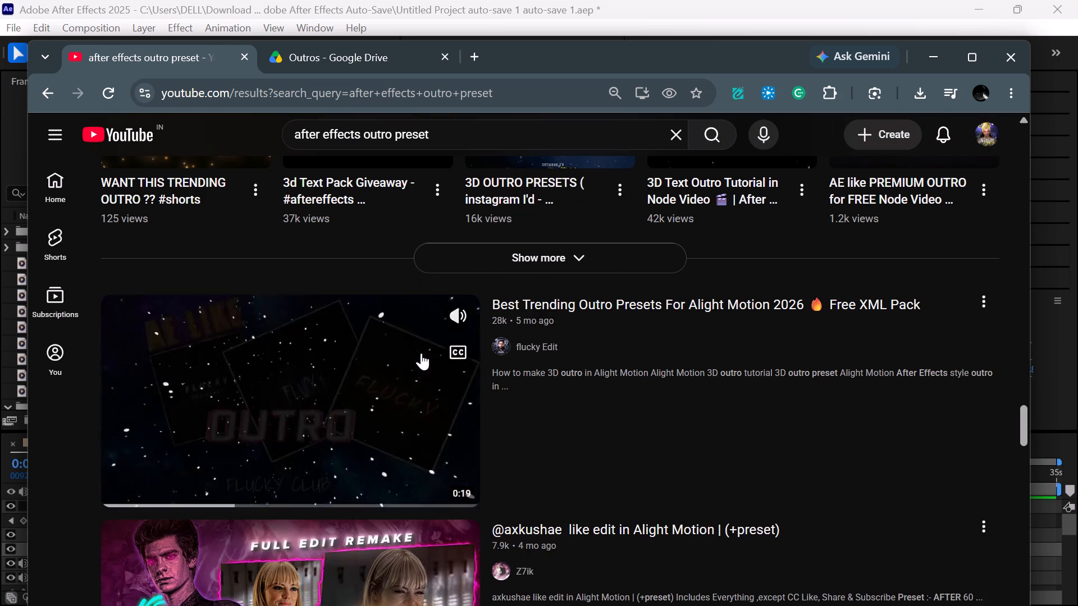
click(170, 493)
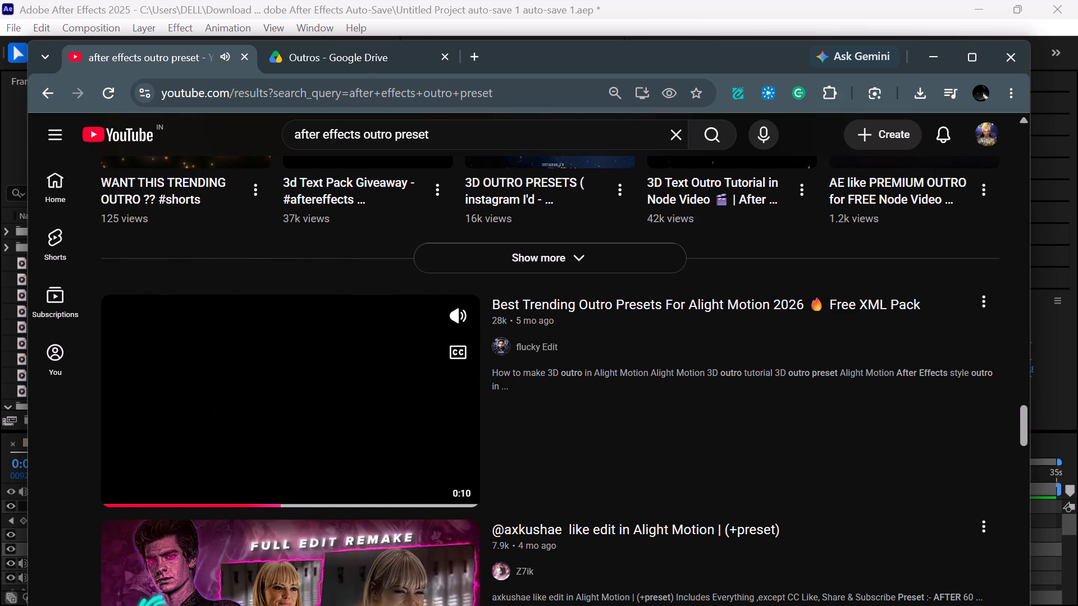
Preview "3D Outro Tutorial | After Effects" further down the results, skipping to about 0:19 with sound on.
scroll(381, 371, down, 1)
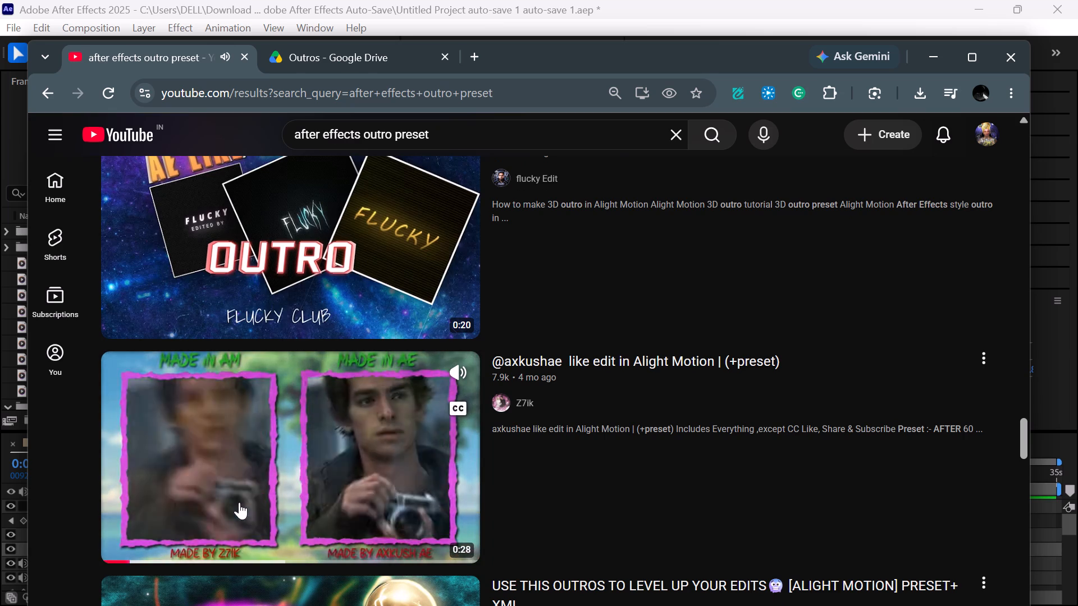
scroll(244, 483, down, 2)
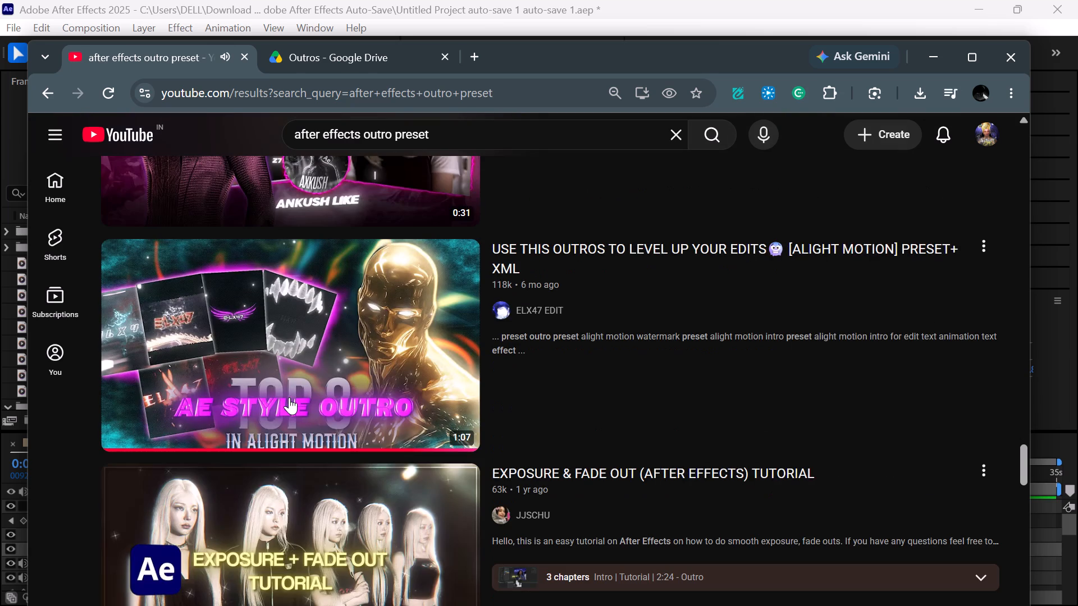
scroll(289, 397, down, 3)
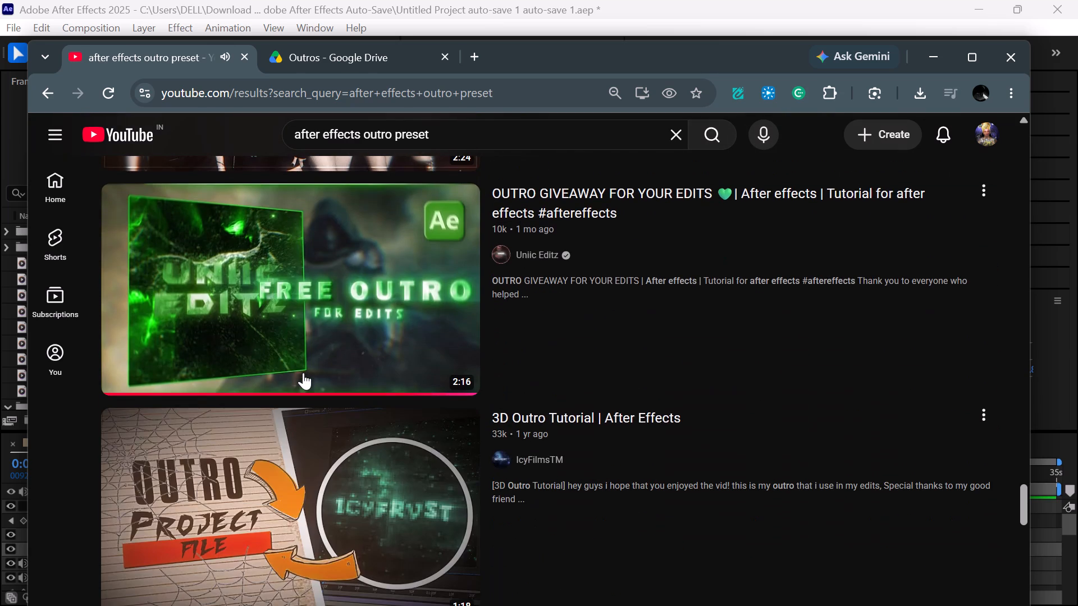
scroll(316, 343, down, 2)
scroll(348, 264, up, 1)
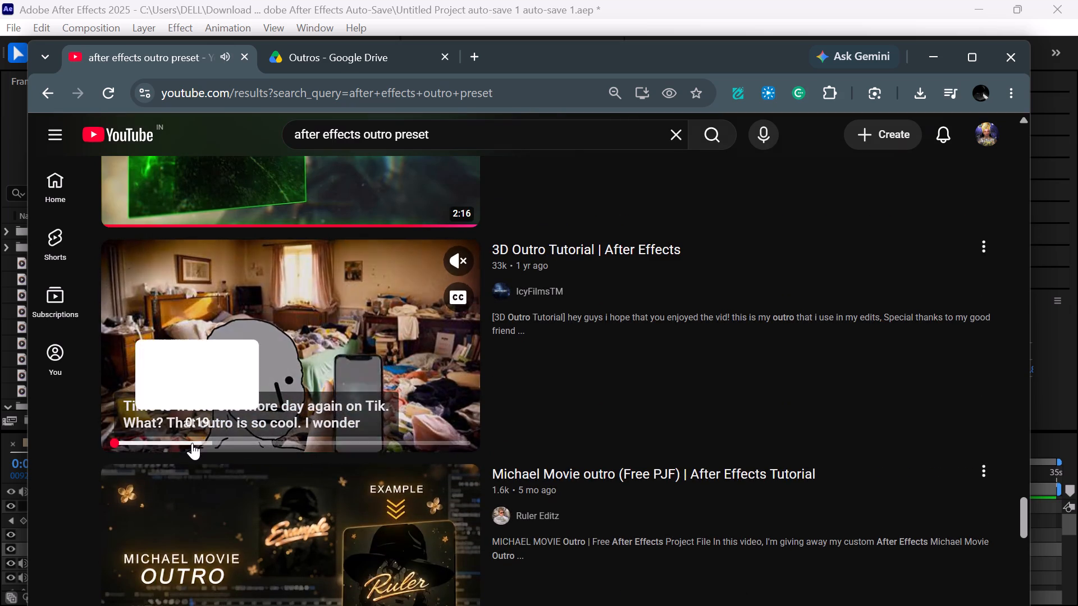
click(190, 443)
click(458, 262)
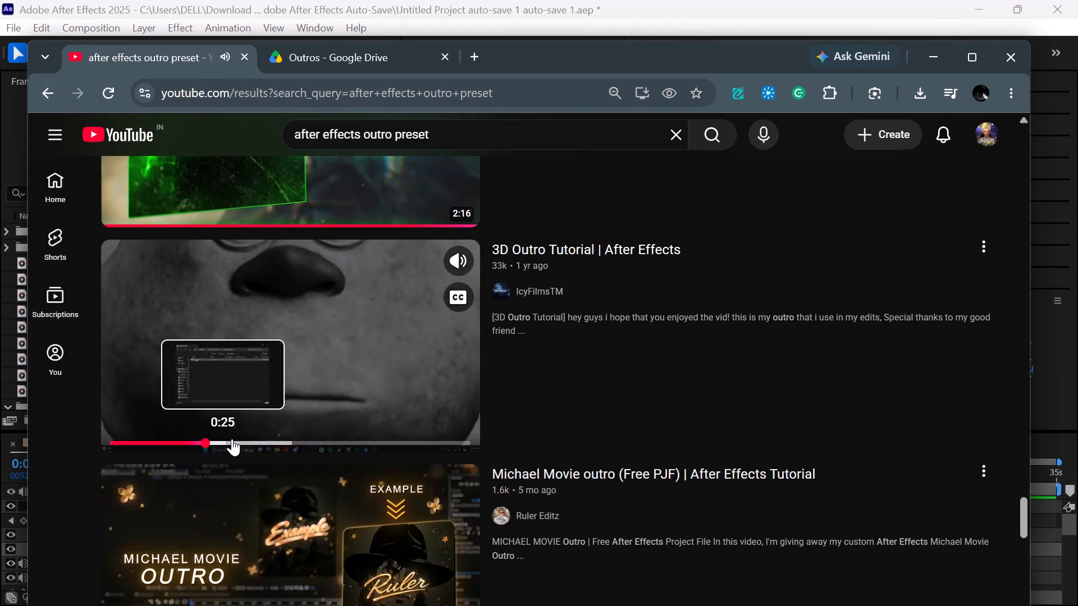
Examine the remaining "after effects outro preset" results and Shorts for free outro project files, packs and templates.
scroll(379, 422, down, 2)
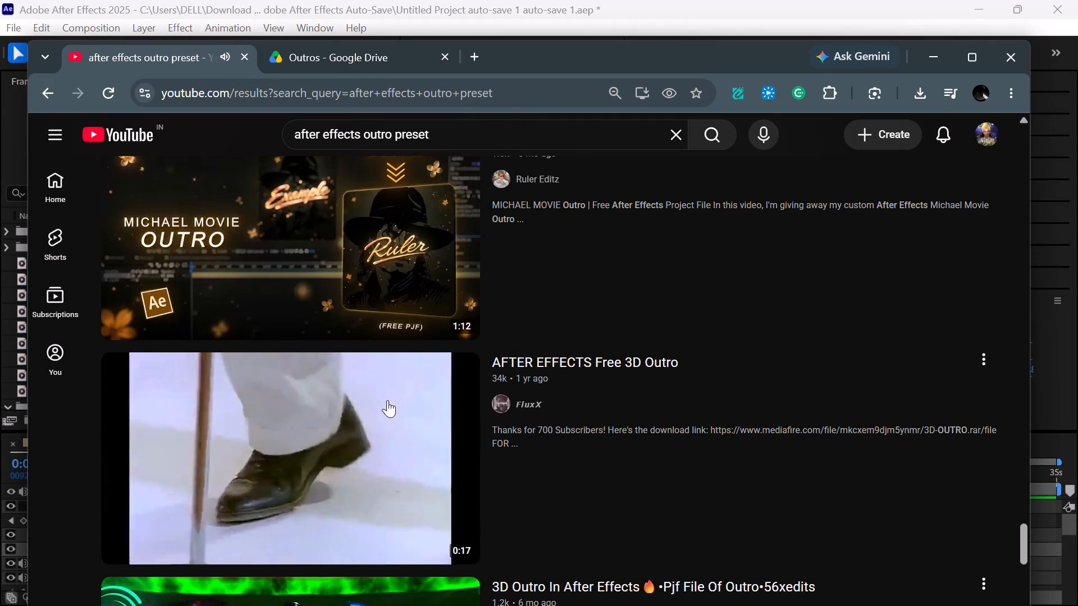
scroll(332, 419, down, 1)
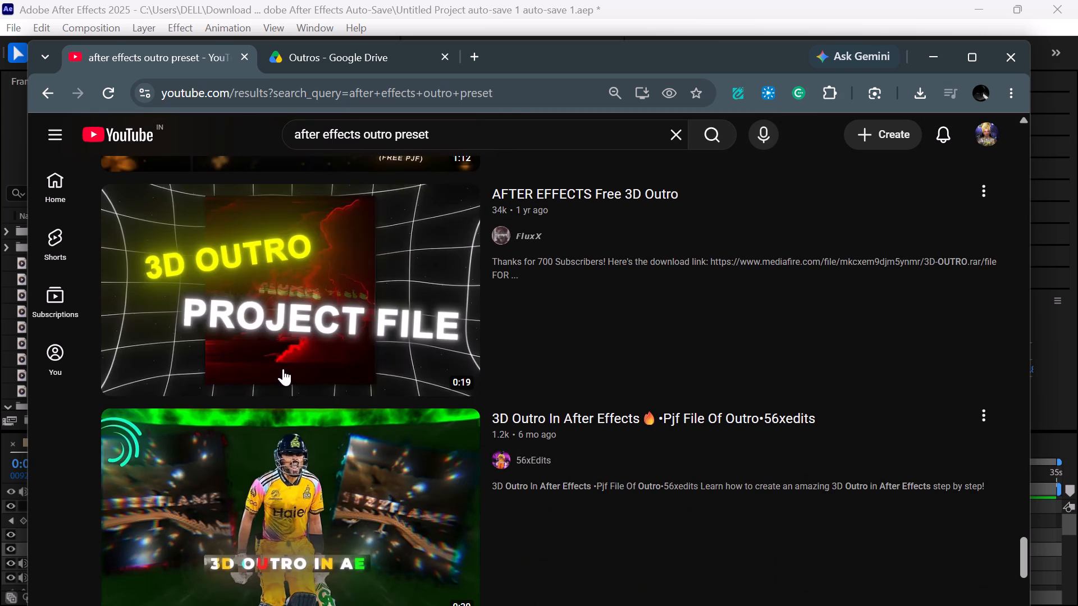
scroll(364, 352, down, 1)
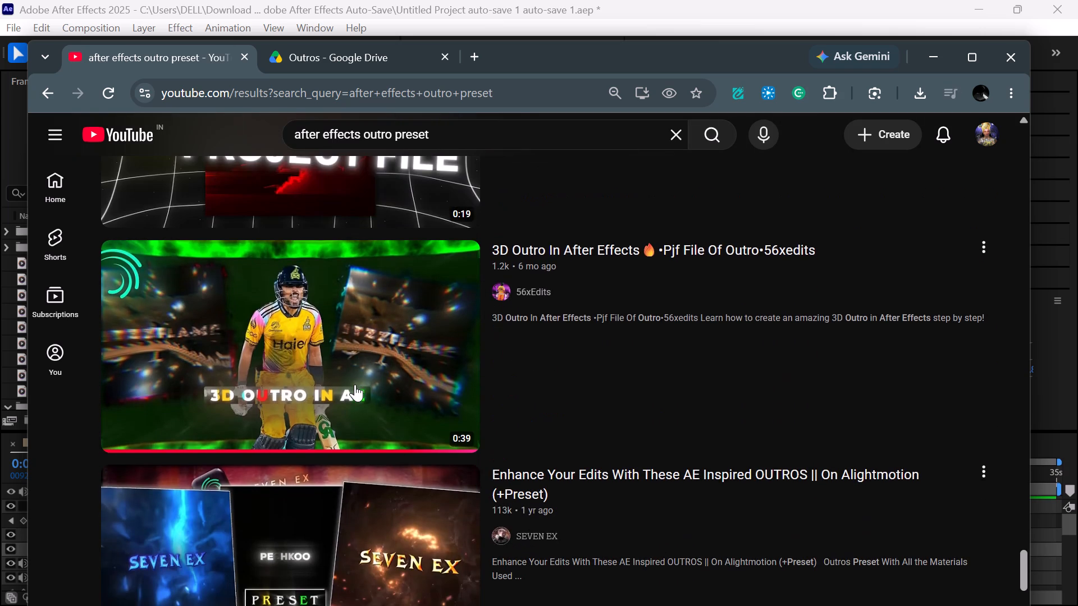
scroll(355, 384, down, 2)
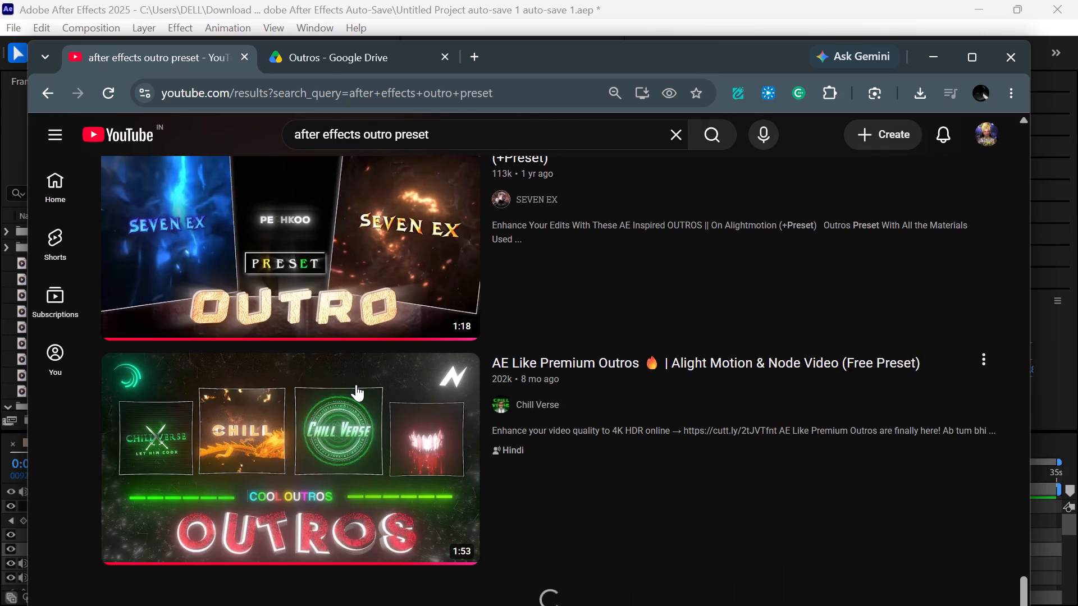
scroll(357, 383, down, 6)
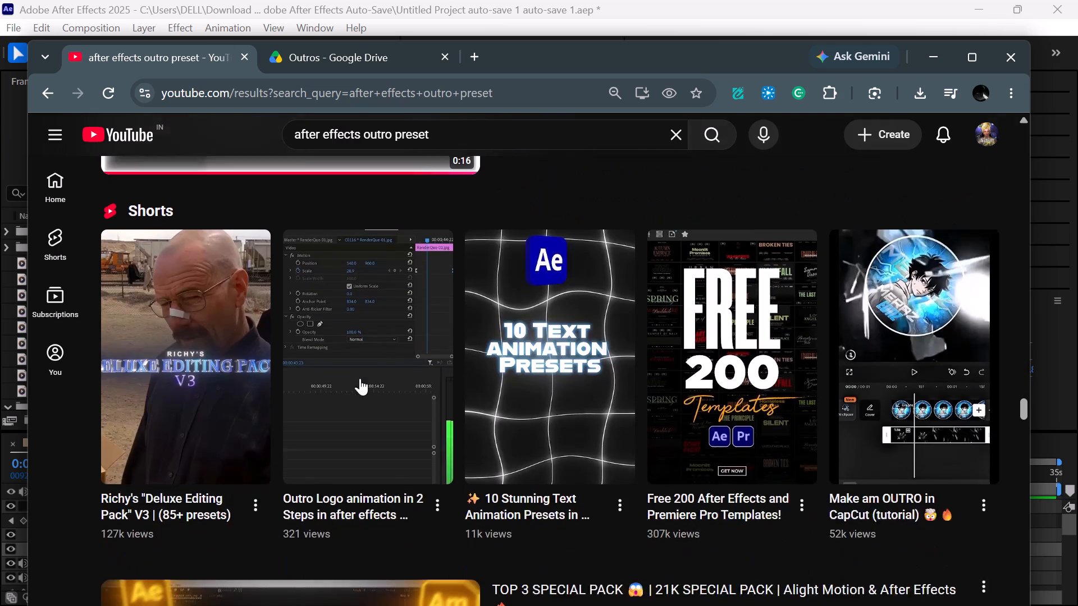
Preview "Outro Preset+ To Level Up Your Edits" within the results with sound on.
scroll(360, 378, down, 2)
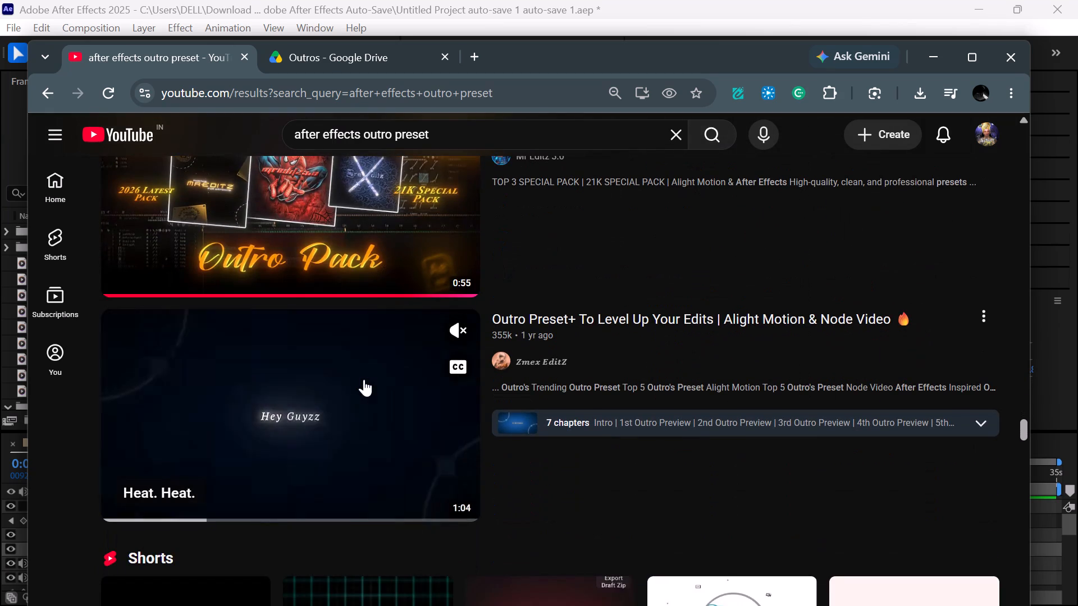
click(448, 325)
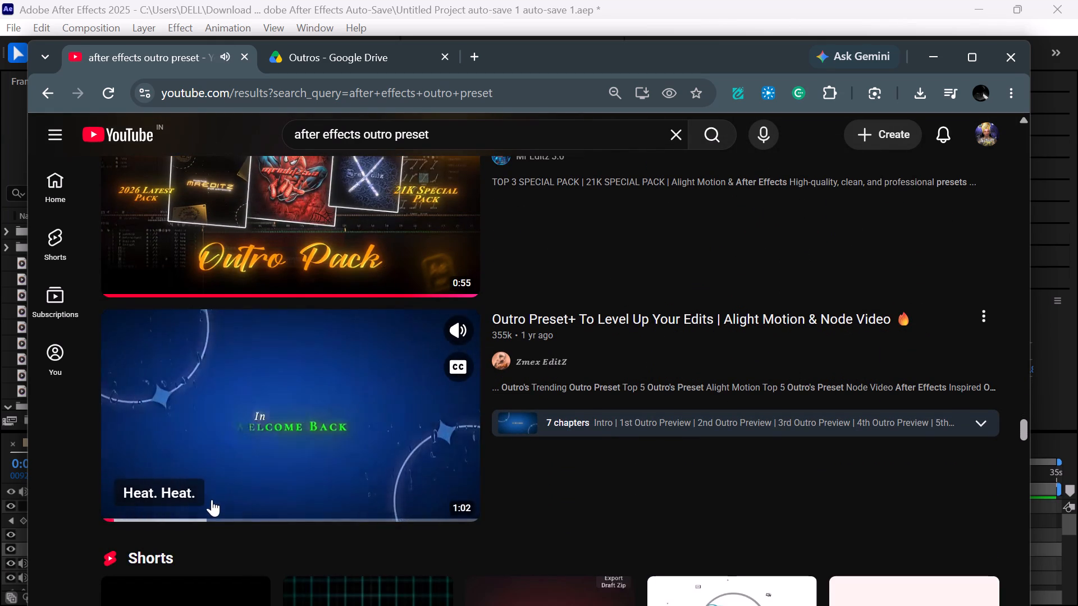
Skip ahead to past the midpoint of the "Outro Preset+ To Level Up Your Edits" preview within the results.
click(195, 508)
click(301, 511)
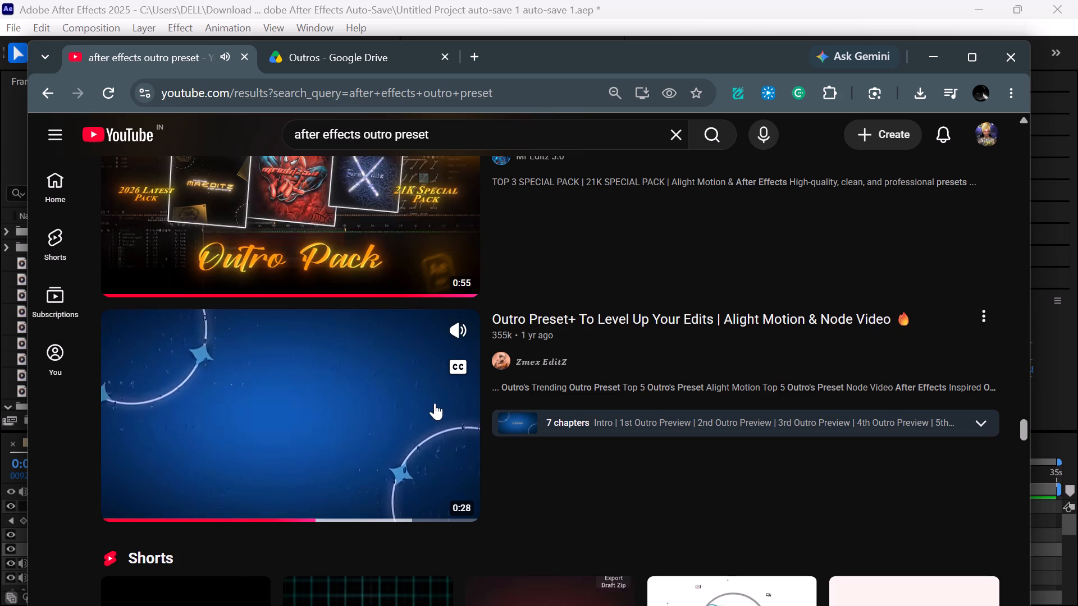
click(403, 419)
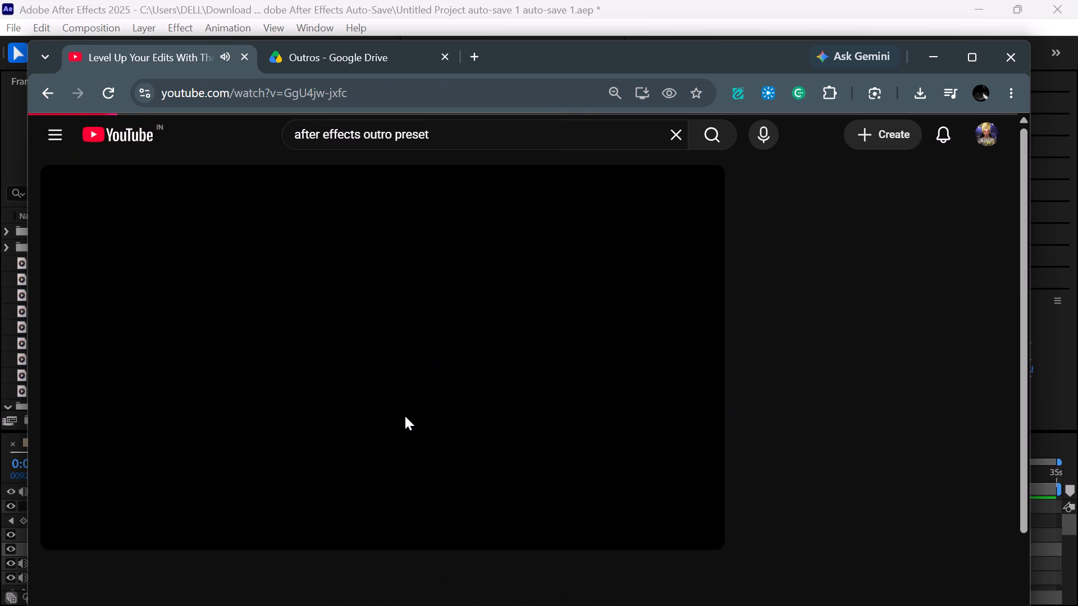
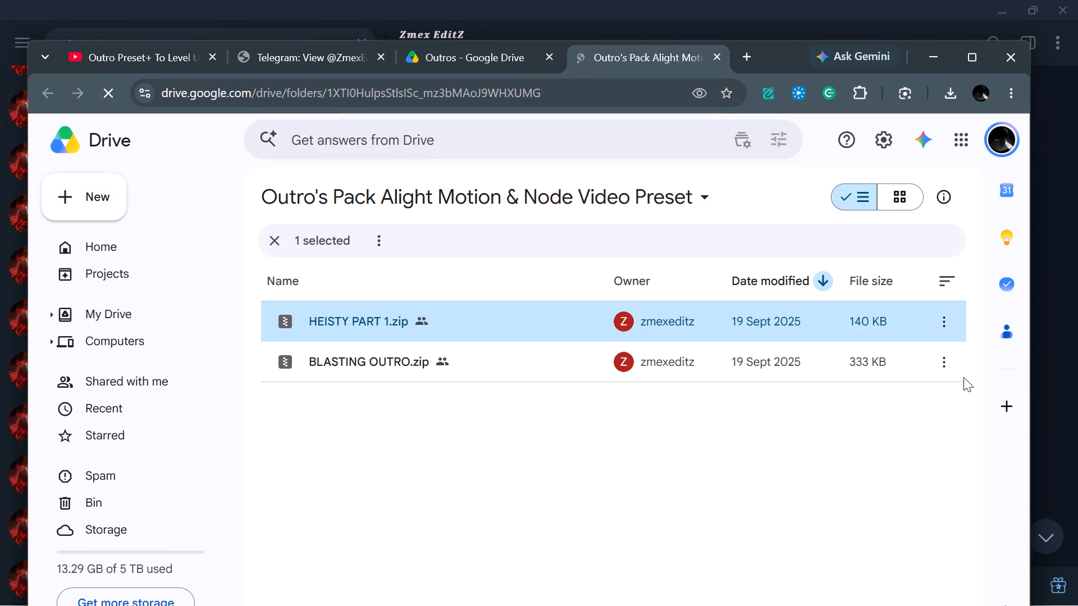
Download BLASTING OUTRO.zip from the shared Outro's Pack Drive folder and open the recent download history.
click(955, 365)
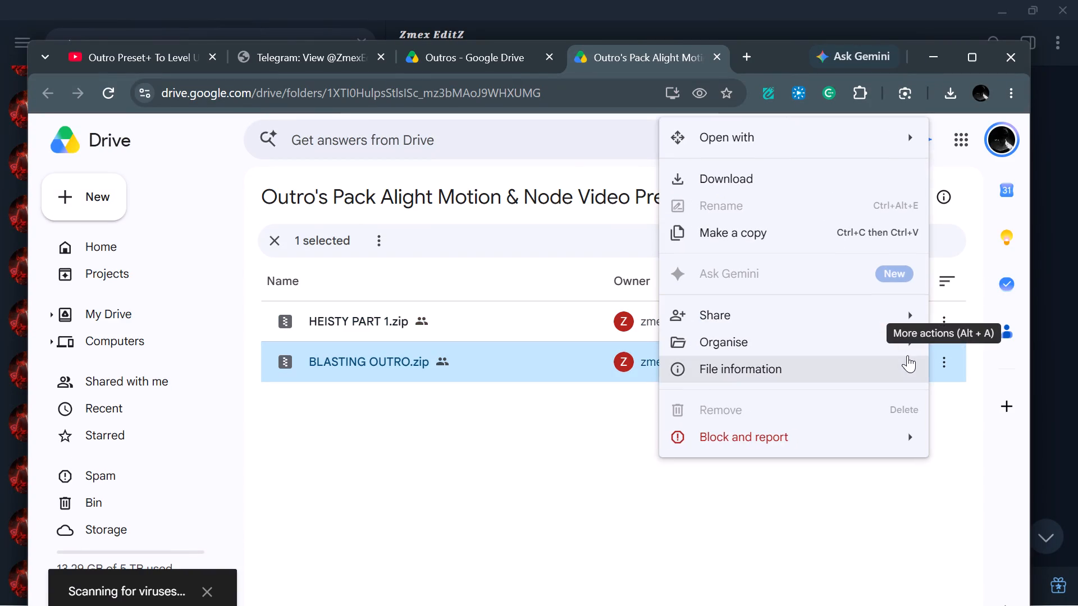
click(704, 171)
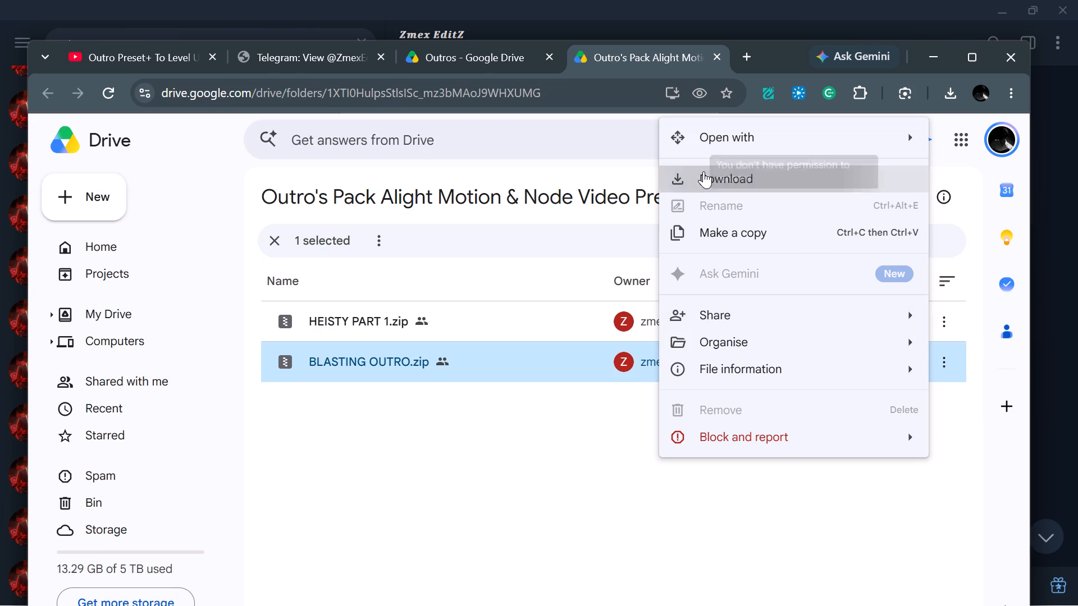
click(954, 94)
click(942, 93)
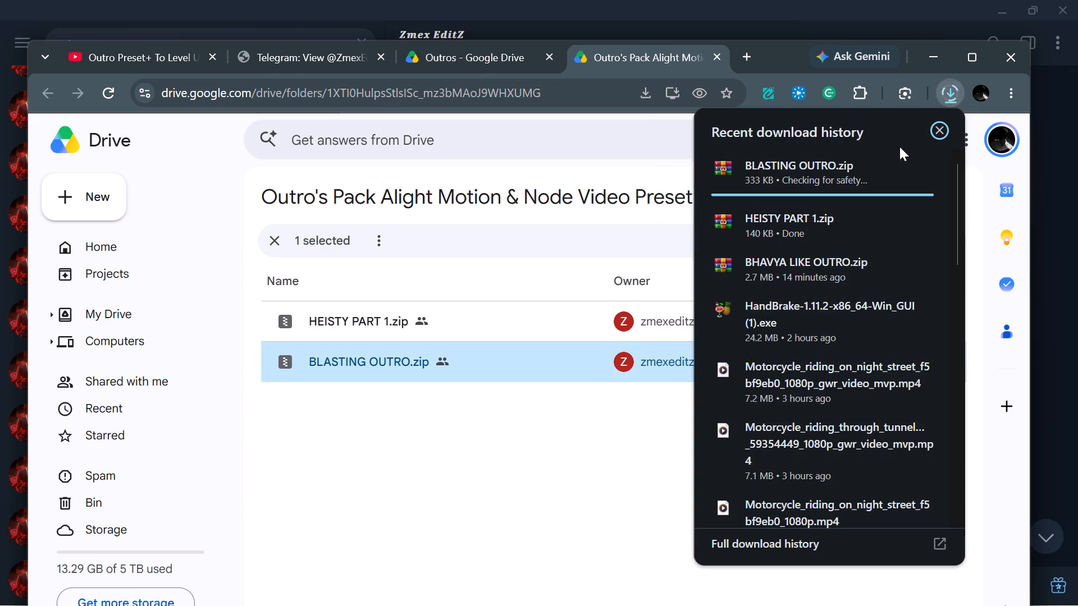
Locate the downloaded HEISTY PART 1.zip in Downloads and extract it with WinRAR into a new HEISTY PART 1 folder there.
click(893, 208)
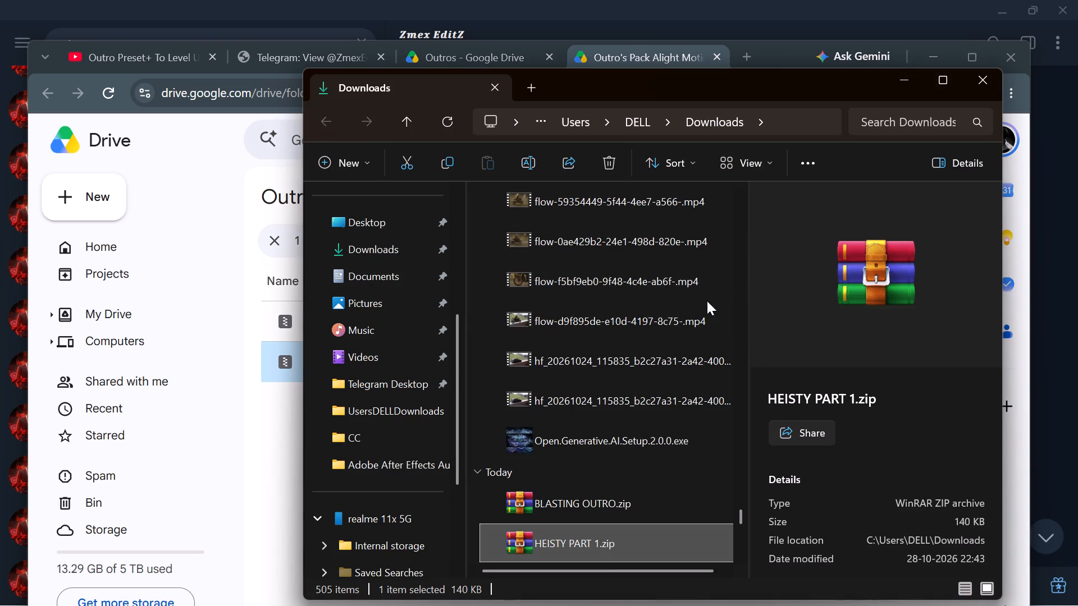
right_click(575, 547)
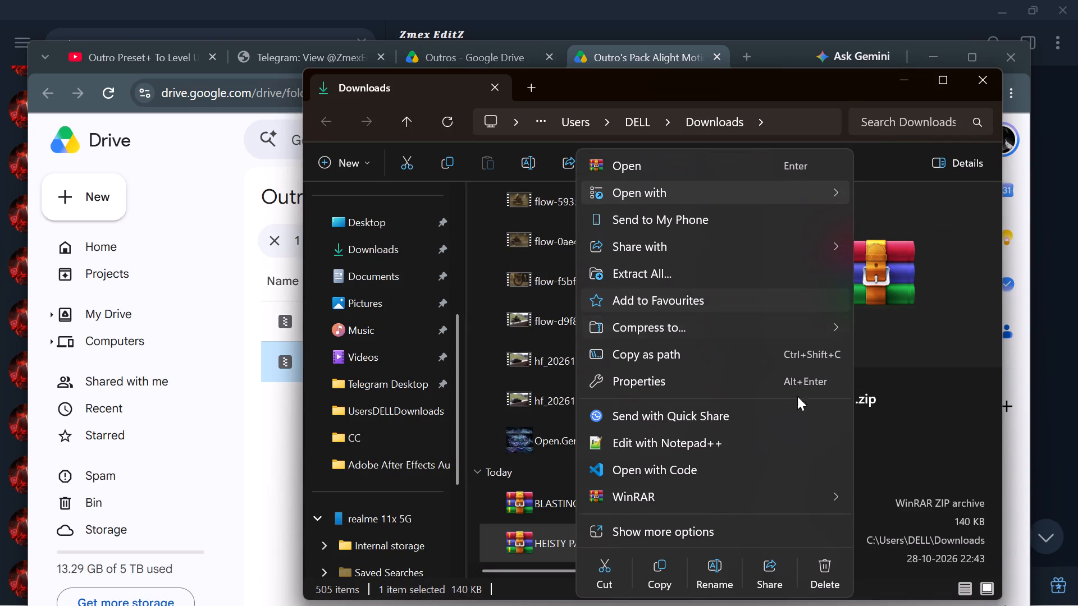
click(884, 517)
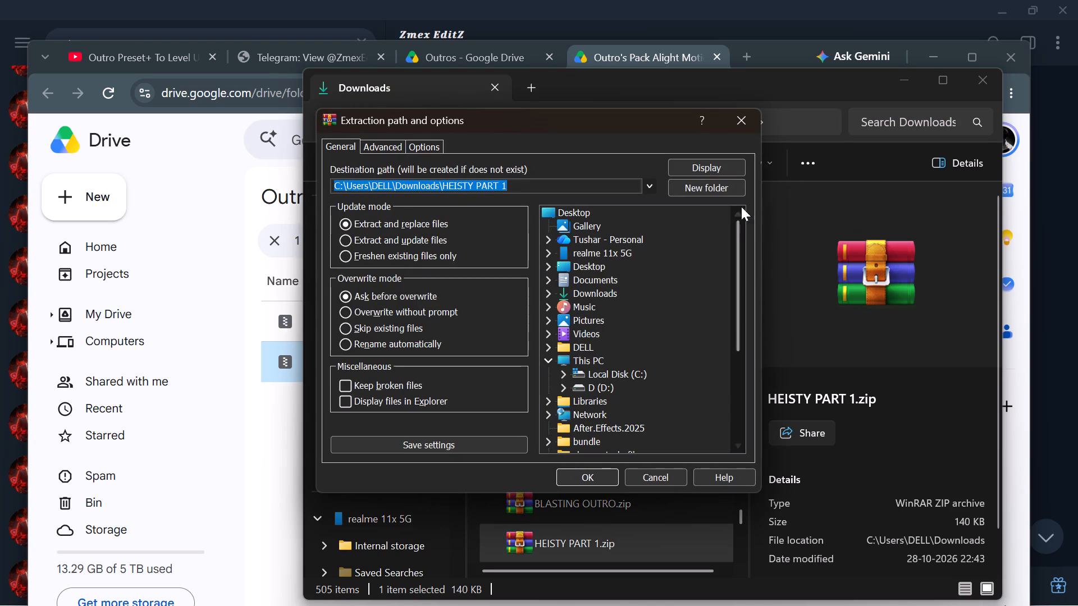
click(728, 192)
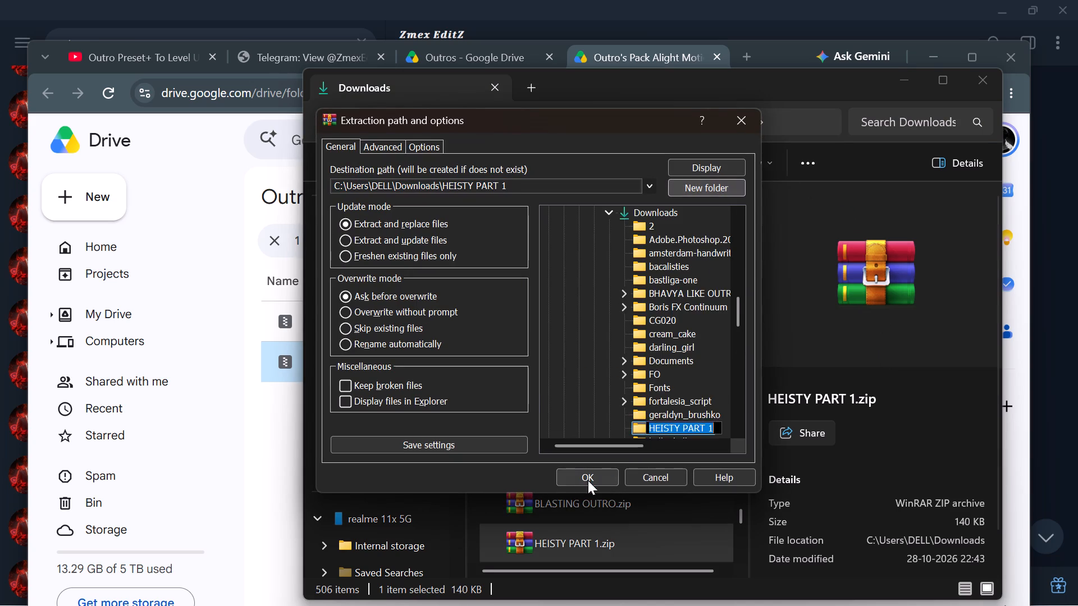
click(588, 479)
Find and open the extracted HEISTY PART 1 folder in Downloads.
scroll(596, 494, down, 1)
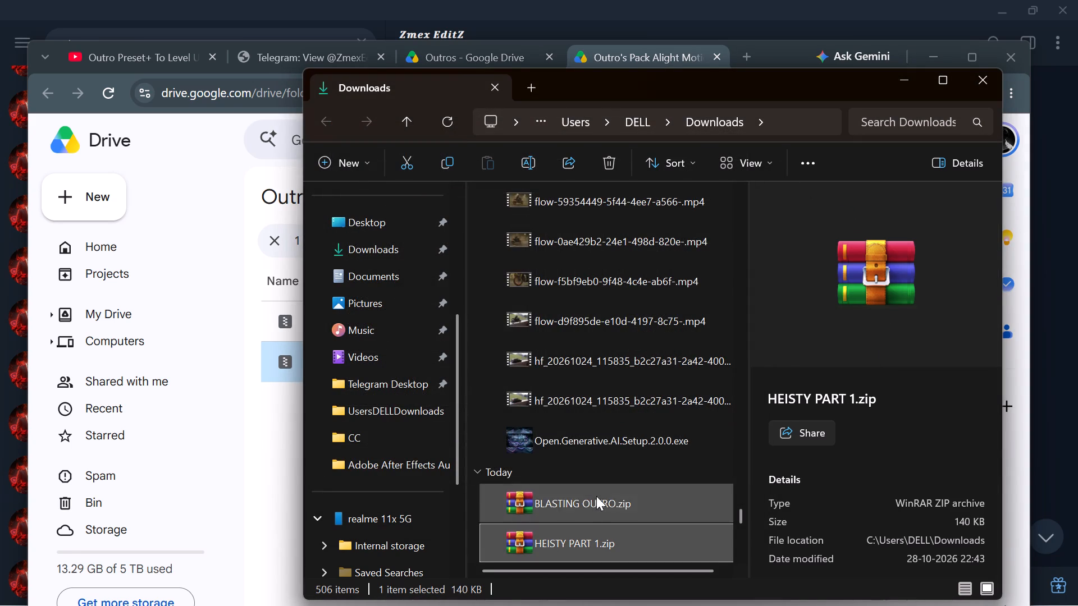
scroll(596, 496, down, 7)
scroll(604, 475, up, 1)
scroll(604, 475, down, 6)
double_click(604, 525)
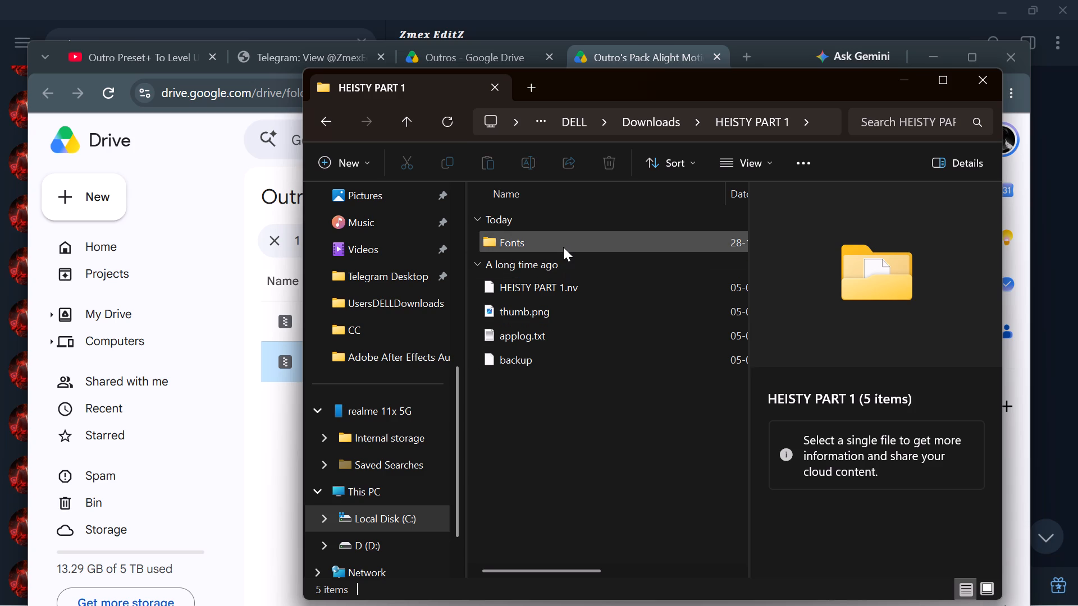
Install the CloisterBlack.ttf font from the Fonts subfolder and close the font preview.
click(563, 247)
double_click(563, 245)
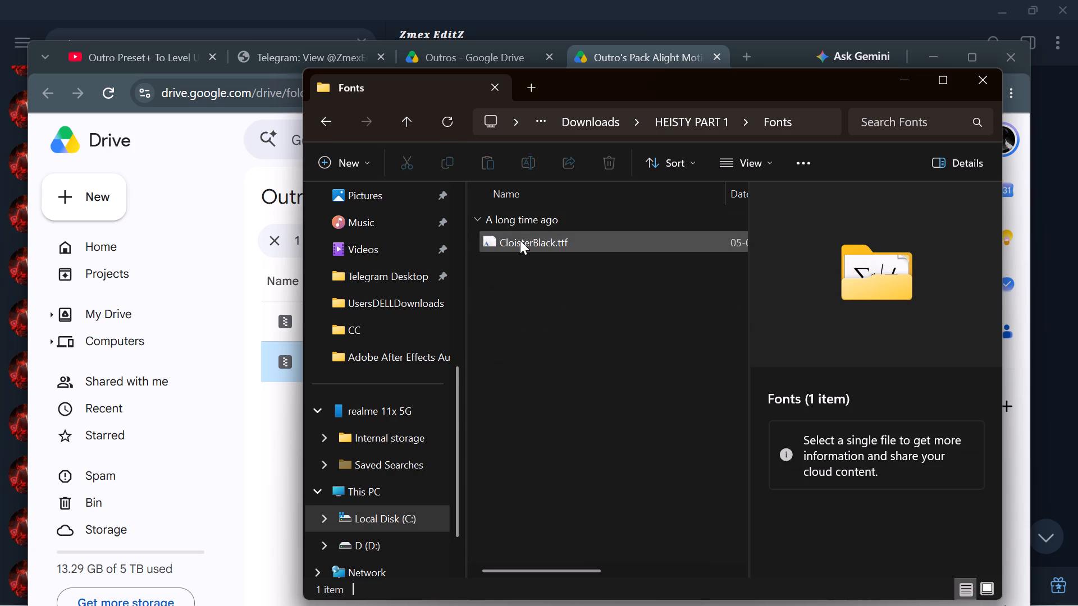
double_click(520, 240)
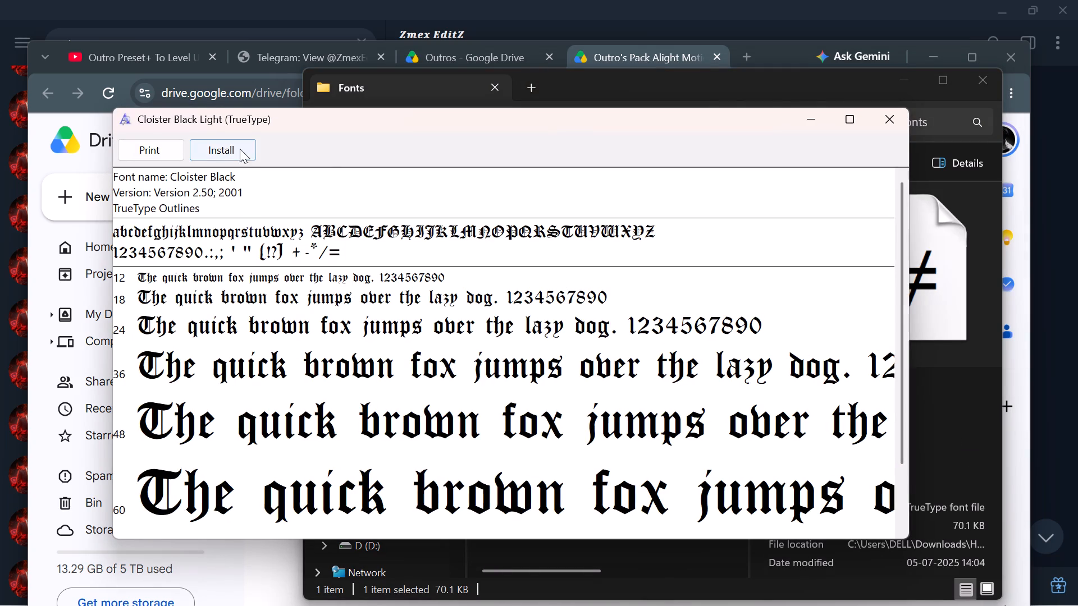
click(237, 145)
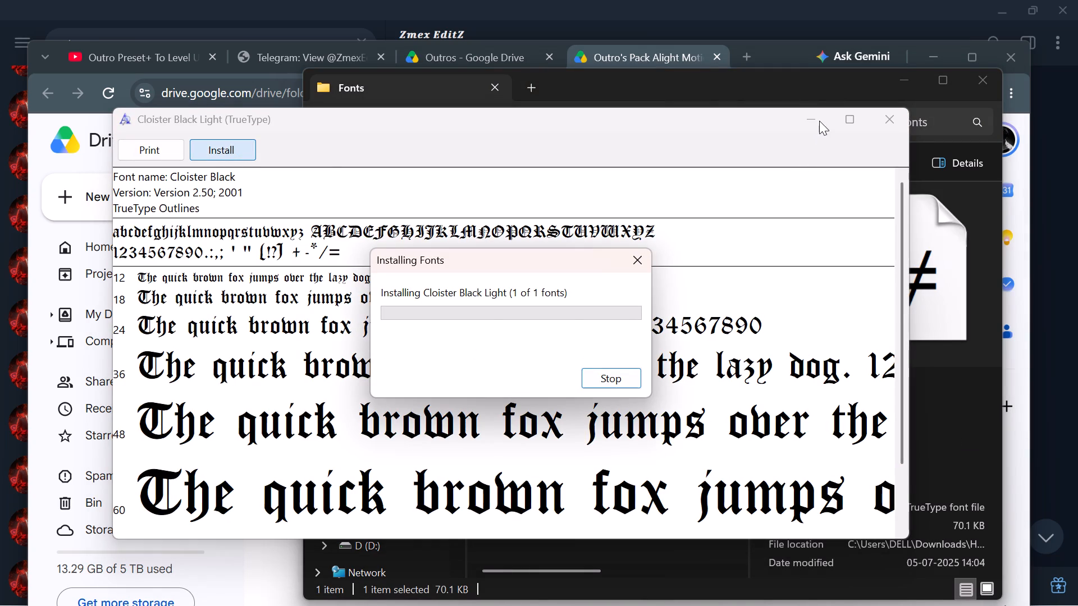
click(875, 116)
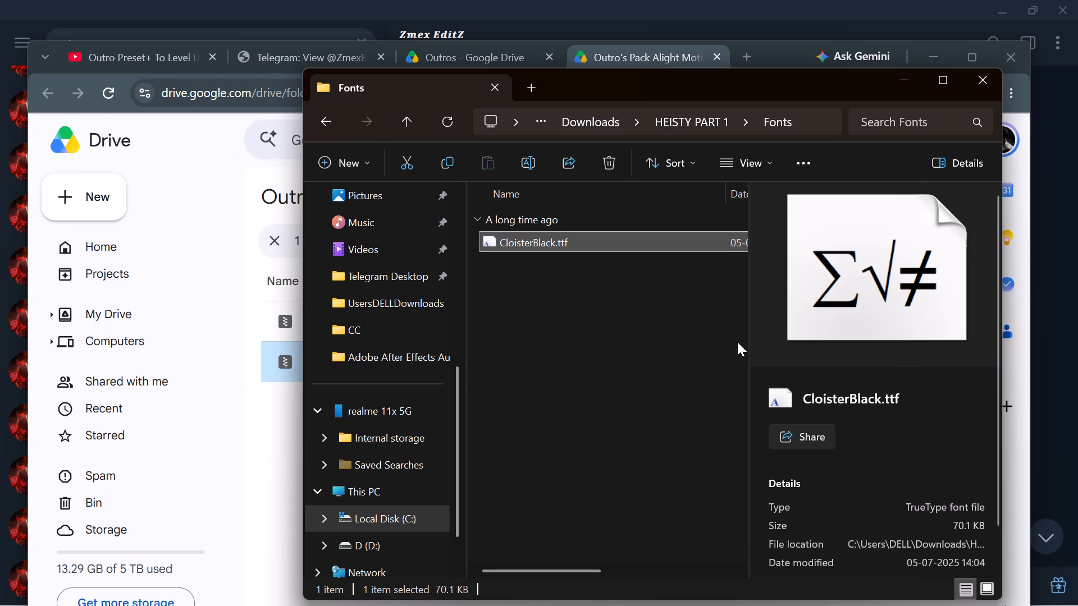
Return to the HEISTY PART 1 folder and inspect its other extracted files, including HEISTY PART 1.nv and applog.txt.
click(347, 122)
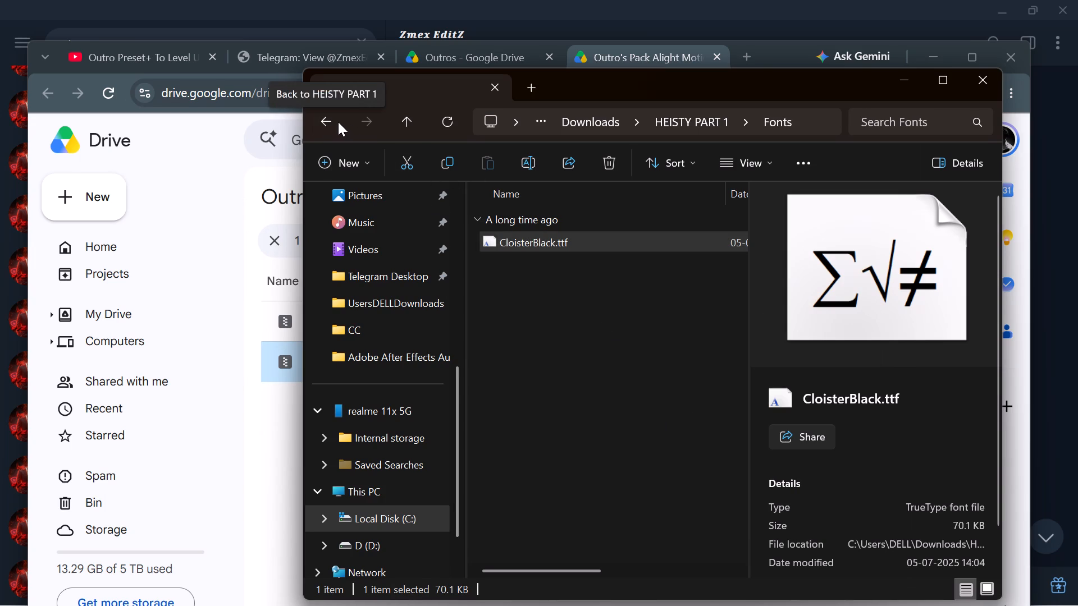
click(330, 122)
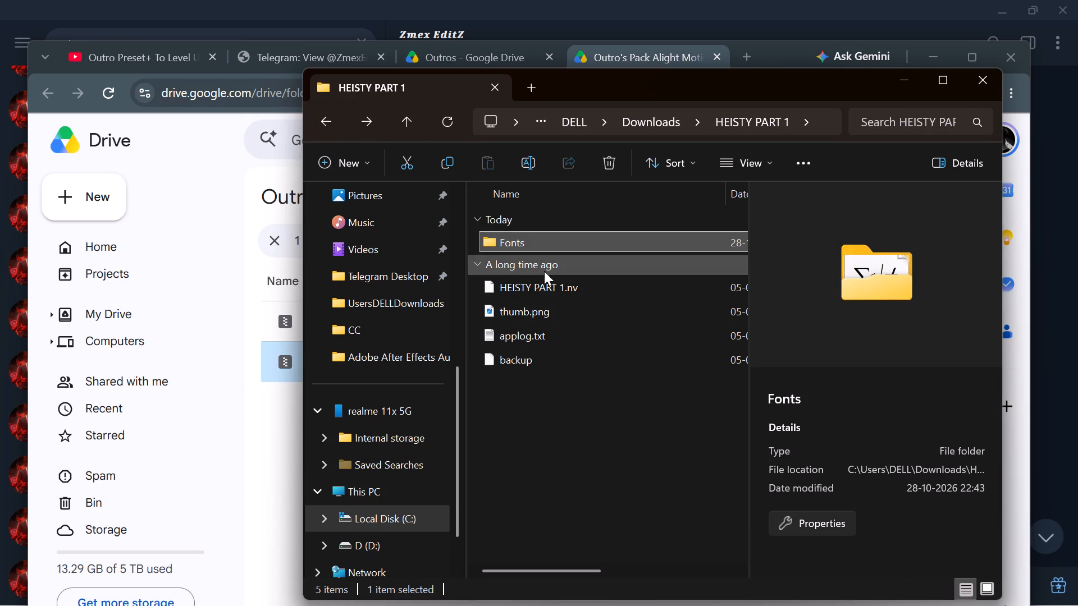
click(550, 286)
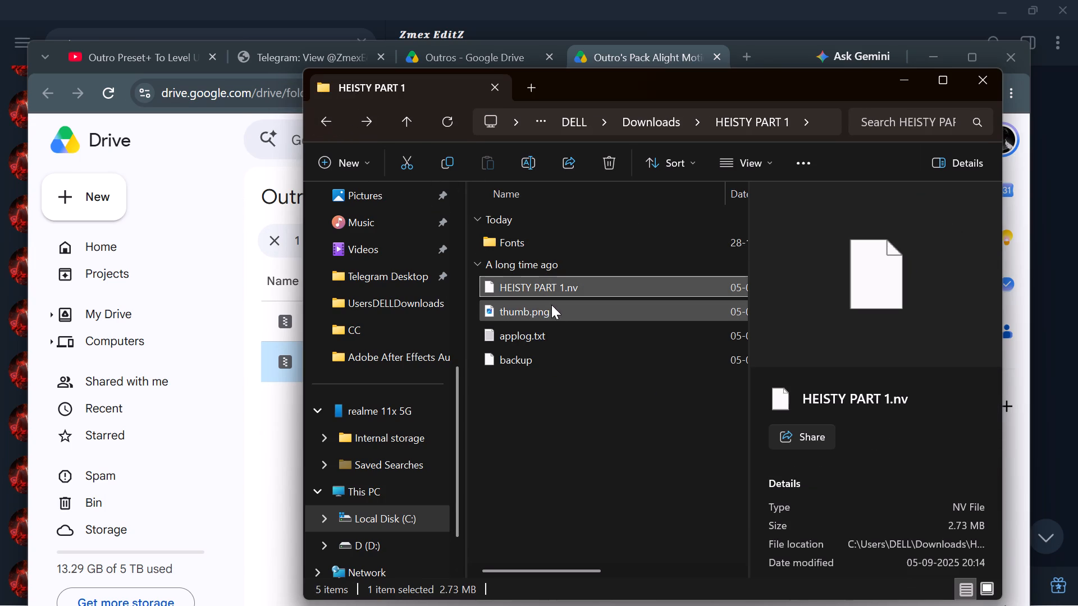
click(548, 382)
click(557, 336)
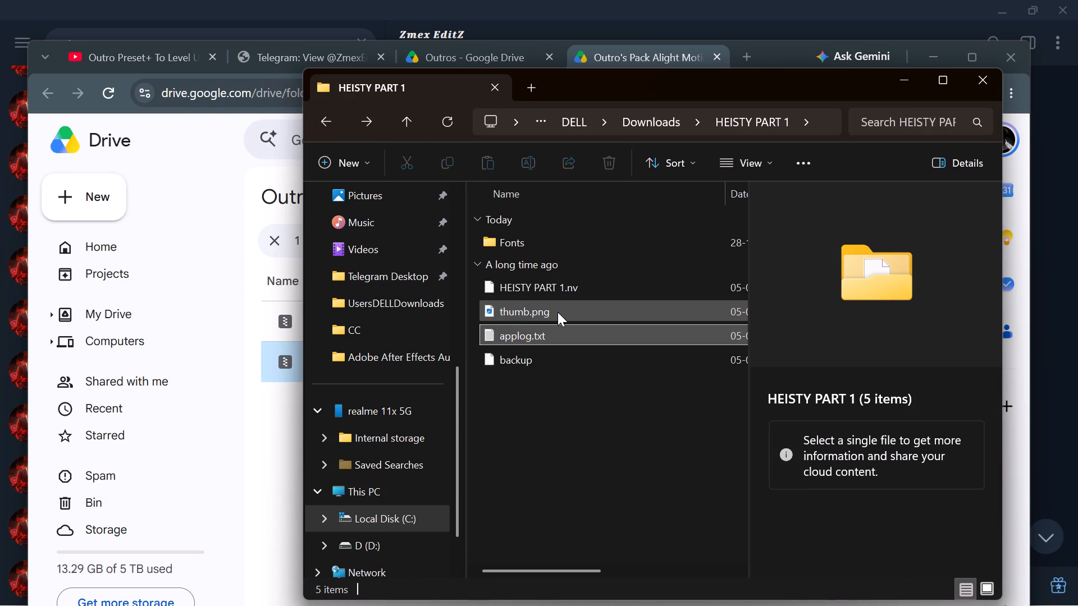
Check the HEISTY PART 1.nv, thumb.png, applog.txt and backup files and their available file actions, then return to the Drive folder of outro packs.
click(558, 312)
click(563, 286)
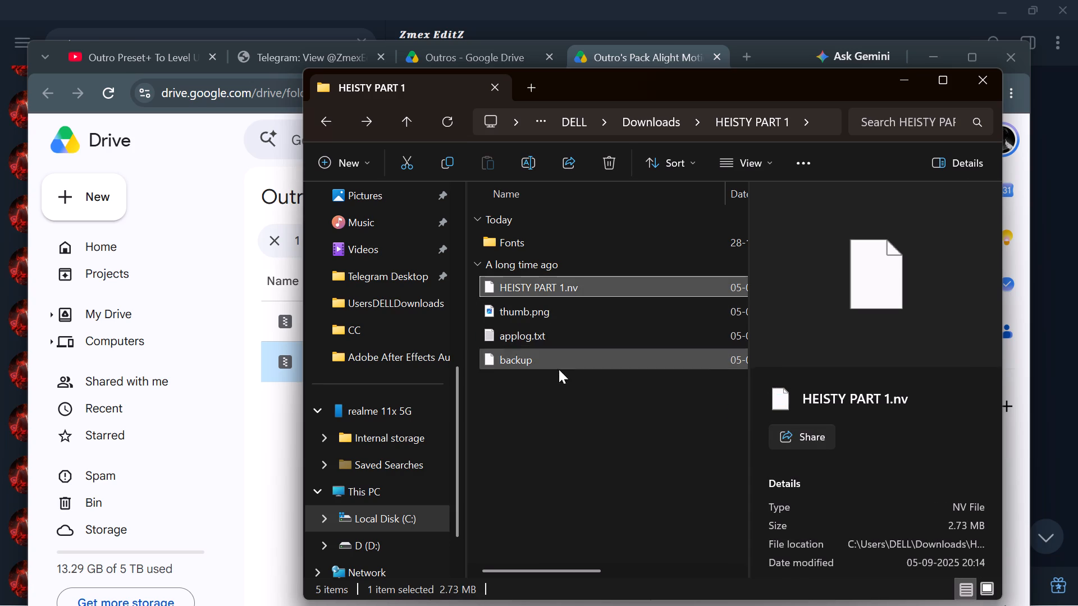
click(553, 401)
click(555, 350)
drag(550, 408, 598, 278)
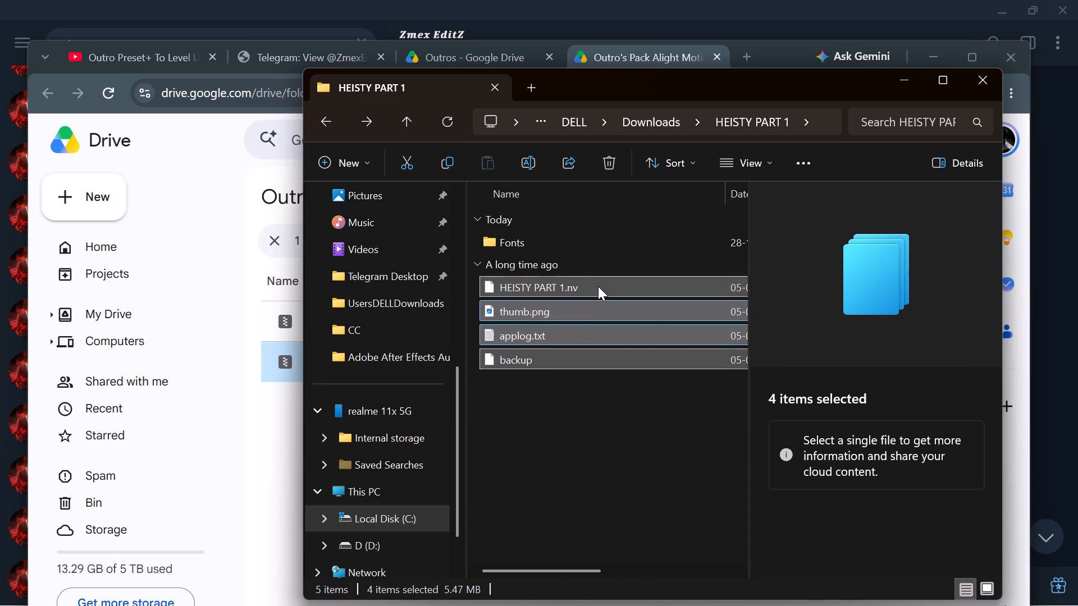
right_click(598, 286)
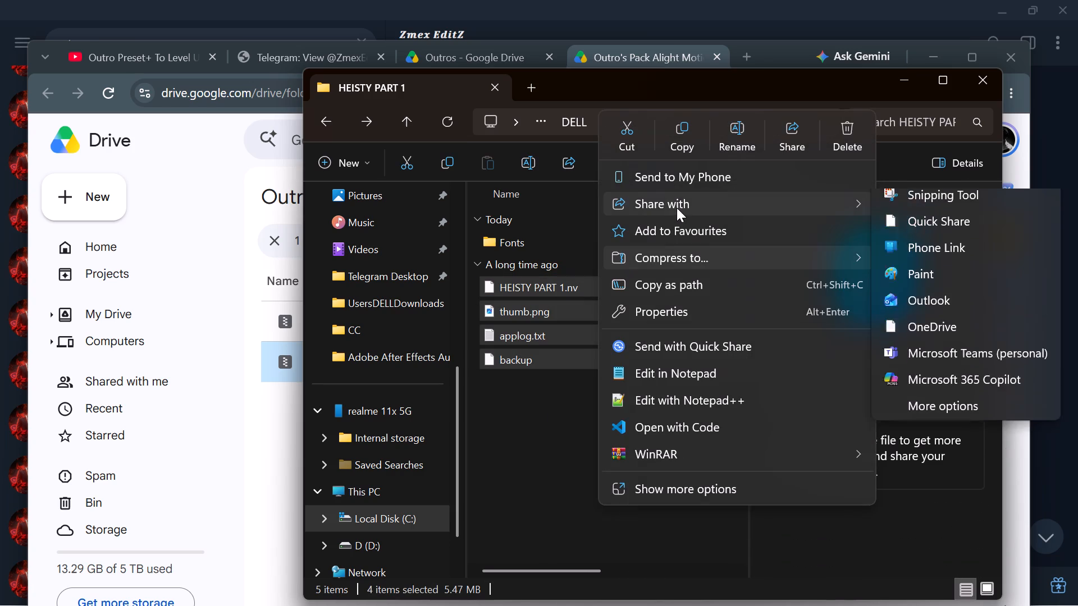
click(472, 462)
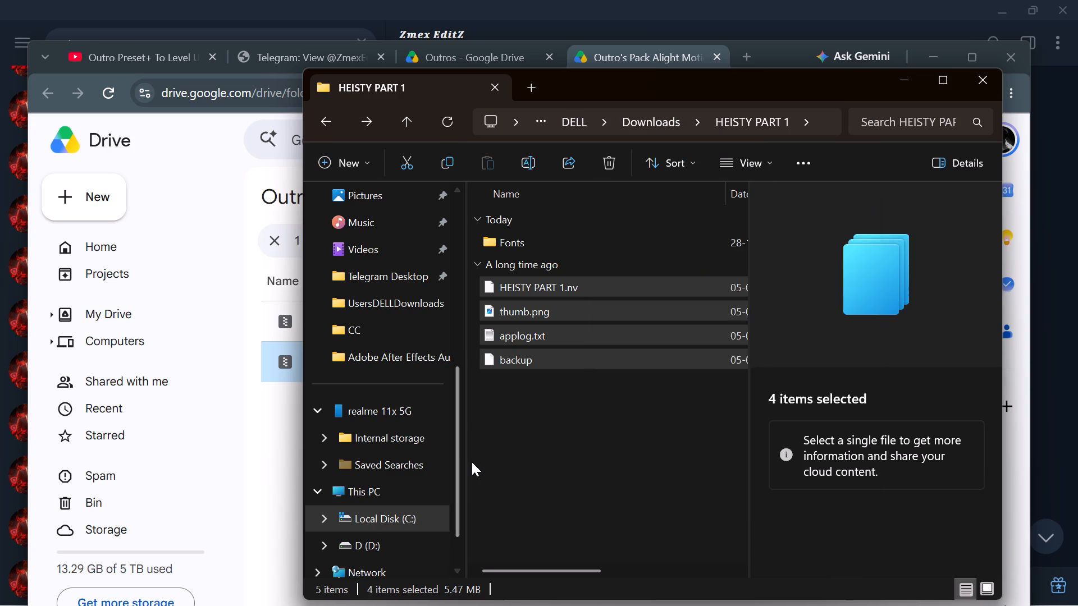
click(910, 83)
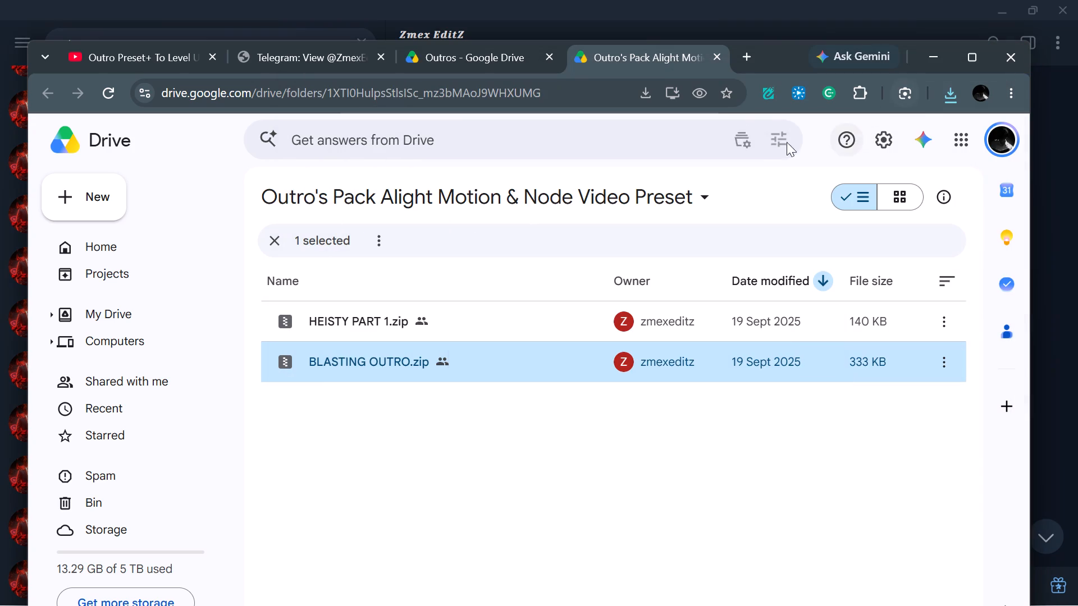
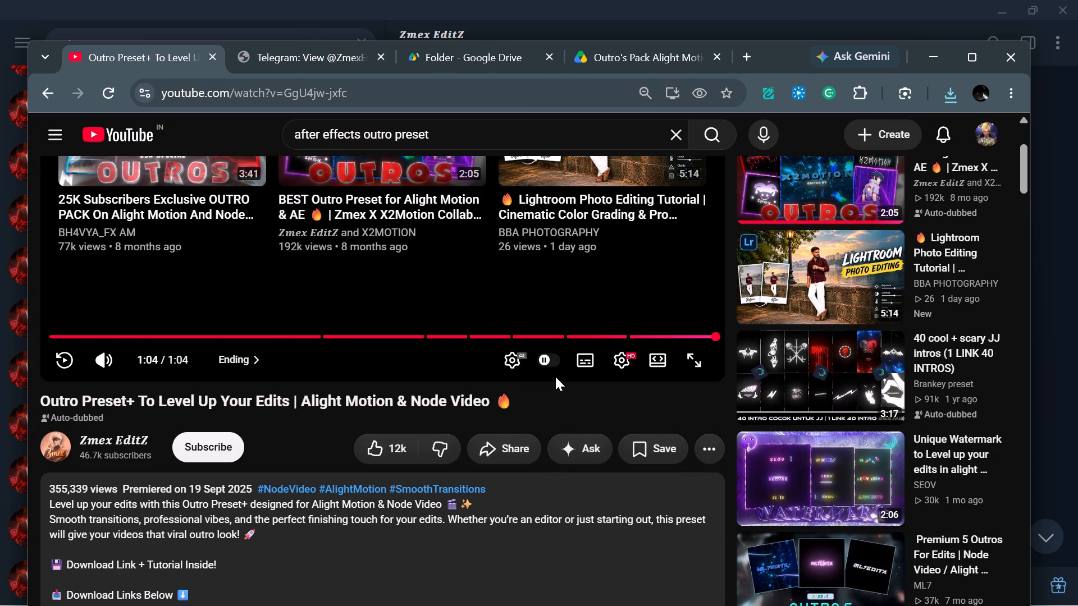
Return to the YouTube results for "after effects outro preset" and look through the listed outro preset videos.
scroll(555, 377, up, 3)
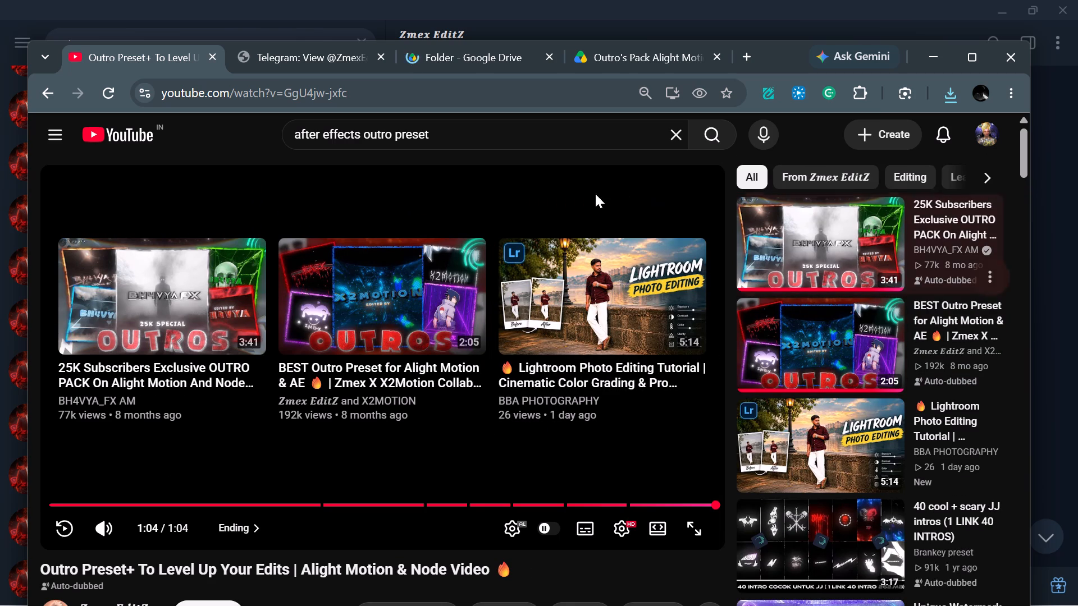
click(40, 90)
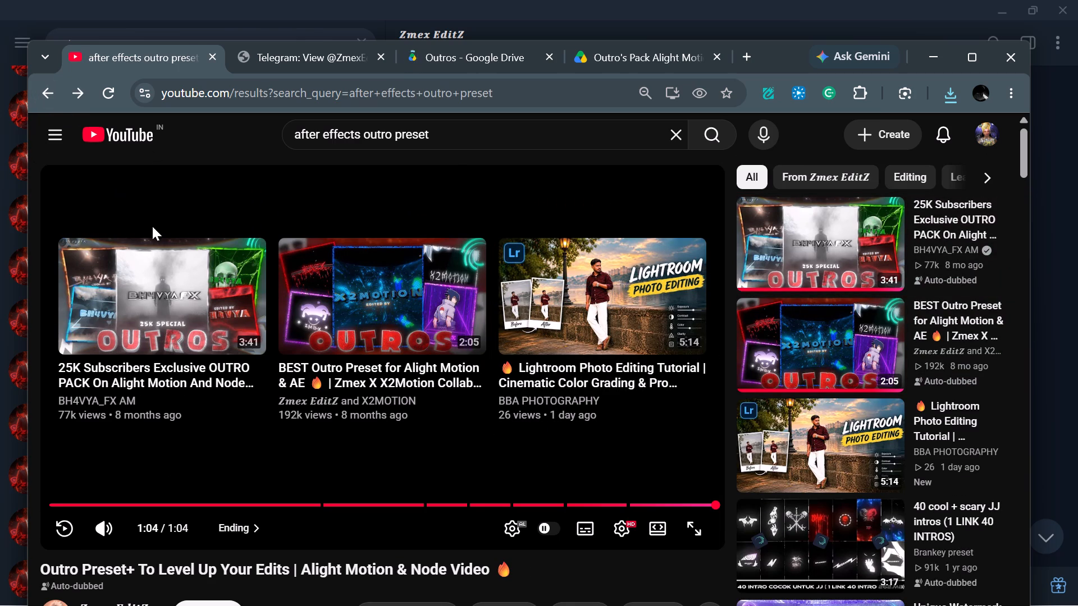
scroll(180, 240, down, 2)
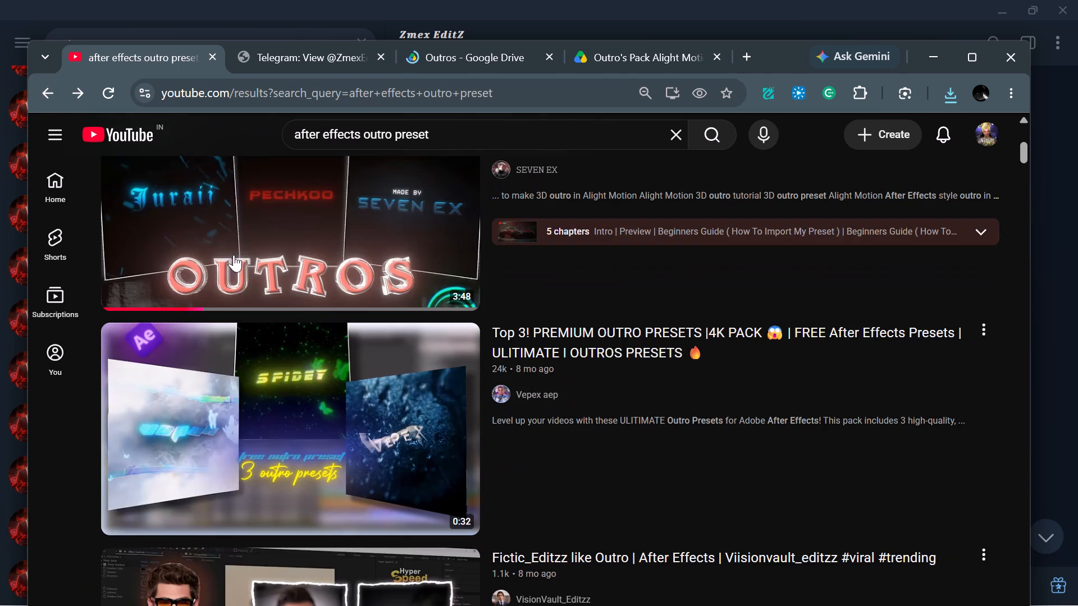
scroll(241, 258, down, 2)
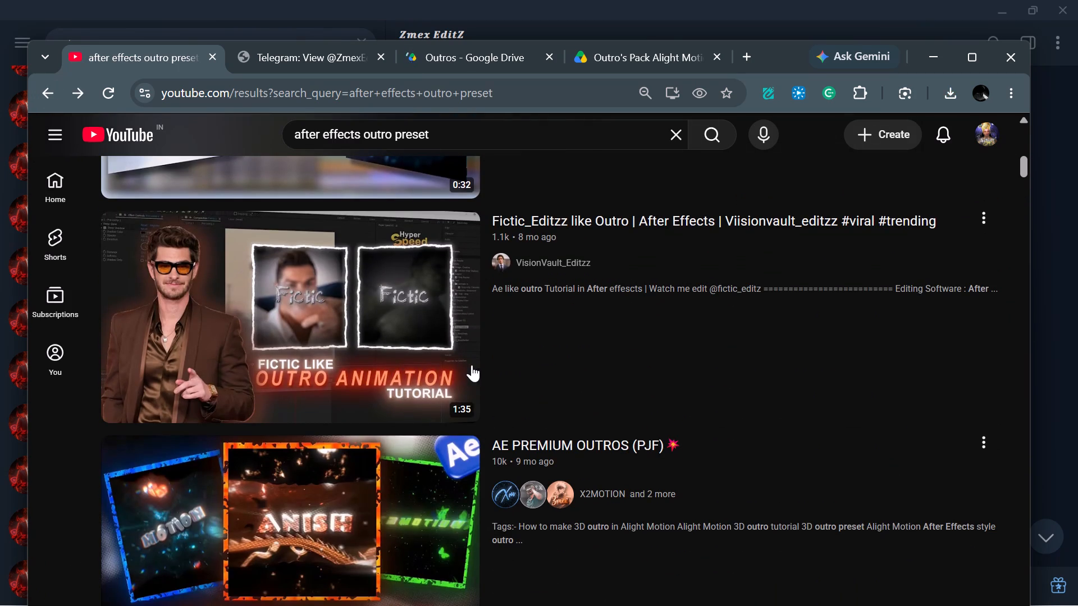
scroll(453, 353, down, 1)
Refine the YouTube search to "after effects outro preset ae".
click(491, 125)
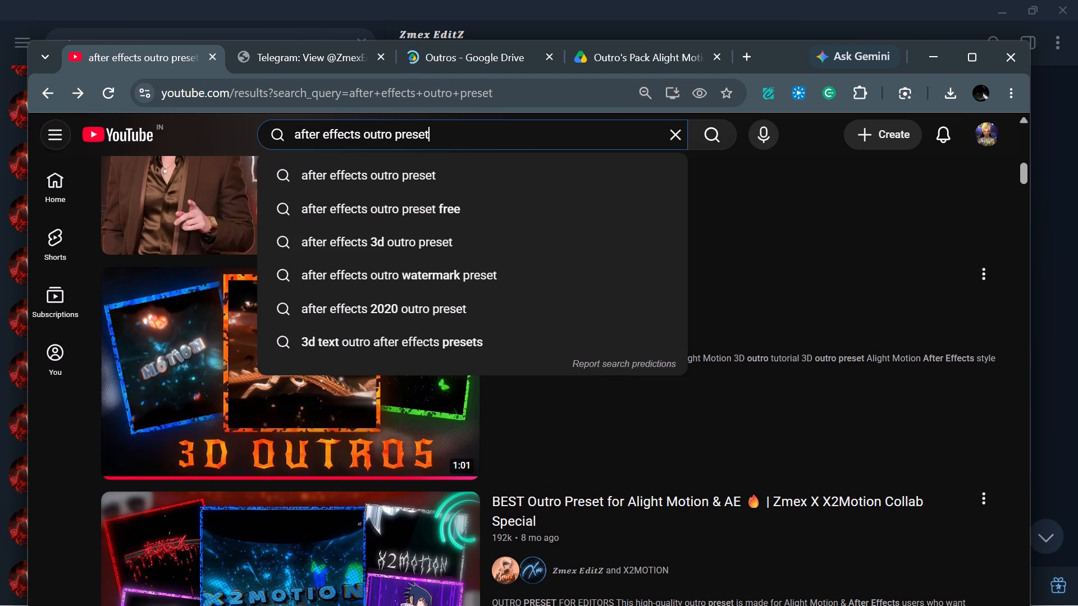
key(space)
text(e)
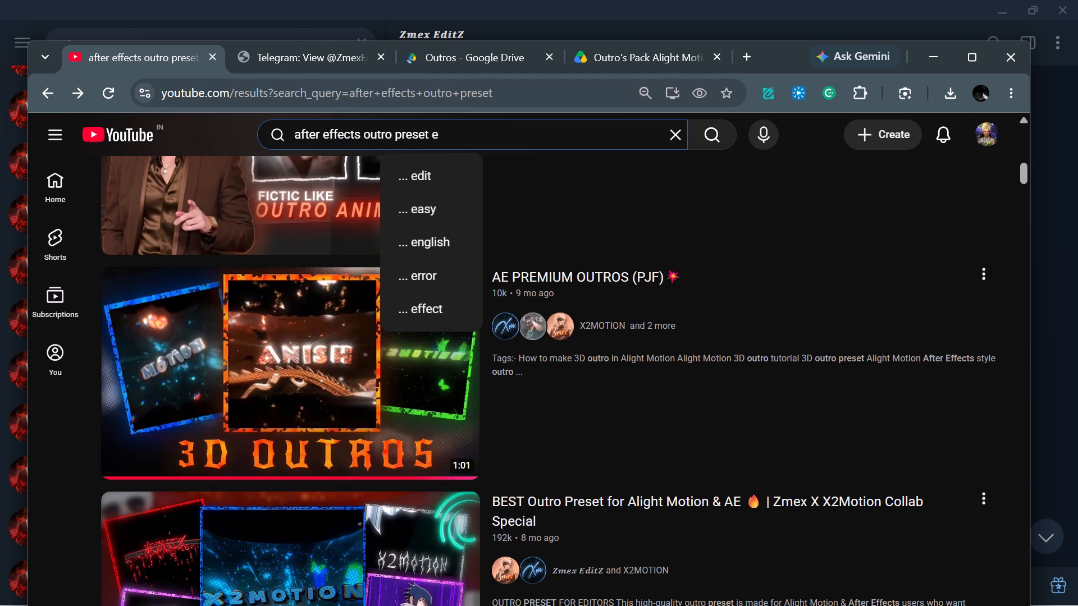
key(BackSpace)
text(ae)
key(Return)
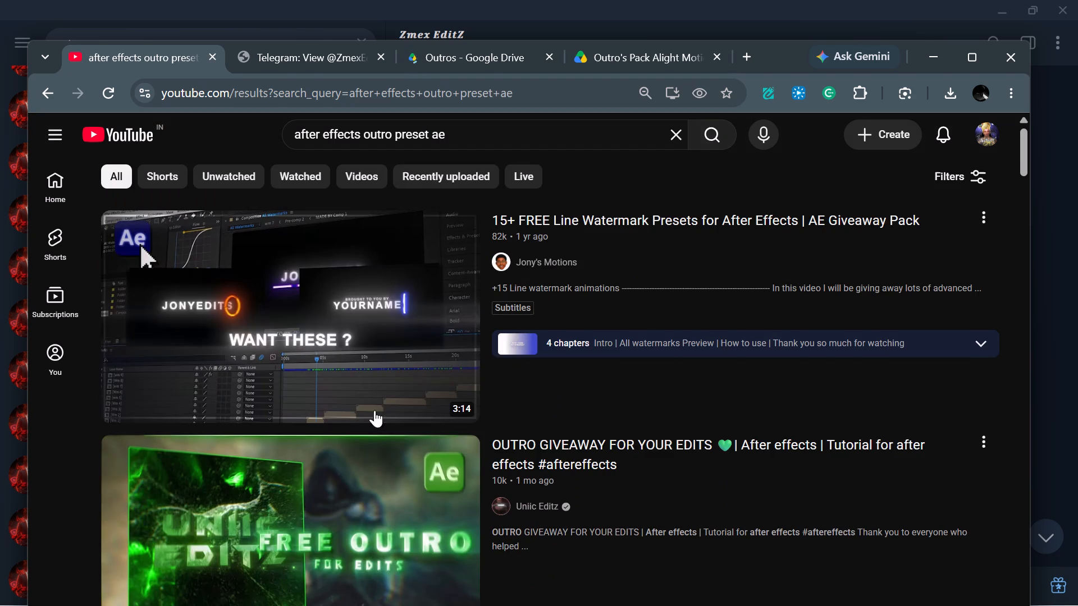
Browse the YouTube results for "after effects outro preset ae" and preview outro pack videos, including Insane Outro Presets and Fictic Style Outro.
scroll(192, 605, down, 2)
scroll(249, 497, down, 4)
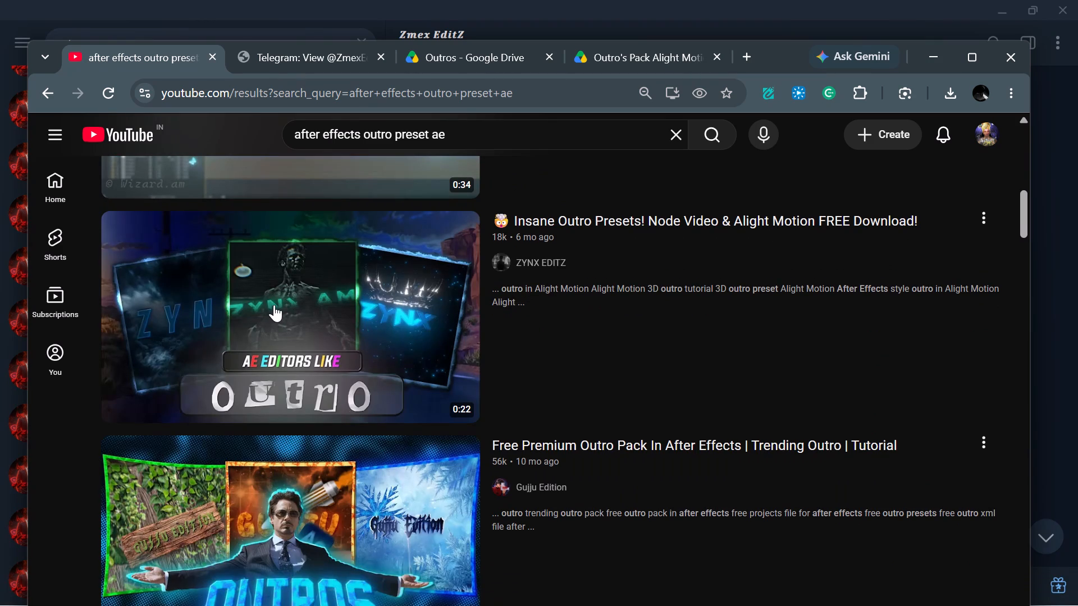
click(281, 296)
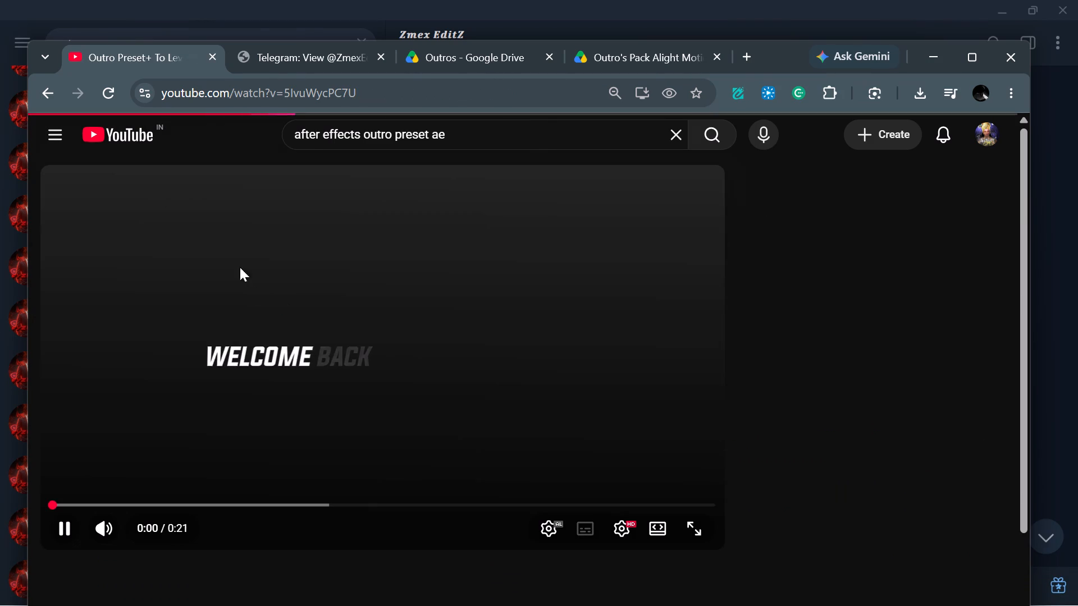
click(47, 88)
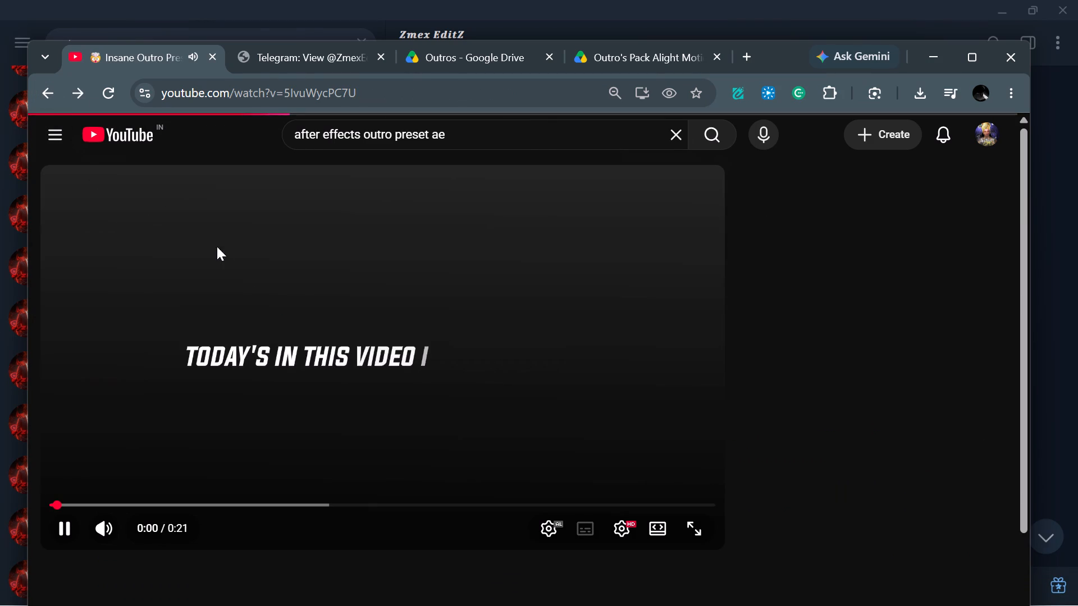
scroll(291, 265, down, 1)
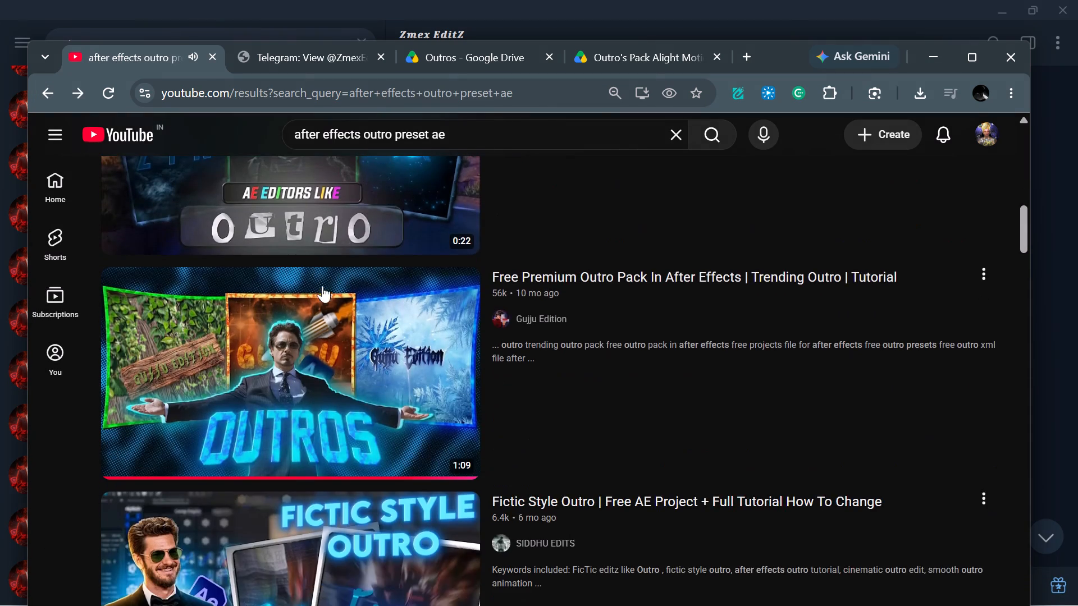
scroll(327, 295, down, 2)
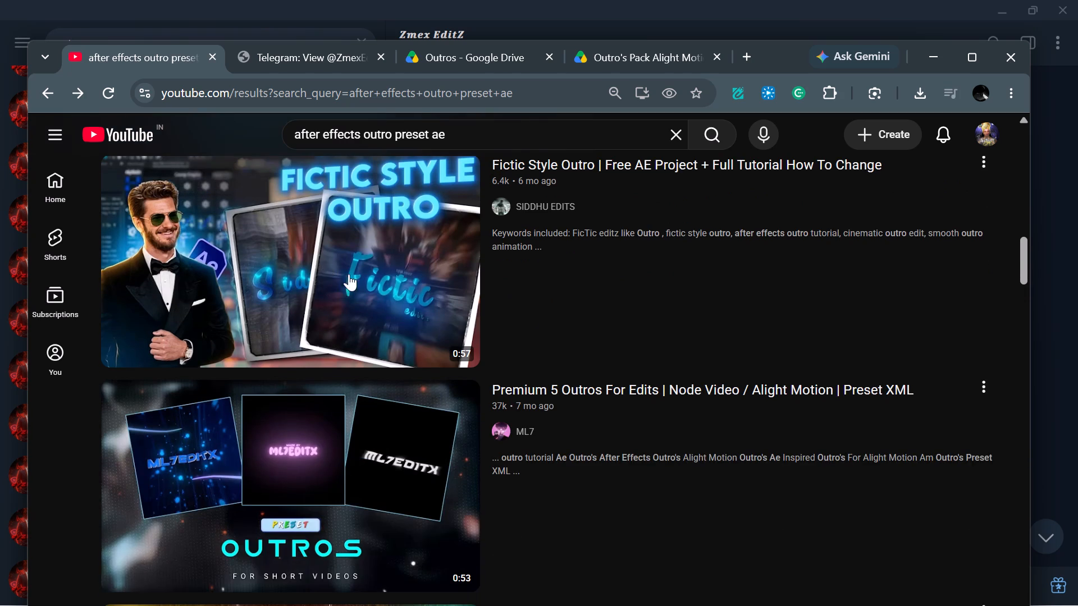
scroll(399, 286, up, 1)
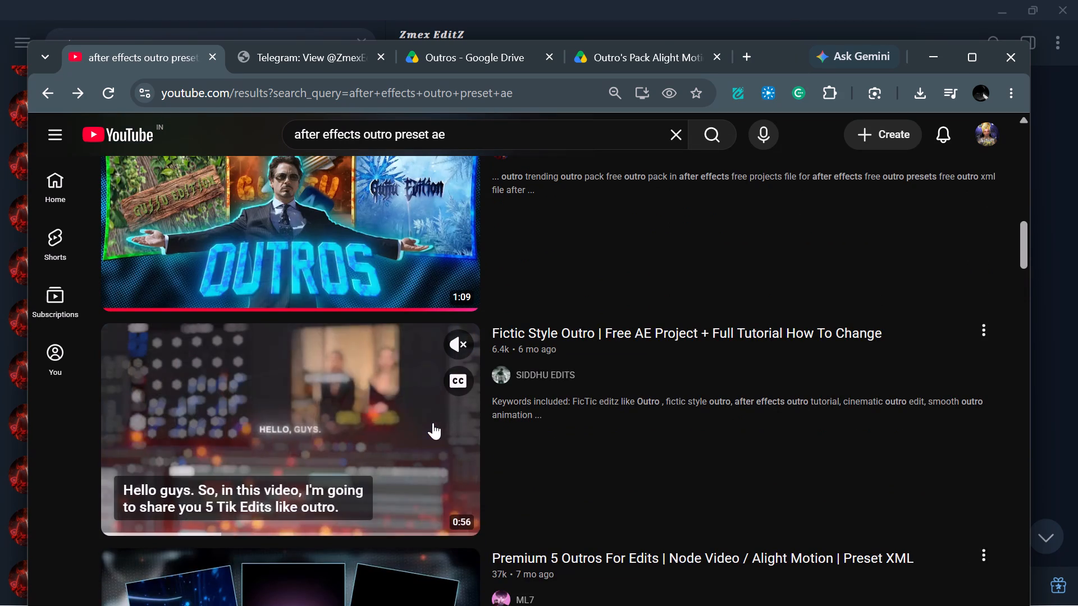
click(459, 346)
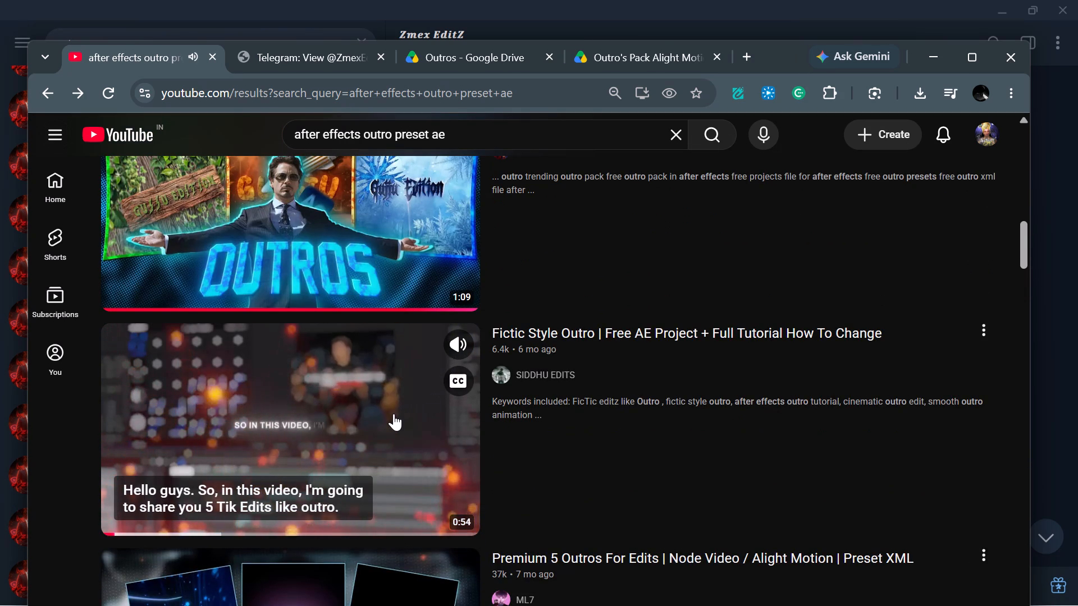
scroll(387, 393, down, 1)
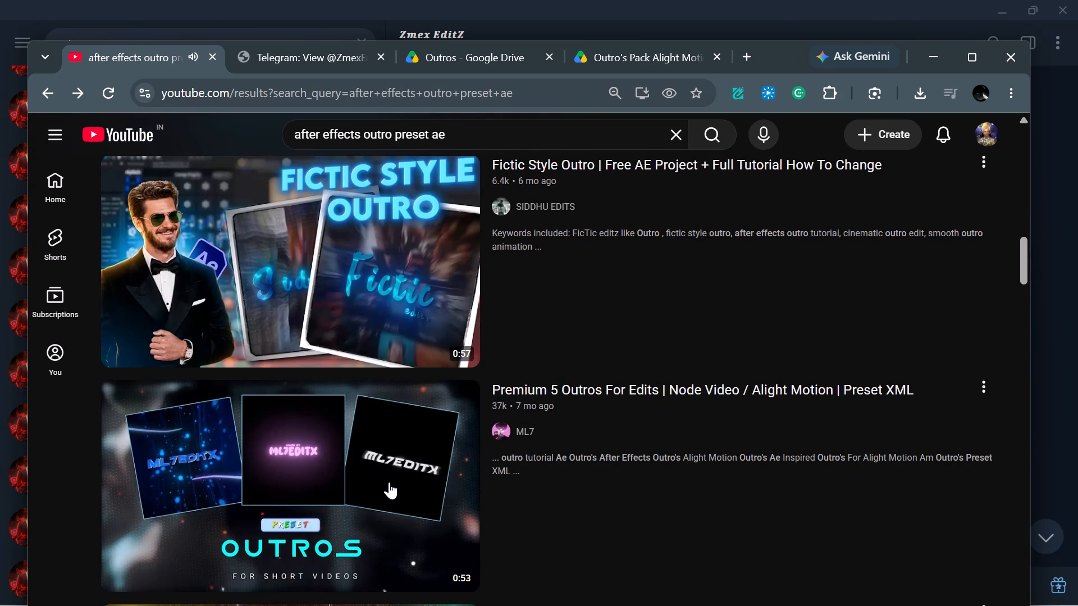
scroll(386, 451, down, 3)
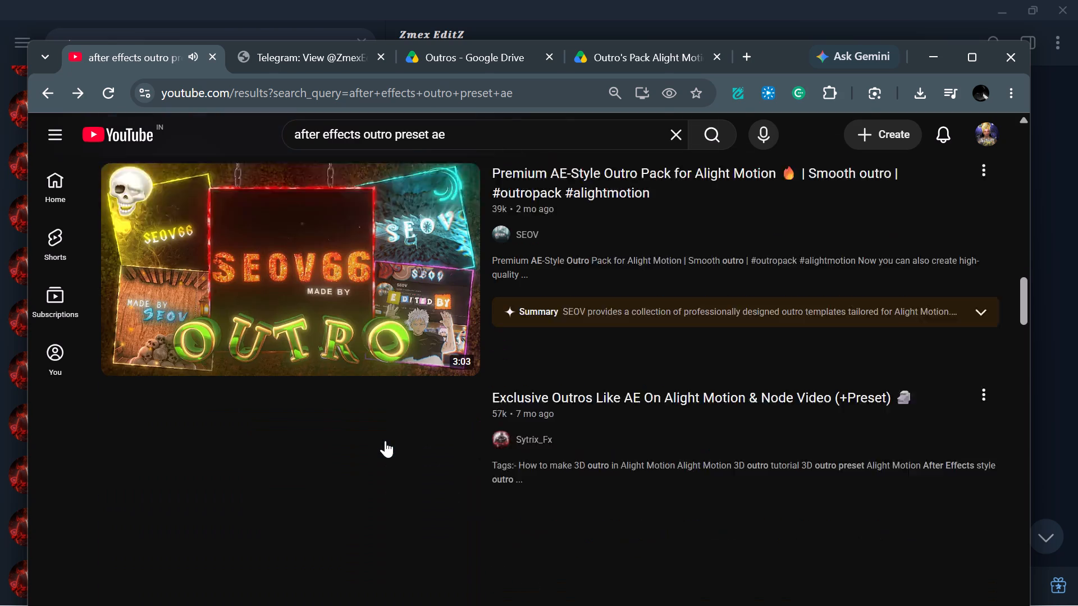
scroll(385, 439, up, 1)
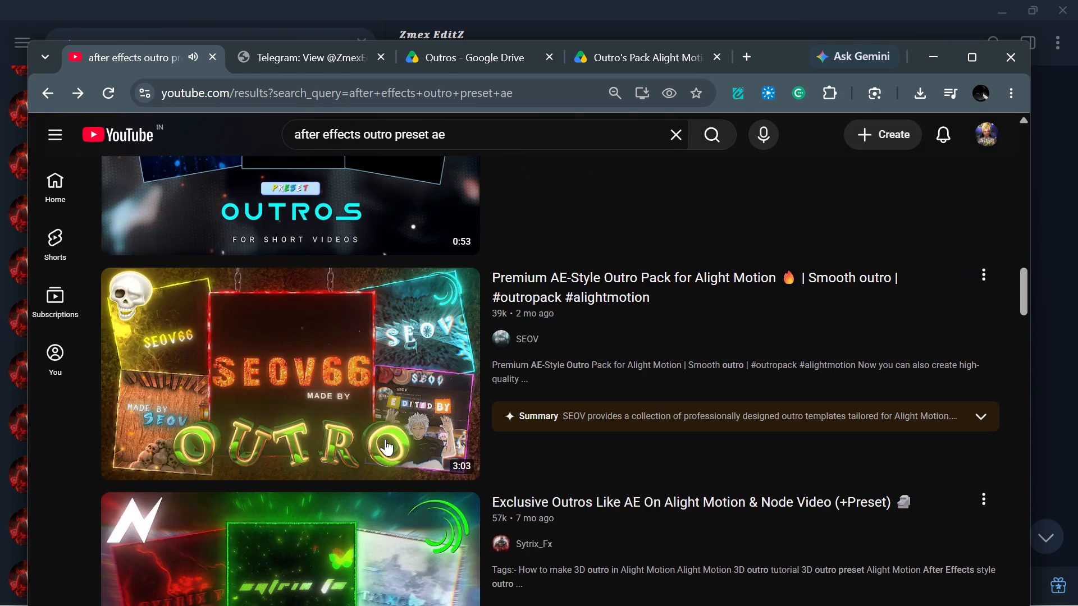
scroll(382, 358, down, 2)
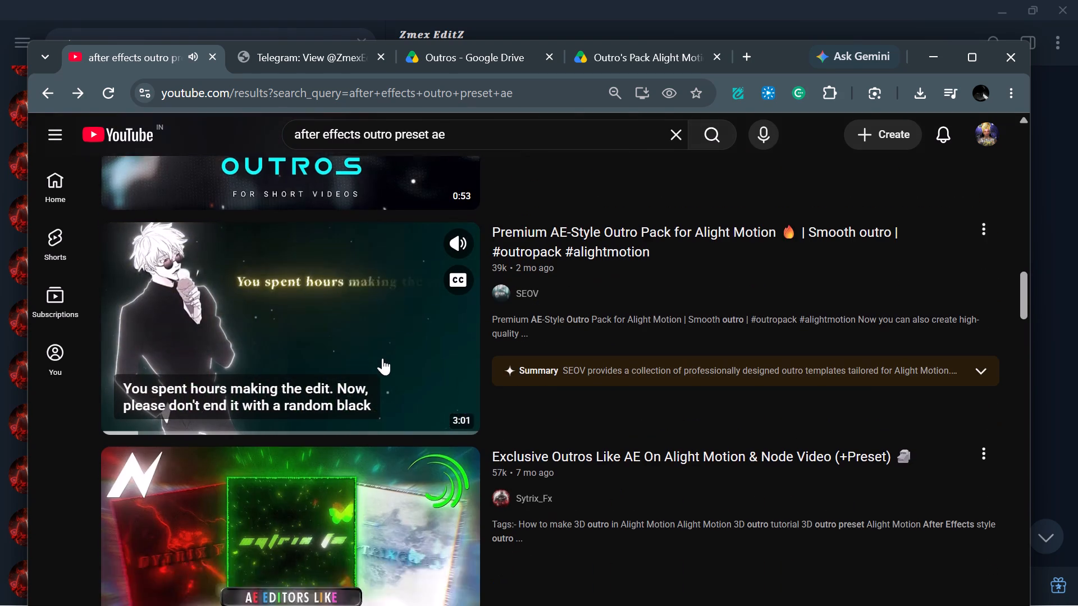
scroll(382, 358, up, 1)
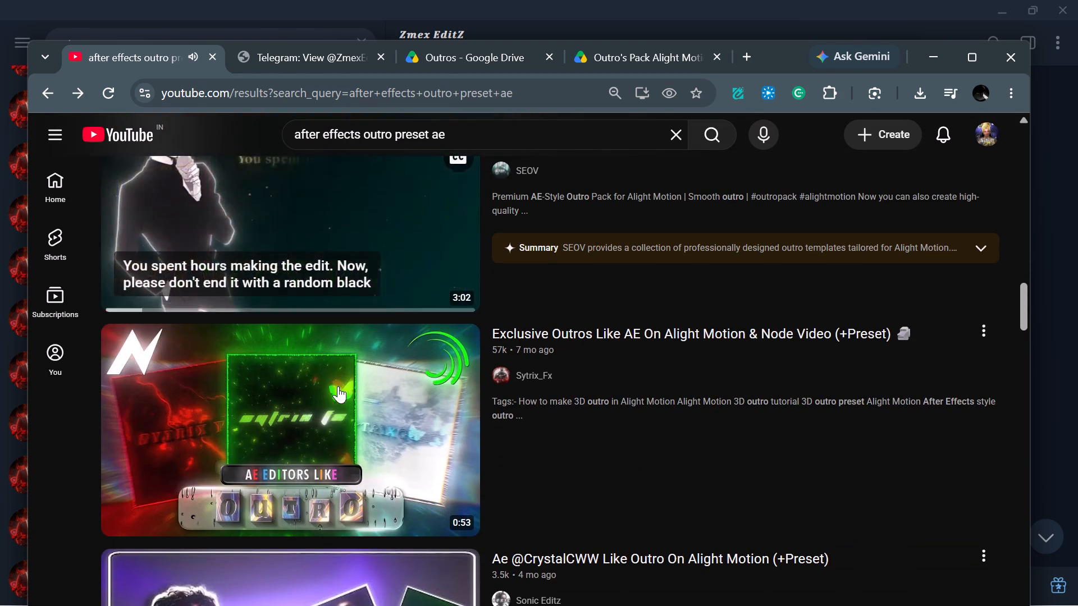
scroll(339, 426, down, 1)
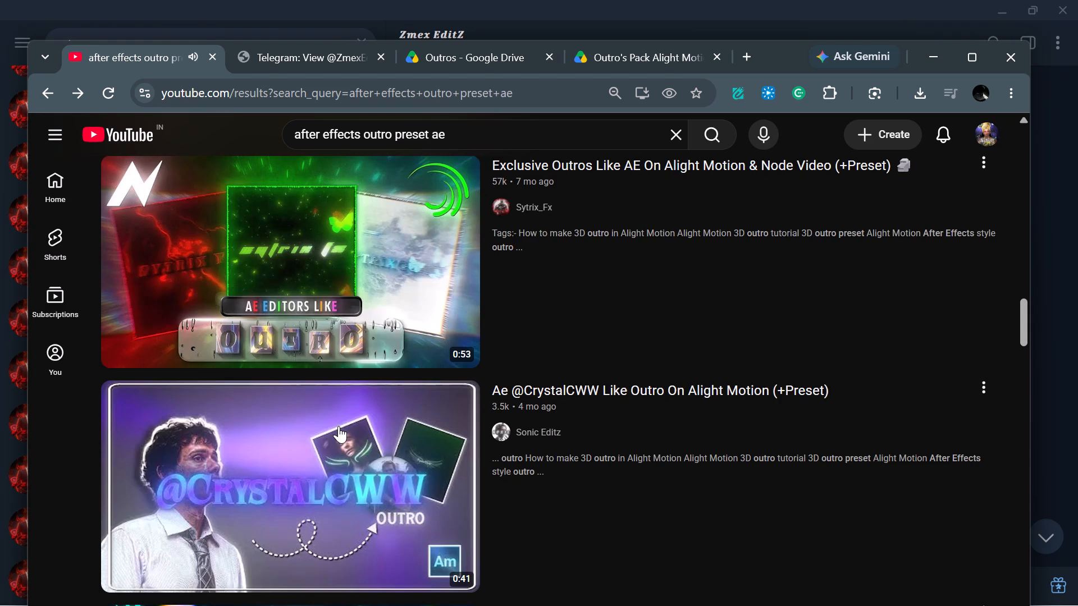
Extend the YouTube search to "after effects outro preset ae after effects".
click(558, 132)
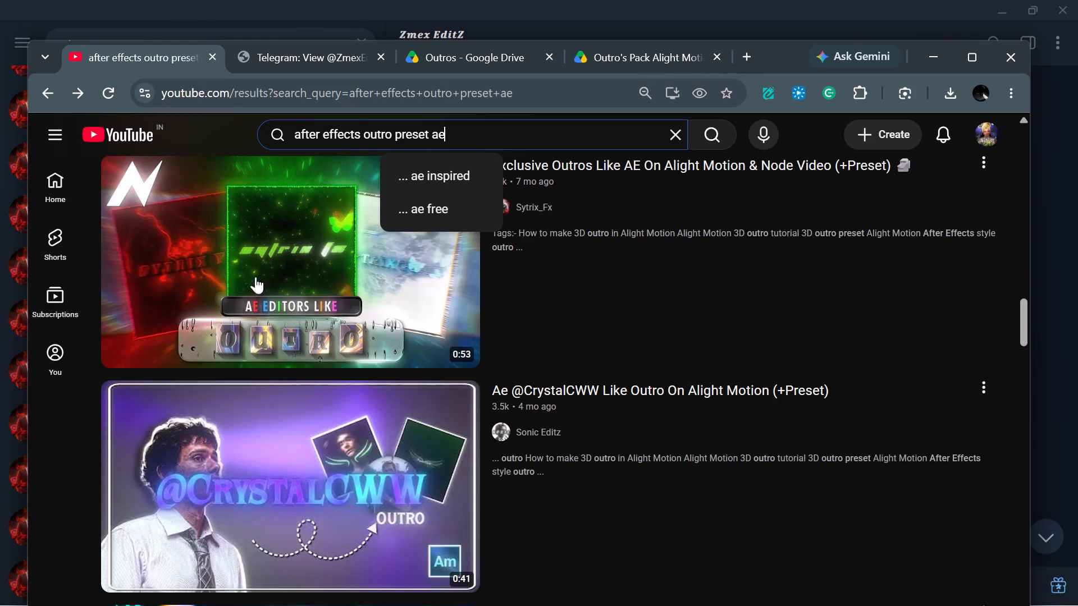
scroll(354, 330, down, 4)
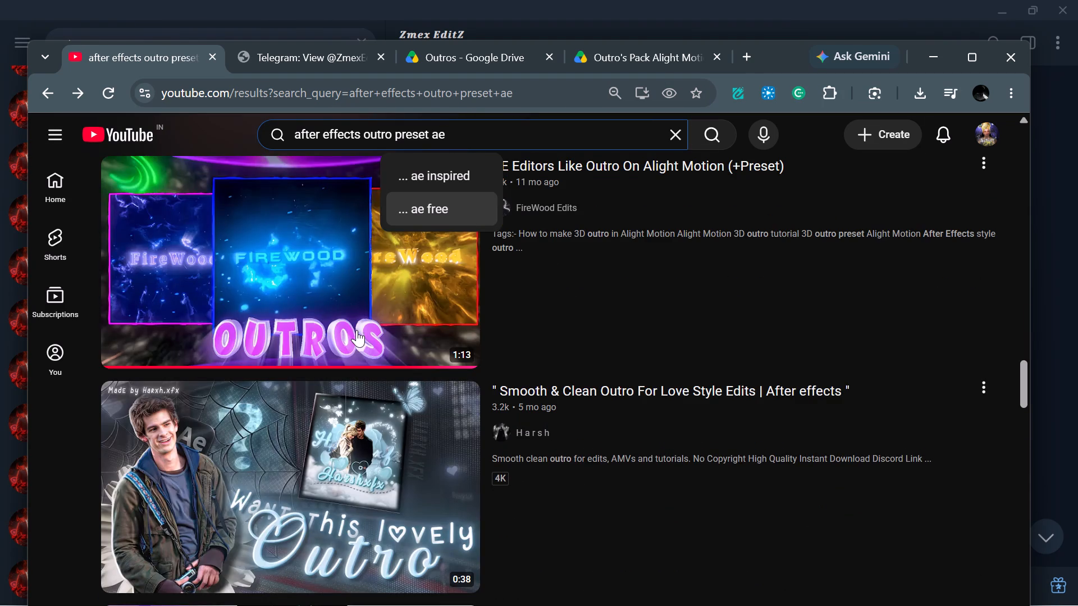
scroll(357, 334, up, 1)
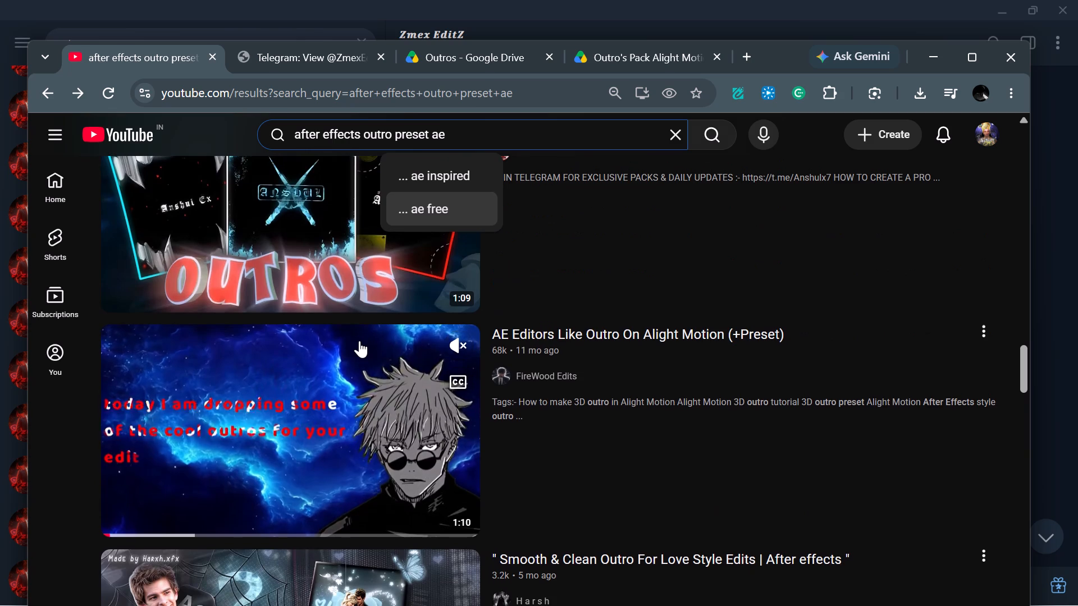
key(space)
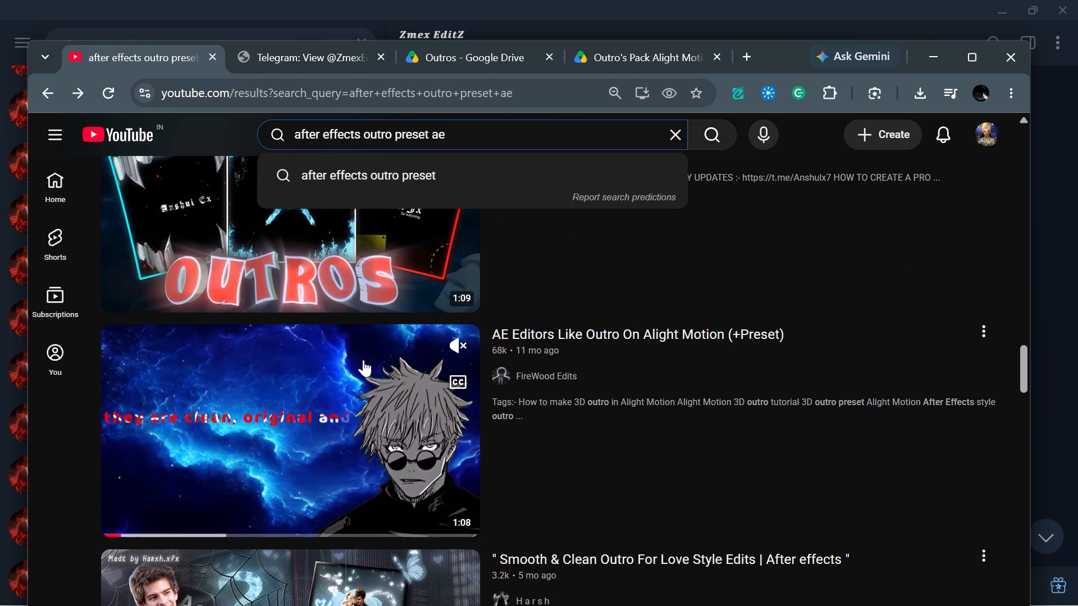
text(after)
key(space)
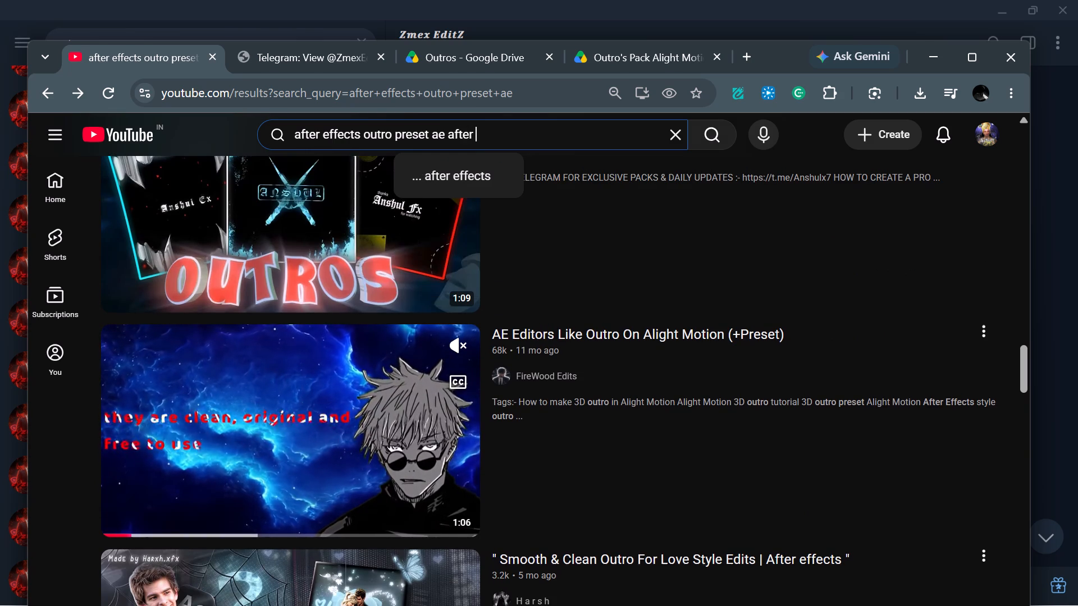
click(439, 177)
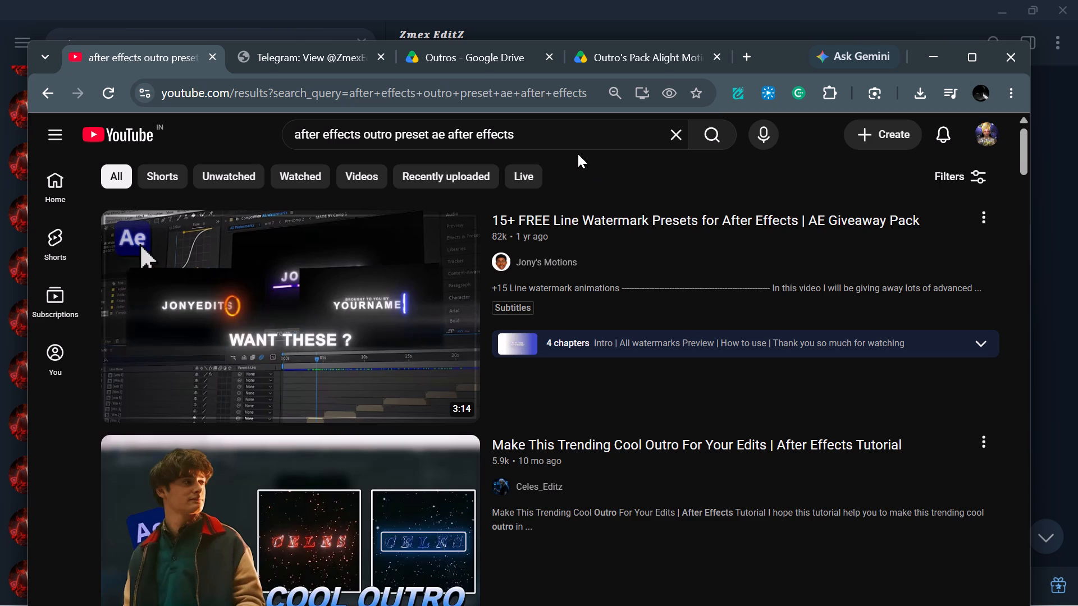
Browse the new results and preview "After Effects FREE 3D Outro | 3 Project Files For After Effects" with sound, skipping ahead through it.
drag(569, 130, 364, 137)
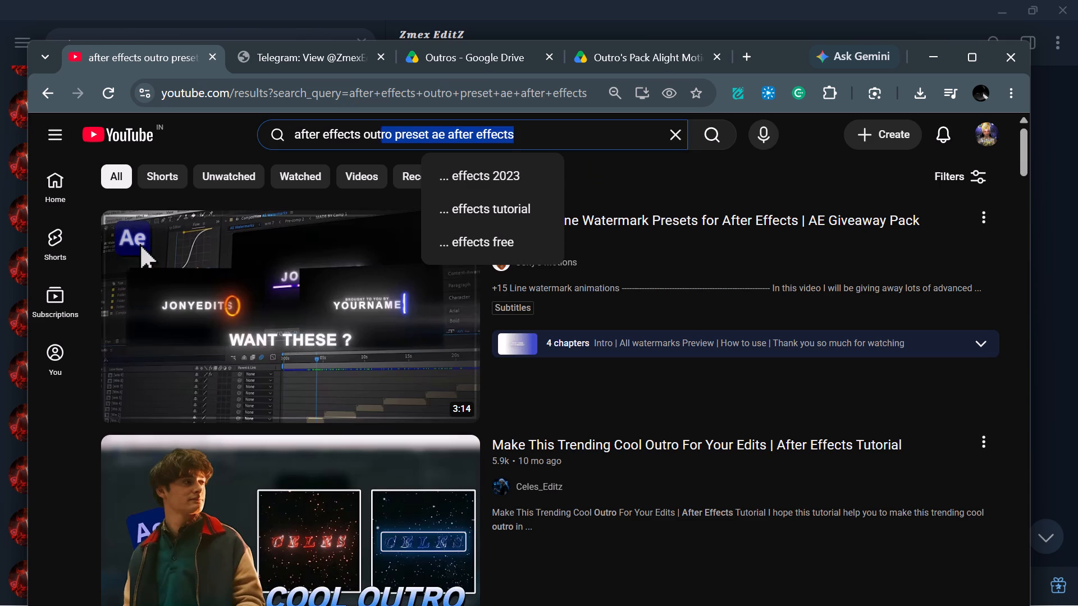
drag(364, 137, 346, 136)
scroll(568, 290, down, 1)
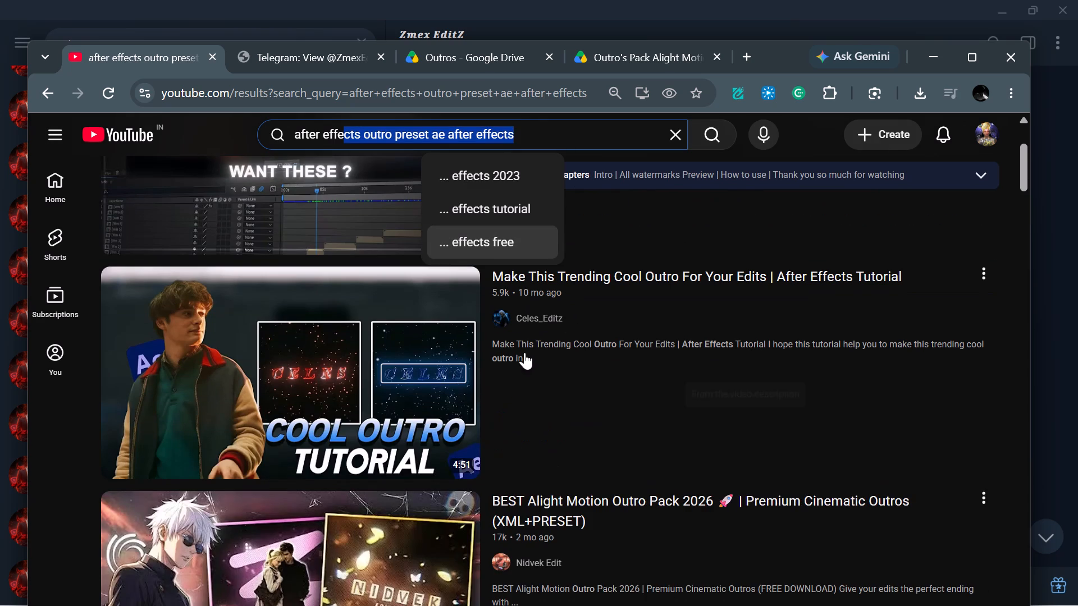
scroll(503, 374, down, 3)
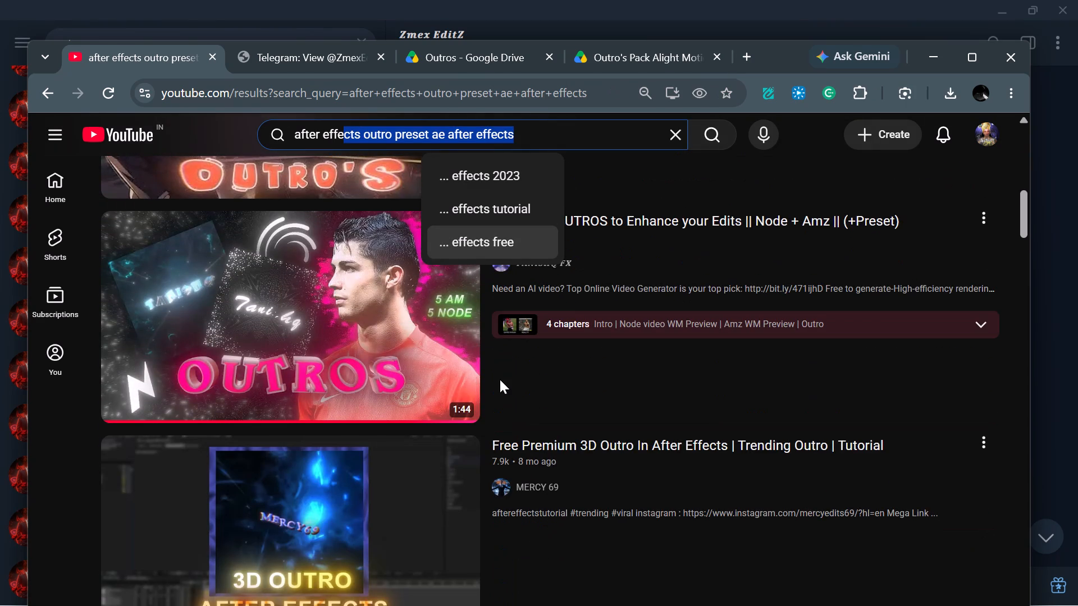
scroll(500, 379, down, 2)
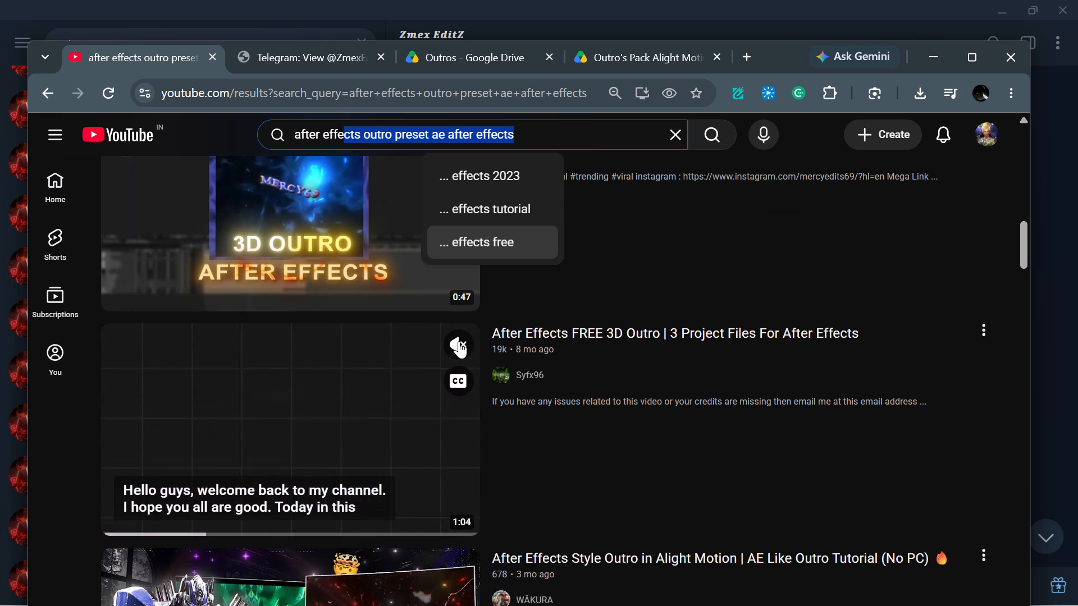
click(467, 331)
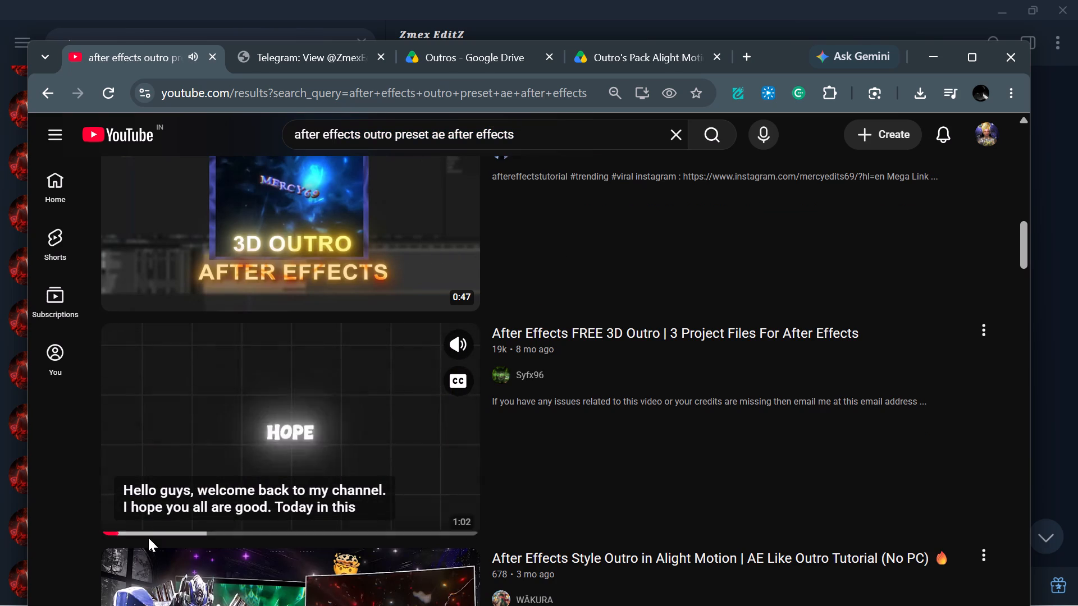
click(161, 529)
click(215, 529)
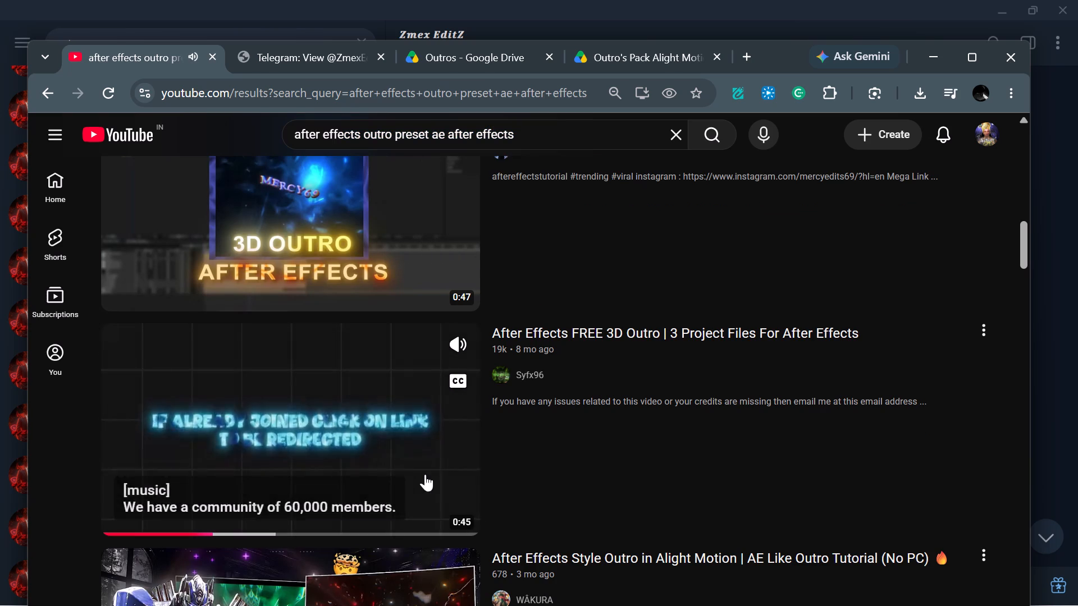
click(253, 528)
click(290, 529)
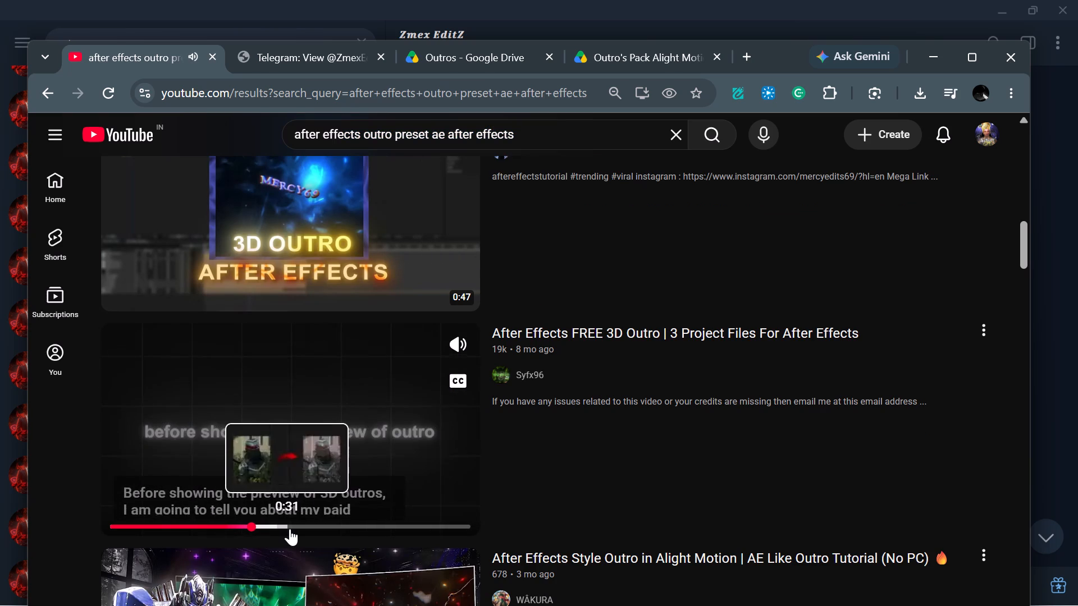
click(377, 532)
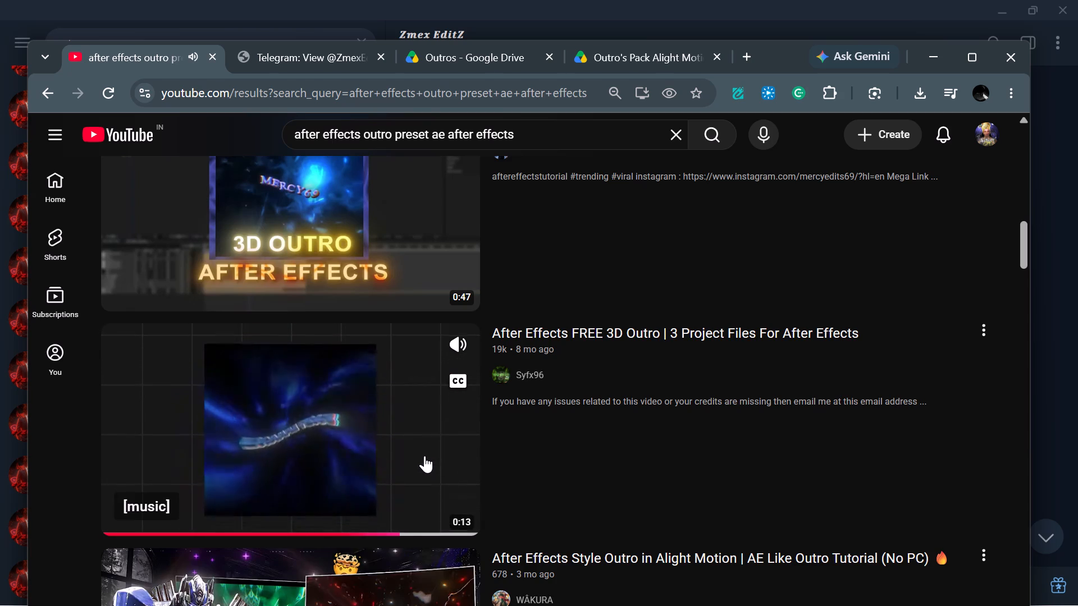
scroll(424, 456, down, 4)
scroll(424, 455, up, 2)
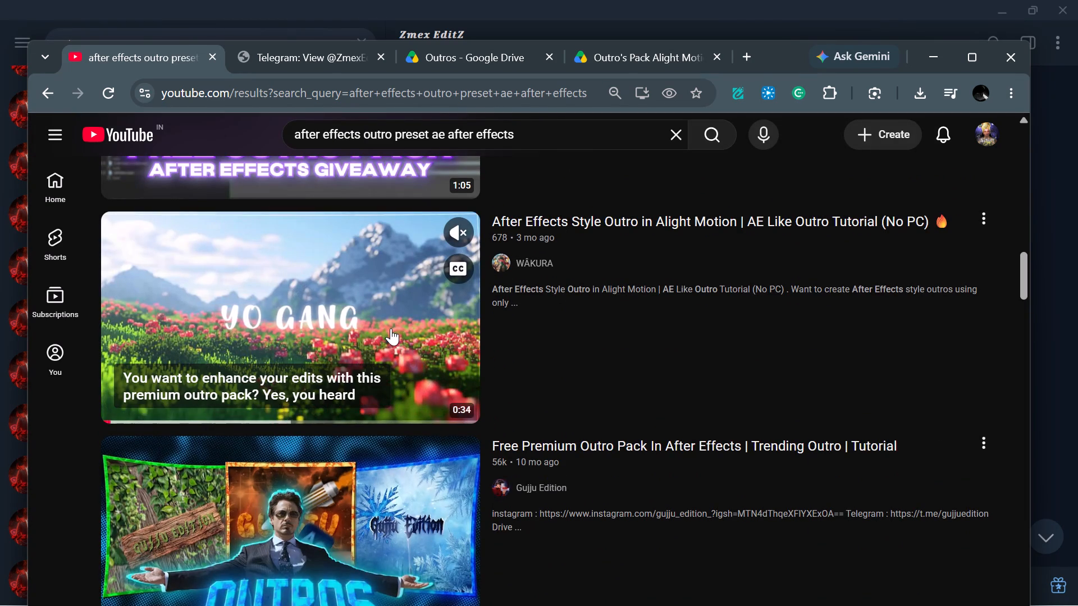
scroll(390, 328, down, 6)
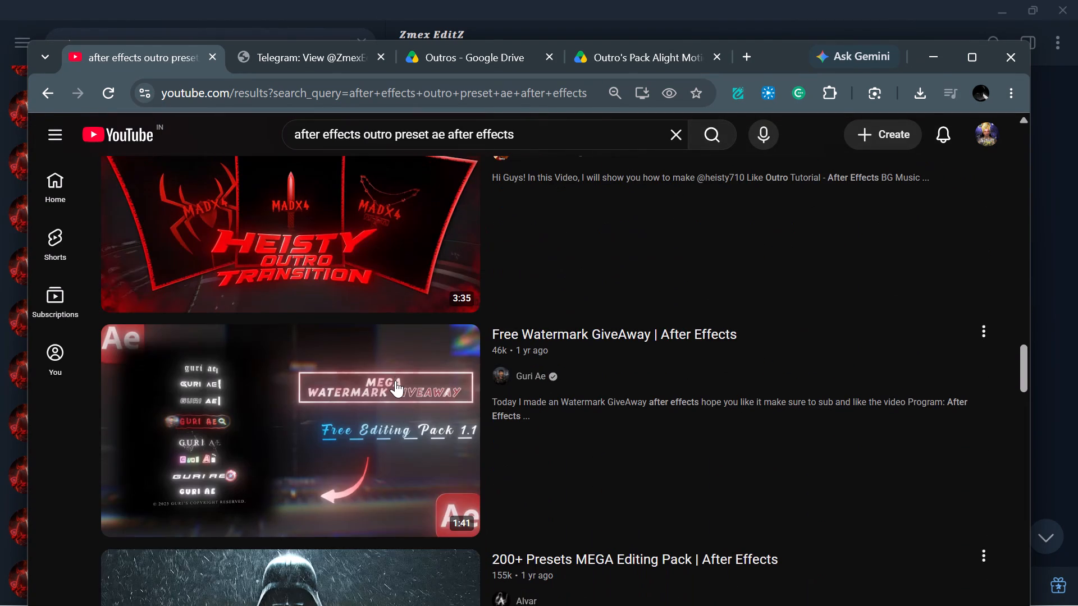
scroll(392, 355, up, 1)
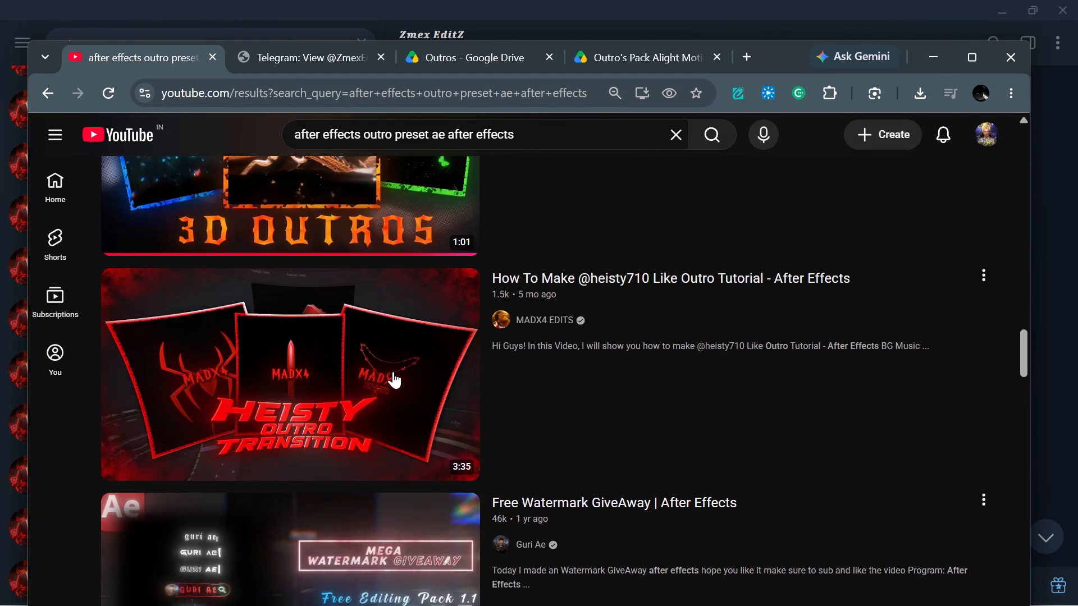
click(447, 292)
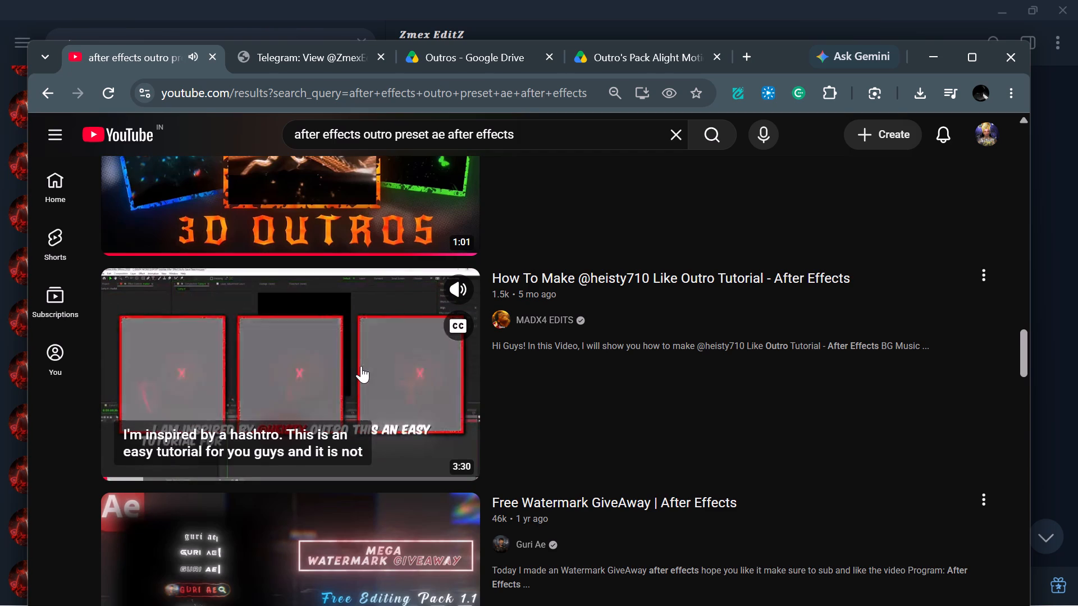
click(370, 327)
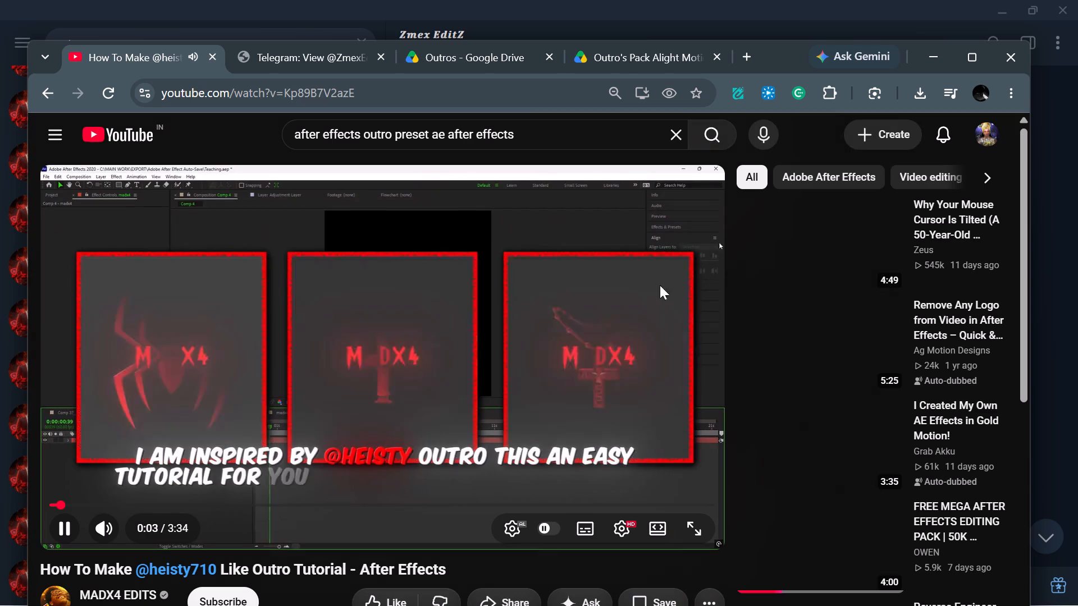
Expand the heisty710 tutorial's description and check it for project or preset download links.
scroll(640, 316, down, 1)
scroll(581, 364, down, 1)
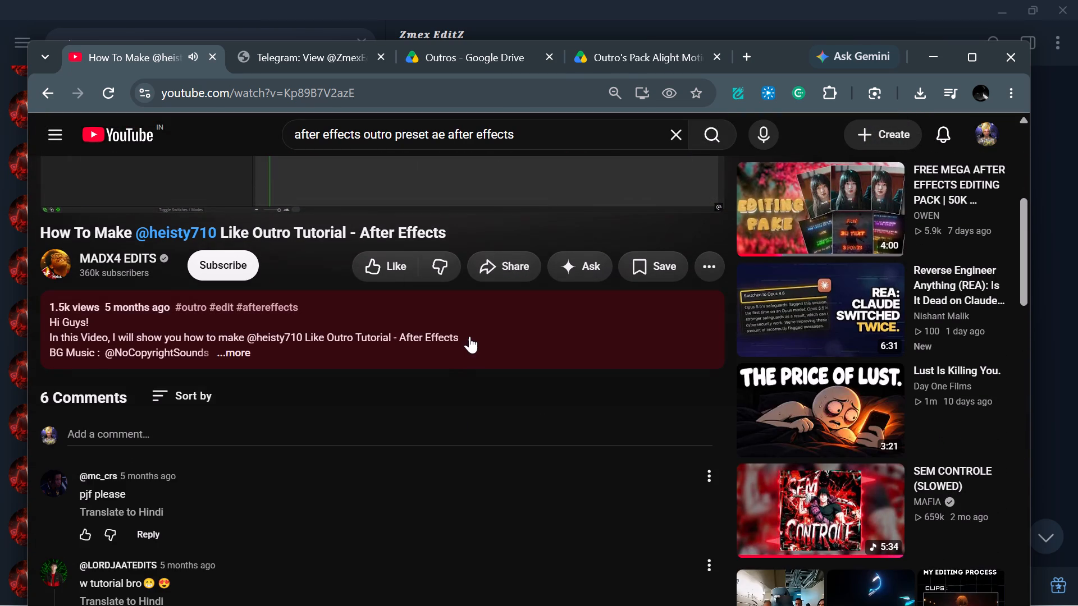
click(487, 347)
scroll(476, 386, down, 3)
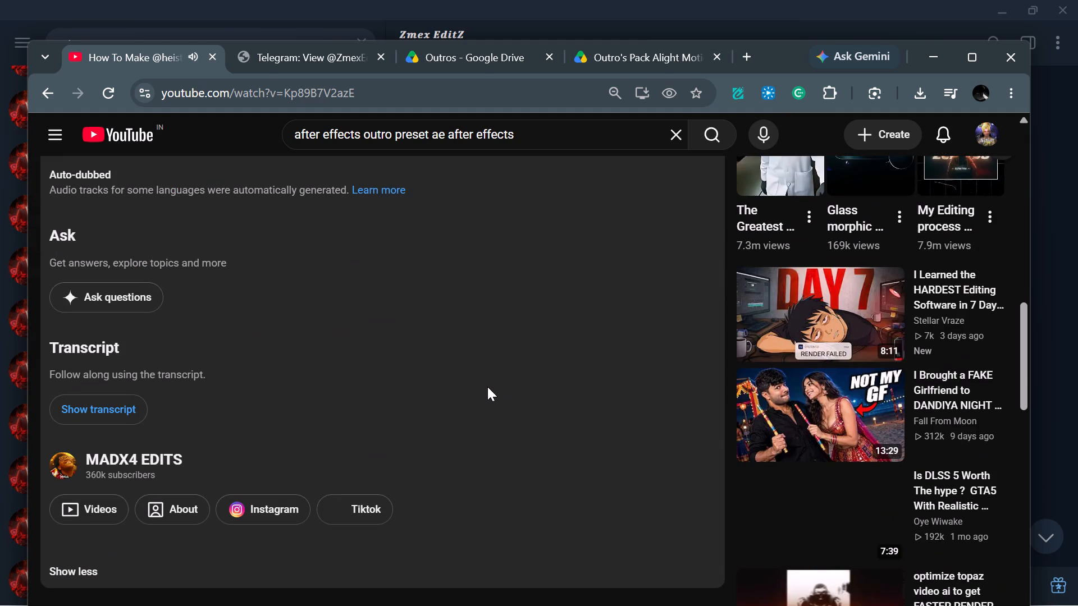
scroll(487, 387, up, 3)
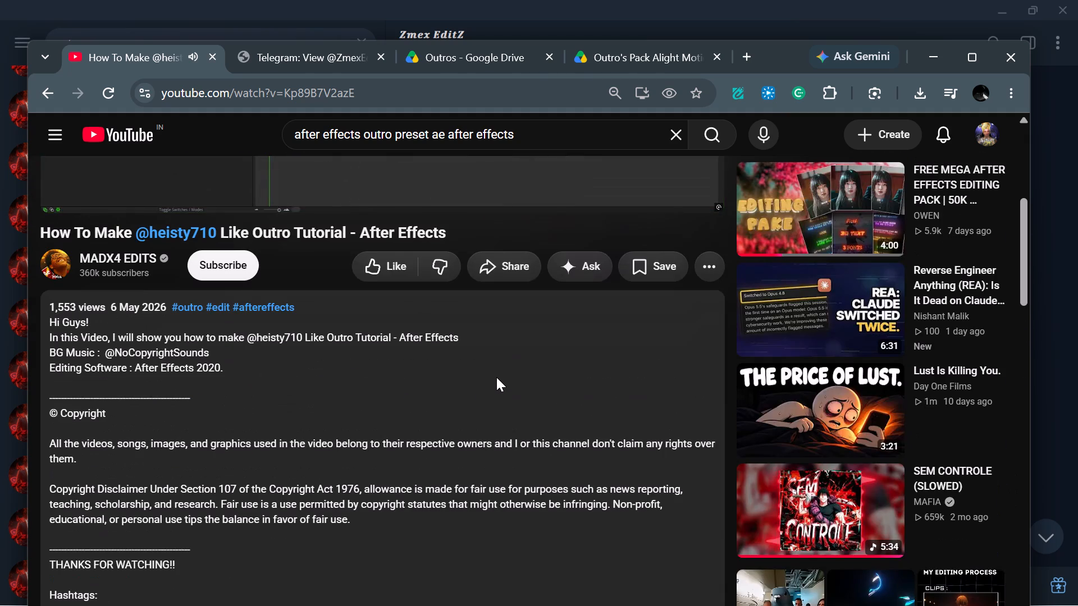
Check the heisty710 tutorial's remaining description and its comments for project links, expanding the reply under the "w tutorial bro" comment.
scroll(496, 377, down, 7)
scroll(505, 368, up, 1)
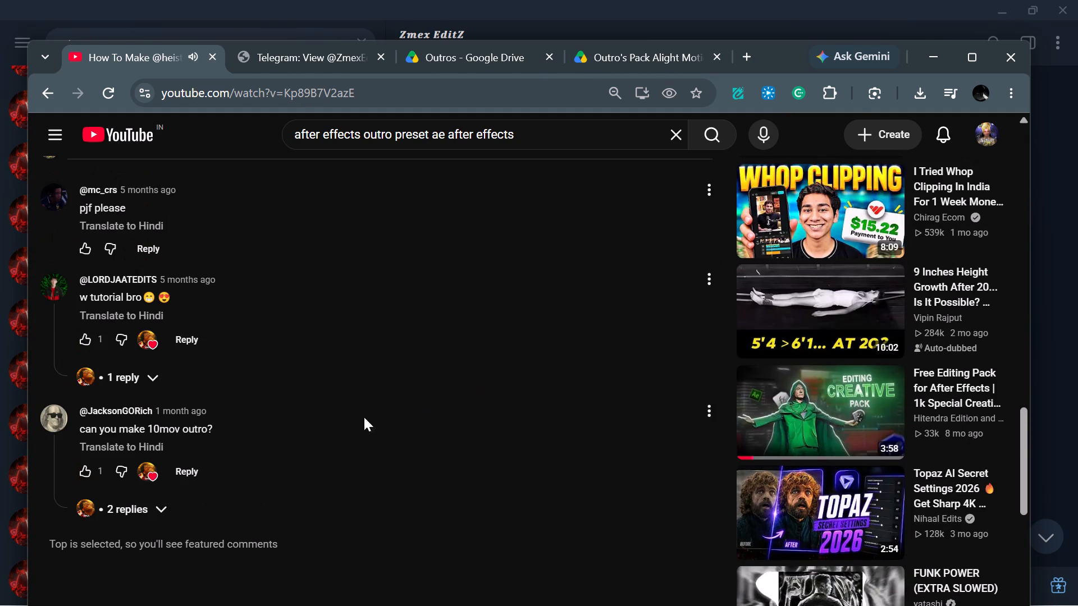
click(157, 384)
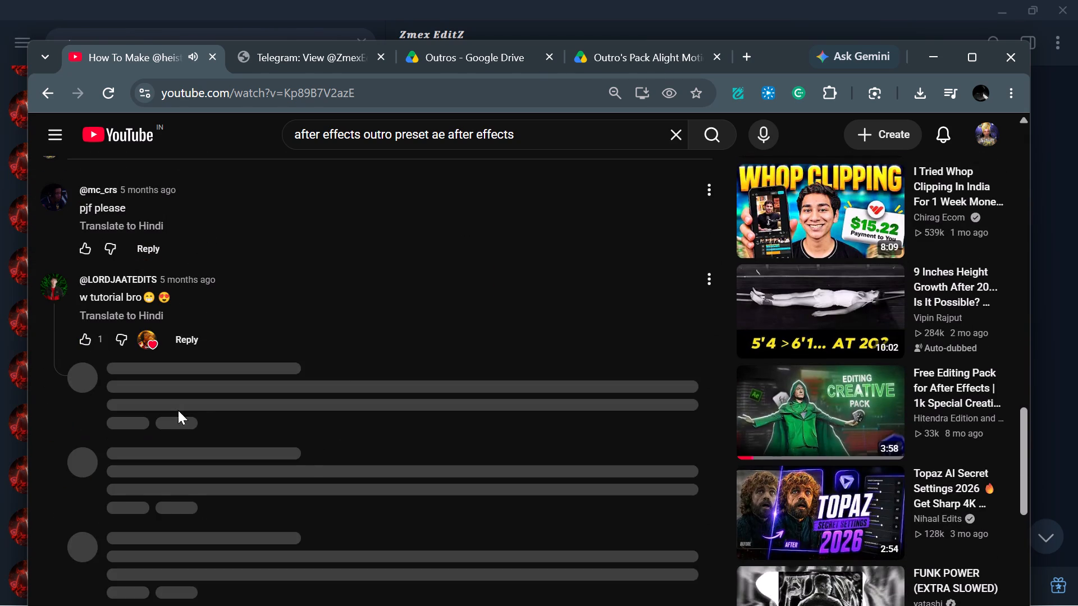
scroll(350, 378, up, 4)
scroll(289, 381, up, 1)
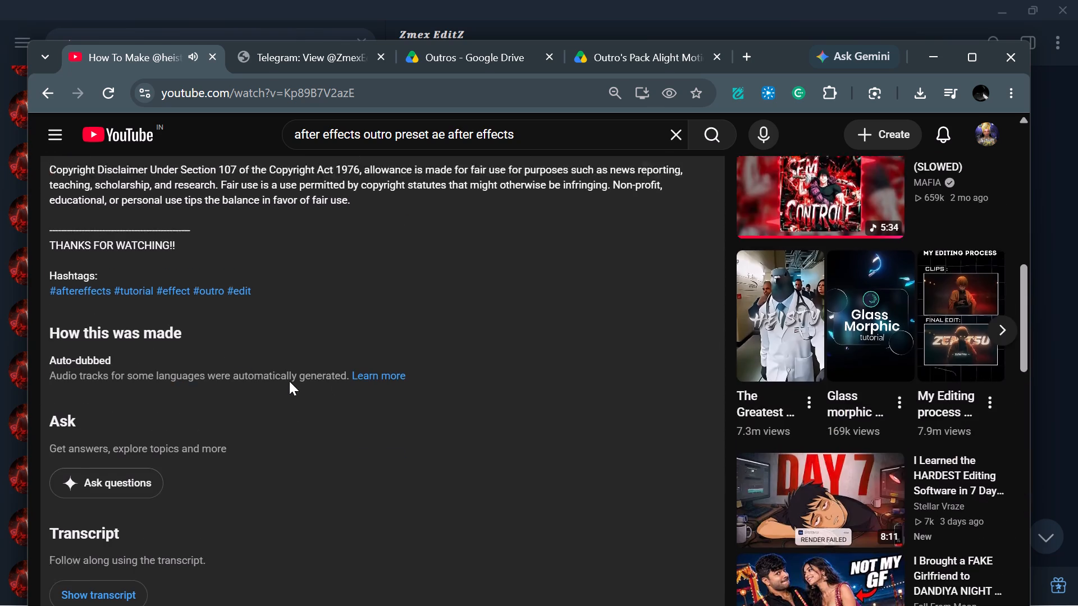
scroll(289, 381, up, 2)
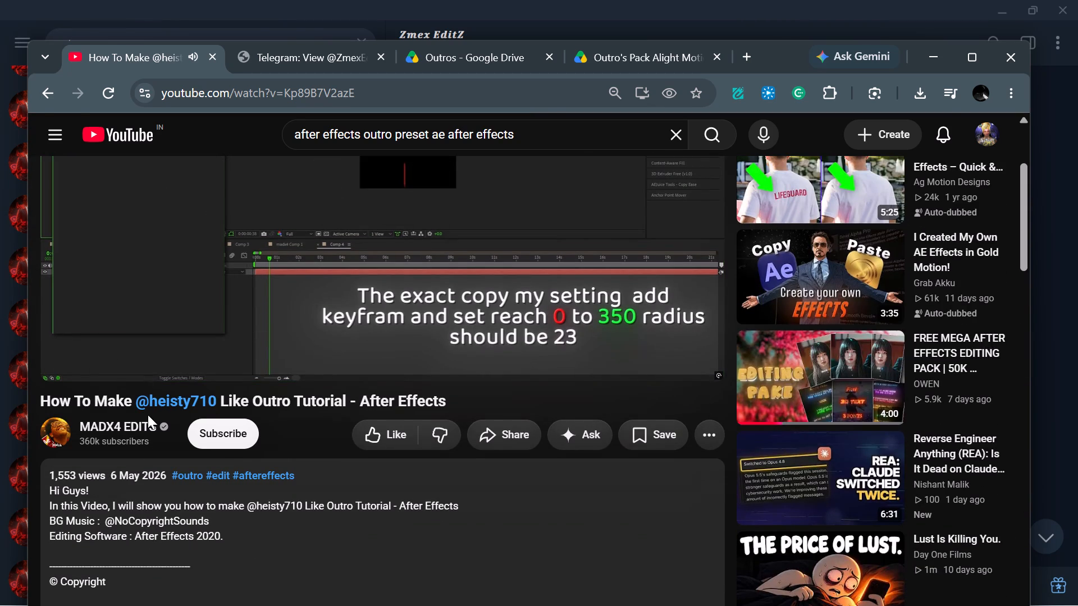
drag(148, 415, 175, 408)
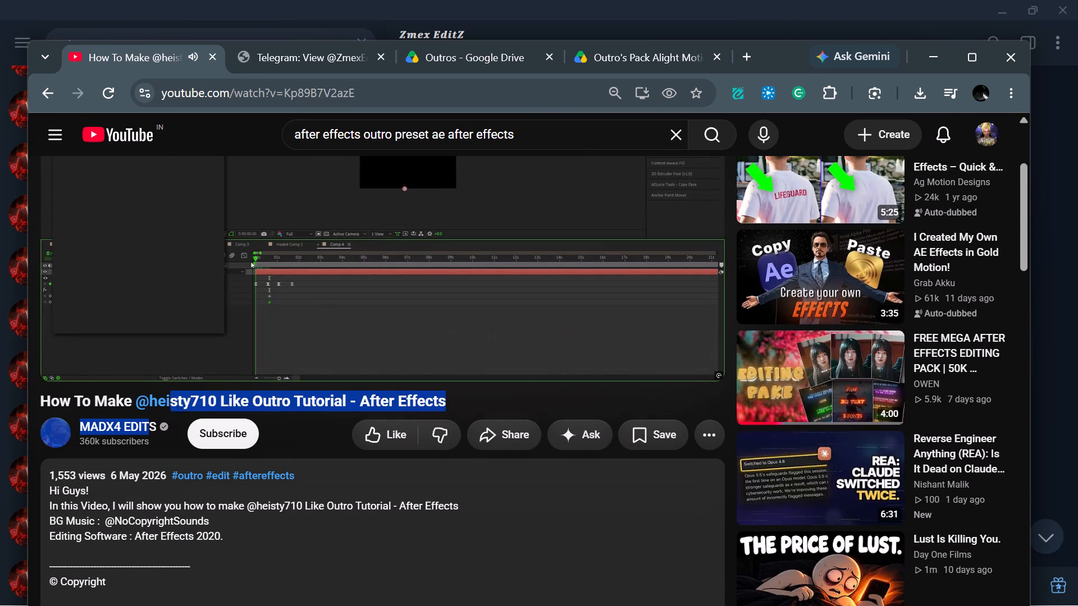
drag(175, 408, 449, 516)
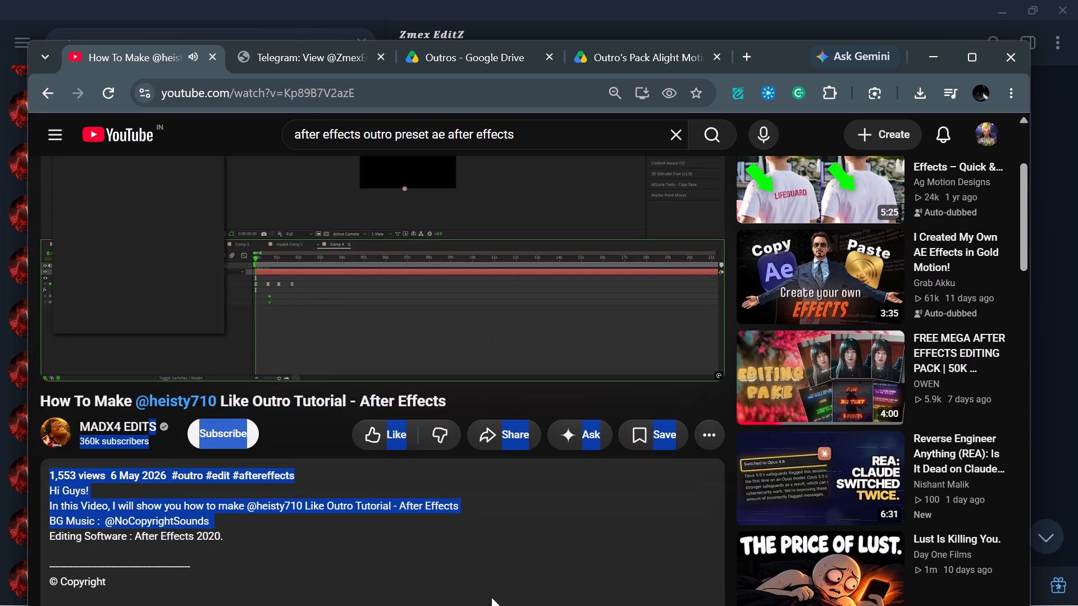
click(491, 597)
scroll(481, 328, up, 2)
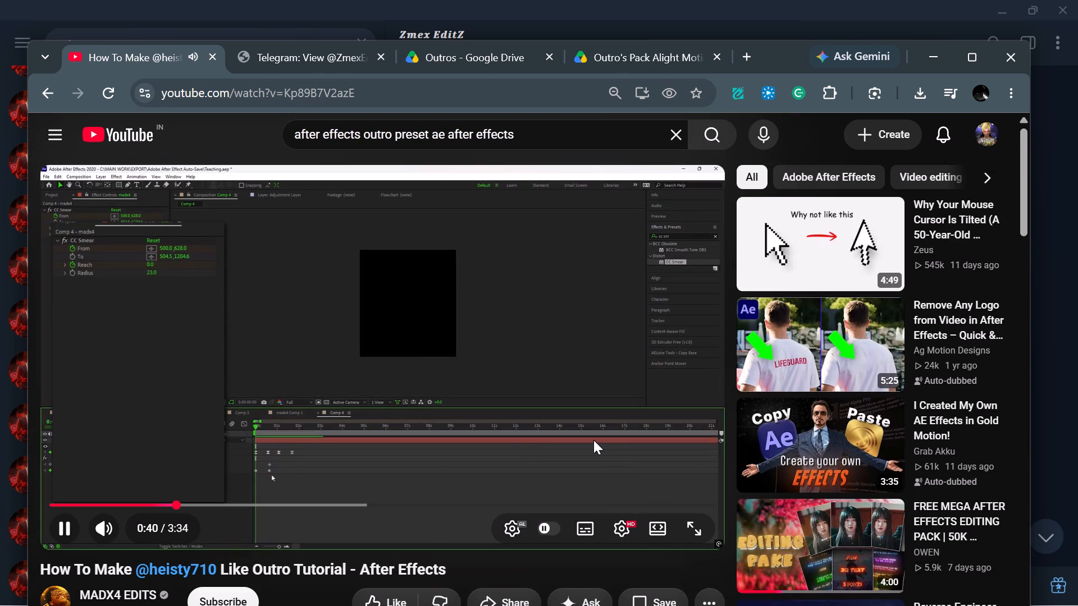
Pop the heisty710 outro tutorial out into picture-in-picture, enlarge the floating video, and minimize the browser window behind it.
click(940, 94)
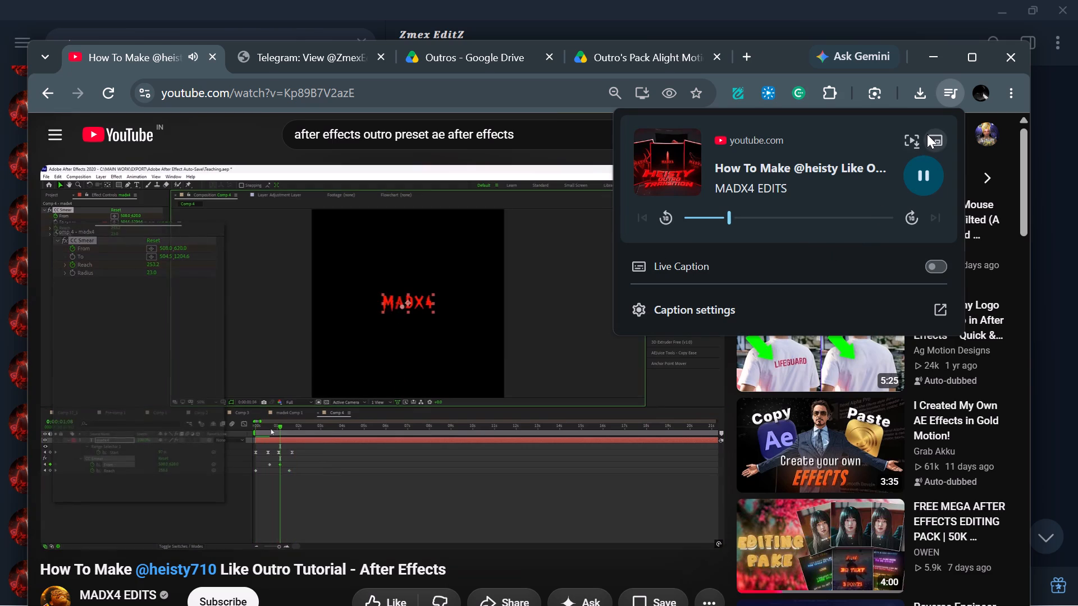
click(927, 134)
drag(835, 462, 318, 277)
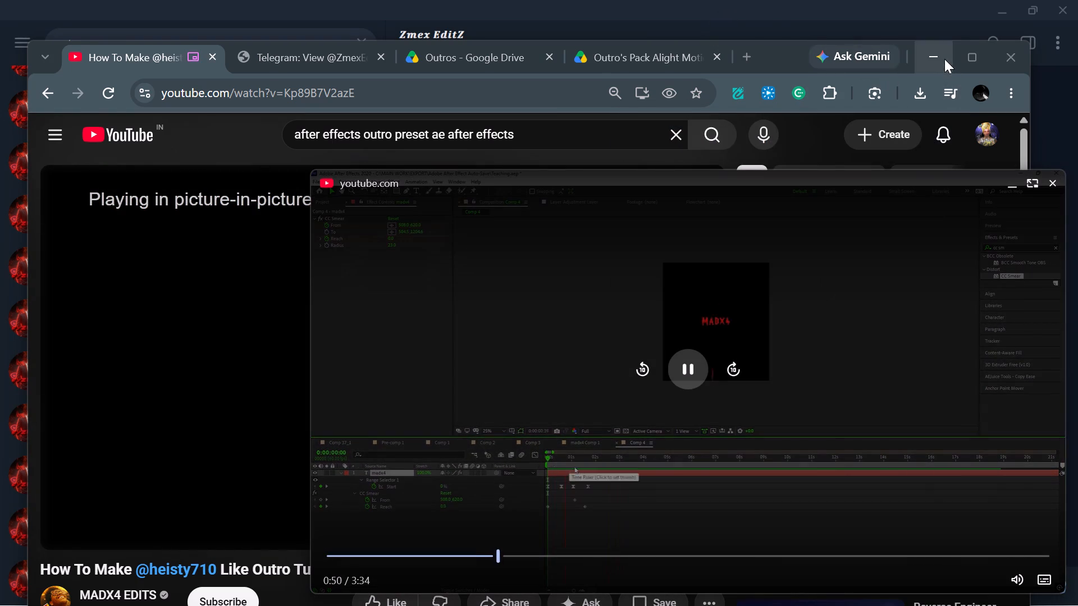
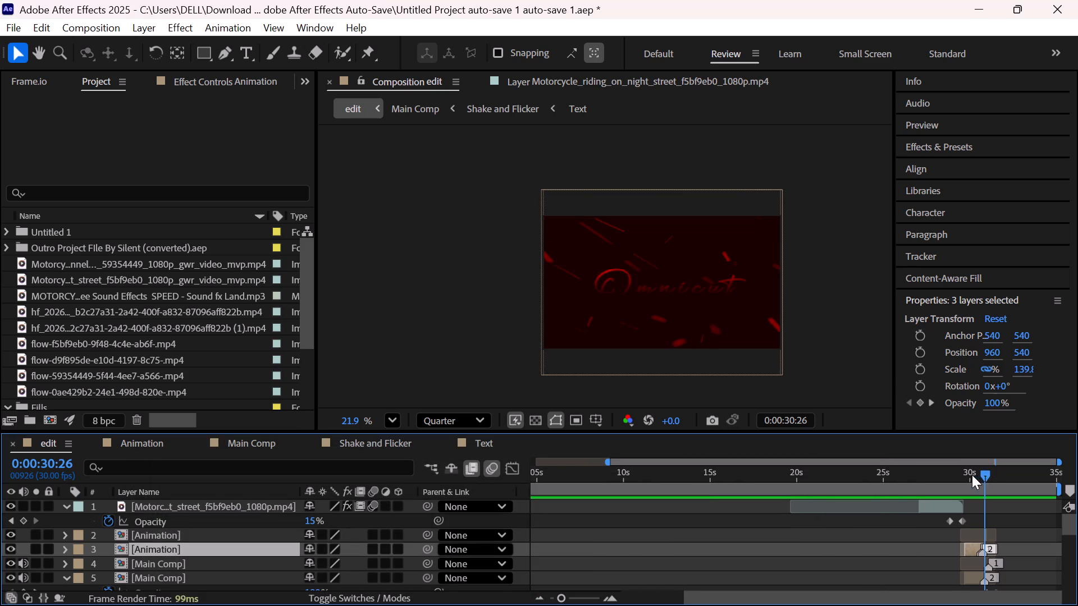
drag(972, 475, 974, 479)
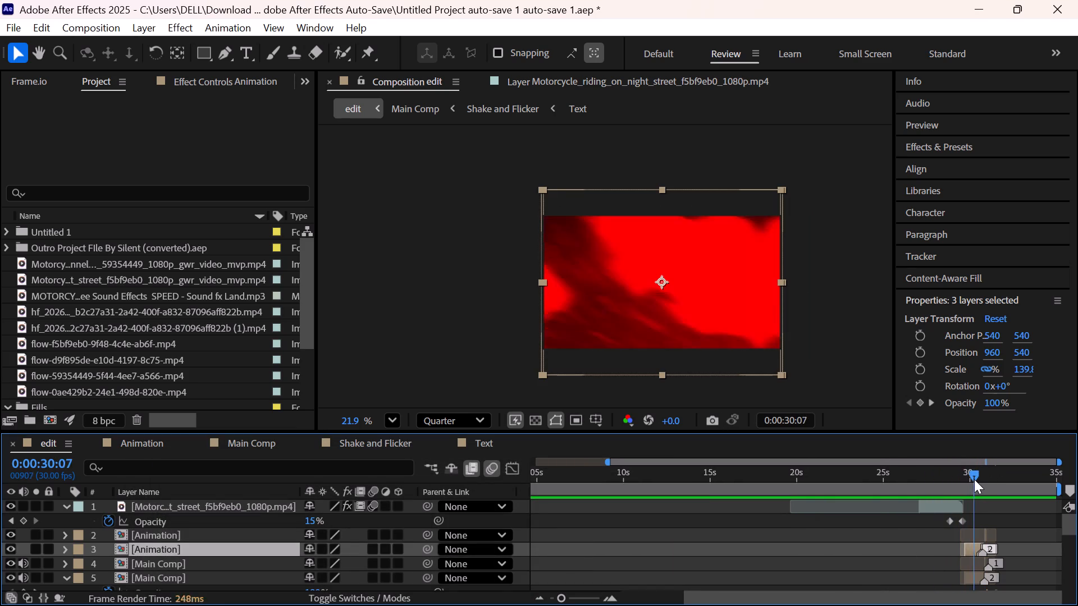
drag(974, 479, 988, 479)
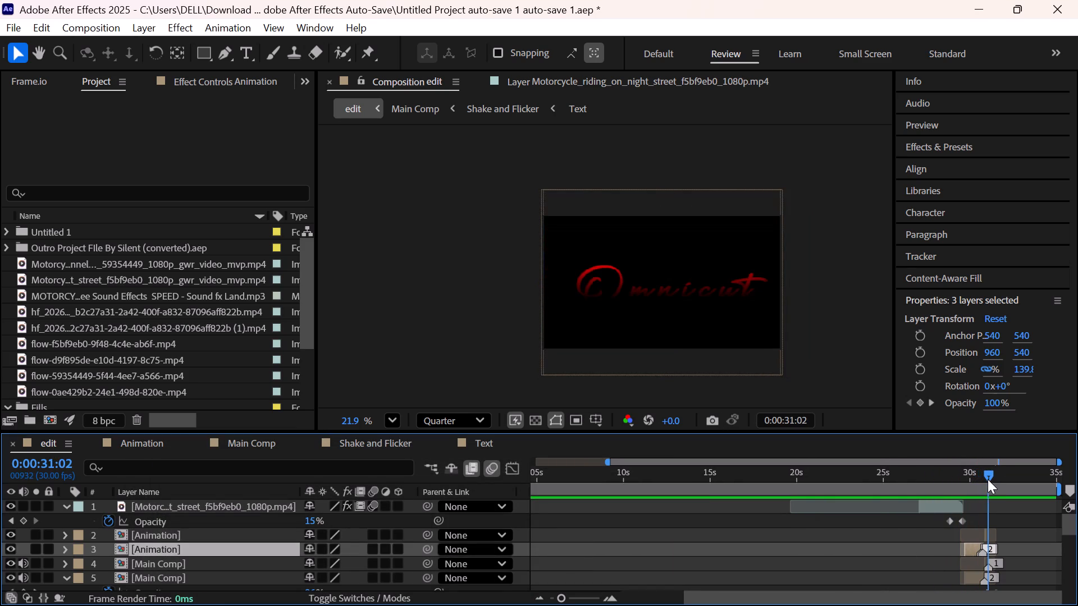
drag(988, 479, 978, 479)
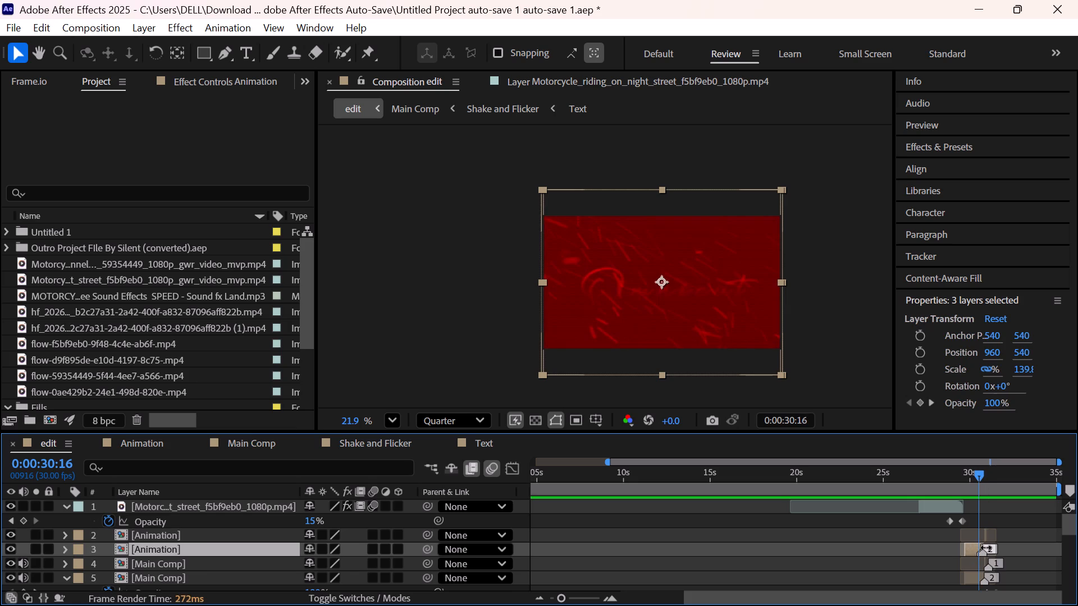
click(985, 548)
click(986, 533)
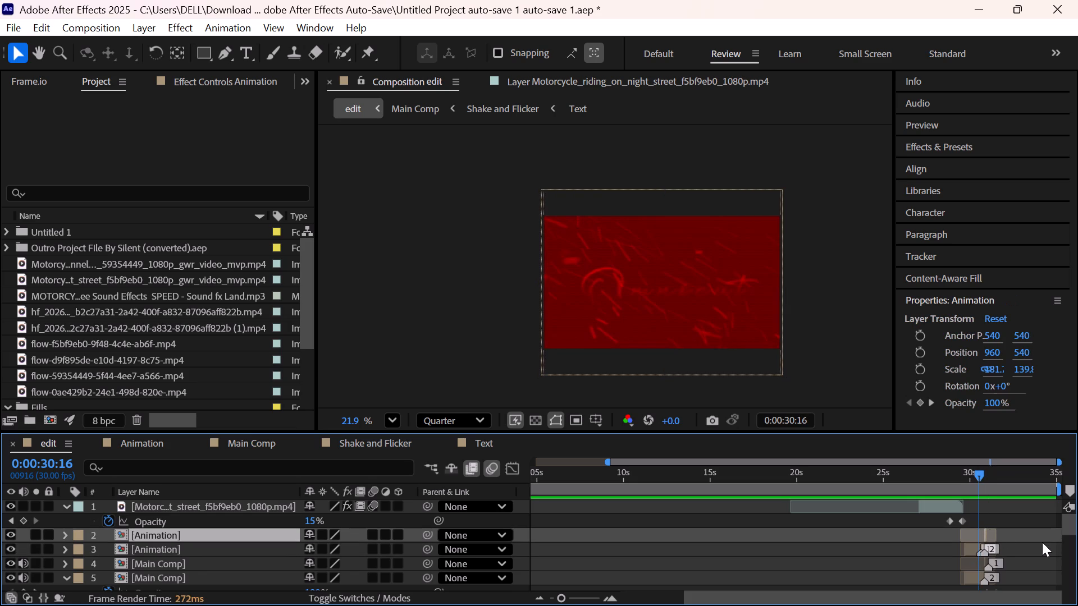
Delete the extra duplicate Animation, Main Comp, Shake and Flicker, and Text layers at the end of the edit composition.
key(Delete)
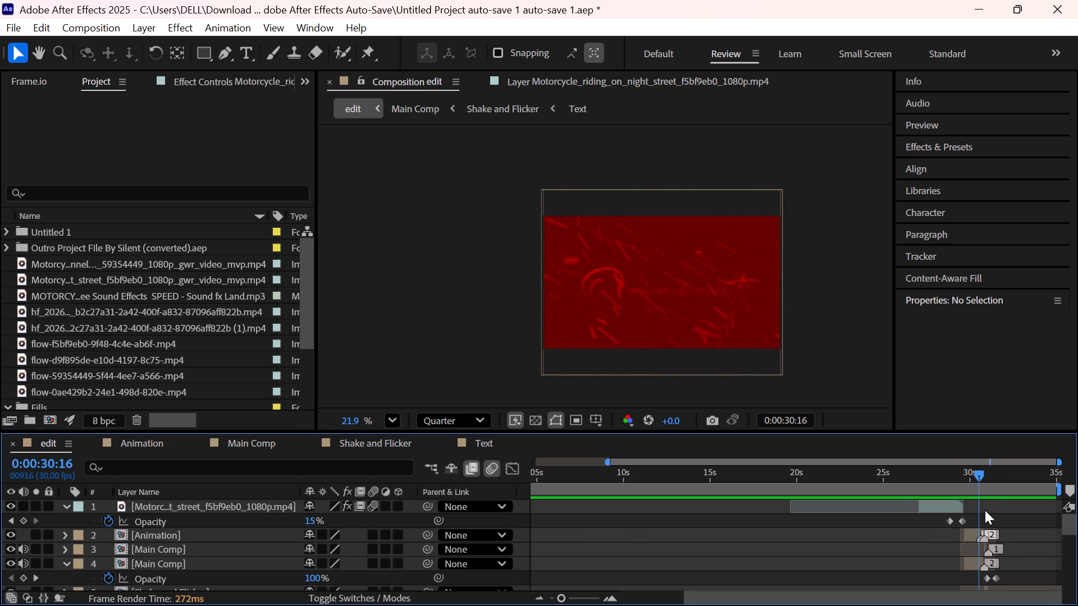
click(985, 548)
click(986, 548)
click(198, 551)
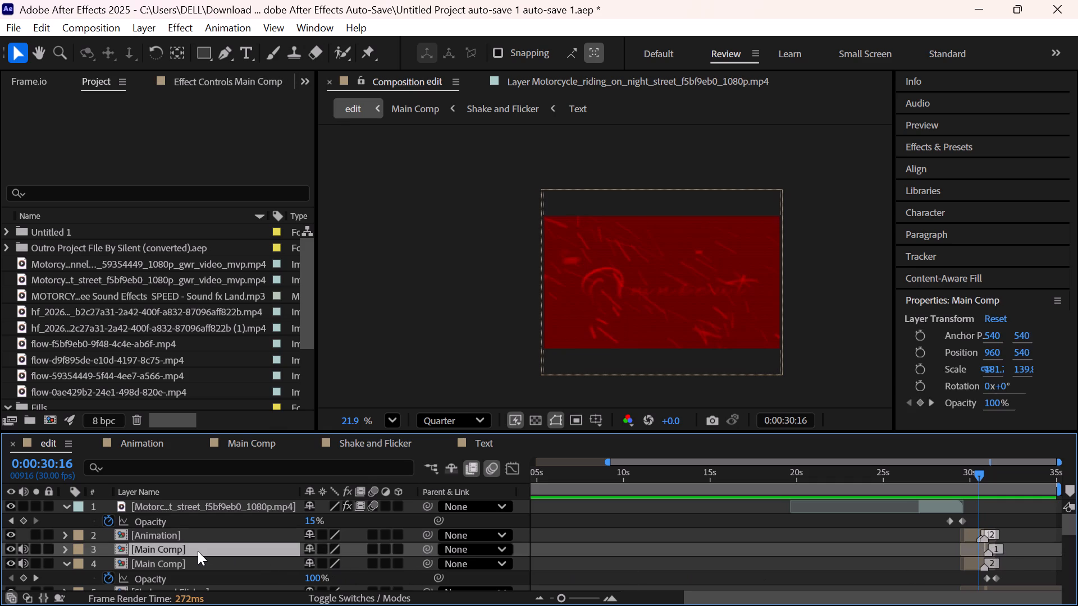
key(Delete)
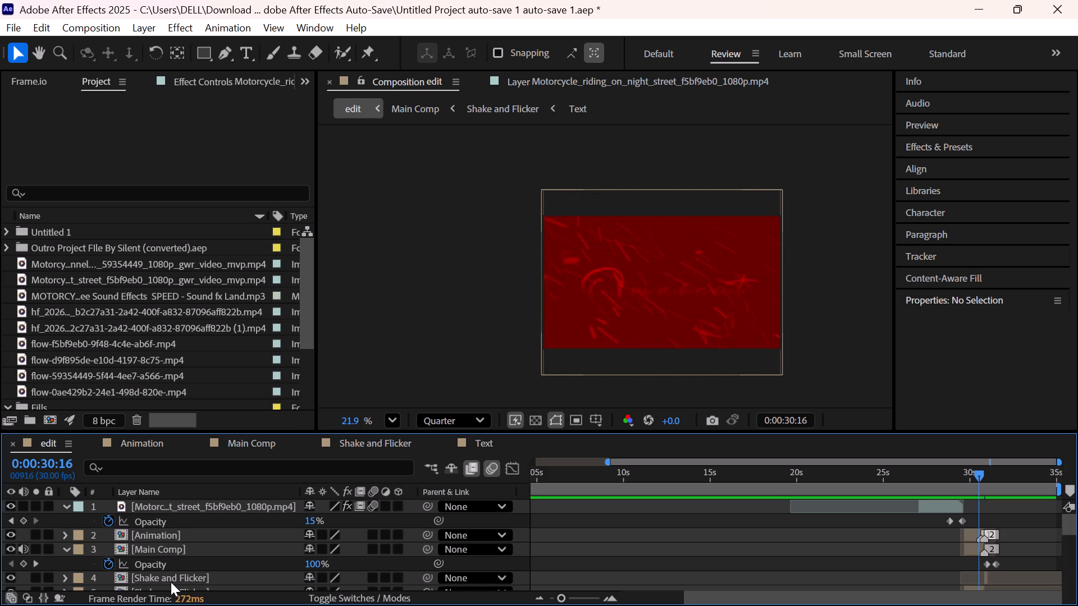
click(171, 582)
key(Delete)
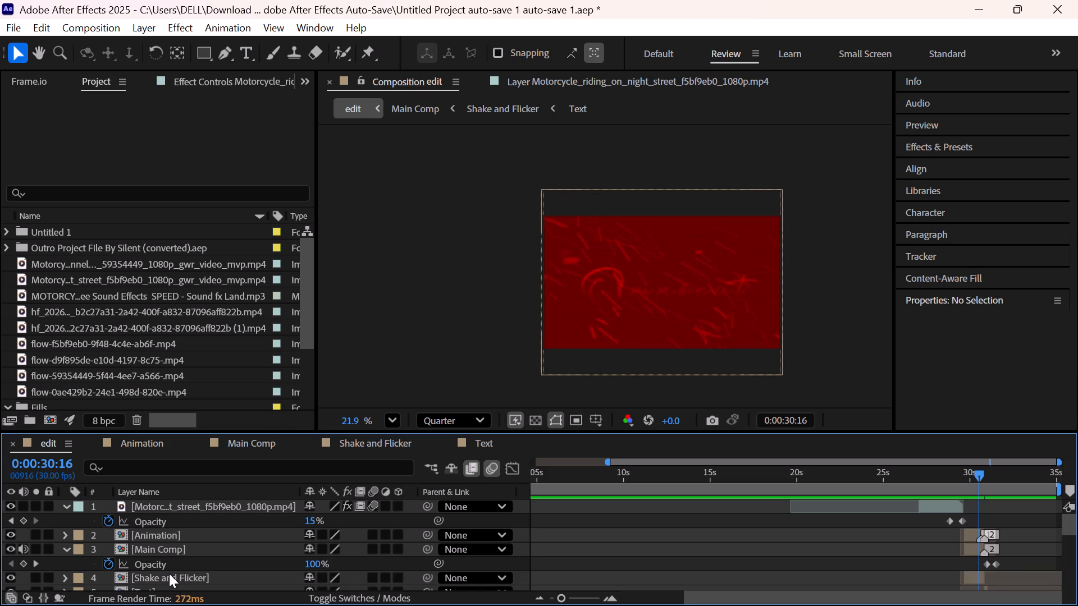
scroll(180, 567, down, 1)
scroll(173, 548, up, 1)
click(174, 573)
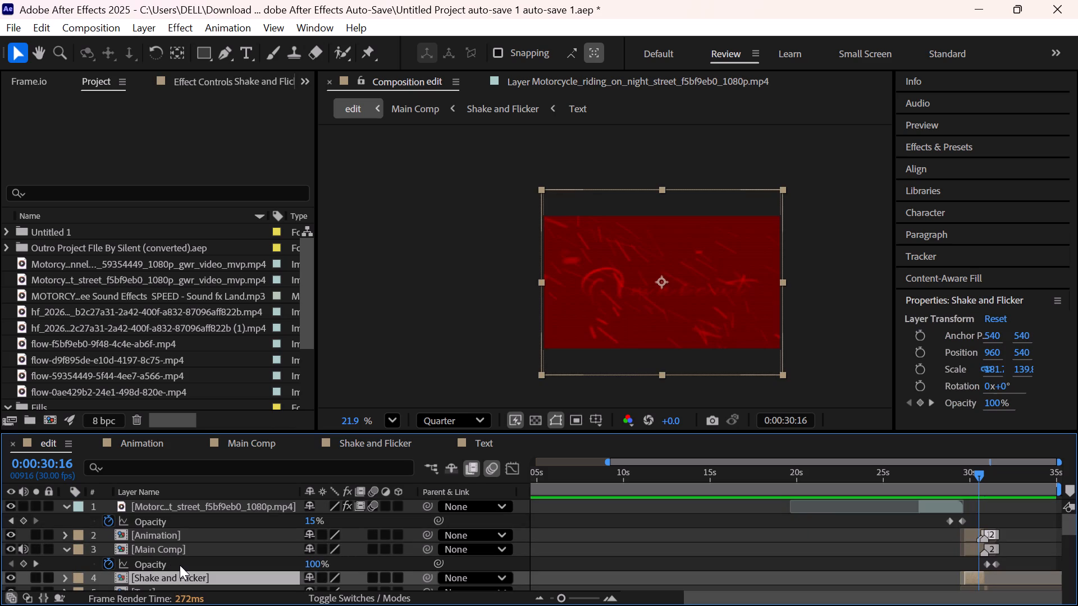
scroll(179, 566, down, 1)
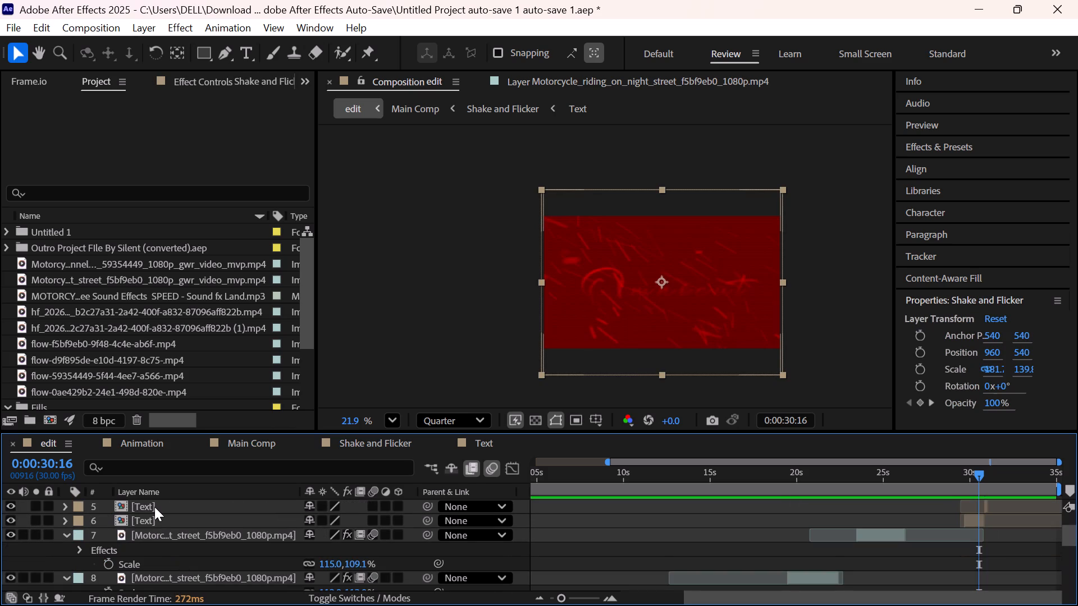
click(154, 507)
key(Delete)
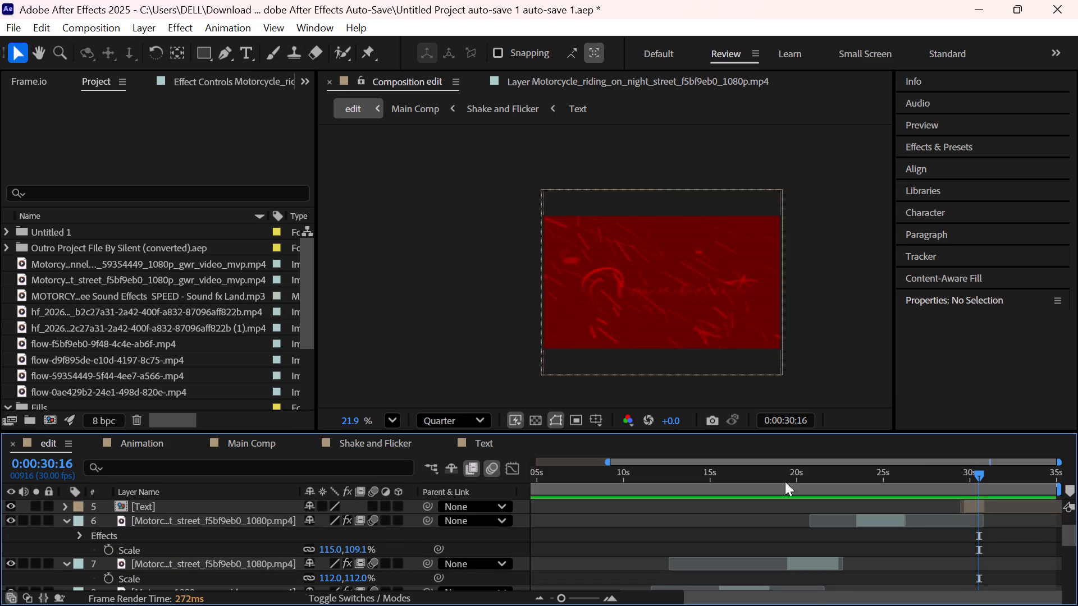
Extend the ends of the remaining Animation, Main Comp, Shake and Flicker, and Text layers slightly, previewing the outro from 0:00:29:14.
drag(980, 468, 961, 468)
key(space)
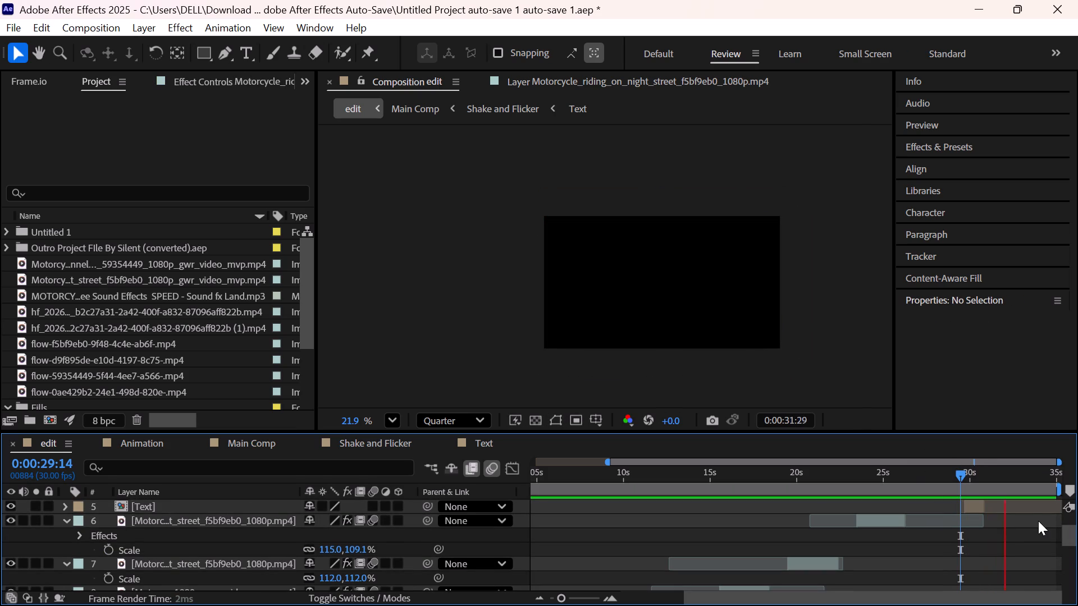
key(space)
scroll(1006, 530, up, 1)
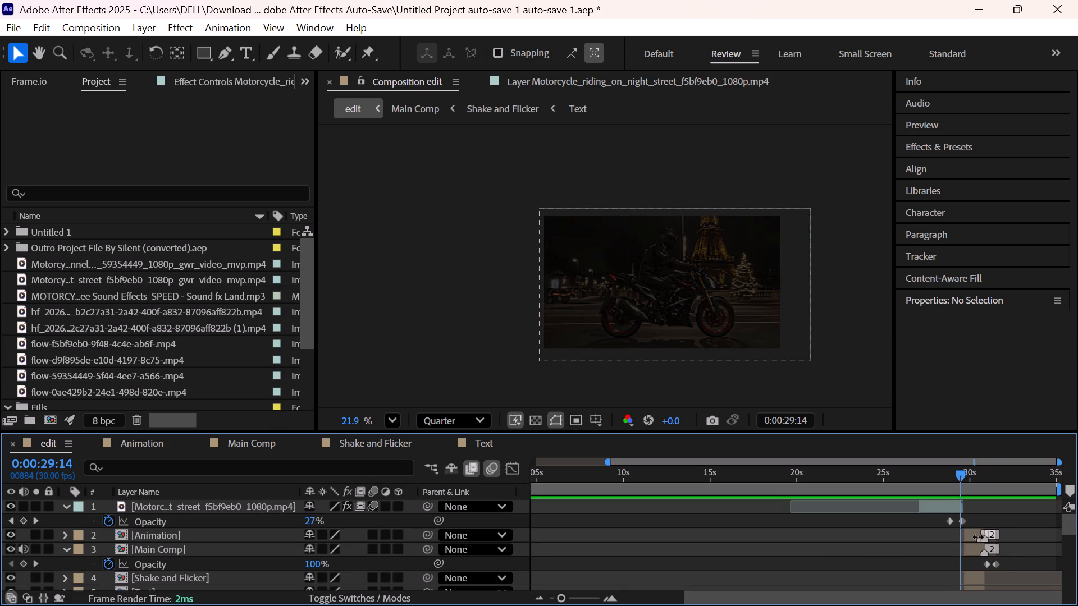
click(988, 532)
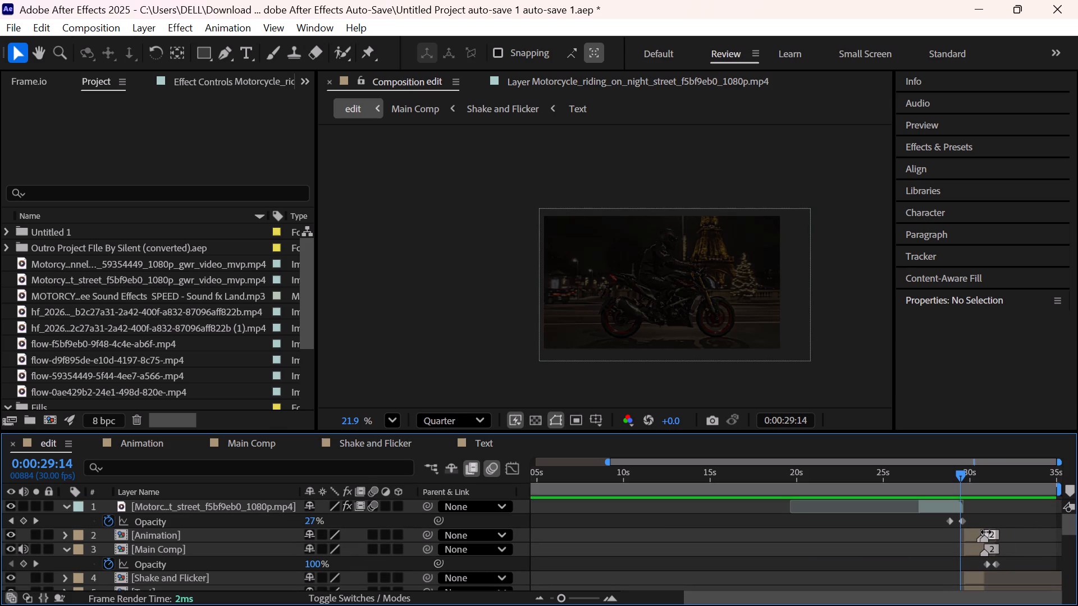
click(986, 532)
click(984, 549)
click(981, 581)
scroll(982, 559, down, 1)
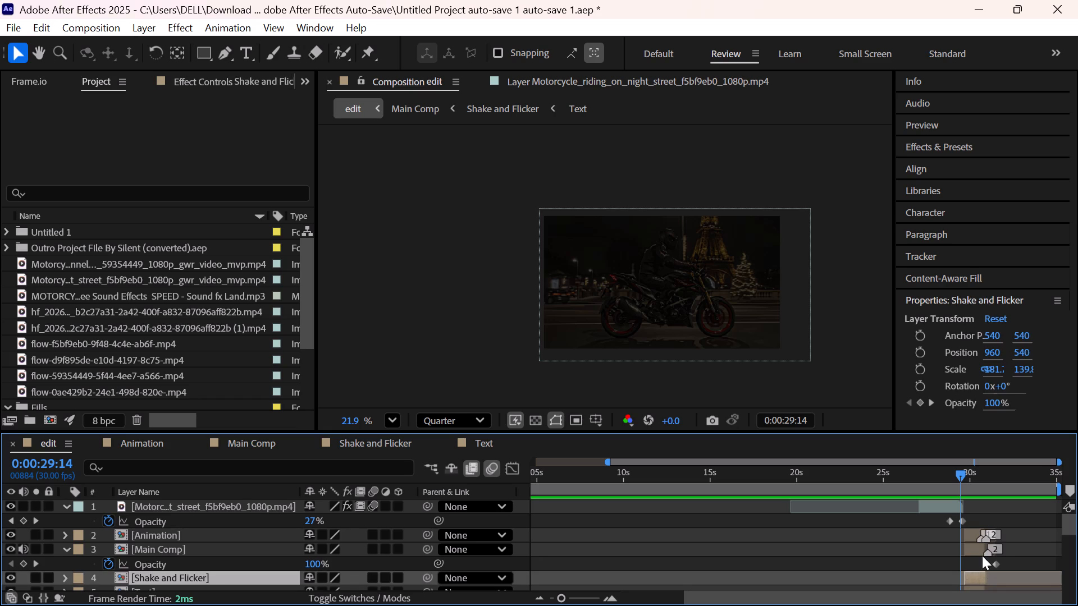
click(983, 501)
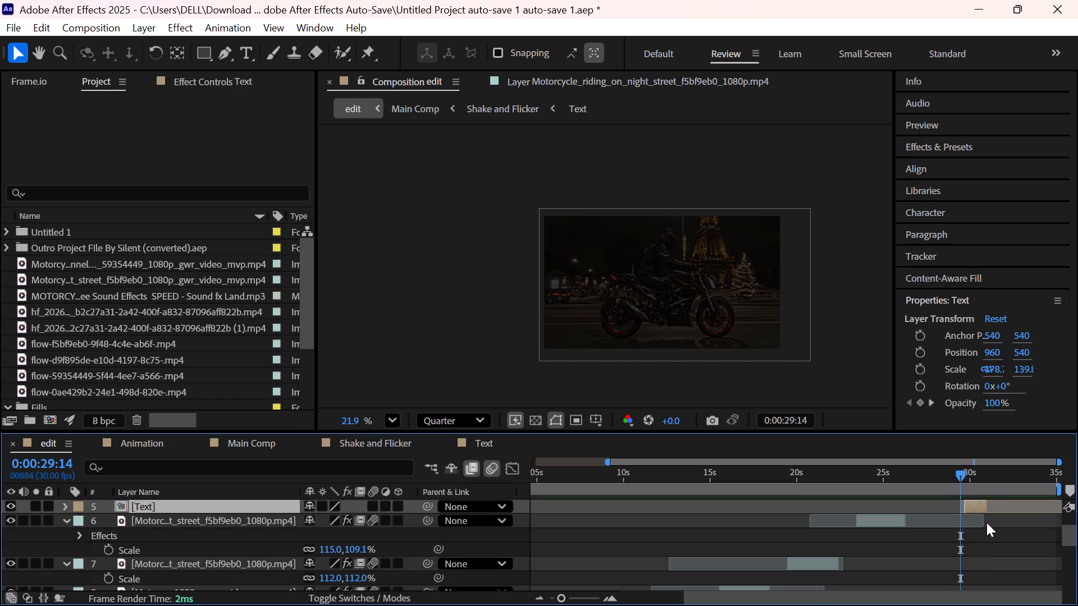
key(space)
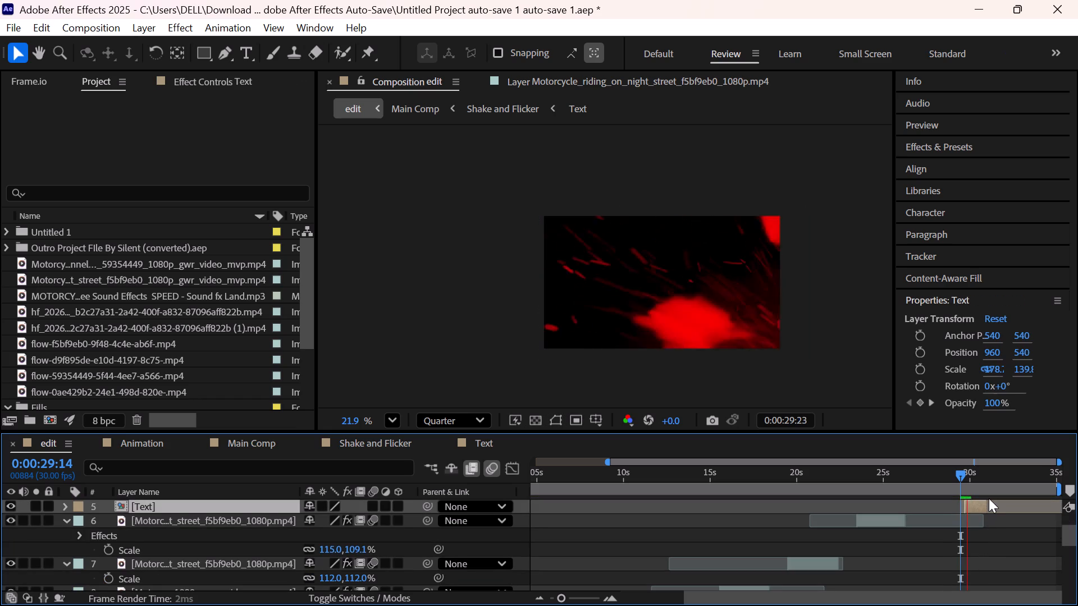
Time-stretch the Animation, Main Comp, Shake and Flicker, and Text layers together by a factor of 120 and review the playback.
scroll(1004, 521, up, 1)
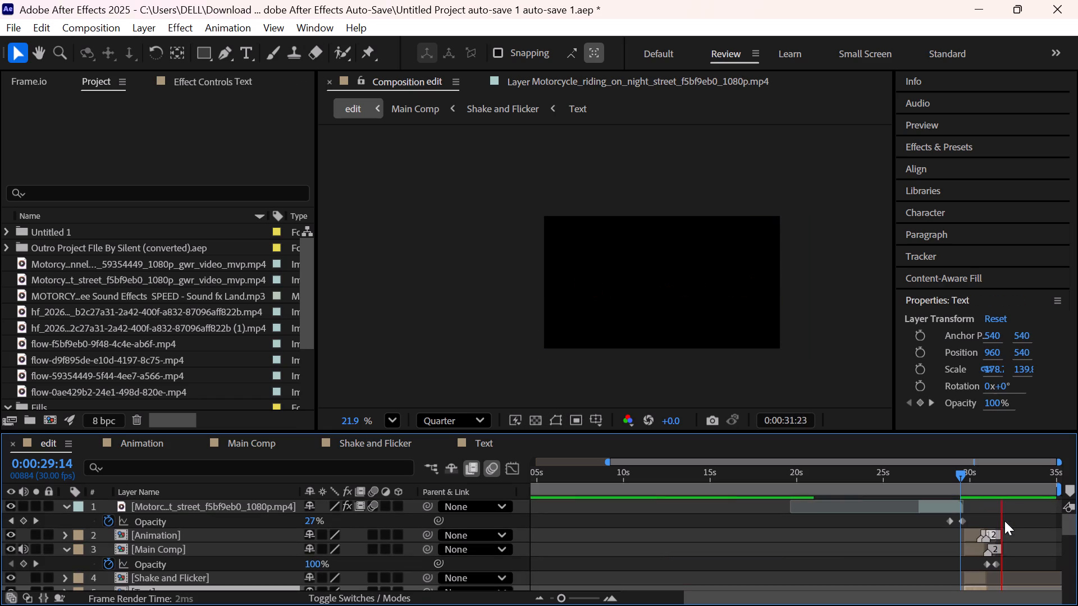
ctrl+click(180, 534)
ctrl+click(191, 548)
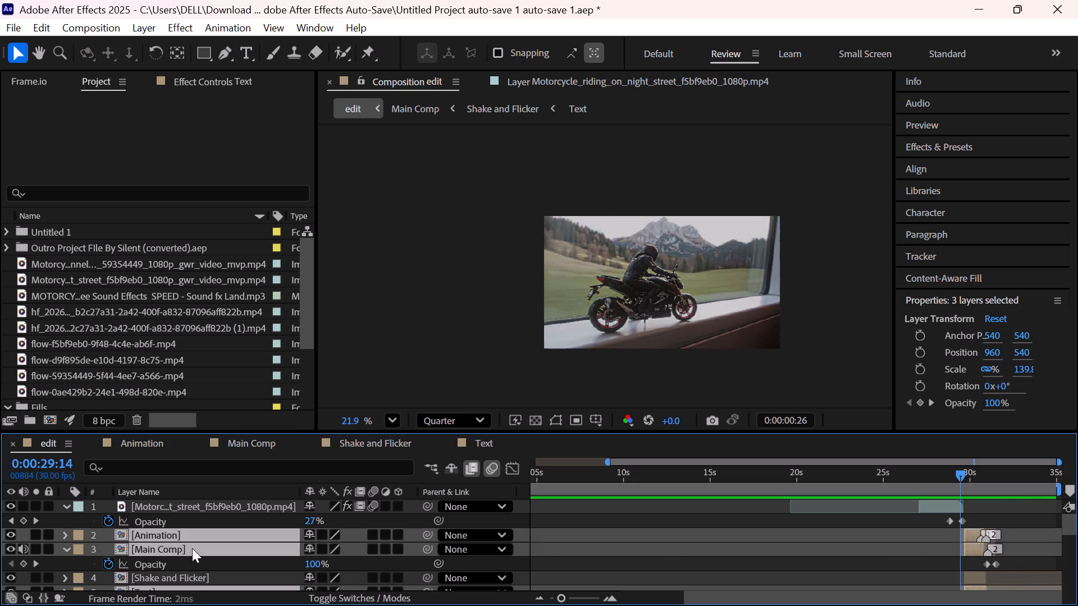
click(188, 579)
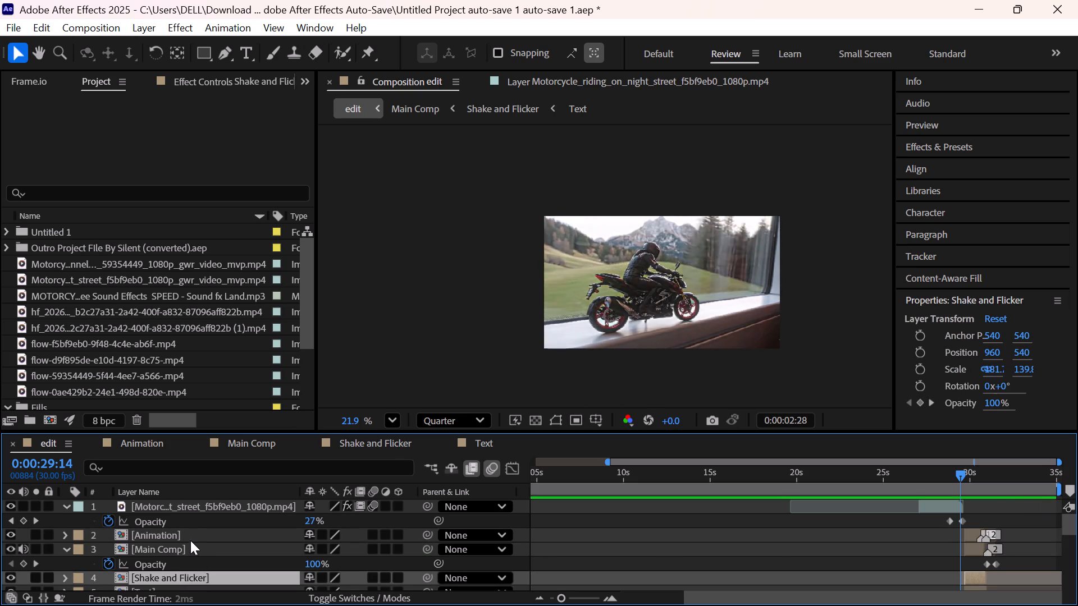
ctrl+click(186, 527)
click(115, 532)
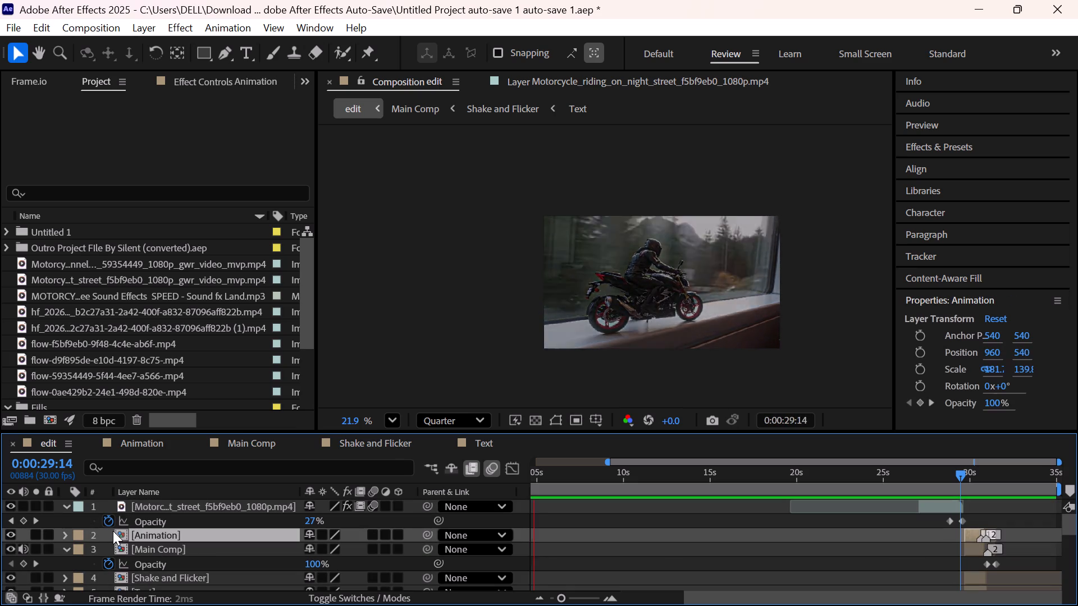
drag(108, 531, 154, 605)
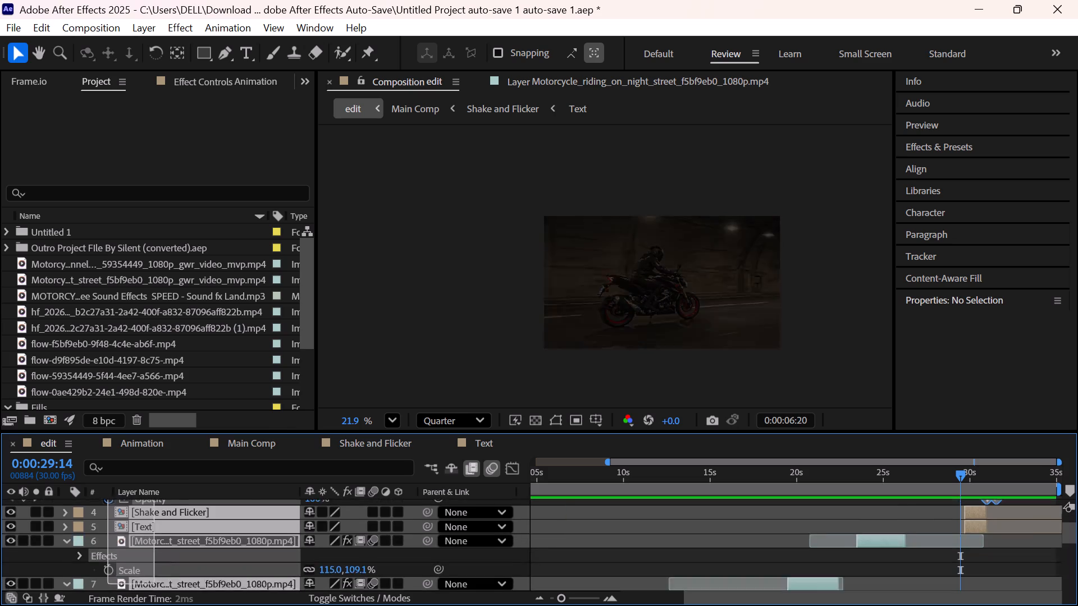
drag(154, 605, 182, 534)
right_click(224, 532)
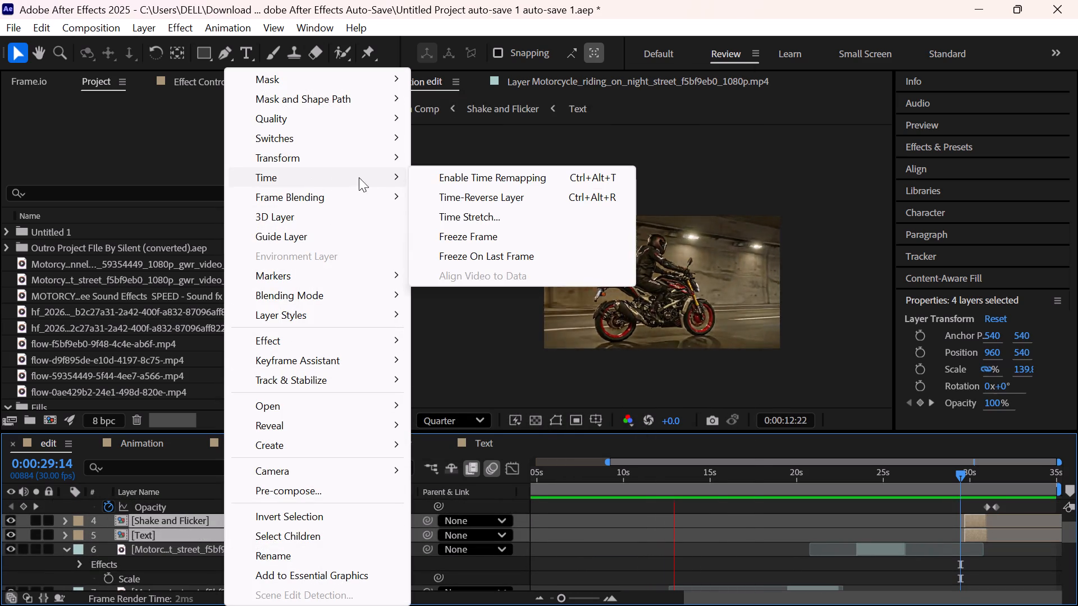
click(441, 213)
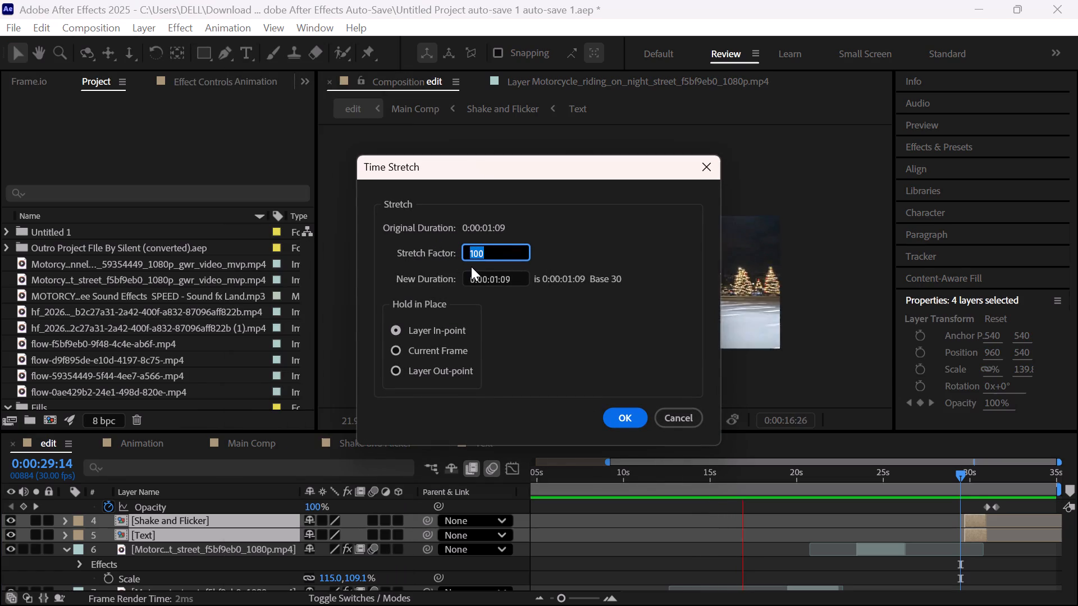
key(BackSpace)
key(1)
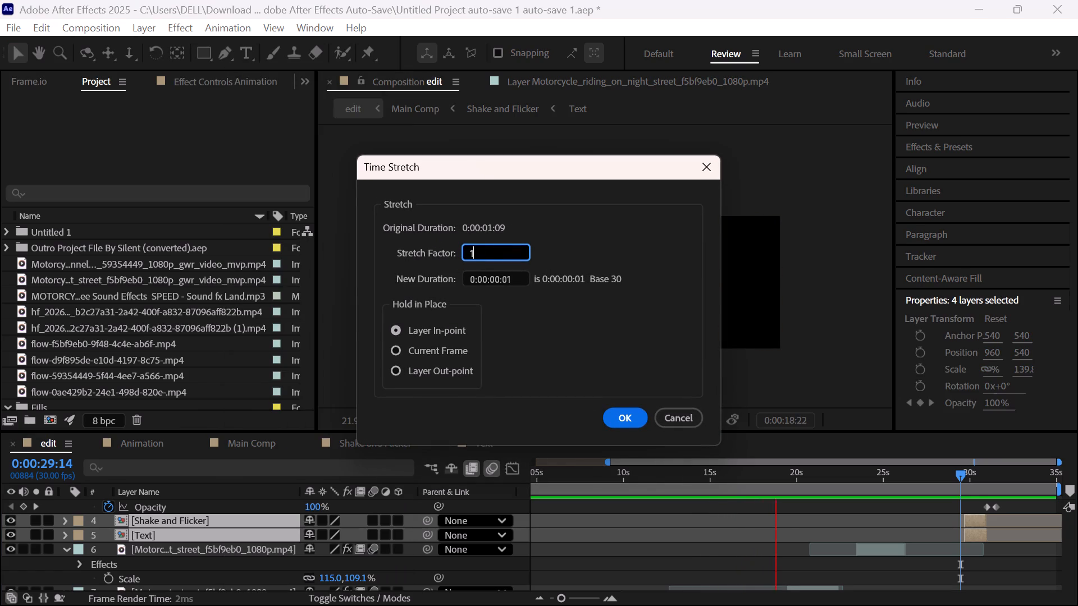
text(20)
key(Return)
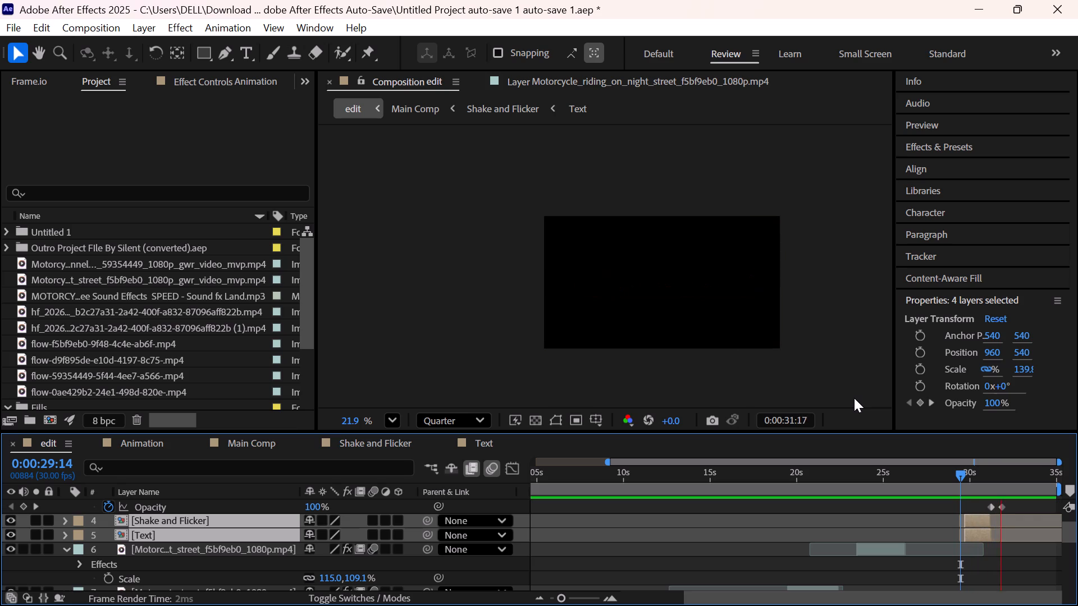
key(space)
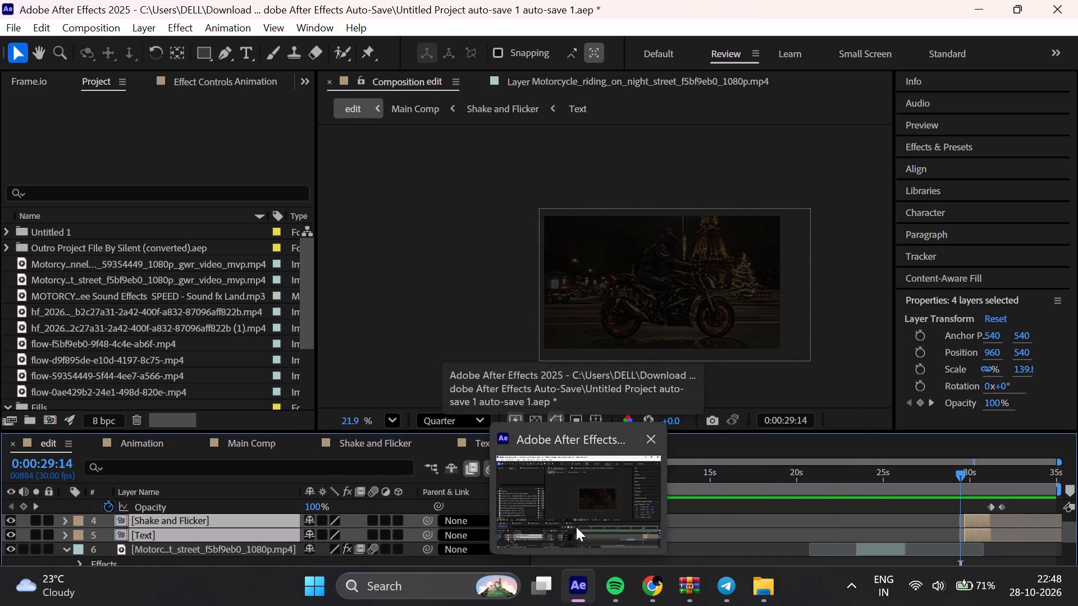
Switch to Chrome, pause the heisty710 tutorial video and return to the edit composition in After Effects.
click(576, 527)
click(656, 590)
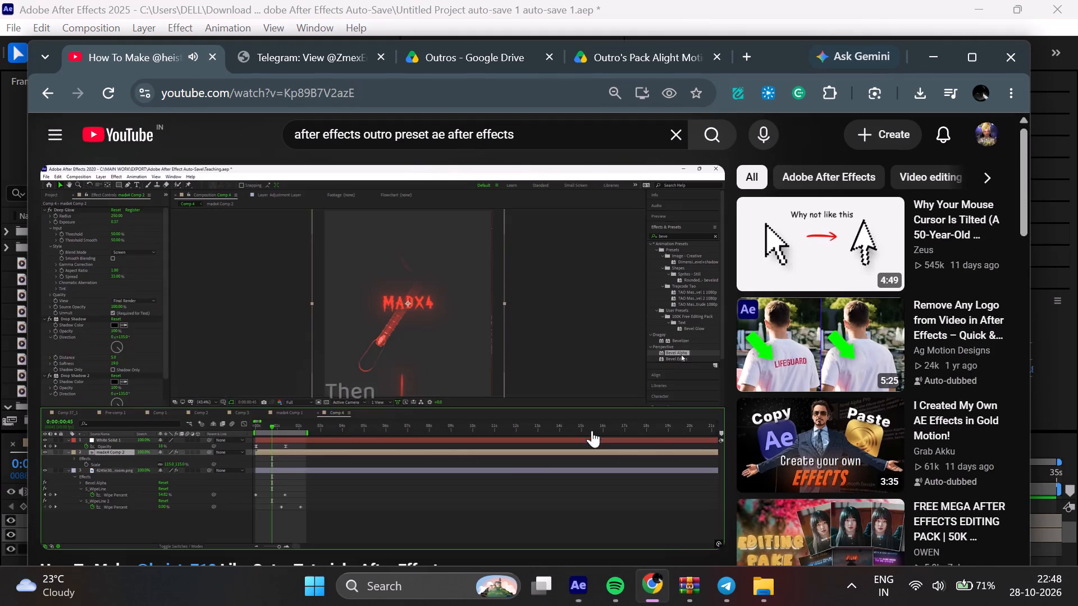
click(491, 374)
click(933, 68)
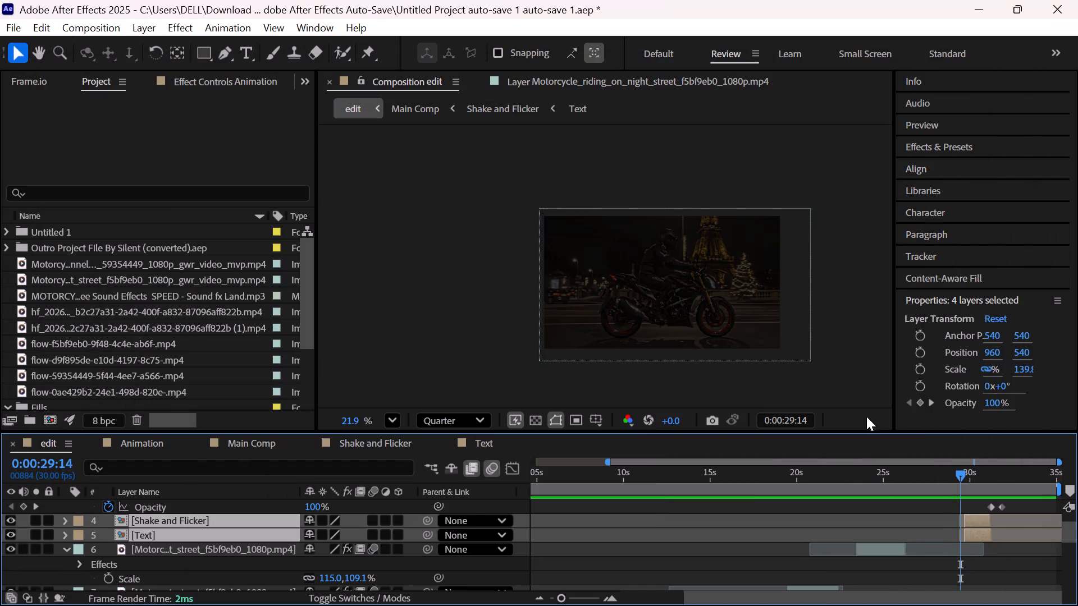
Shift the Animation layer's two Opacity keyframes earlier so its fade-out starts just before 0:00:30:26 and ends just after it.
drag(961, 471, 979, 478)
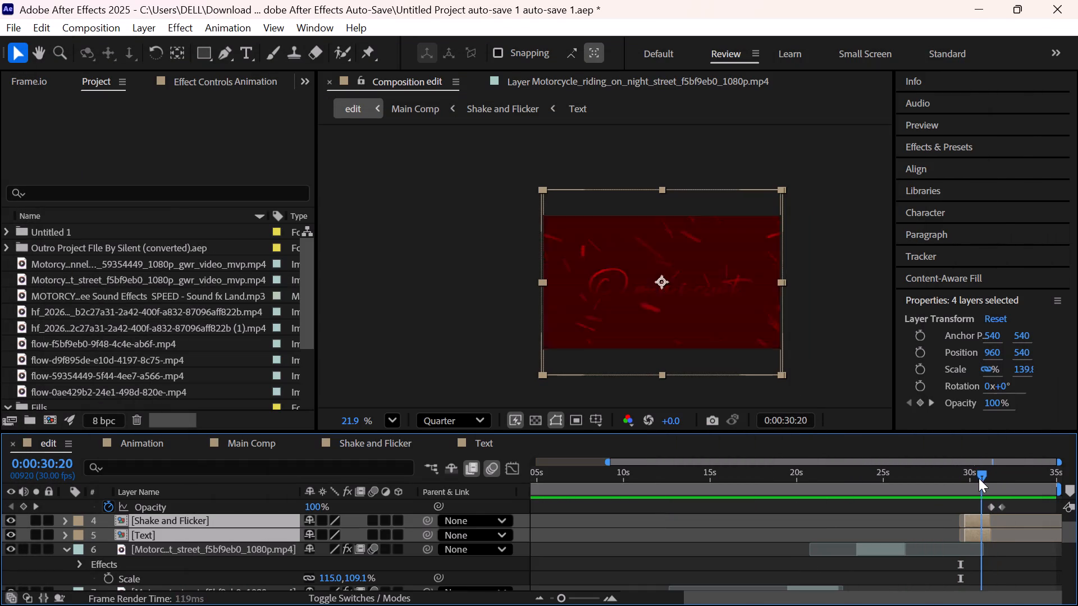
drag(979, 478, 986, 480)
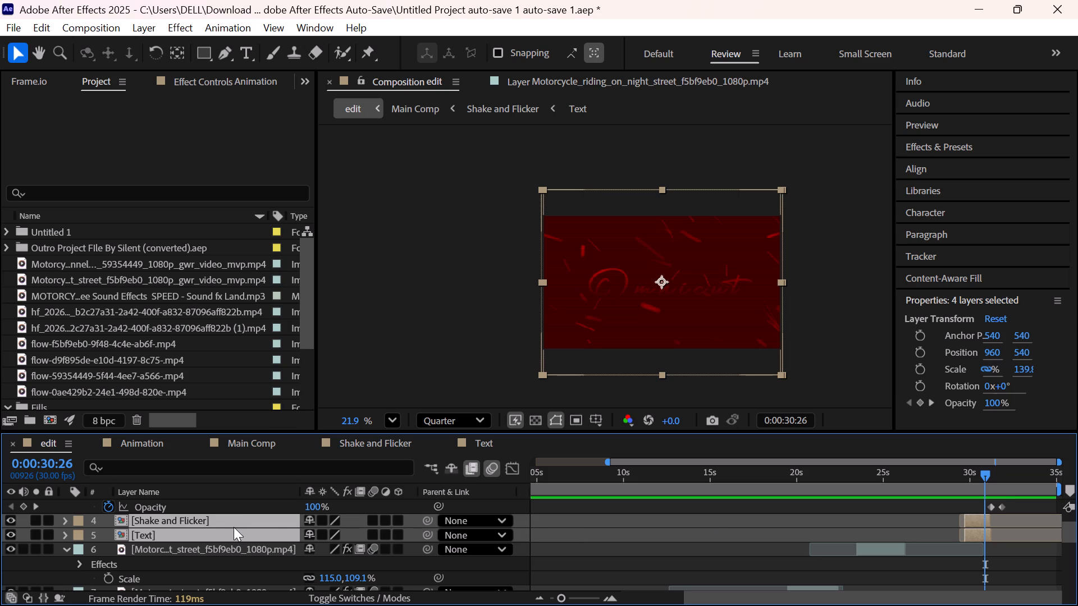
key(t)
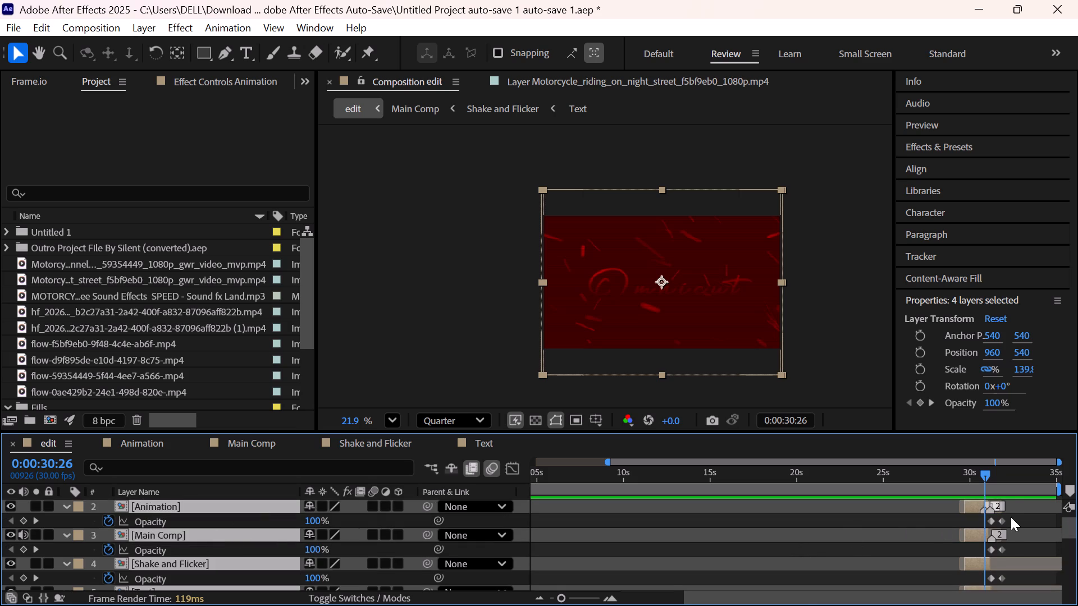
click(992, 520)
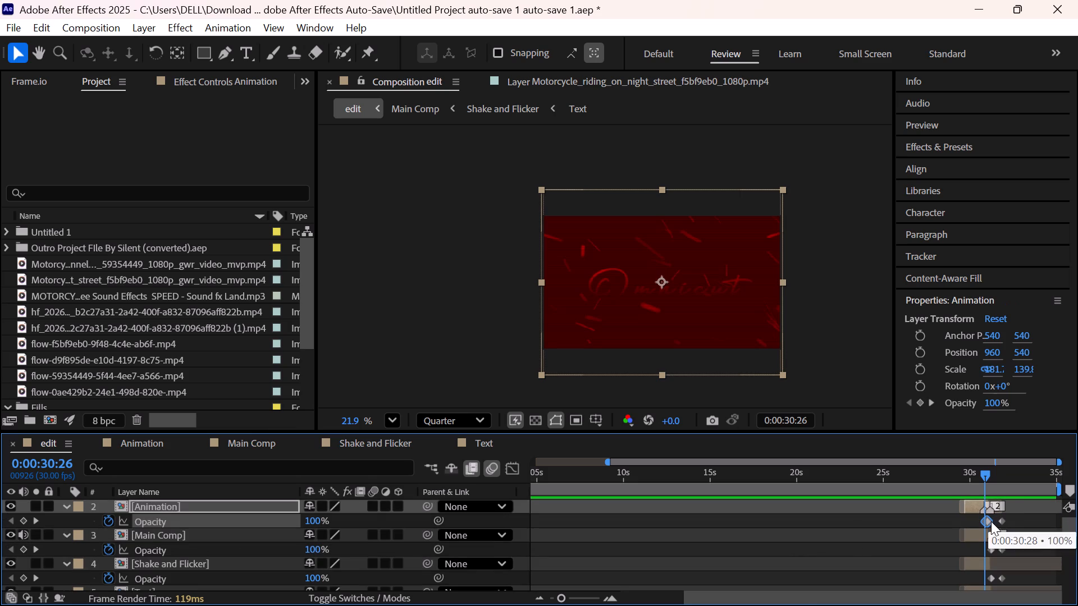
drag(1001, 522, 994, 522)
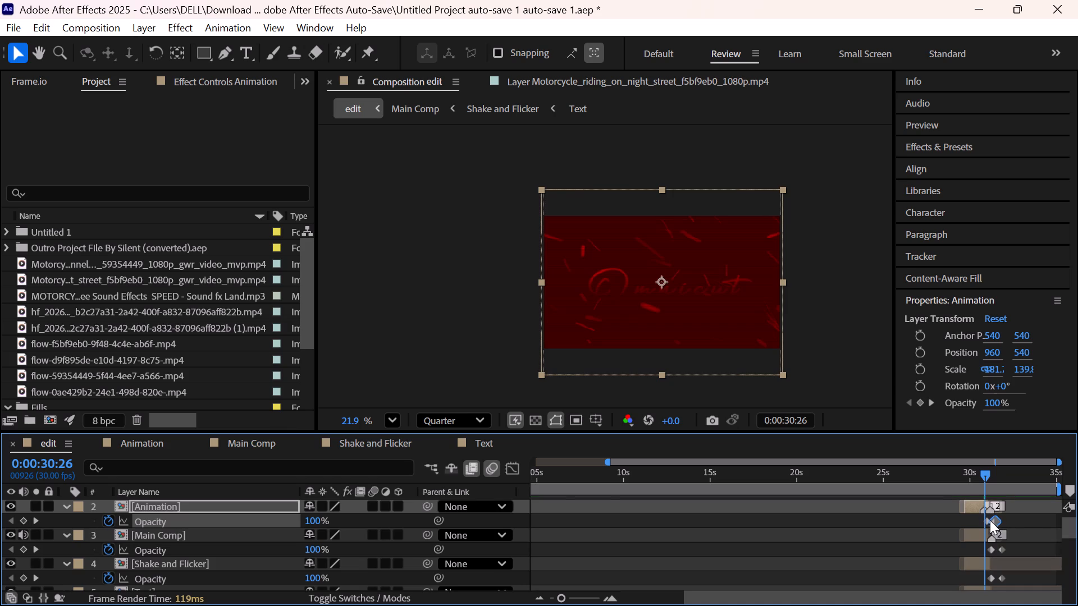
drag(988, 520, 981, 521)
drag(997, 522, 993, 522)
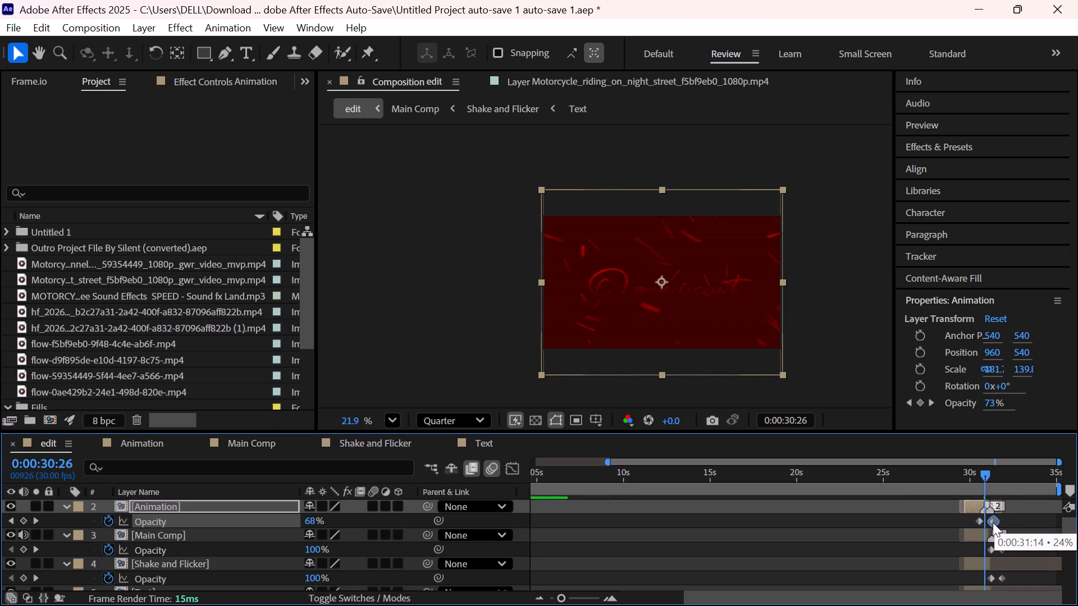
drag(993, 522, 990, 522)
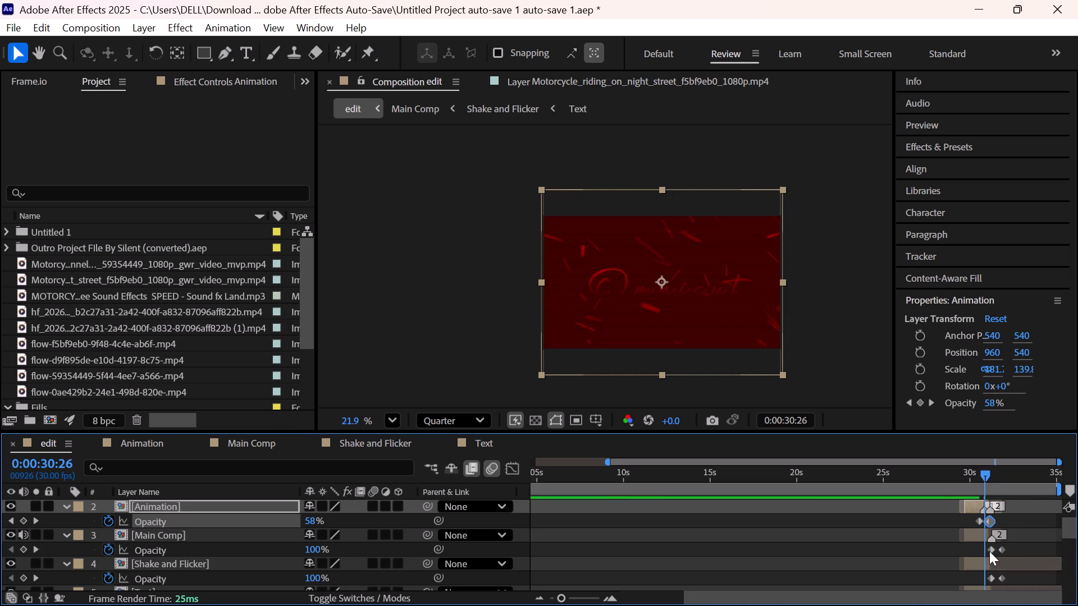
Move the Main Comp layer's Opacity keyframes earlier, starting the fade just before 0:00:30:26 and ending it at about 0:00:31:09.
drag(990, 551, 979, 550)
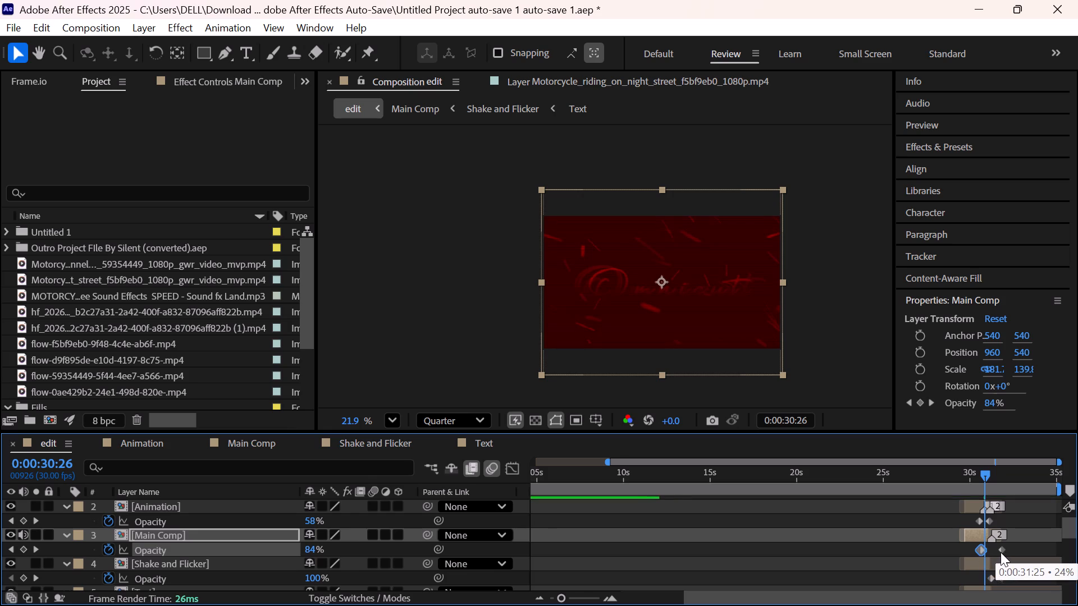
drag(1001, 552, 992, 552)
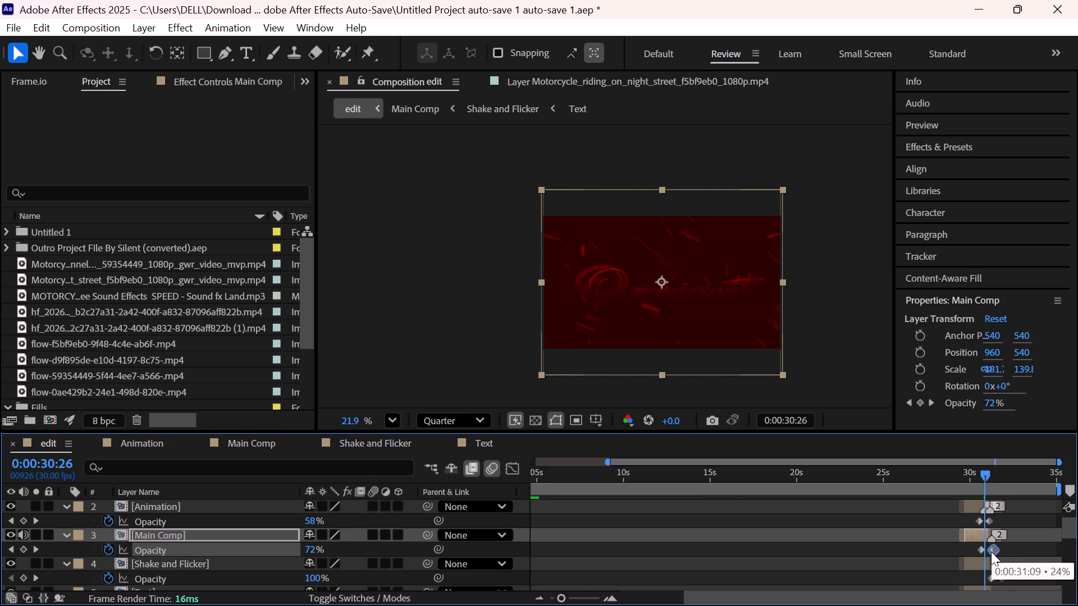
scroll(995, 545, down, 1)
scroll(995, 545, up, 1)
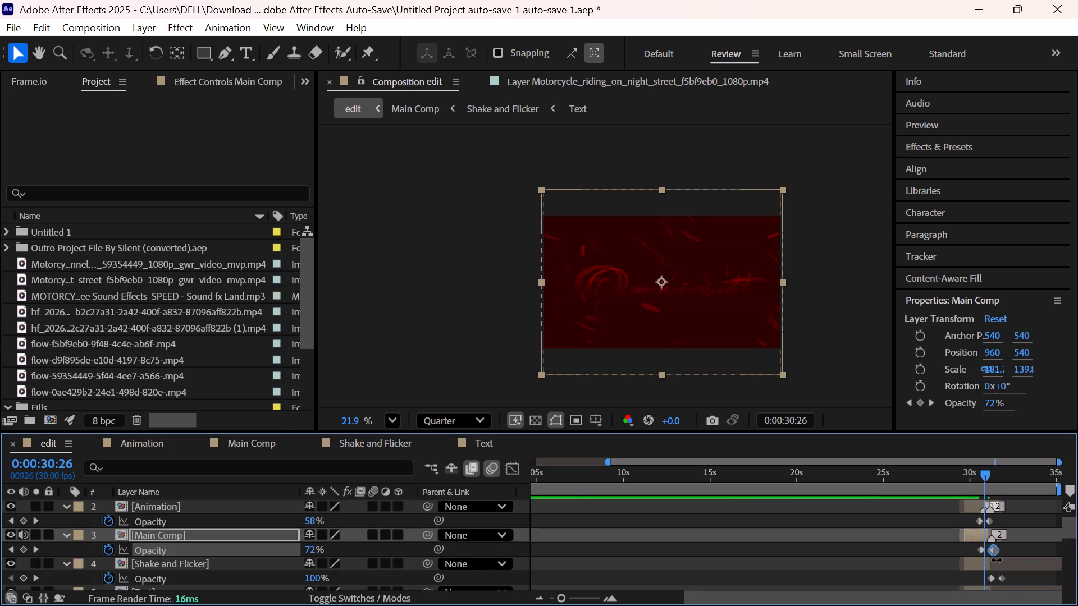
Shift both Opacity keyframes of the Shake and Flicker layer slightly earlier, with the first close to 0:00:30:26.
click(992, 578)
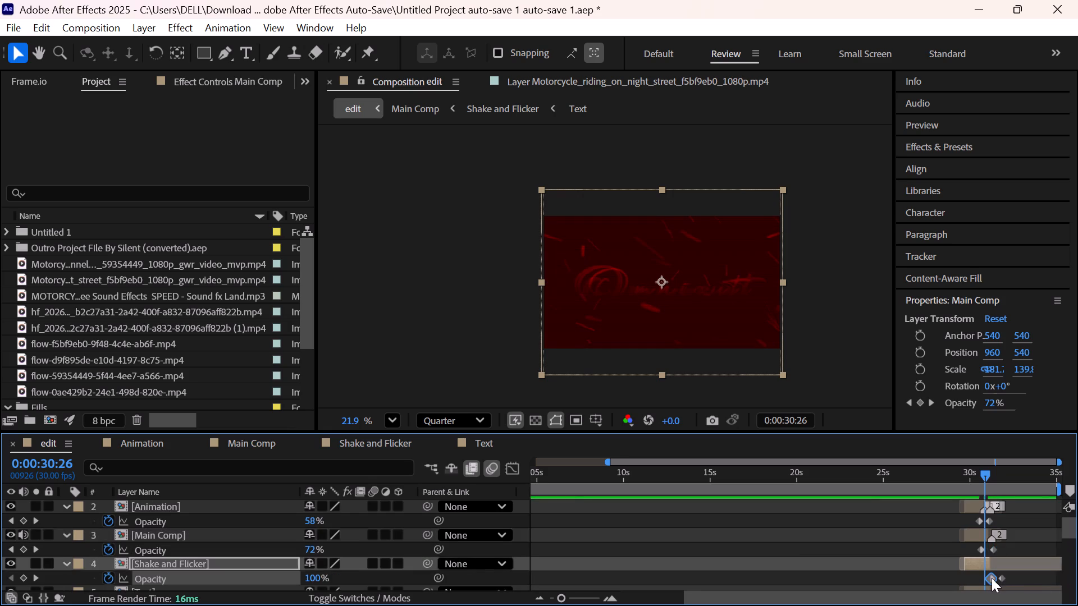
drag(1004, 580, 1002, 579)
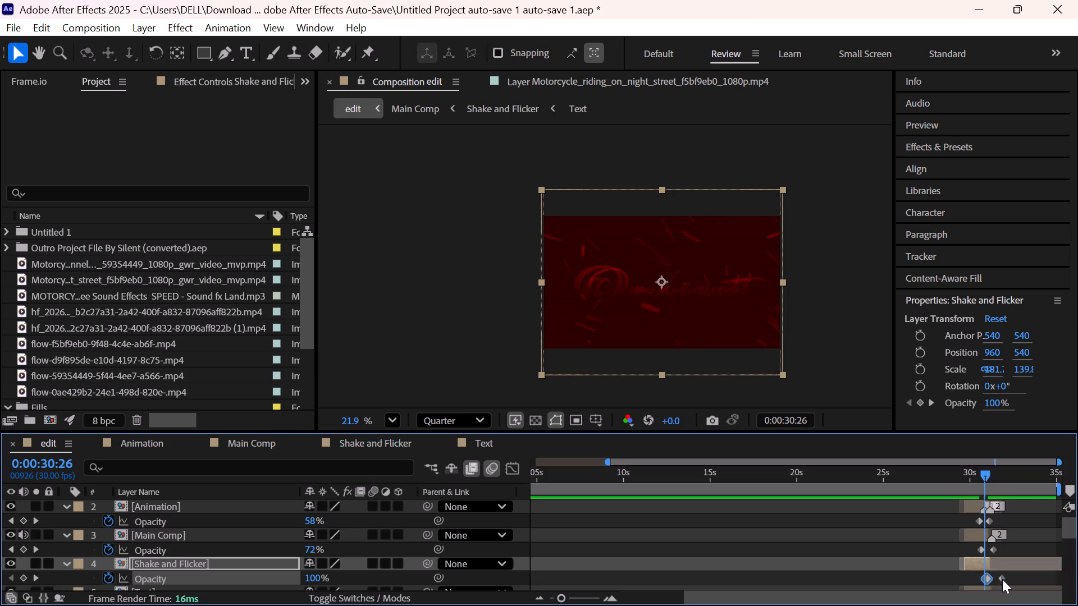
drag(1002, 579, 998, 579)
click(988, 577)
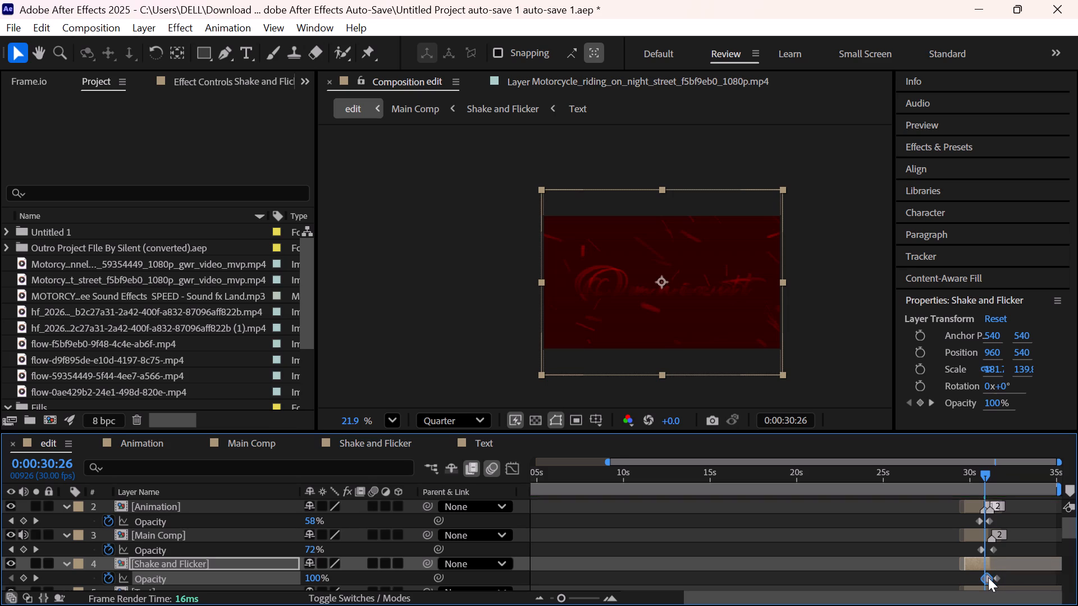
Move the Text layer's Opacity keyframes earlier, starting the fade just before 0:00:30:26 and placing the 24% keyframe at about 0:00:31:17.
scroll(997, 562, down, 1)
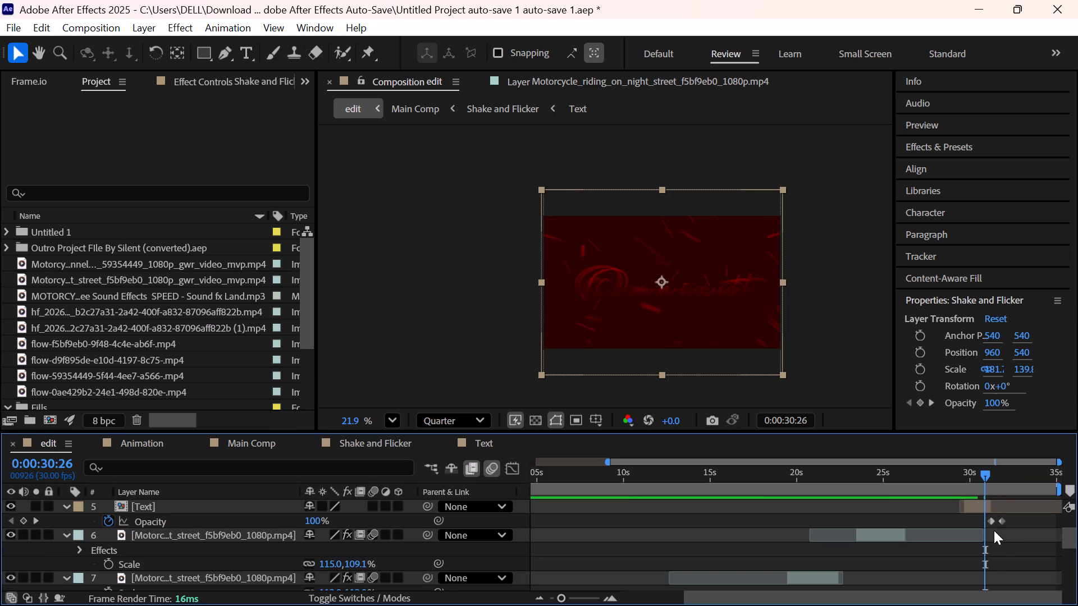
drag(990, 525, 985, 524)
drag(1002, 522, 997, 522)
click(987, 521)
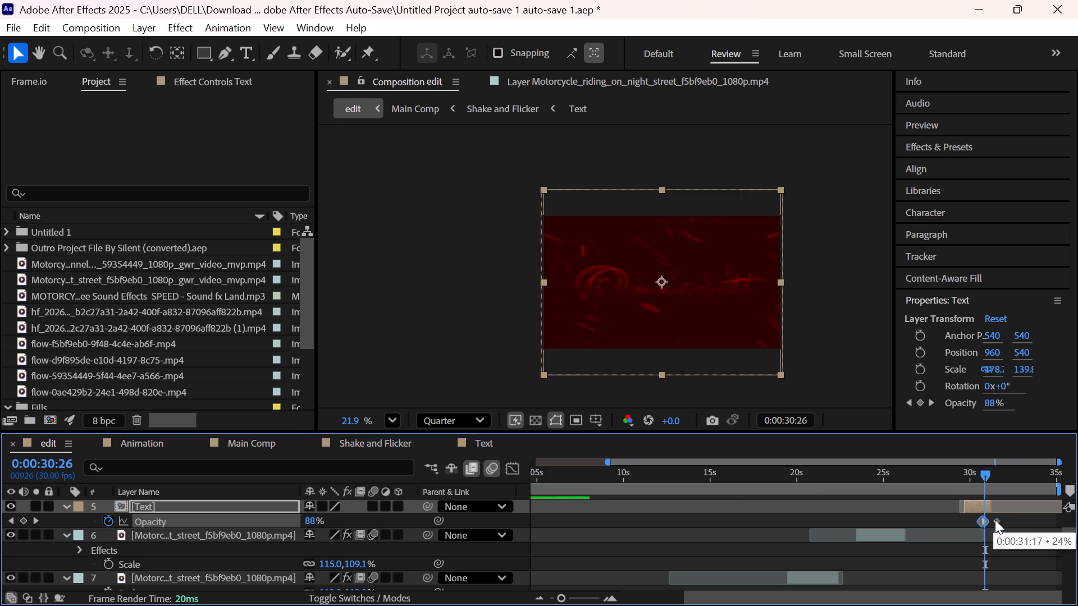
click(995, 520)
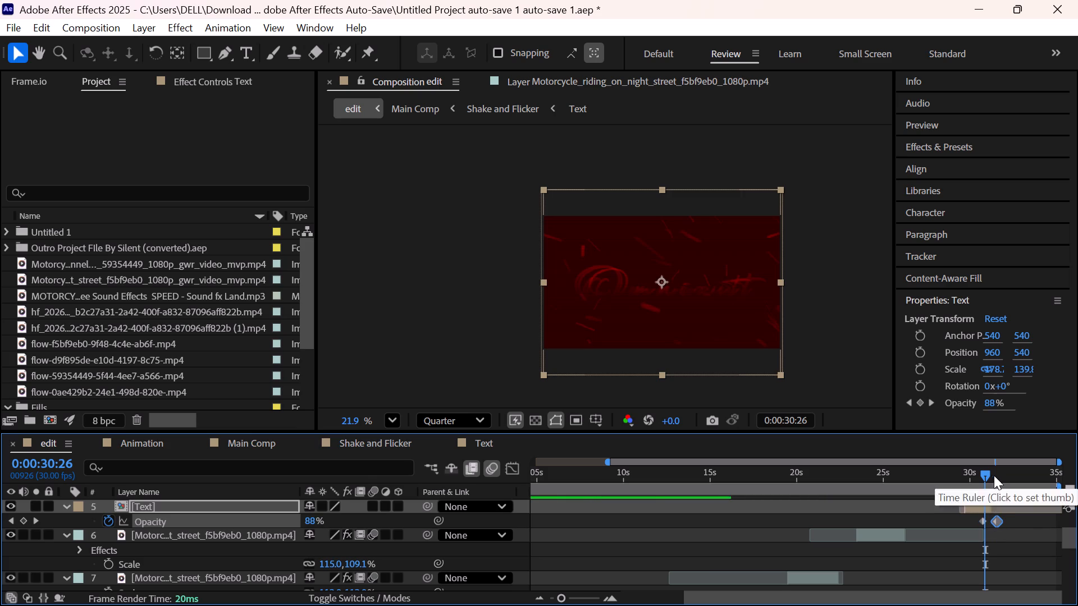
Preview the outro from 0:00:29:21 and shift both Text layer Opacity keyframes a little earlier again.
drag(986, 474, 966, 478)
key(space)
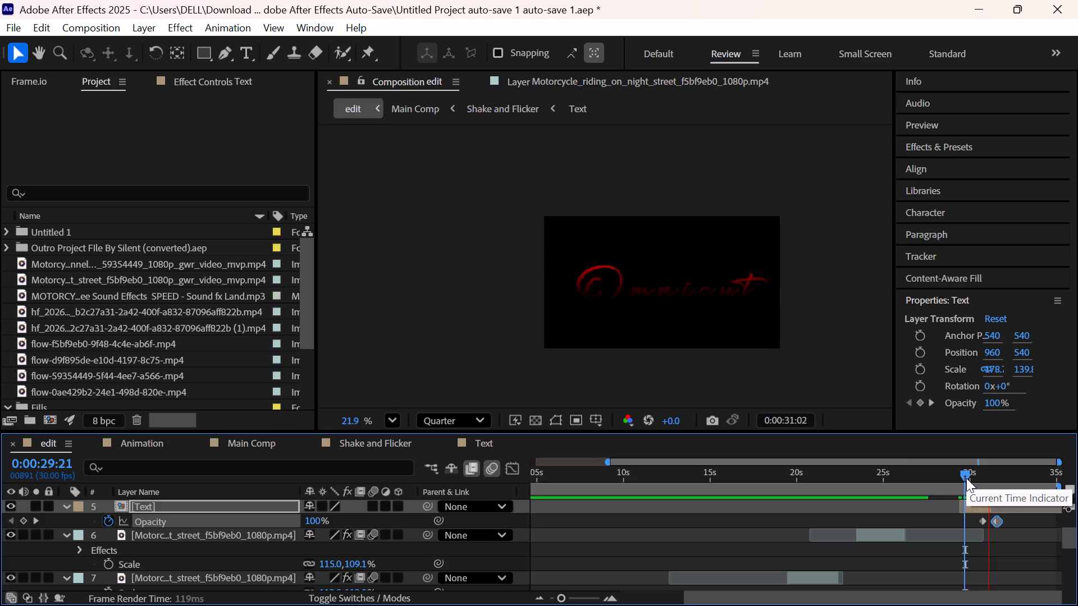
click(983, 517)
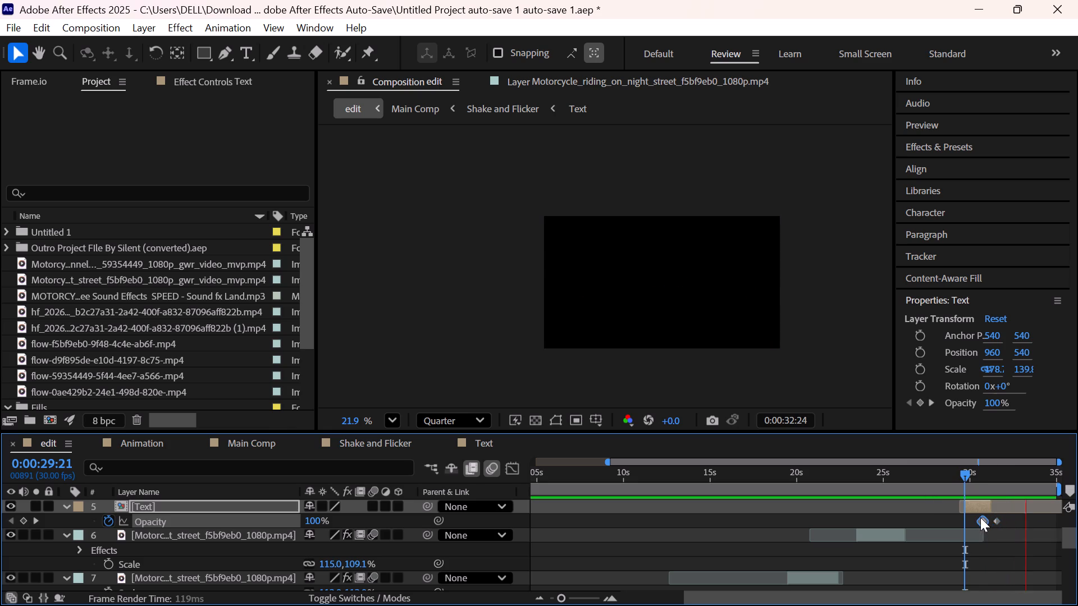
drag(994, 521, 991, 521)
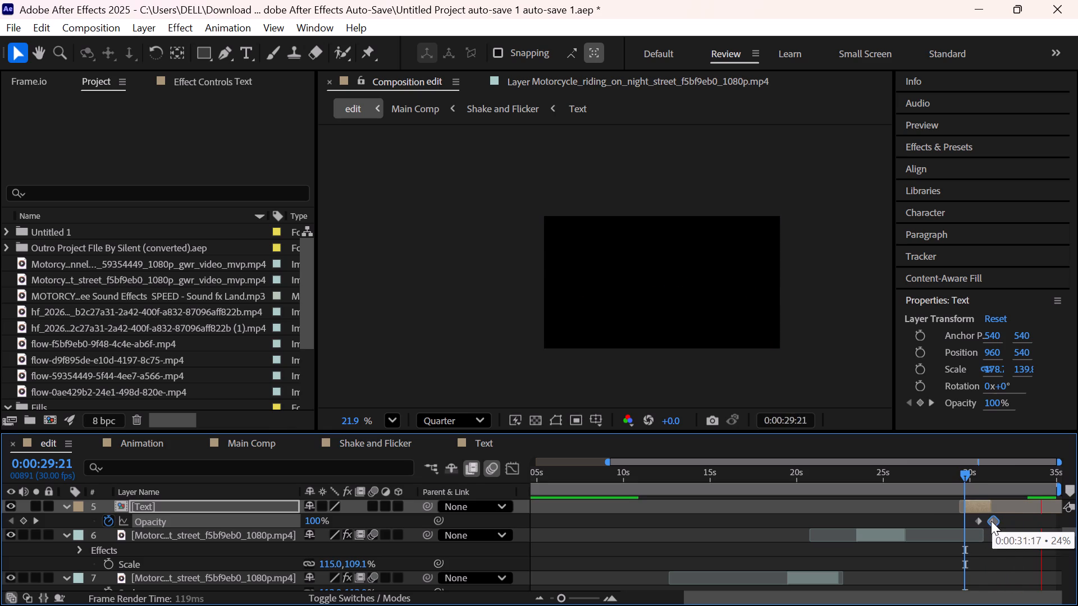
drag(991, 521, 989, 521)
key(space)
key(space)
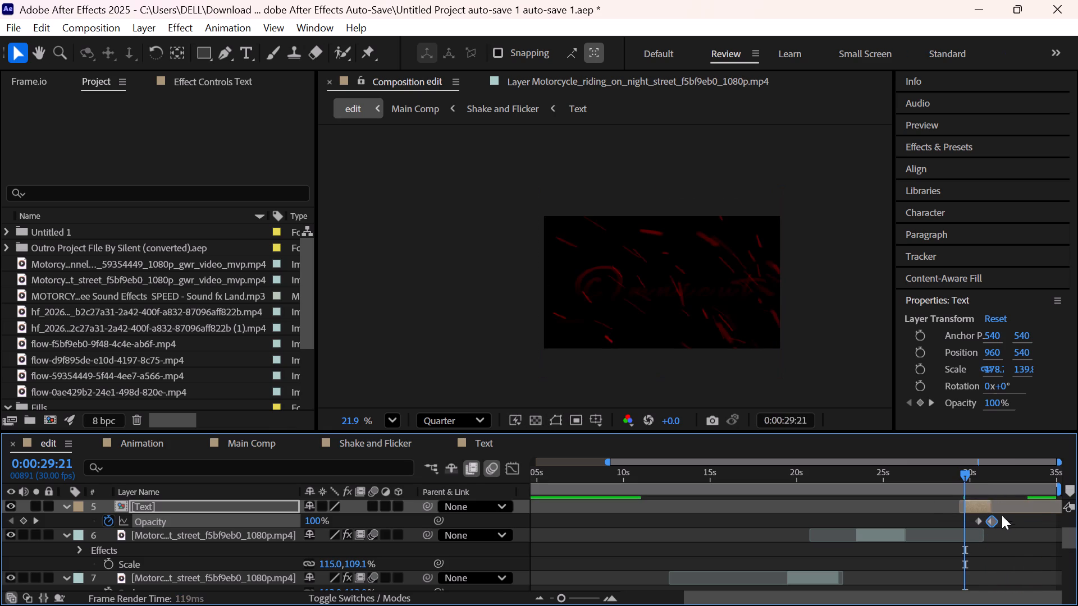
Nudge the layer markers near the end of the Animation and Main Comp layers slightly earlier.
scroll(1035, 548, up, 3)
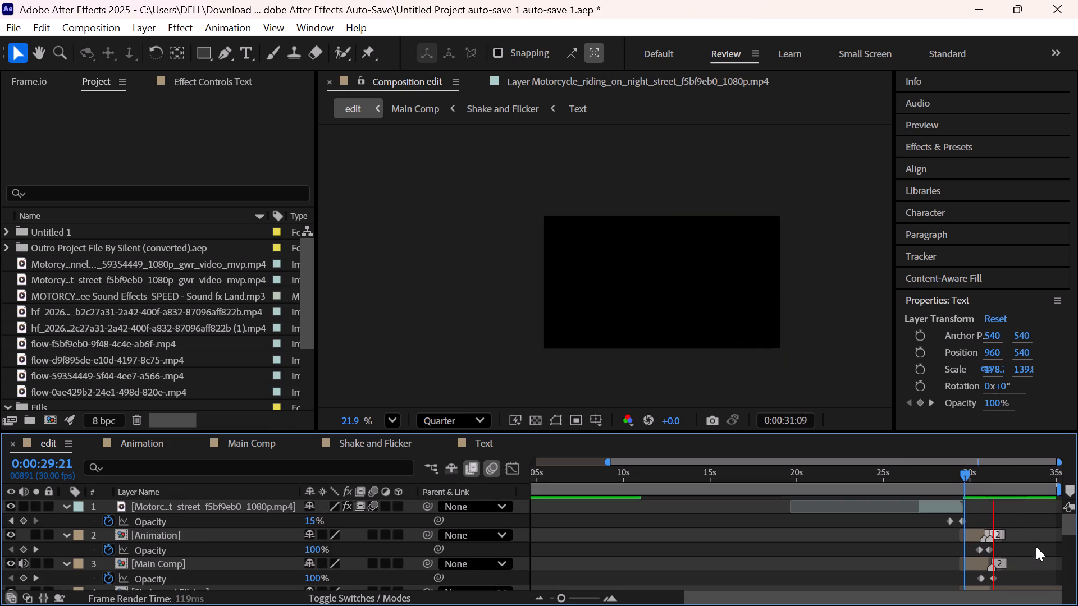
click(989, 536)
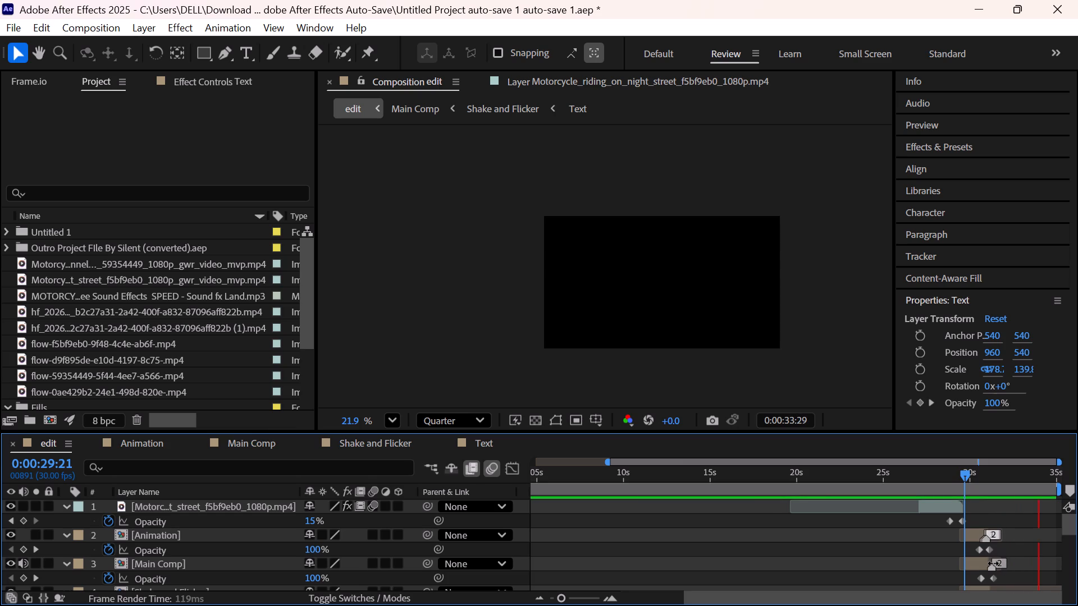
click(993, 563)
Move both Shake and Flicker Opacity keyframes further earlier to line up with the fades of the other outro layers.
scroll(991, 553, down, 1)
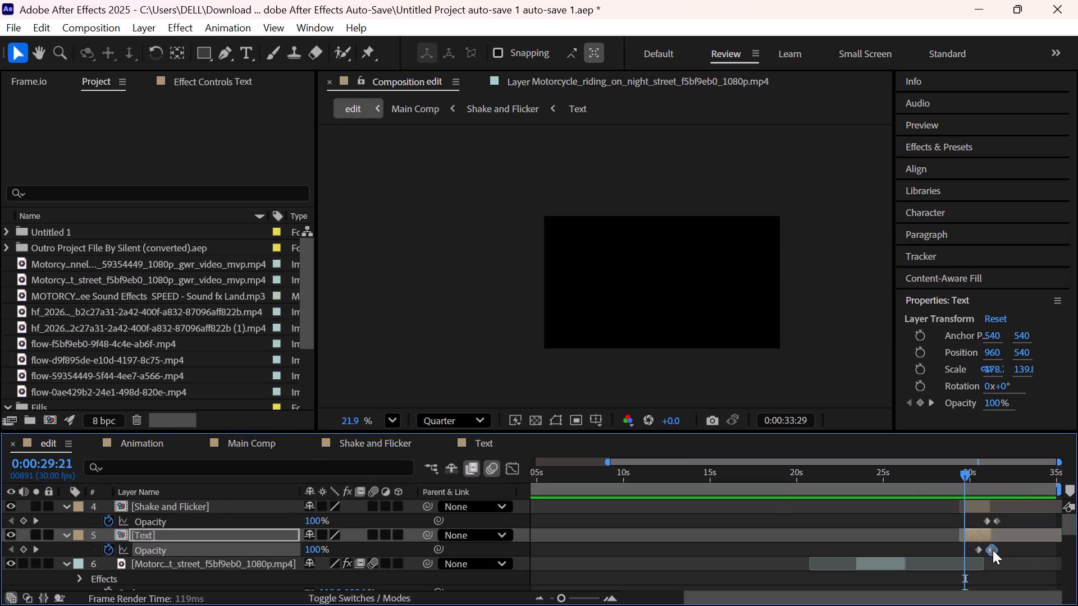
drag(986, 520, 980, 520)
drag(994, 521, 989, 521)
scroll(999, 543, up, 1)
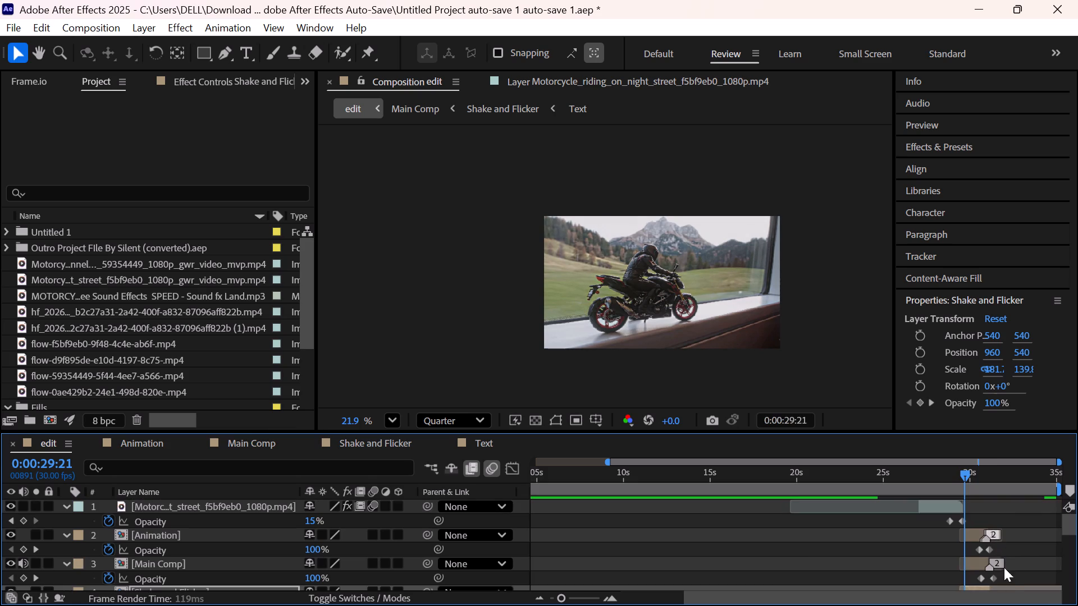
click(989, 577)
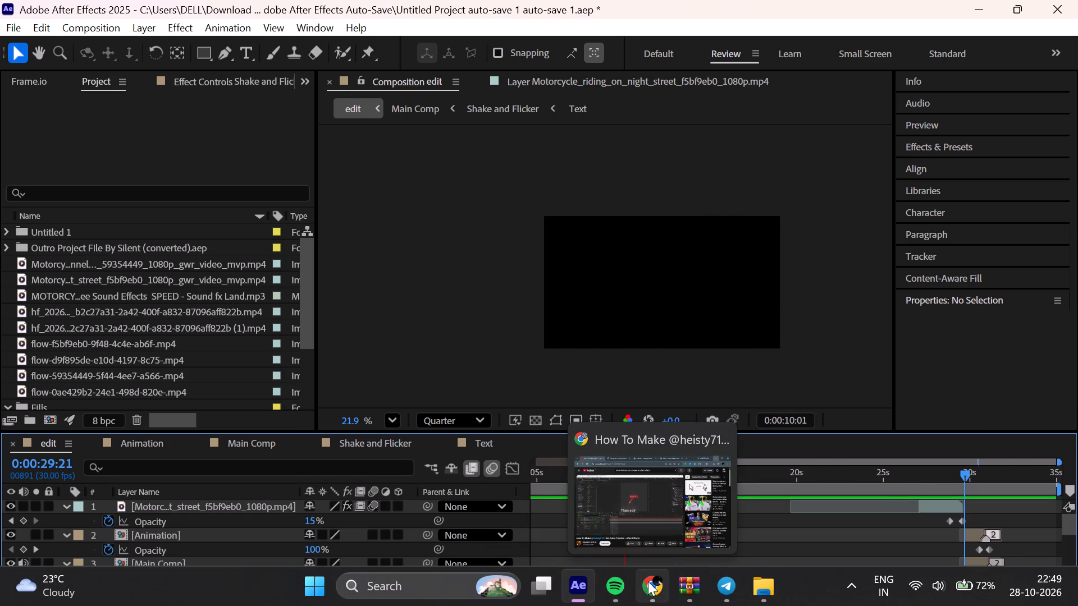
Switch to Chrome, play and pause the heisty710 outro tutorial video, and return to the edit composition in After Effects.
click(624, 507)
click(563, 401)
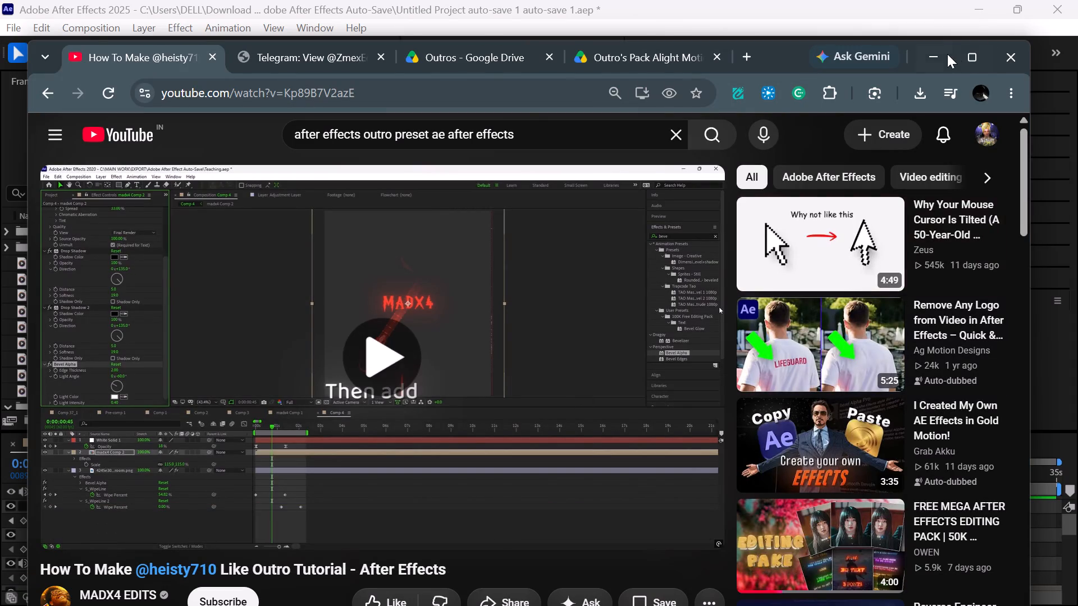
click(934, 58)
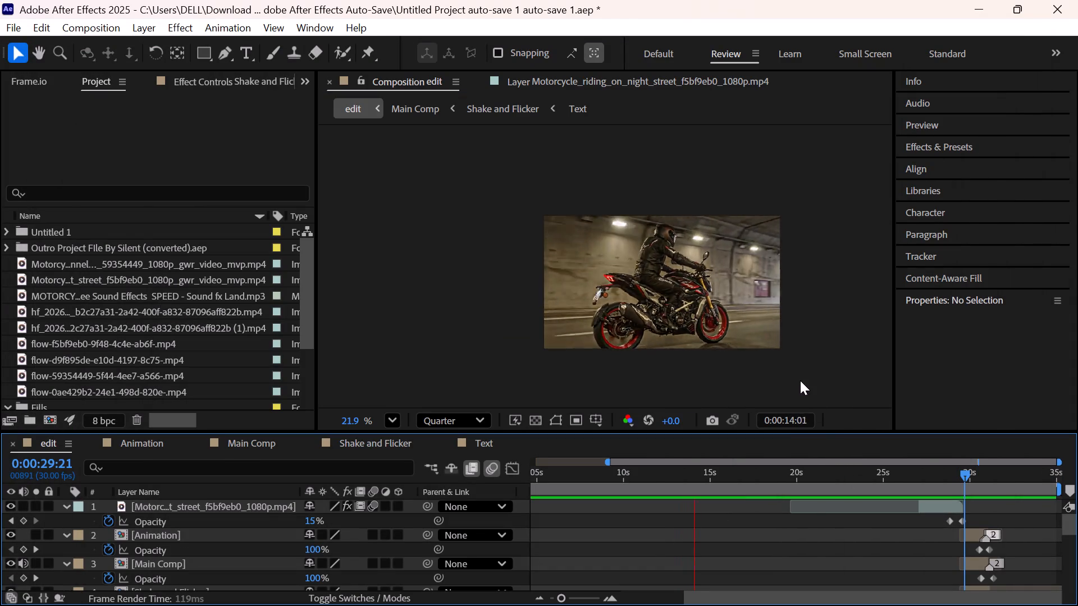
click(655, 587)
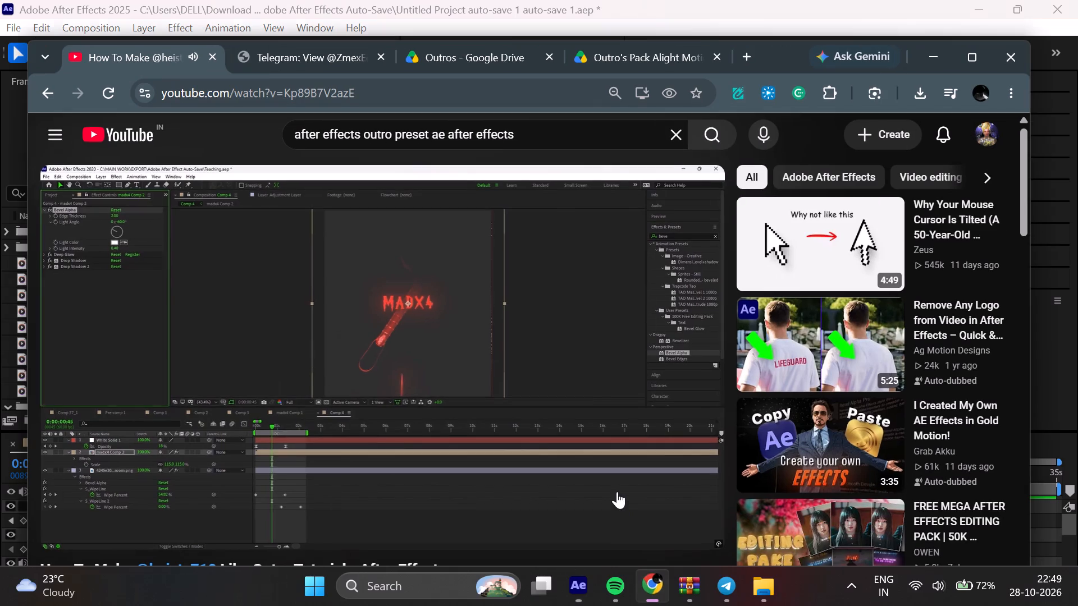
click(588, 376)
click(615, 332)
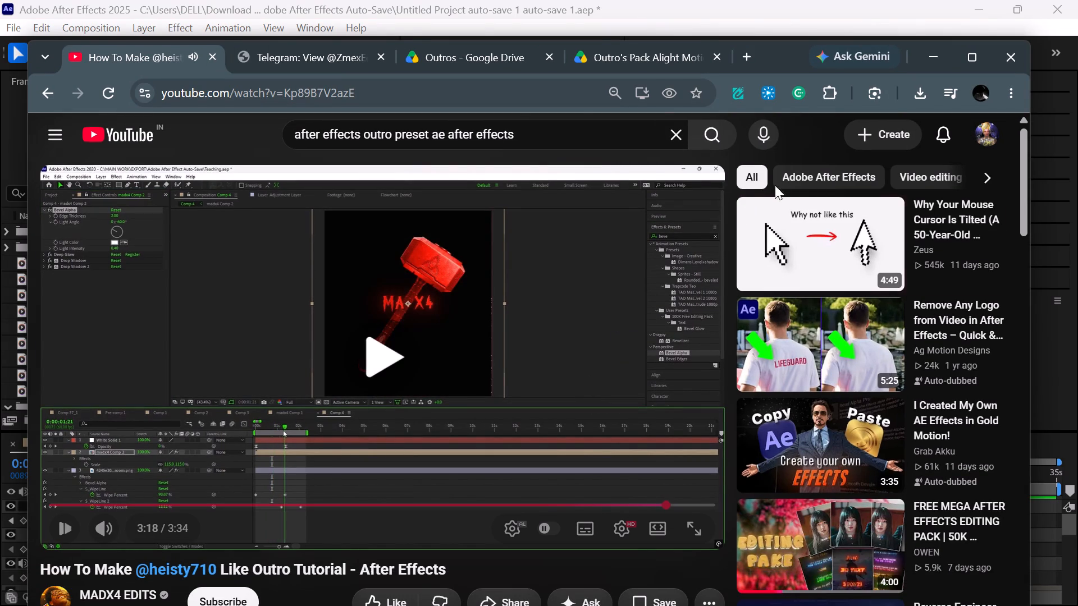
click(1000, 51)
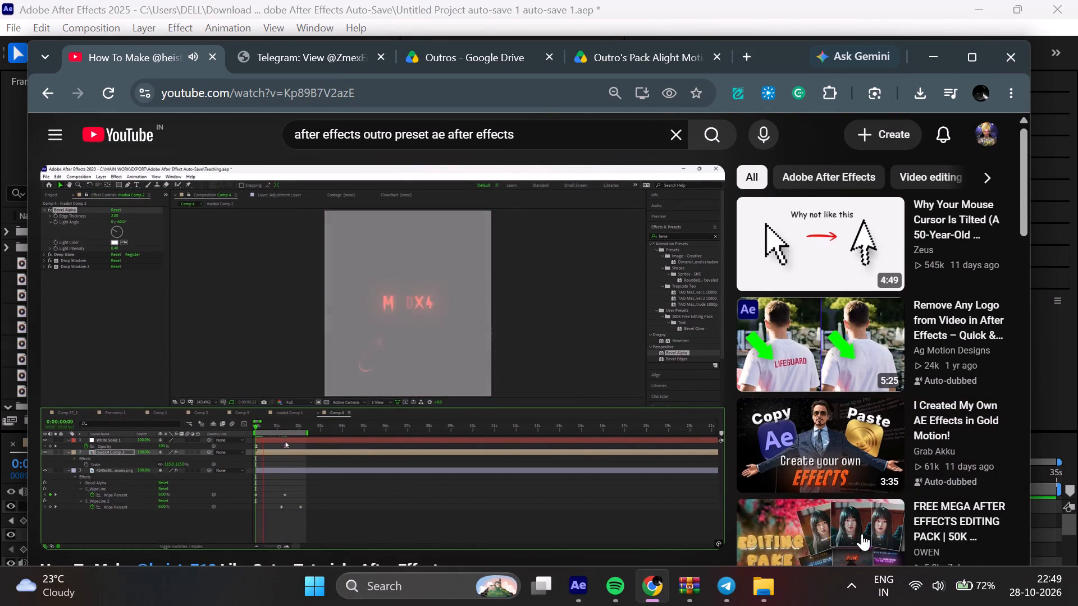
click(827, 374)
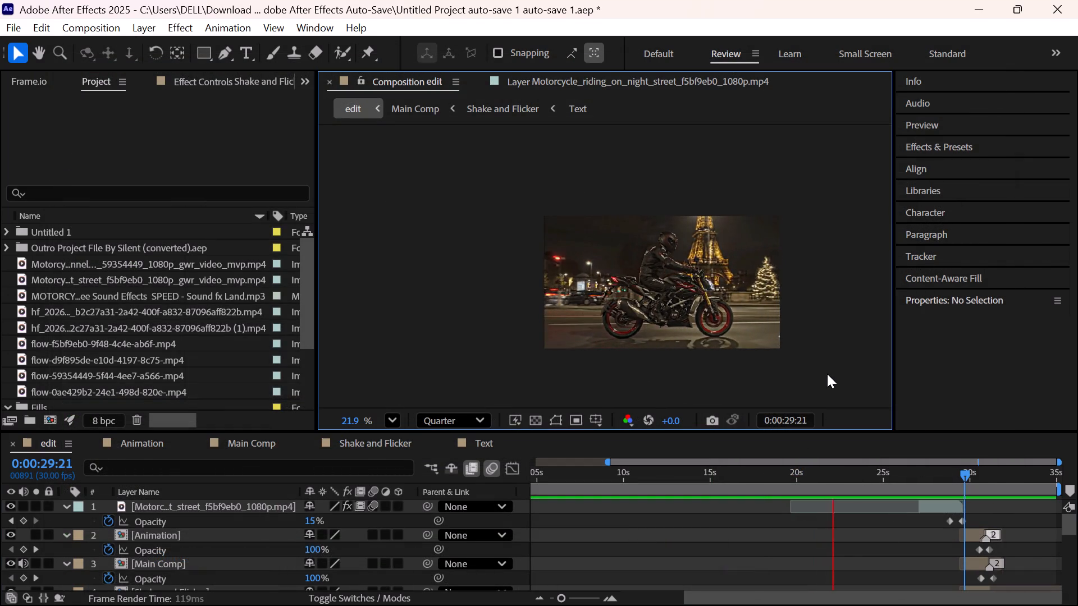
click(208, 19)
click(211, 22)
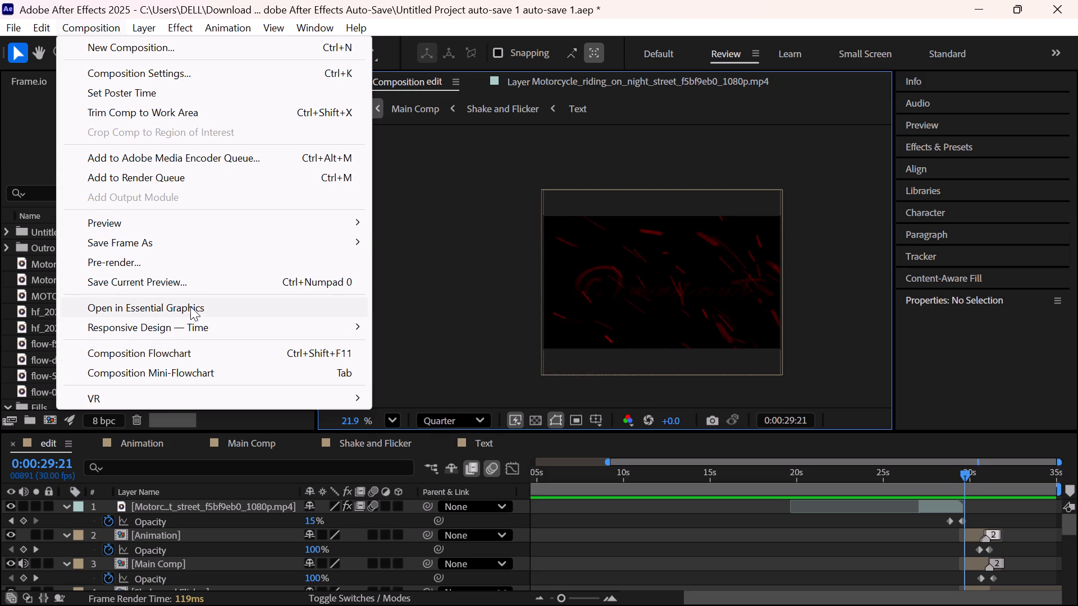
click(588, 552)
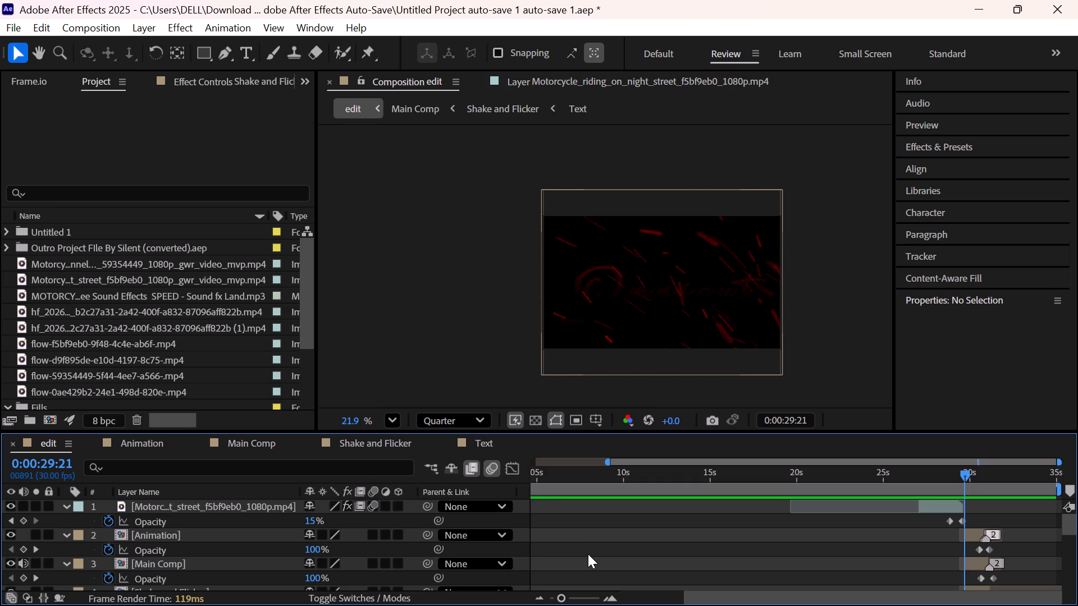
Select all layers in the edit composition and pull the work area's end back to the end of the outro, about 31.5 s.
key(ctrl+a)
scroll(618, 527, up, 2)
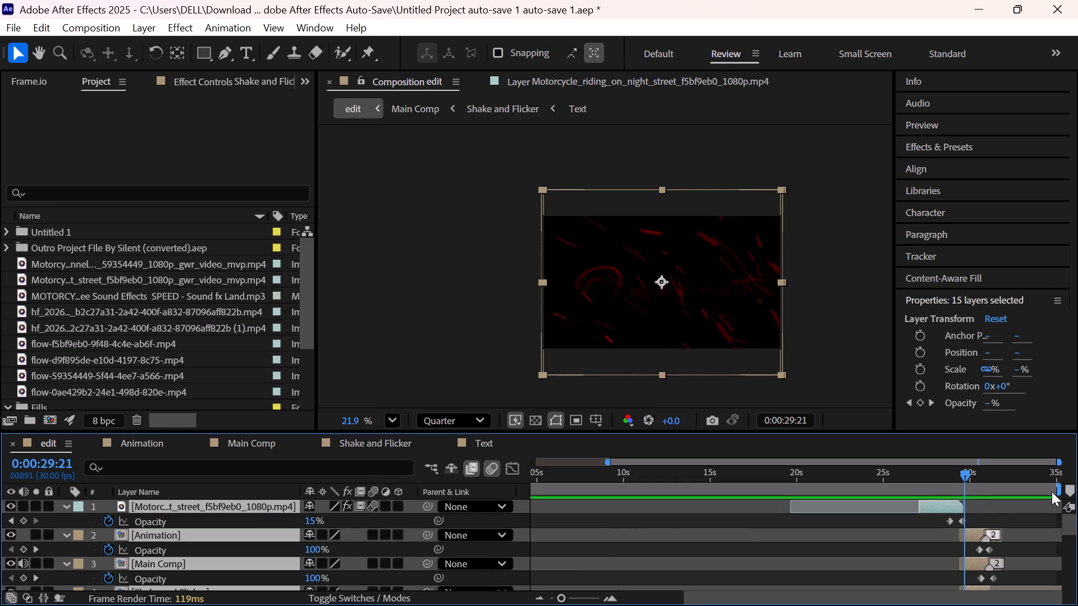
drag(1059, 489, 995, 473)
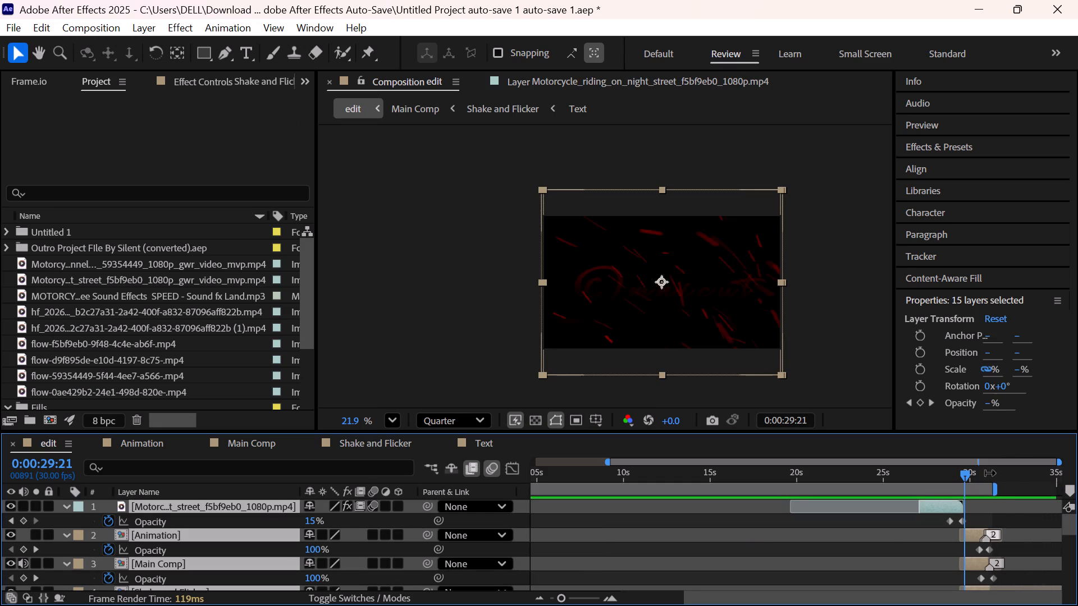
Pull the end of the edit composition's work area slightly earlier, to about 31 s.
drag(995, 473, 992, 473)
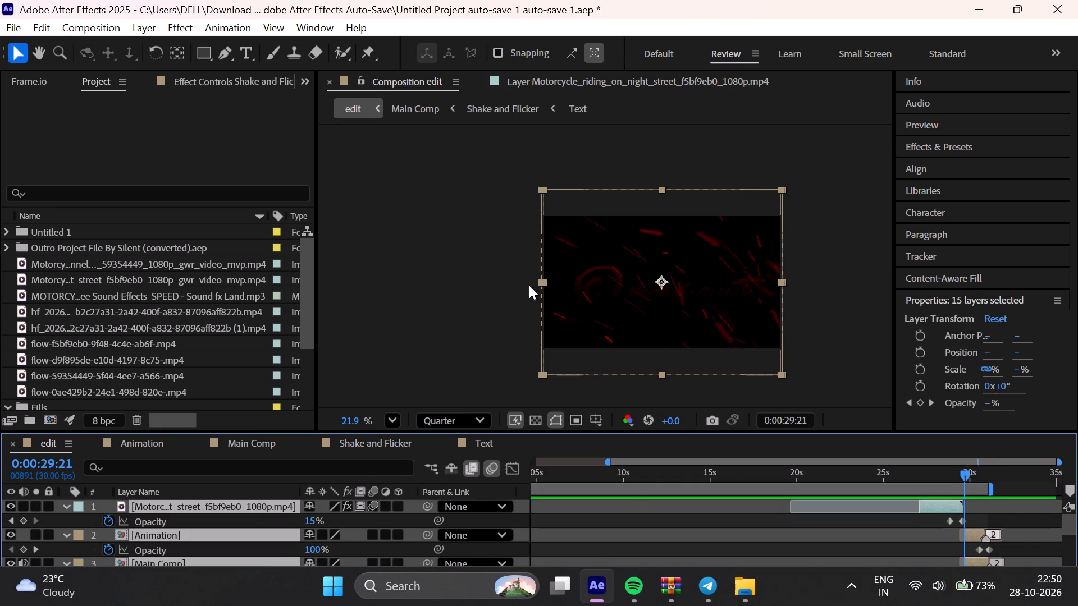
Add the edit composition to the render queue using Pre-render.
click(107, 27)
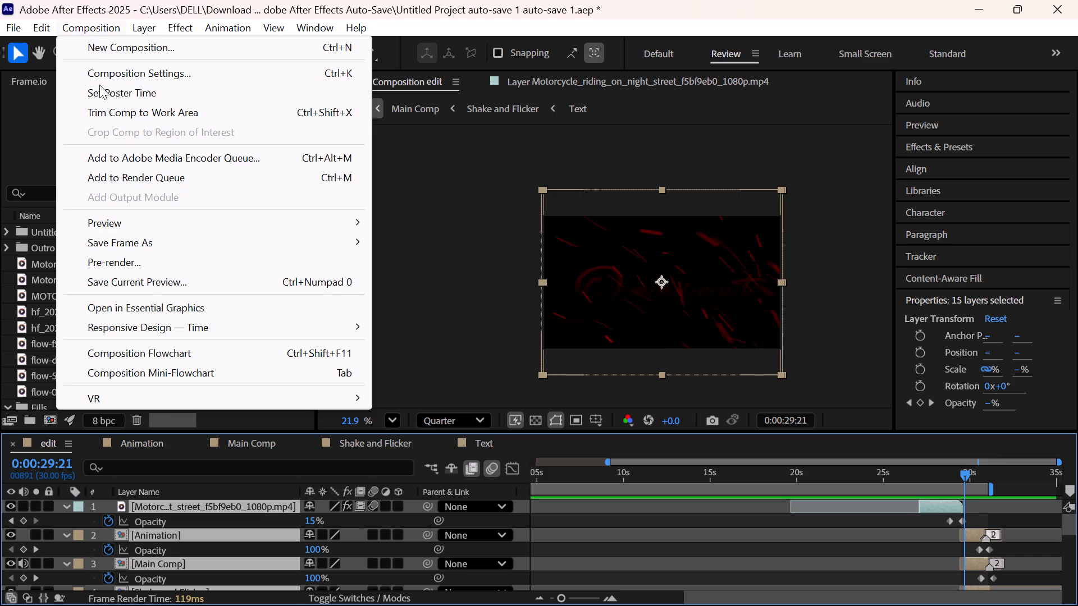
click(165, 264)
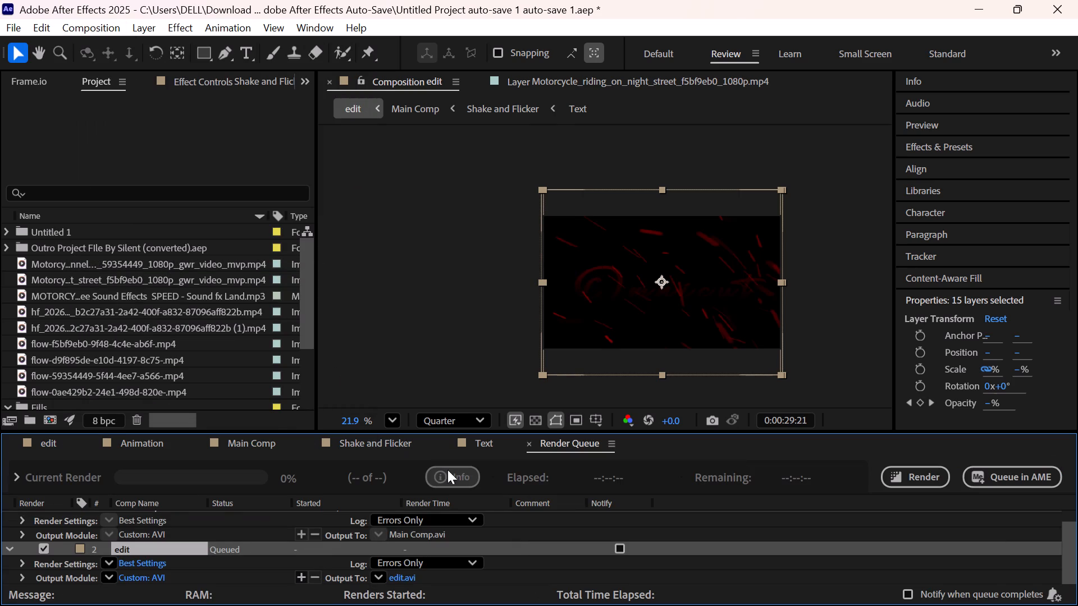
Open the edit item's render settings and review its quality, resolution, proxy, effects, solo, guide layer, color depth and time sampling options.
scroll(504, 495, down, 1)
scroll(317, 550, down, 1)
click(147, 564)
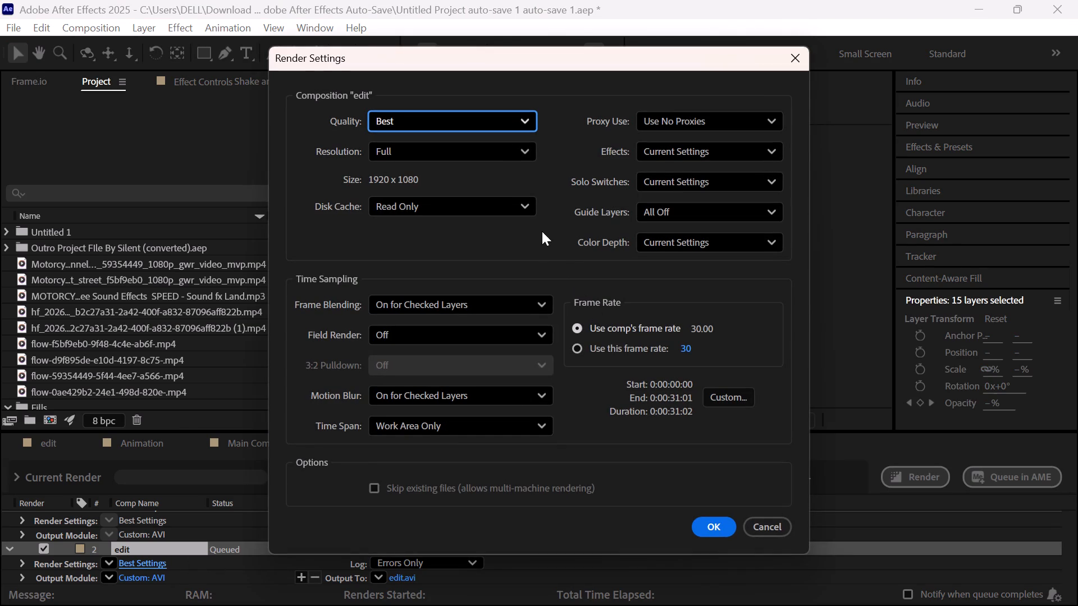
click(673, 119)
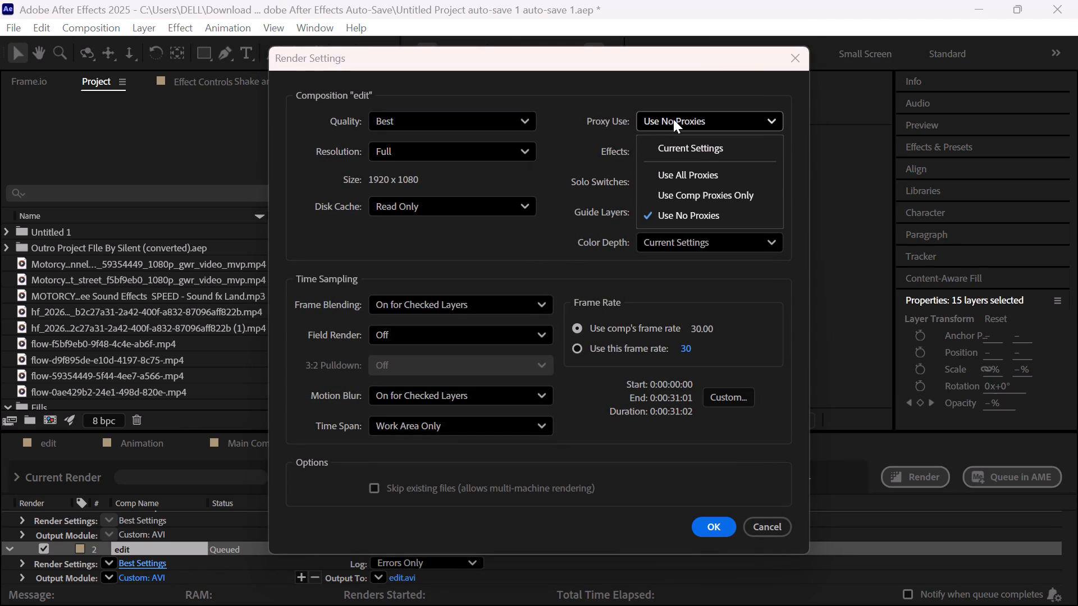
click(674, 118)
click(687, 160)
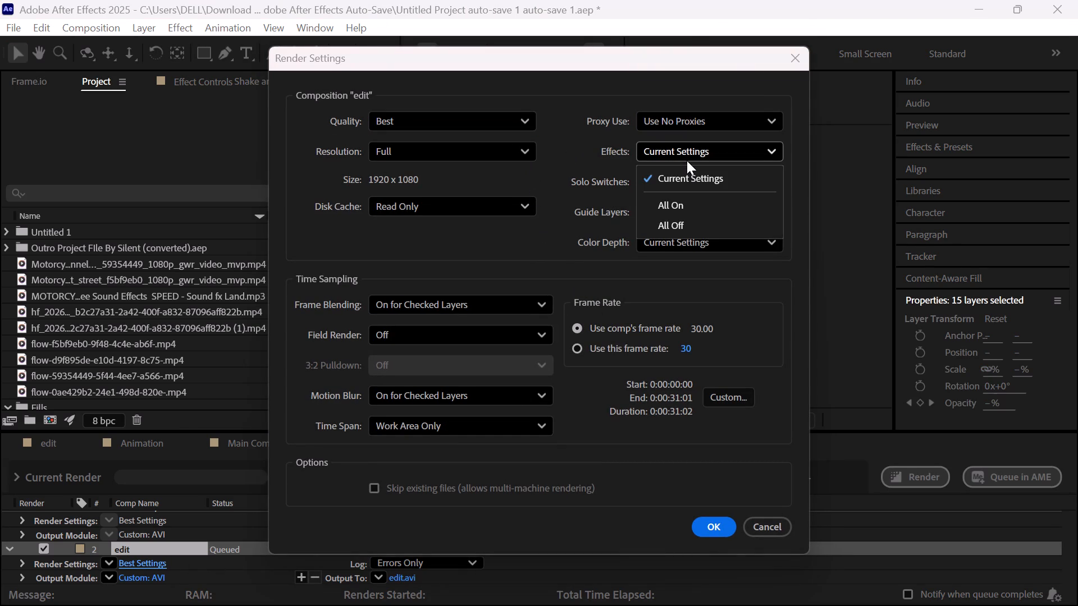
click(687, 160)
click(692, 187)
click(692, 187)
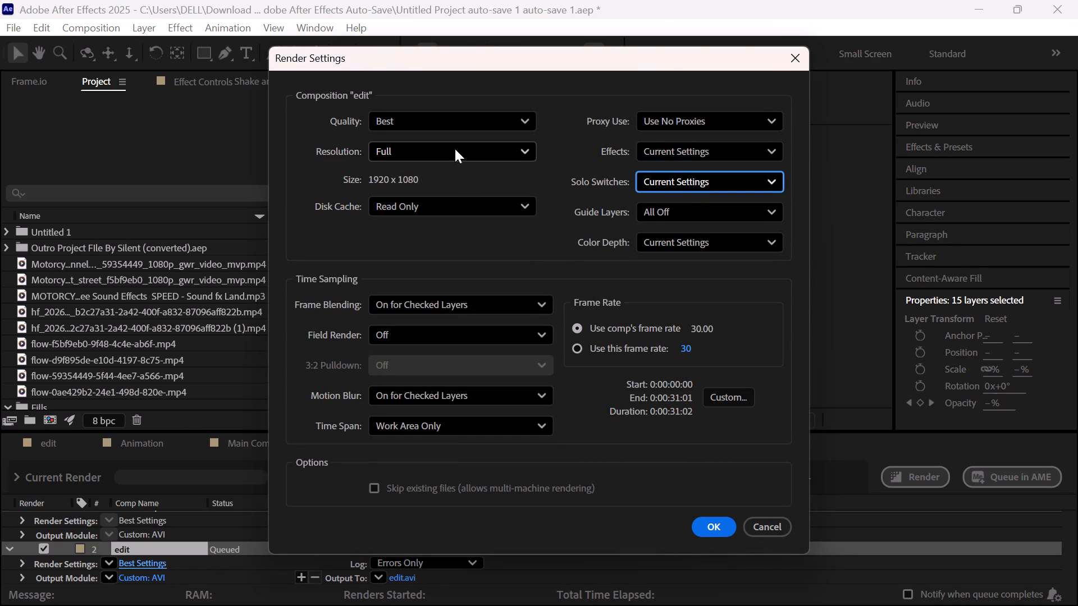
click(455, 149)
click(455, 149)
click(456, 120)
click(456, 120)
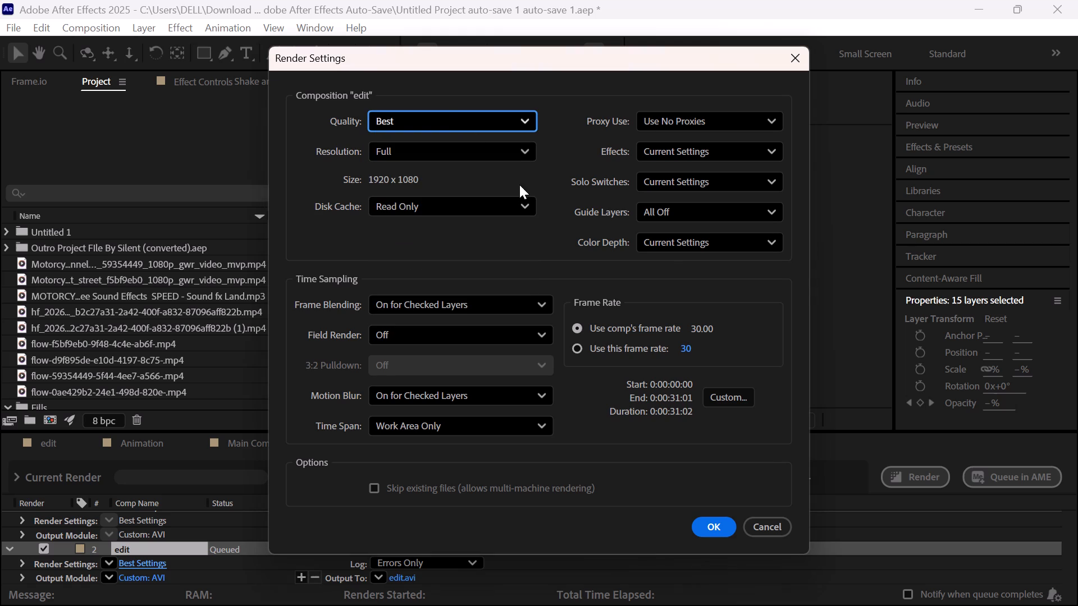
click(678, 238)
click(678, 238)
click(688, 210)
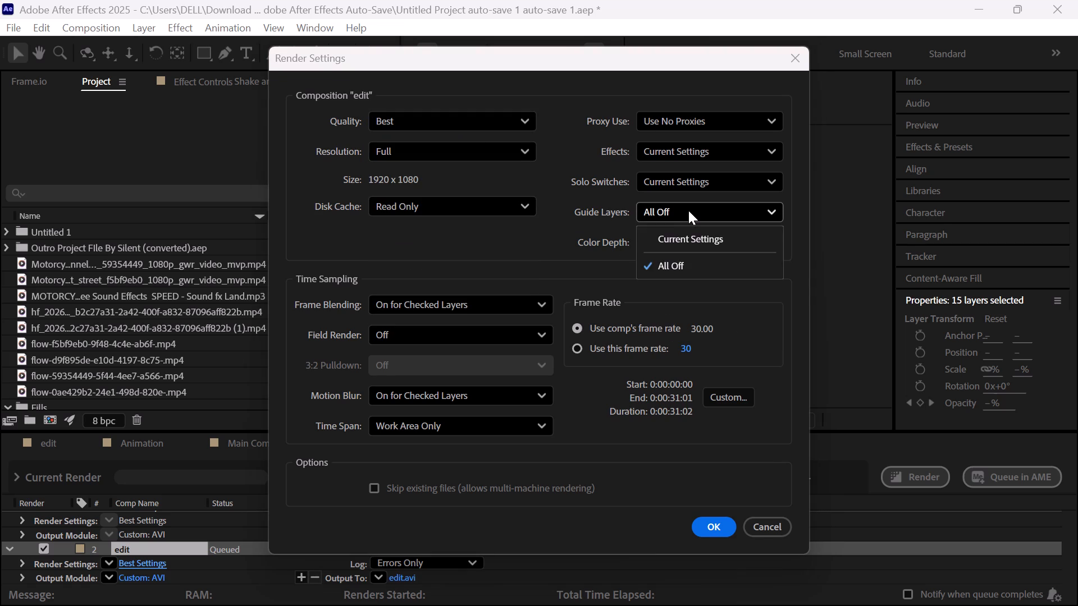
click(688, 210)
click(693, 183)
click(693, 183)
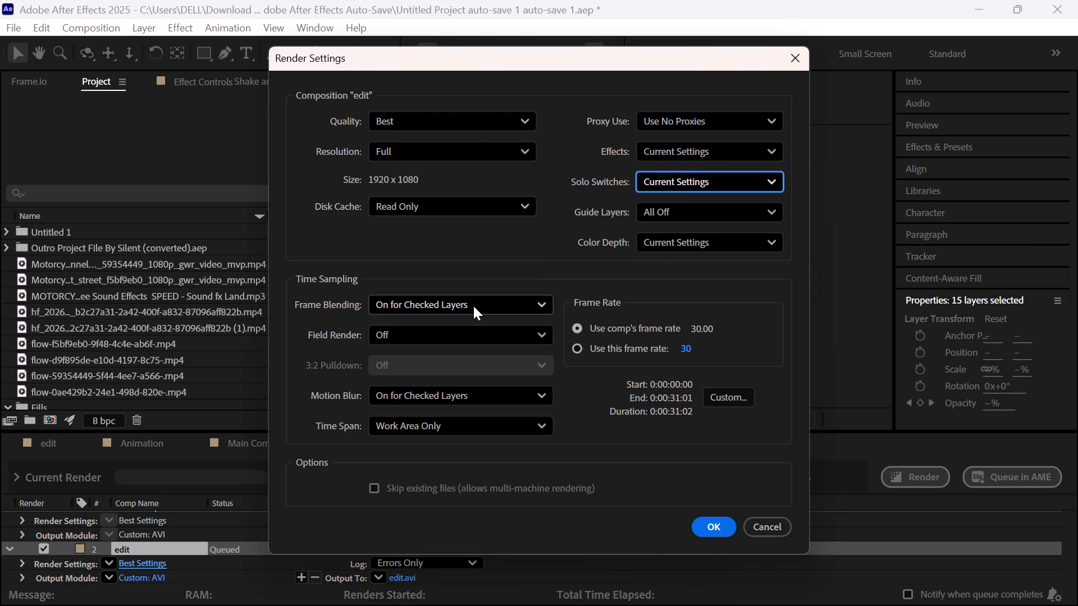
click(473, 306)
click(473, 306)
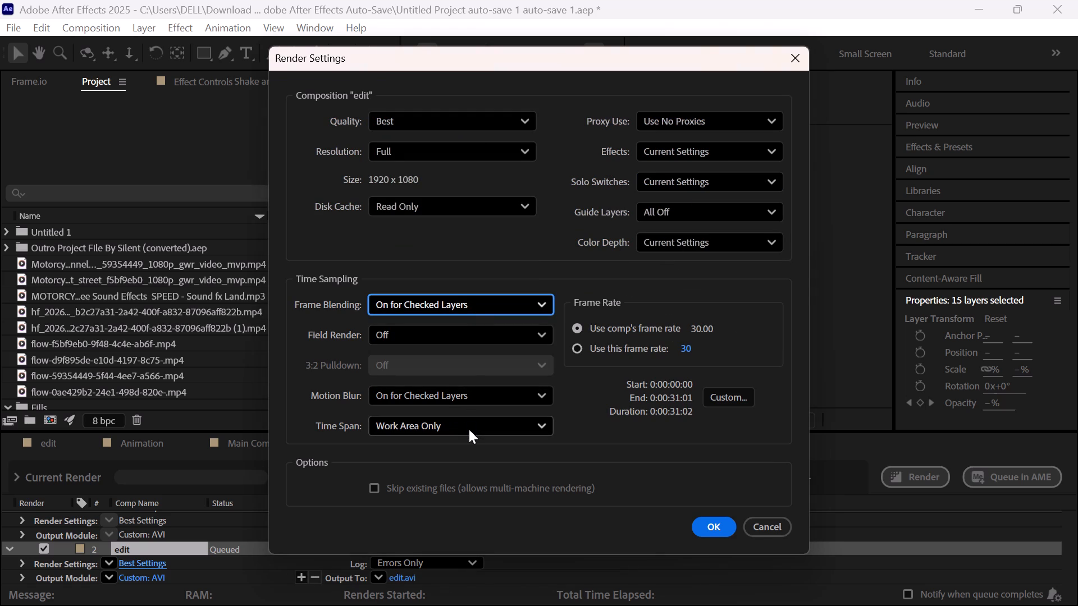
click(469, 429)
click(469, 429)
click(462, 423)
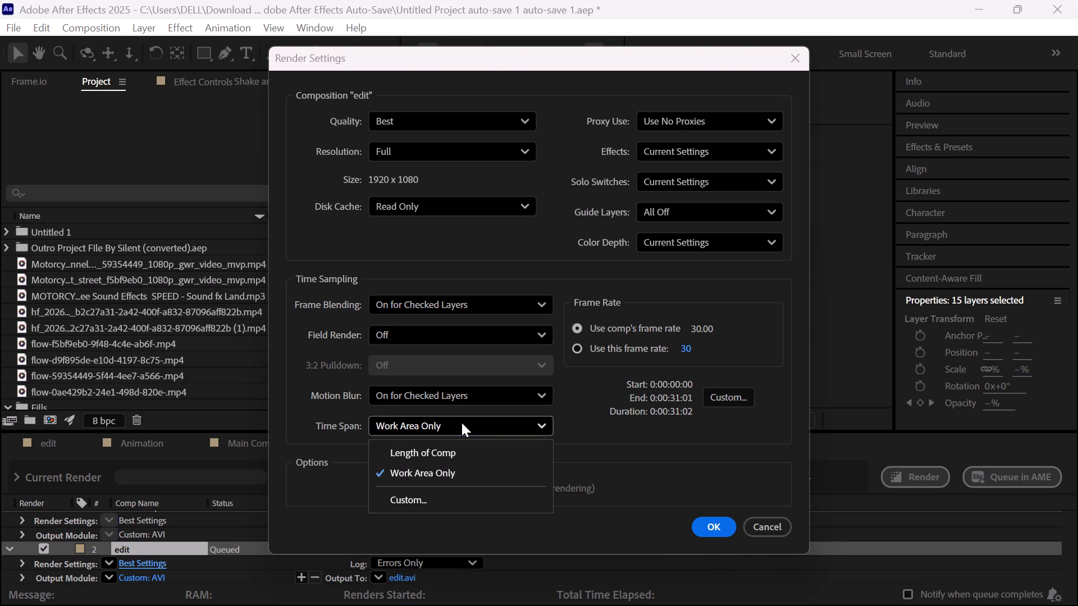
click(462, 423)
click(462, 423)
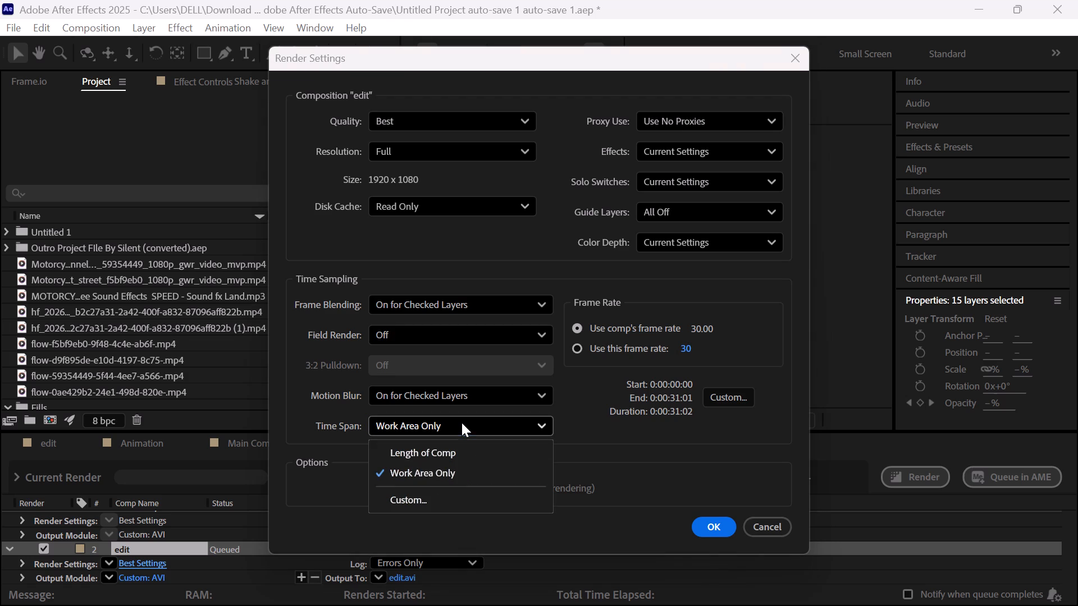
click(462, 423)
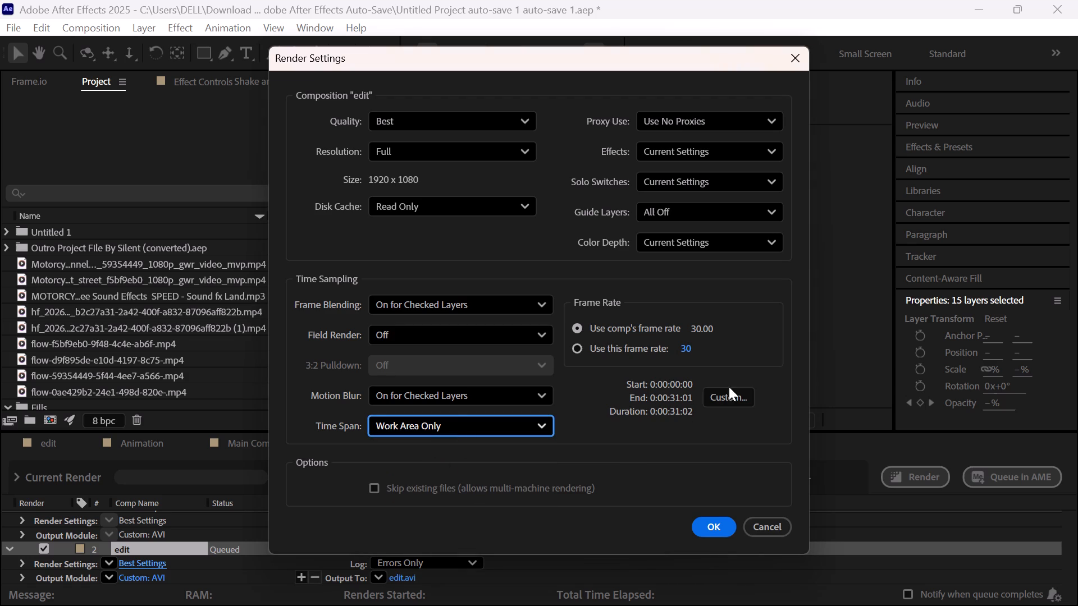
click(530, 334)
click(530, 334)
click(514, 300)
click(514, 300)
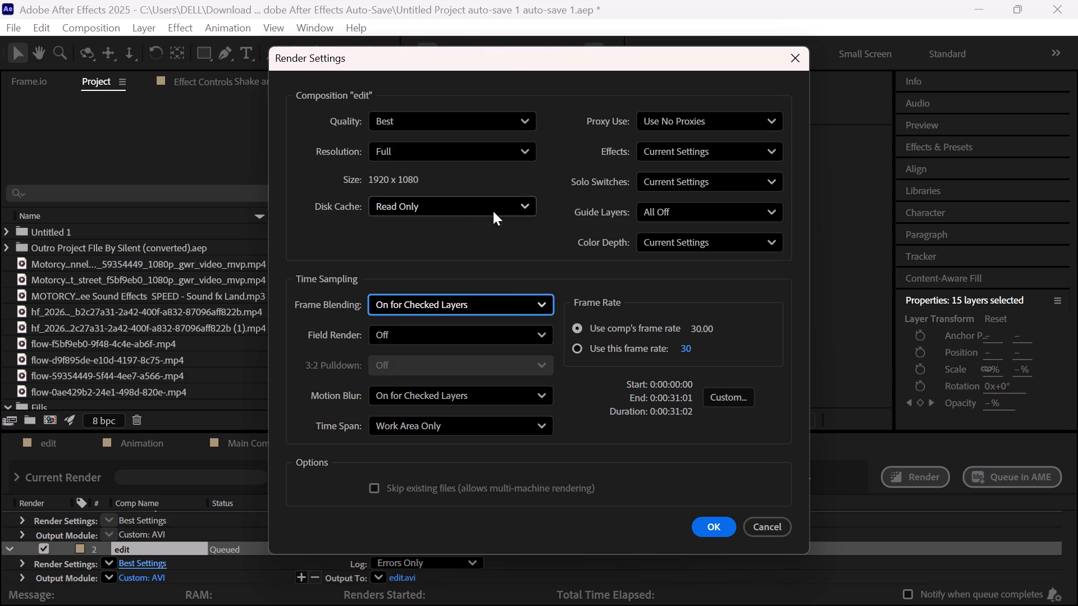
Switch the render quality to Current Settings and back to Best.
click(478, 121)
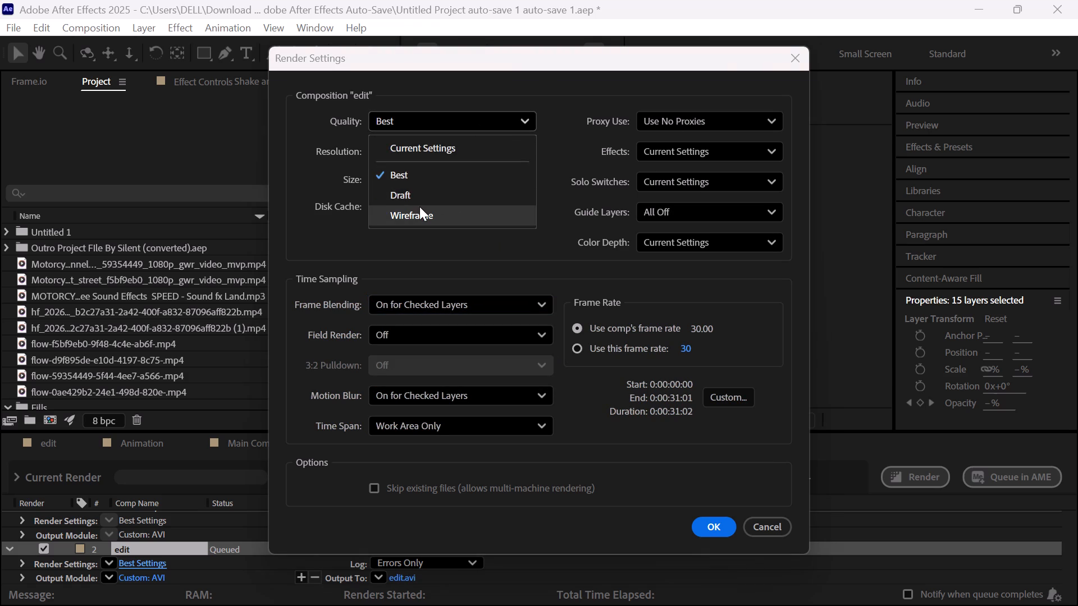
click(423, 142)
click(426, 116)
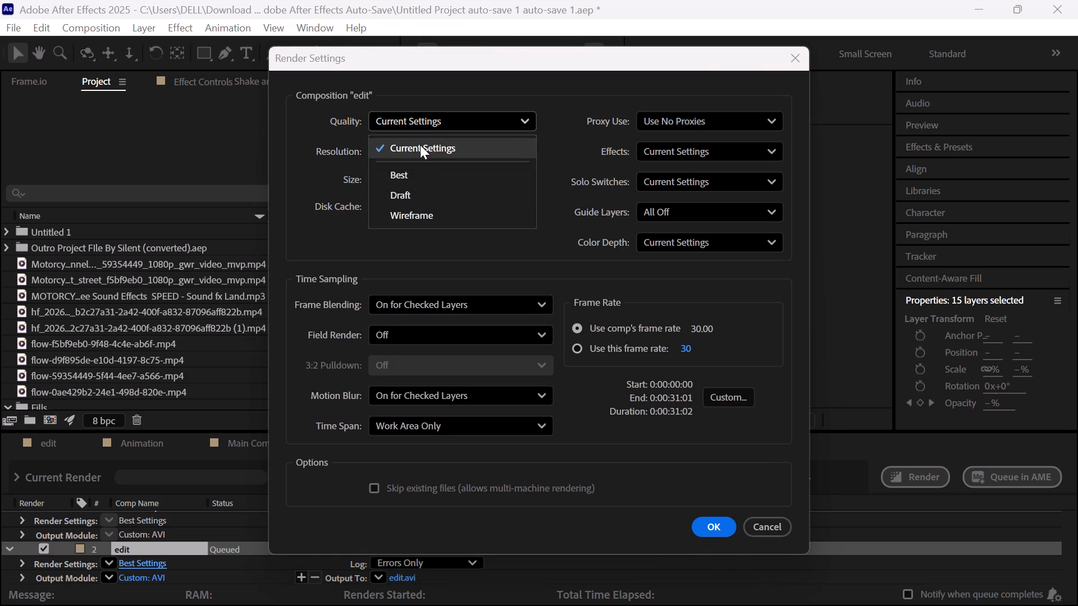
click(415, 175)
Keep proxy use at Use No Proxies and set Effects to All On in the render settings.
click(660, 118)
click(660, 118)
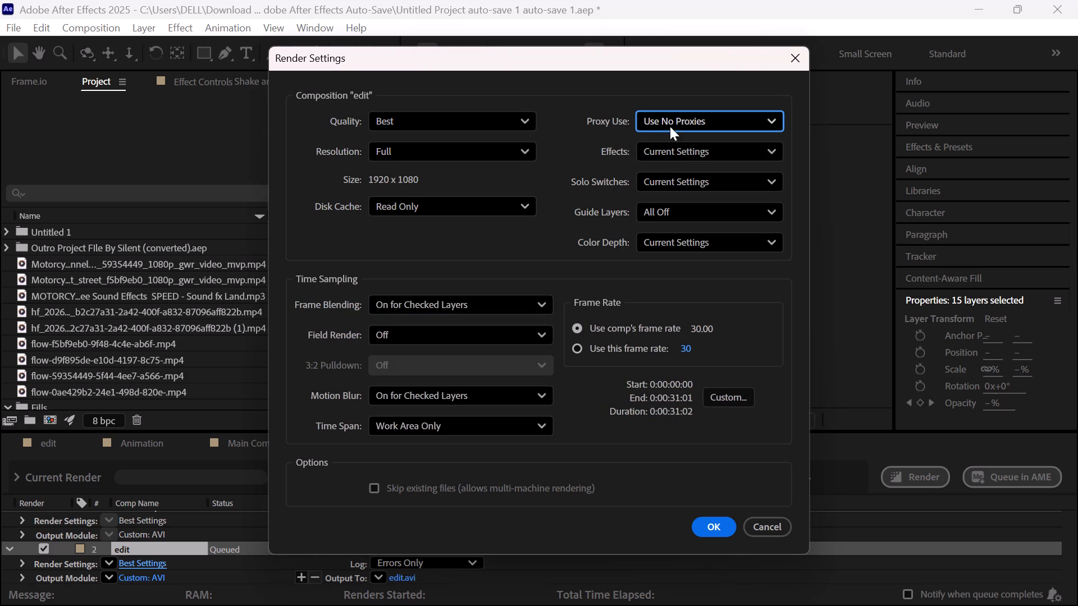
click(681, 121)
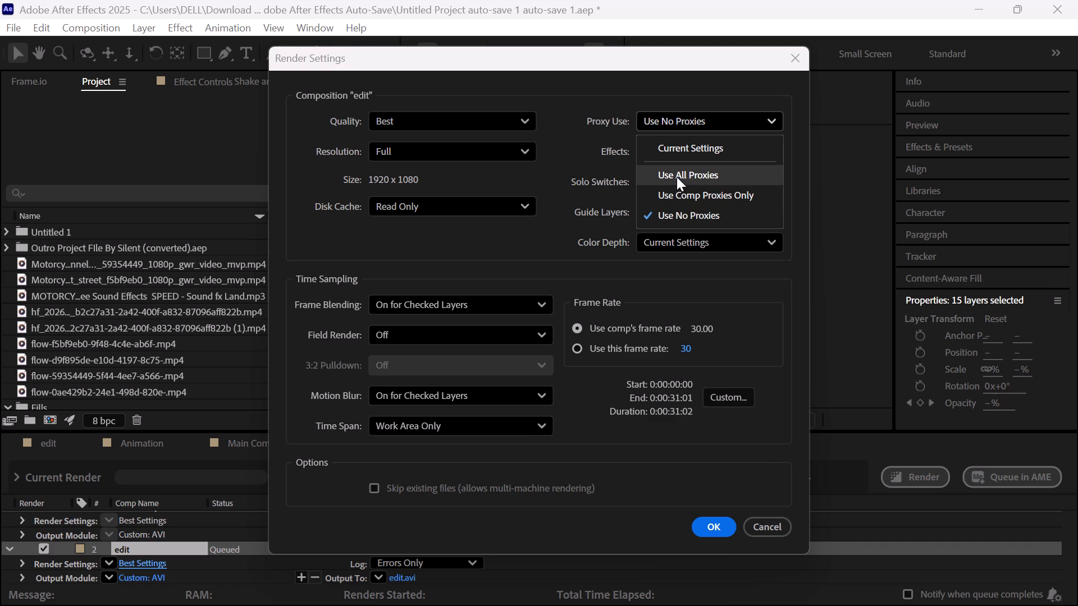
click(673, 222)
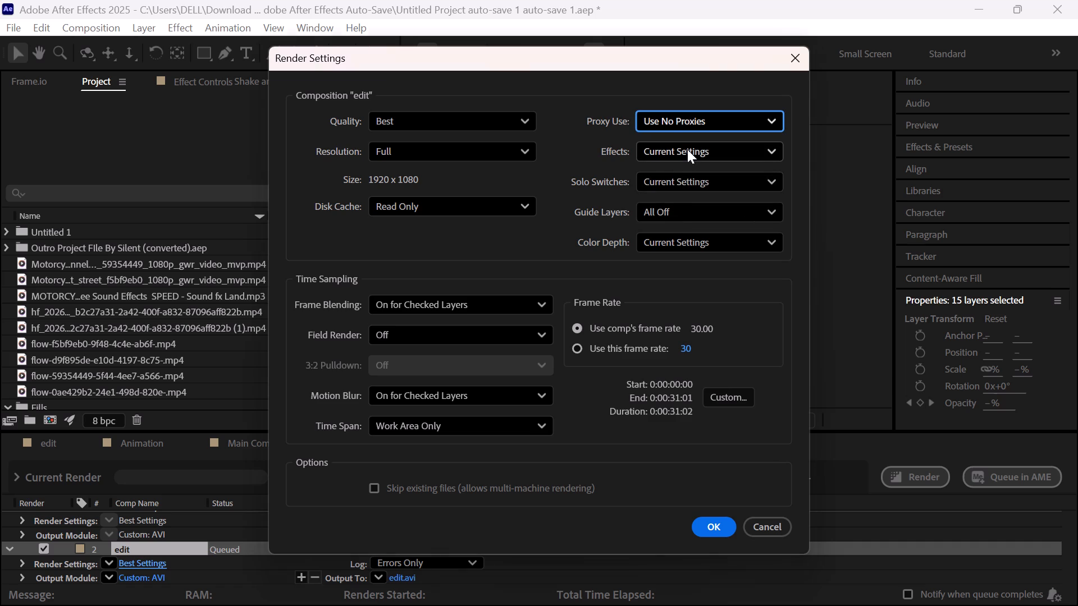
click(687, 149)
click(679, 205)
click(680, 153)
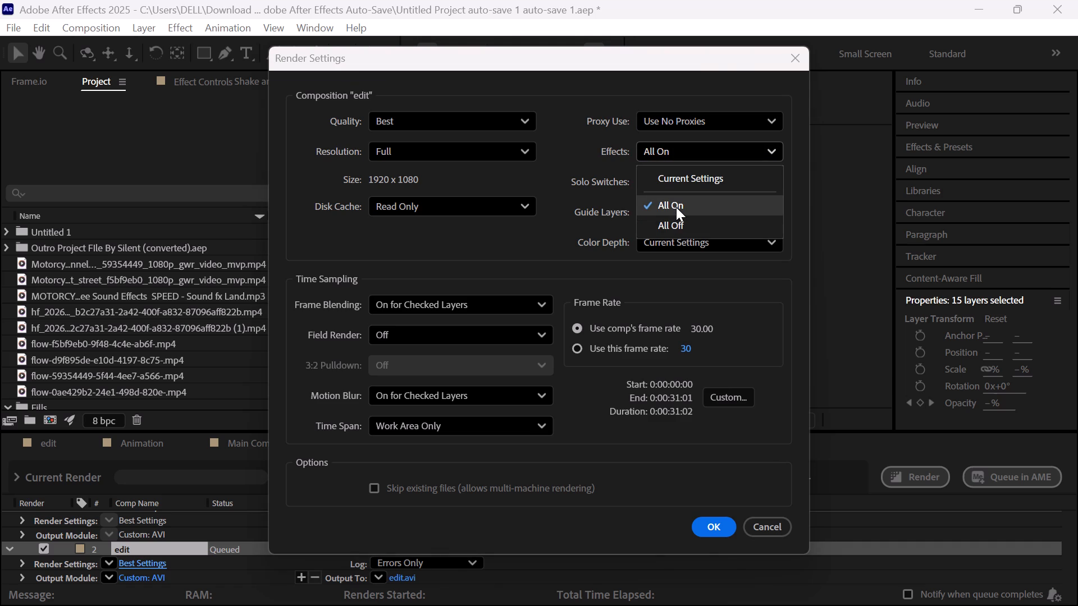
click(676, 207)
Review the Solo Switches, Guide Layers and Color Depth options in the render settings.
click(677, 180)
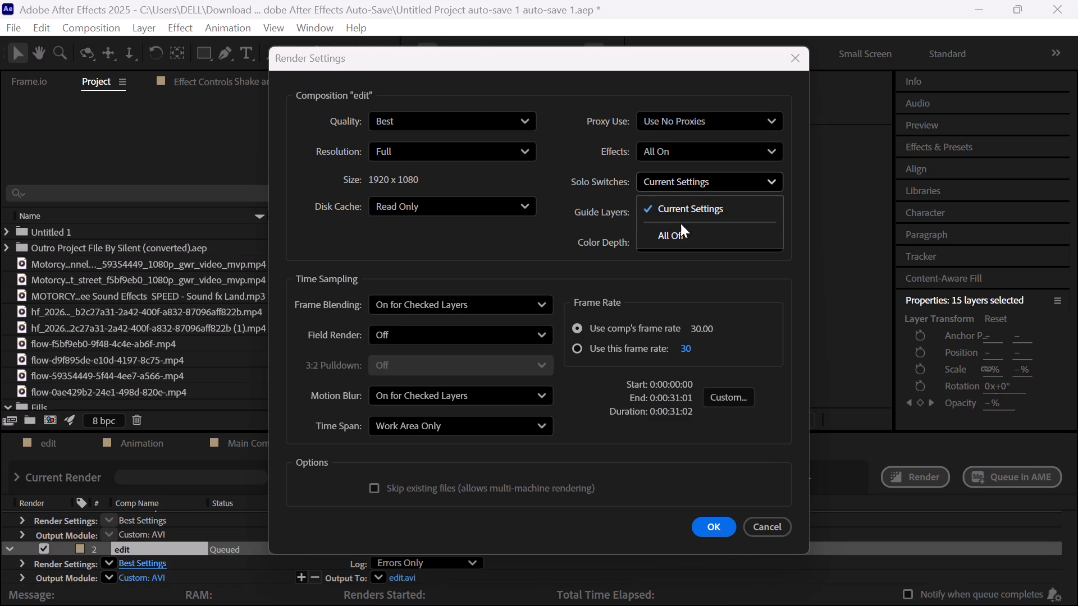
click(721, 282)
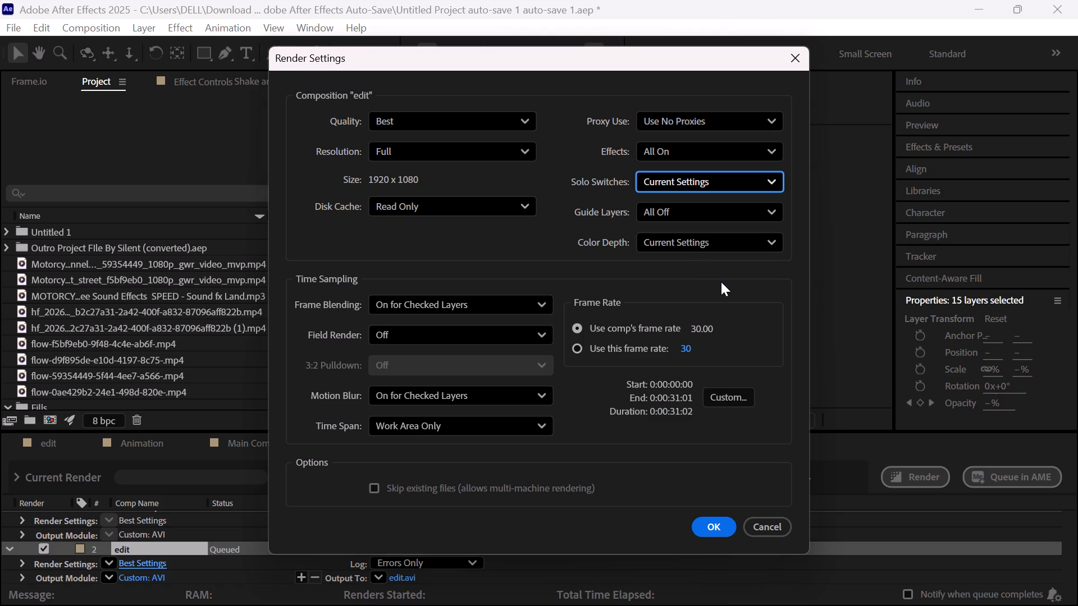
click(700, 209)
click(700, 209)
click(712, 240)
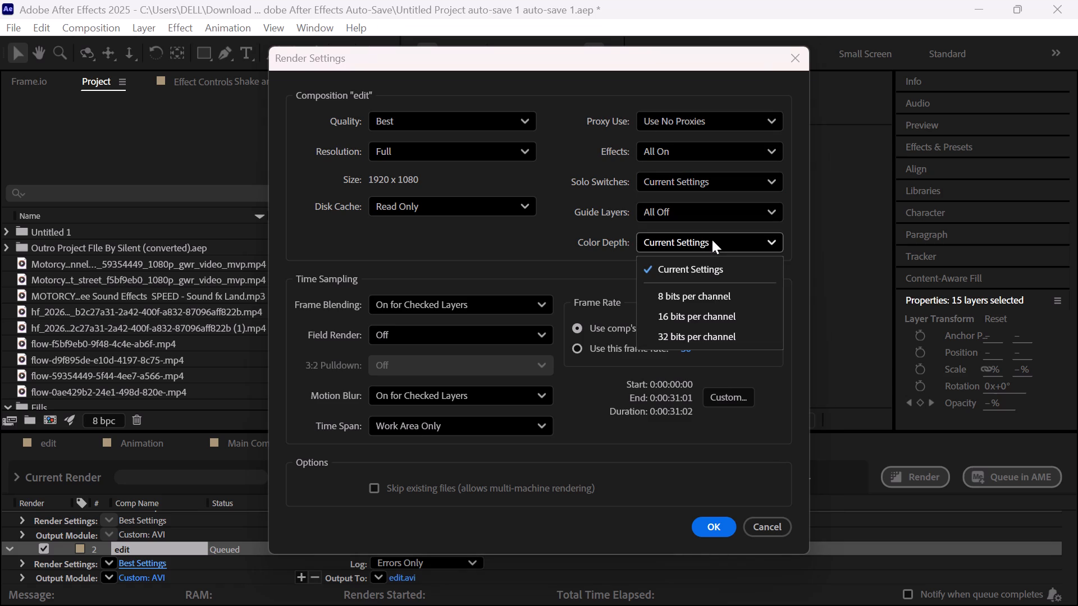
click(712, 240)
click(716, 242)
click(716, 243)
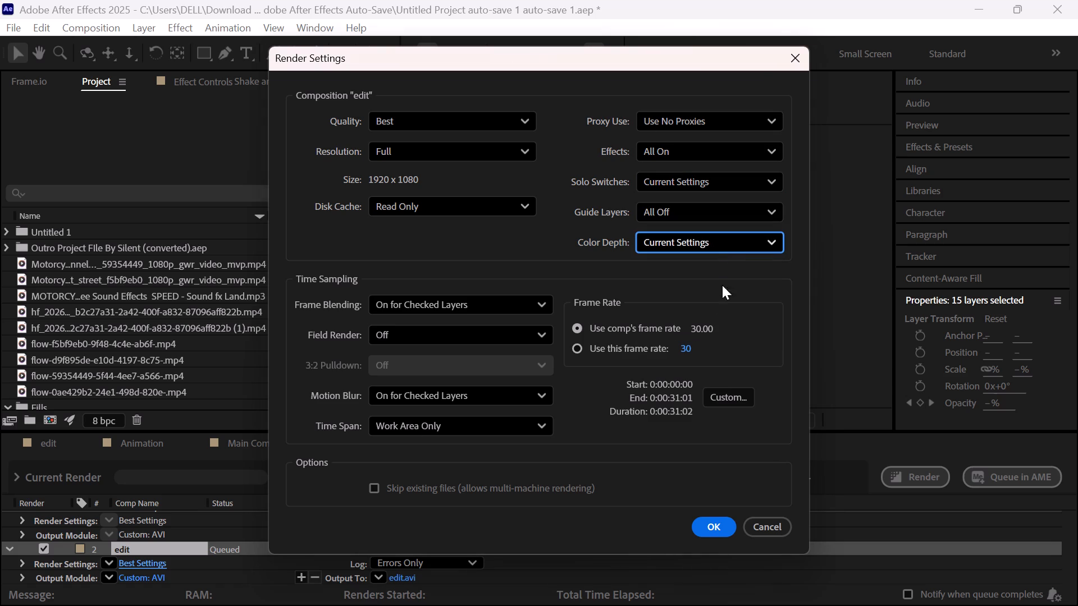
scroll(702, 393, down, 2)
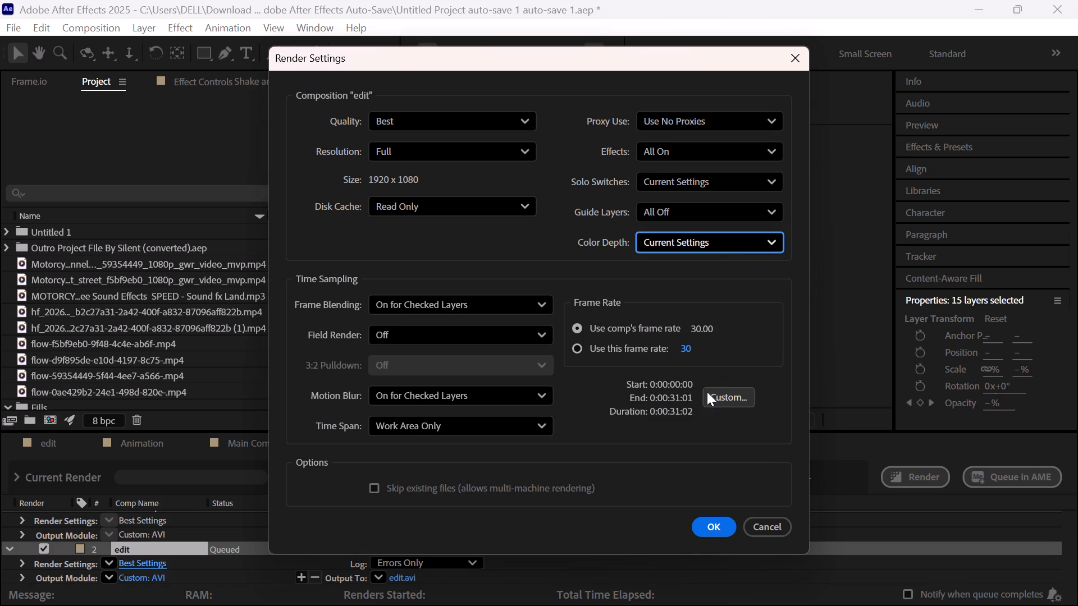
Set the render time span to Length of Comp with Field Render off, and apply the render settings.
click(716, 392)
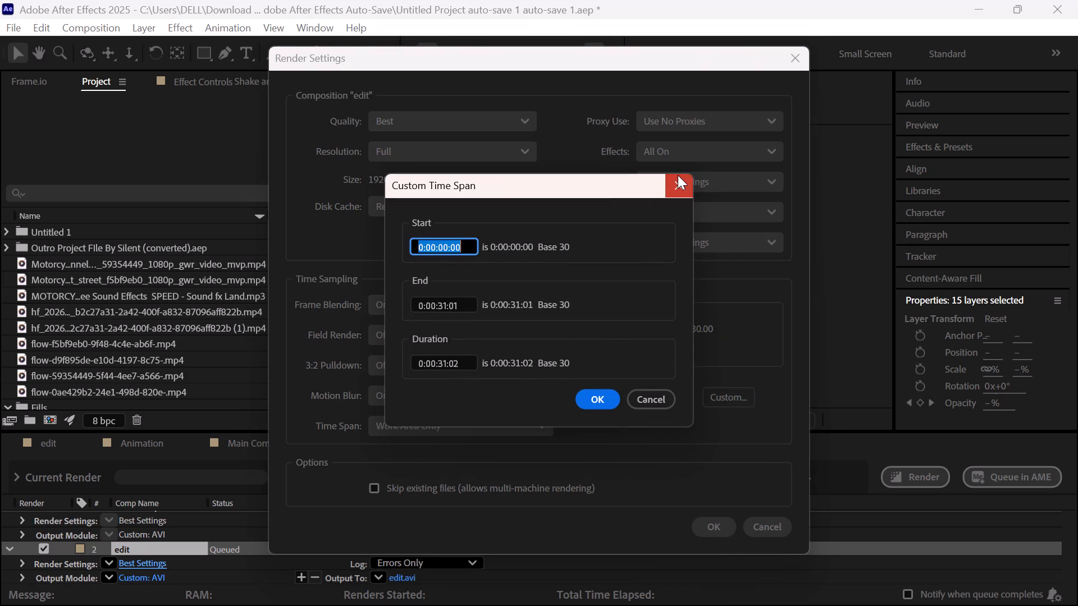
click(678, 175)
scroll(559, 359, down, 3)
scroll(558, 360, up, 1)
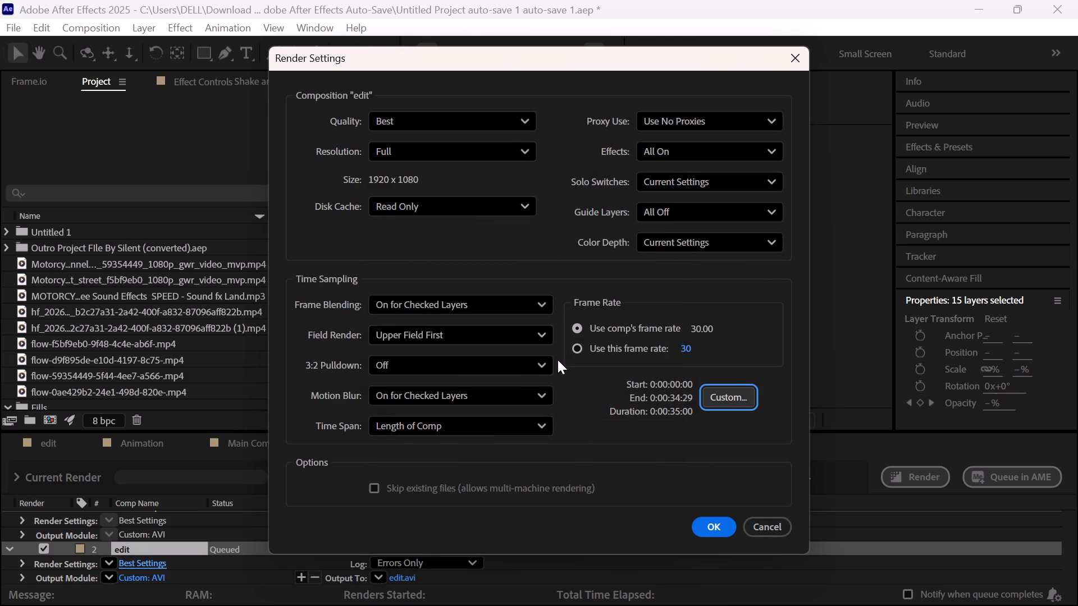
scroll(512, 332, up, 1)
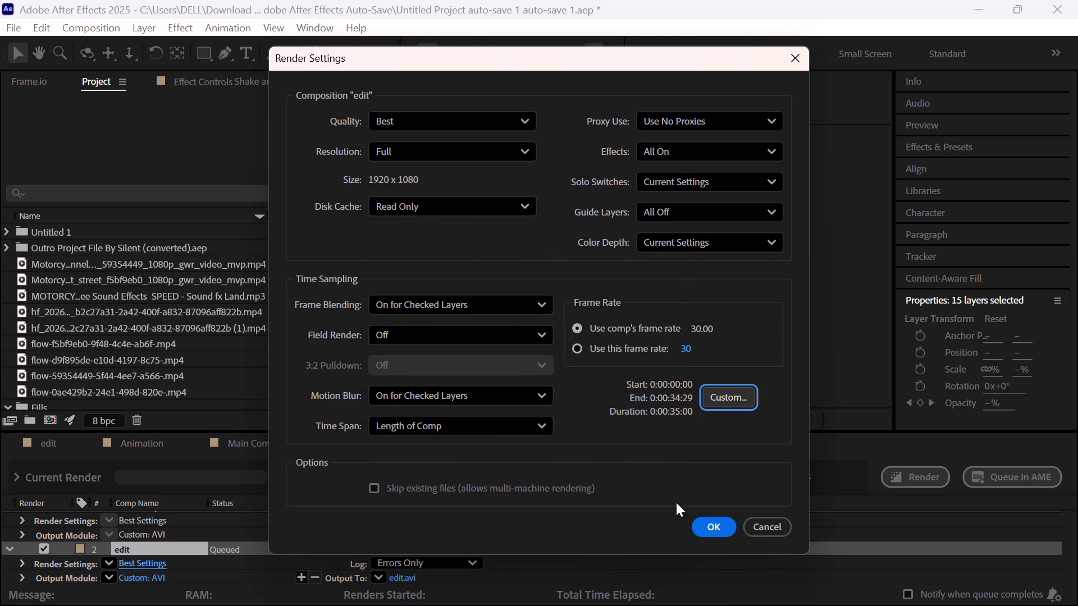
click(706, 528)
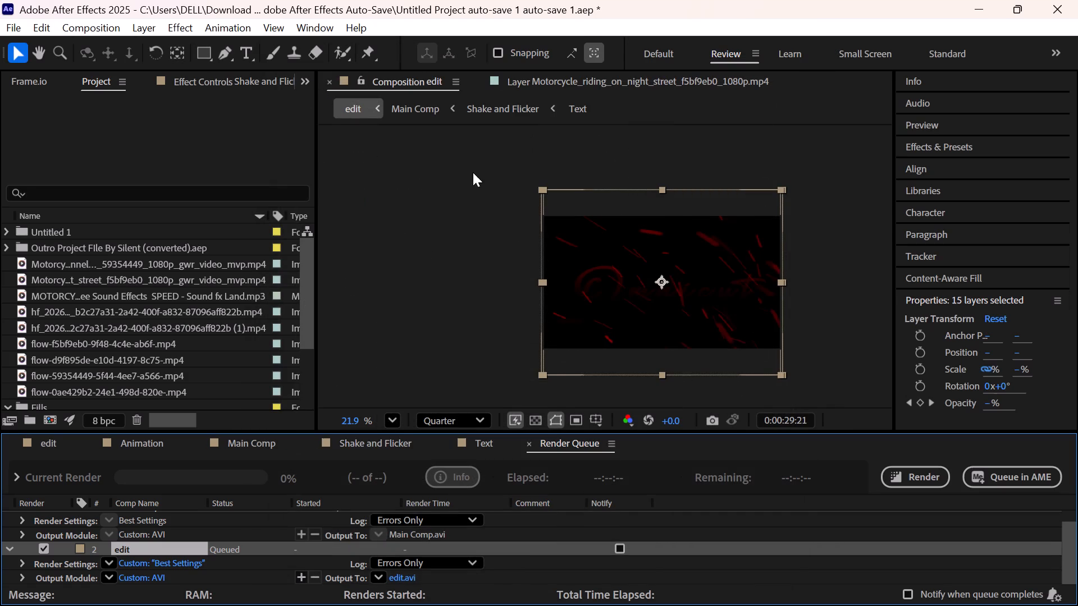
Check the output file name and save location of the edit render item without changing them.
scroll(559, 293, down, 1)
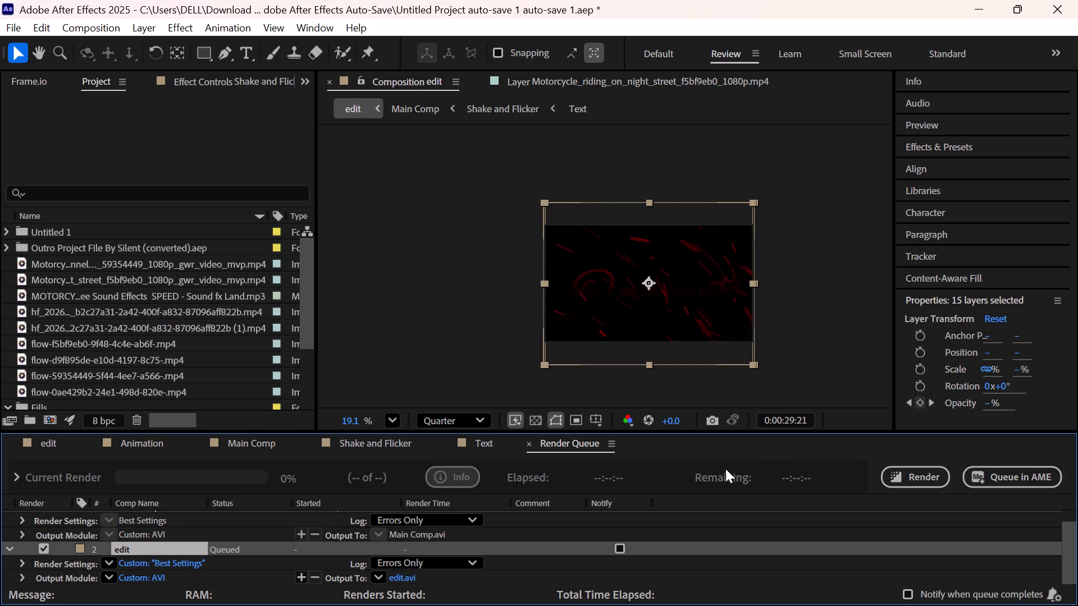
scroll(403, 568, down, 2)
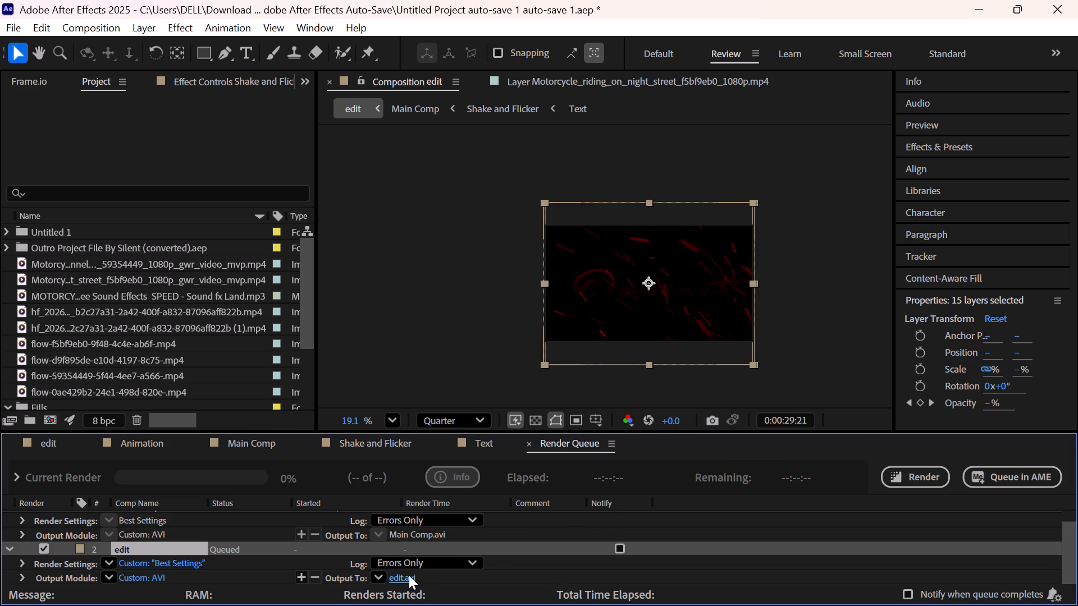
click(409, 575)
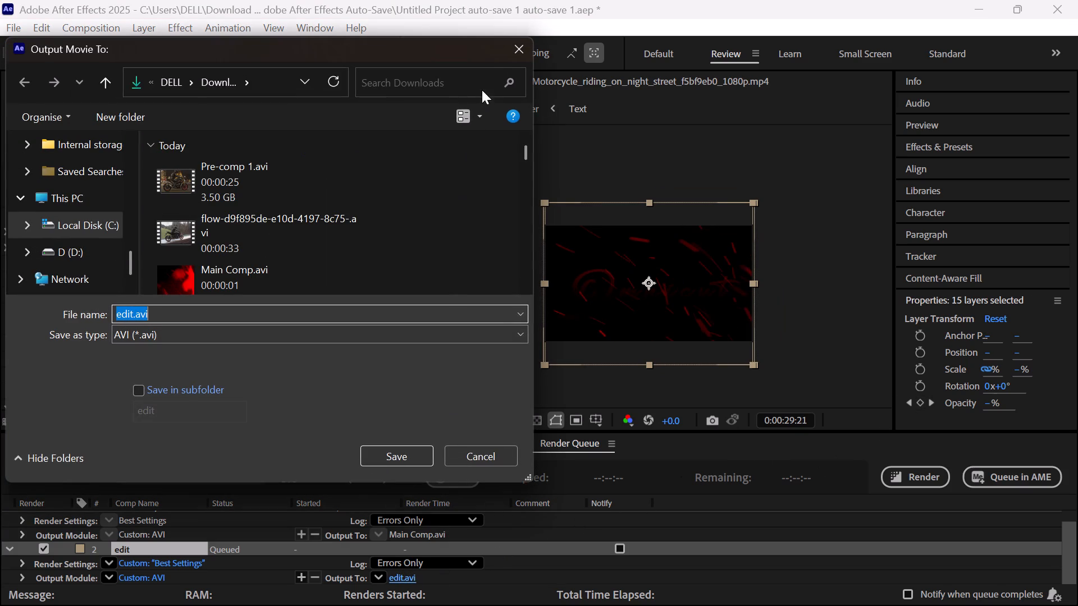
click(516, 48)
scroll(558, 359, down, 1)
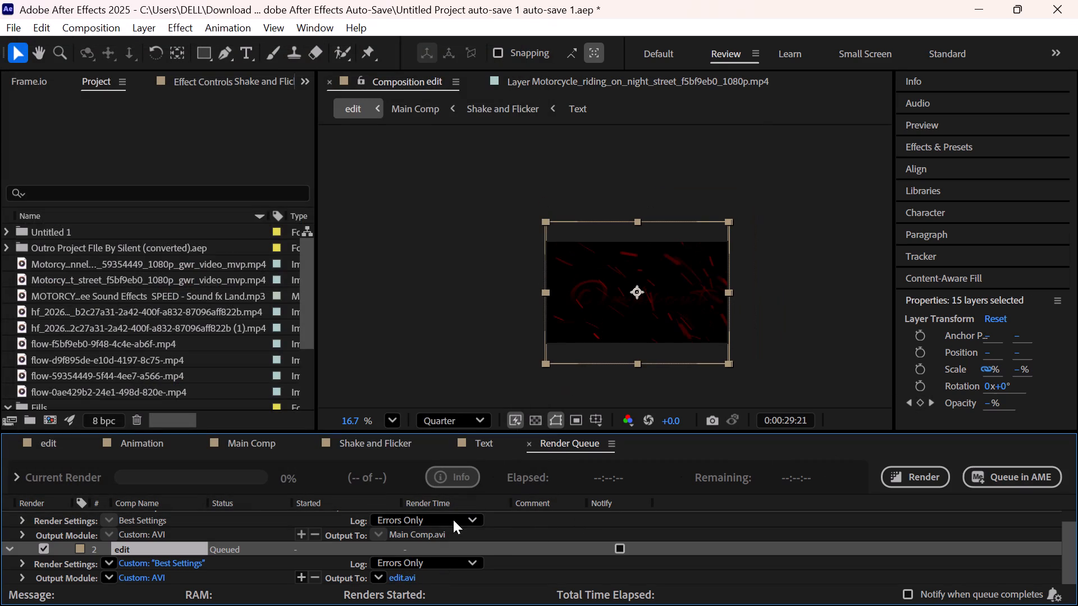
Open the output module settings of the edit render item and review the available channels and format choices.
click(149, 577)
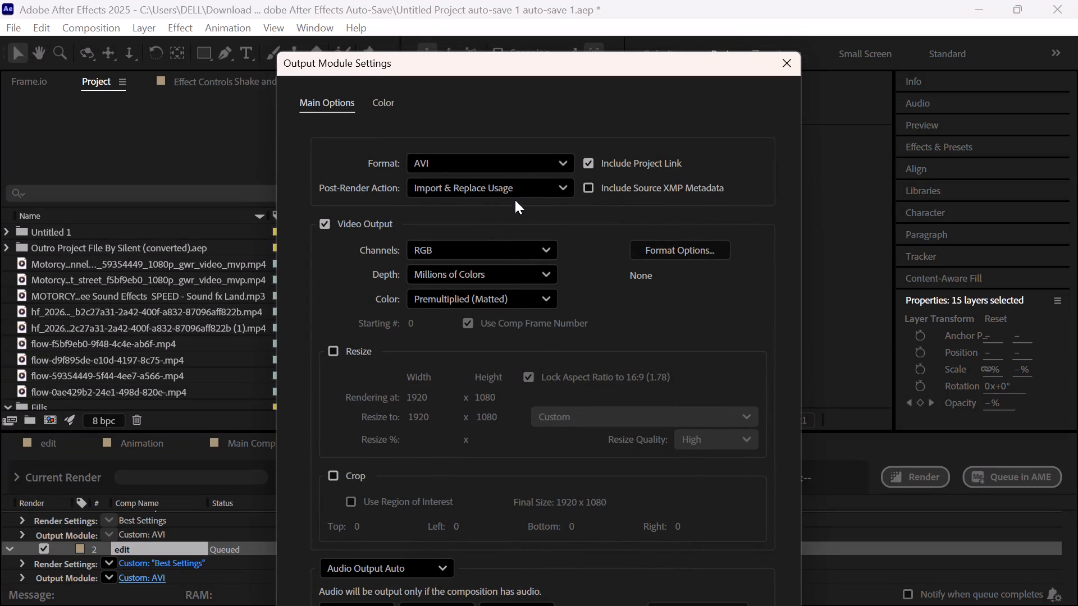
click(505, 272)
click(505, 272)
click(505, 258)
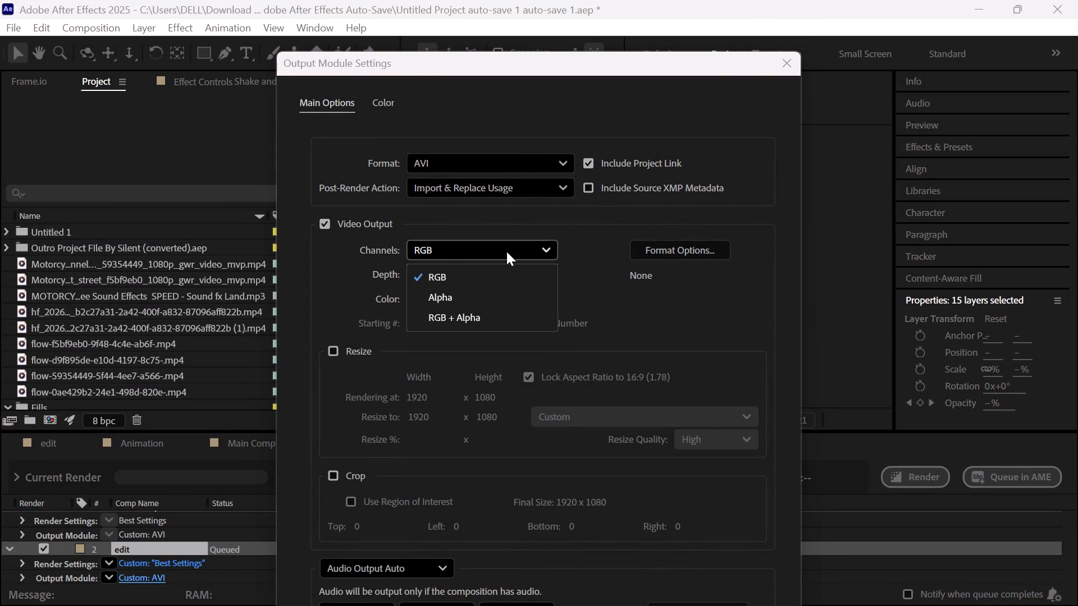
click(509, 209)
click(512, 157)
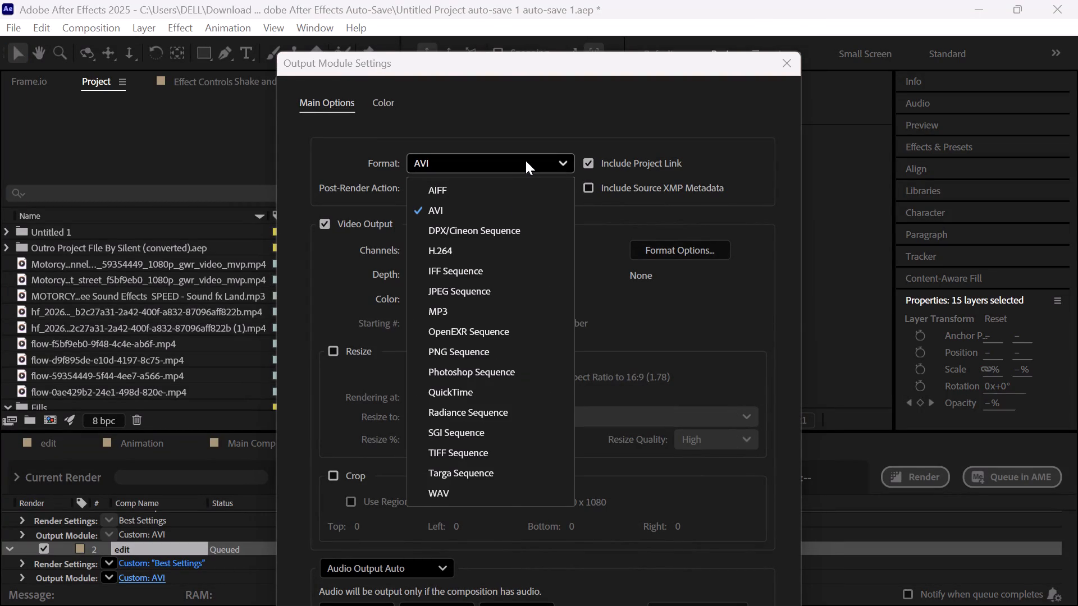
click(526, 160)
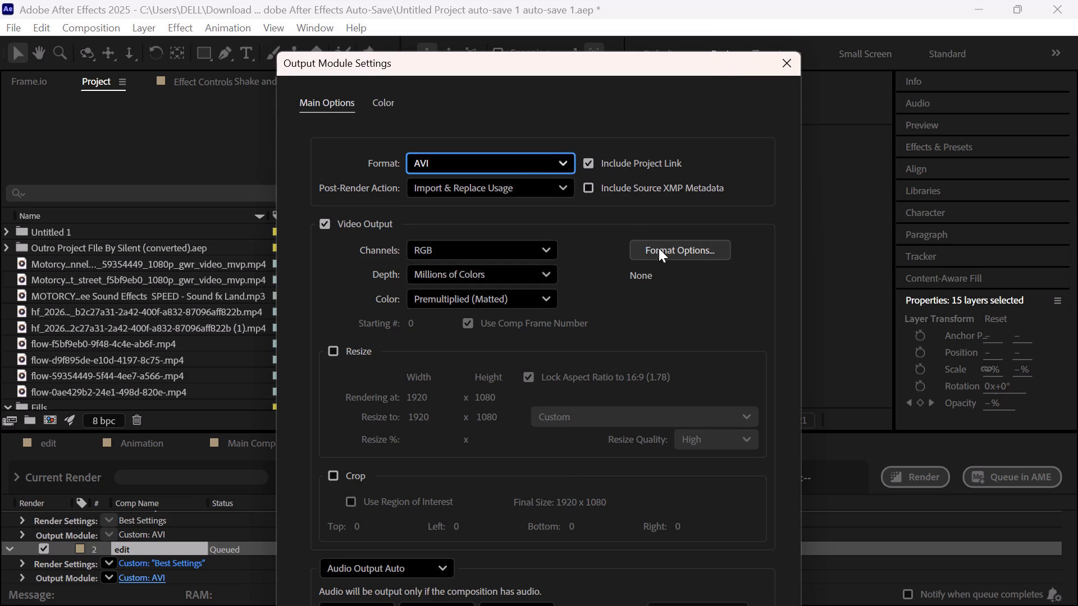
Review the video and audio settings in the AVI format options, leaving them as they are.
click(659, 248)
click(620, 189)
click(621, 182)
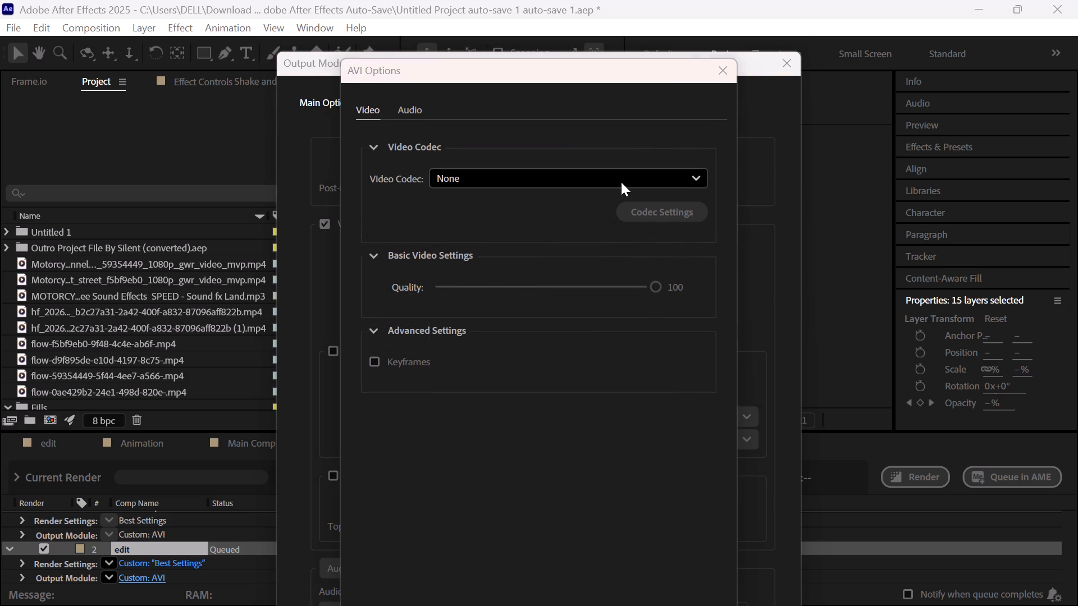
click(621, 182)
click(421, 112)
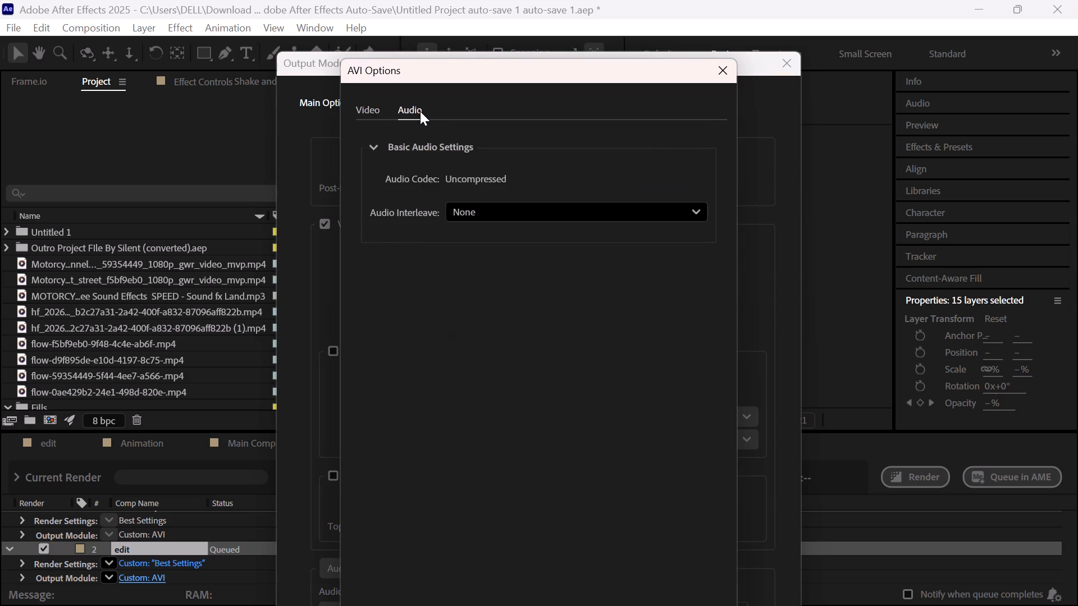
click(373, 109)
click(707, 71)
click(734, 70)
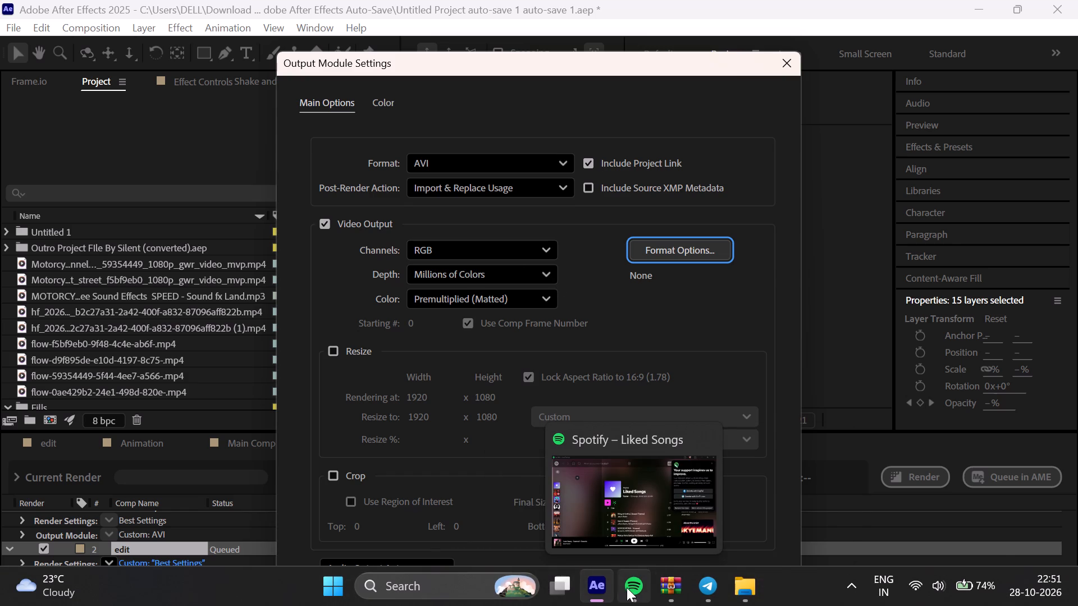
Open Google Chrome and search YouTube for "best export settings in after effects".
click(465, 587)
text(ch)
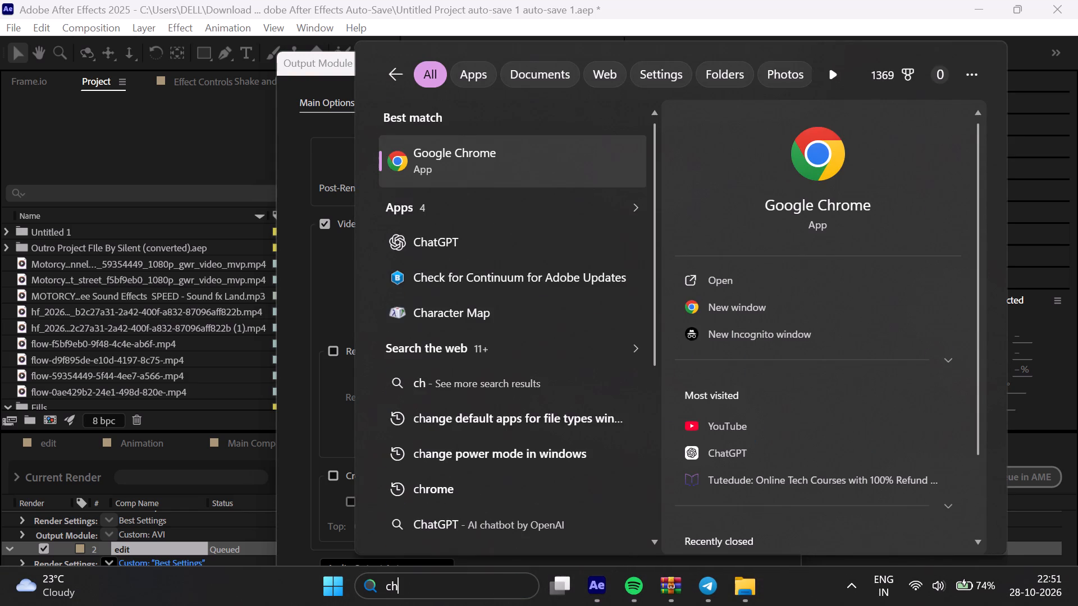
key(Return)
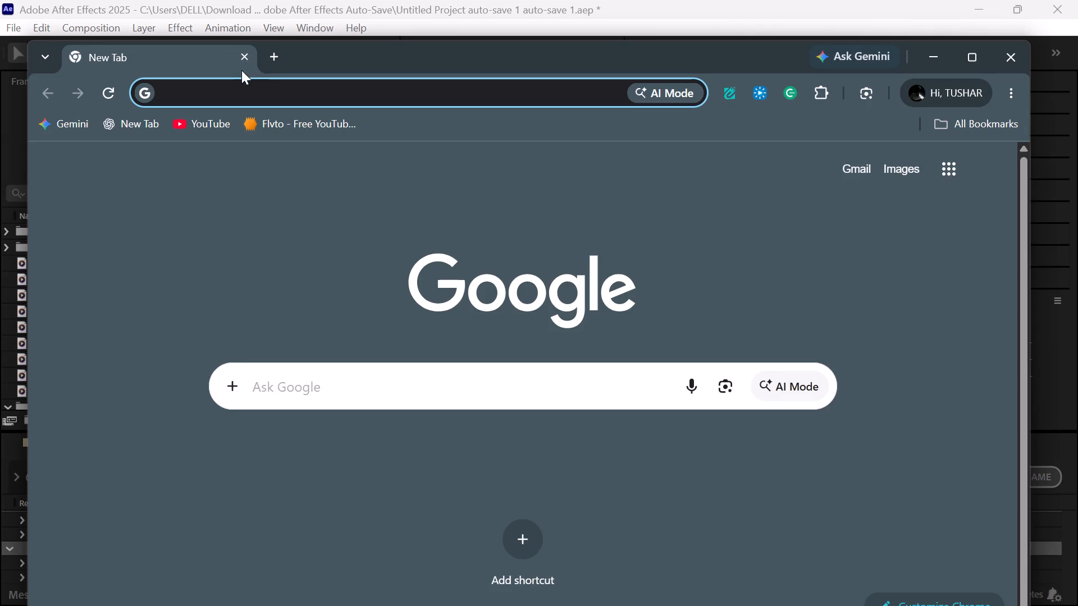
click(223, 122)
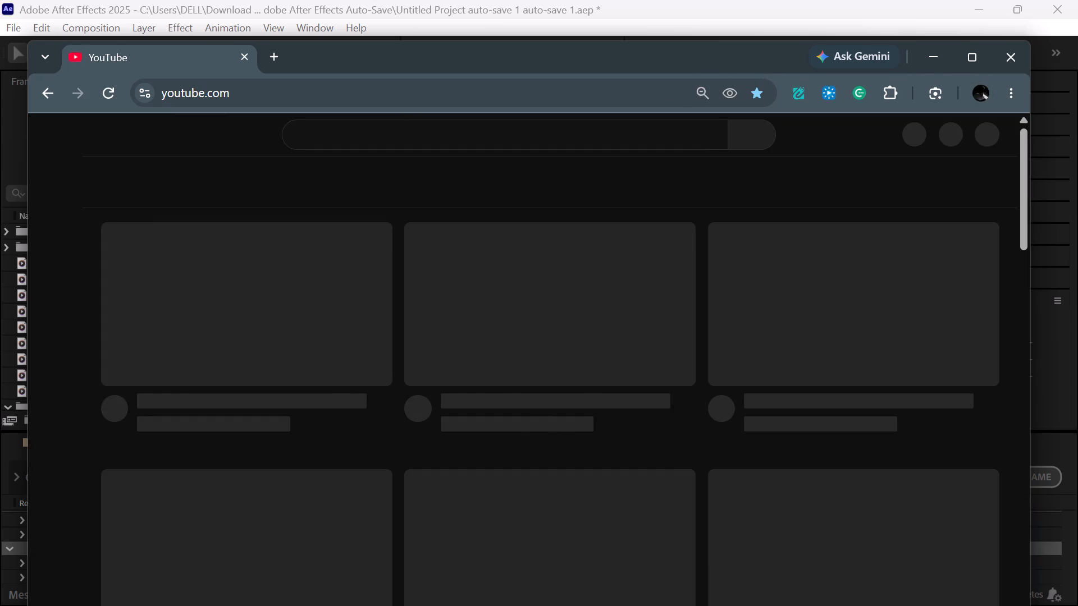
click(427, 133)
text(best)
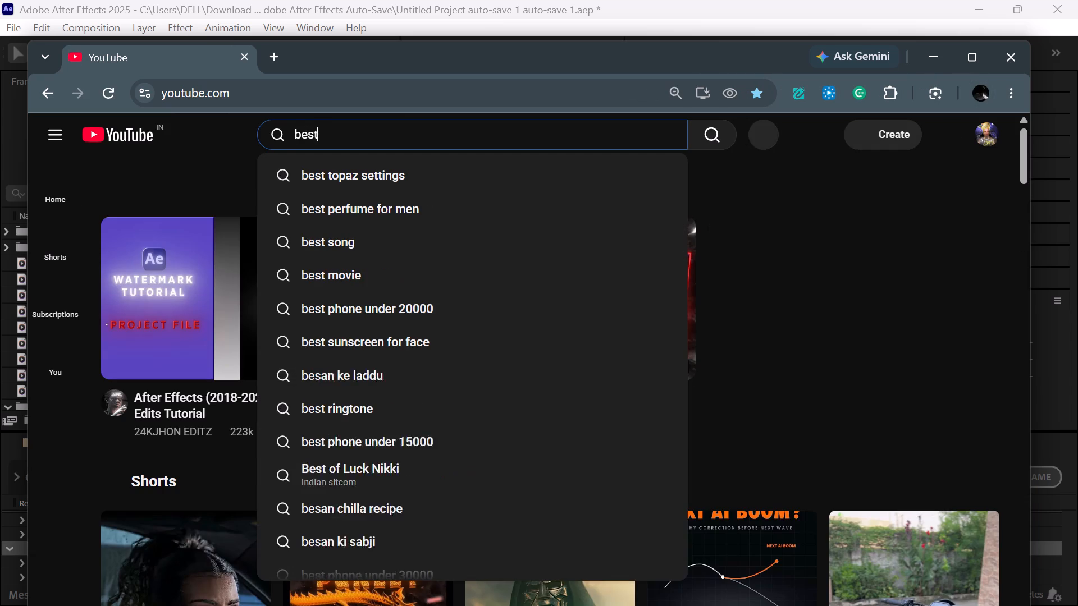
key(space)
text(export se)
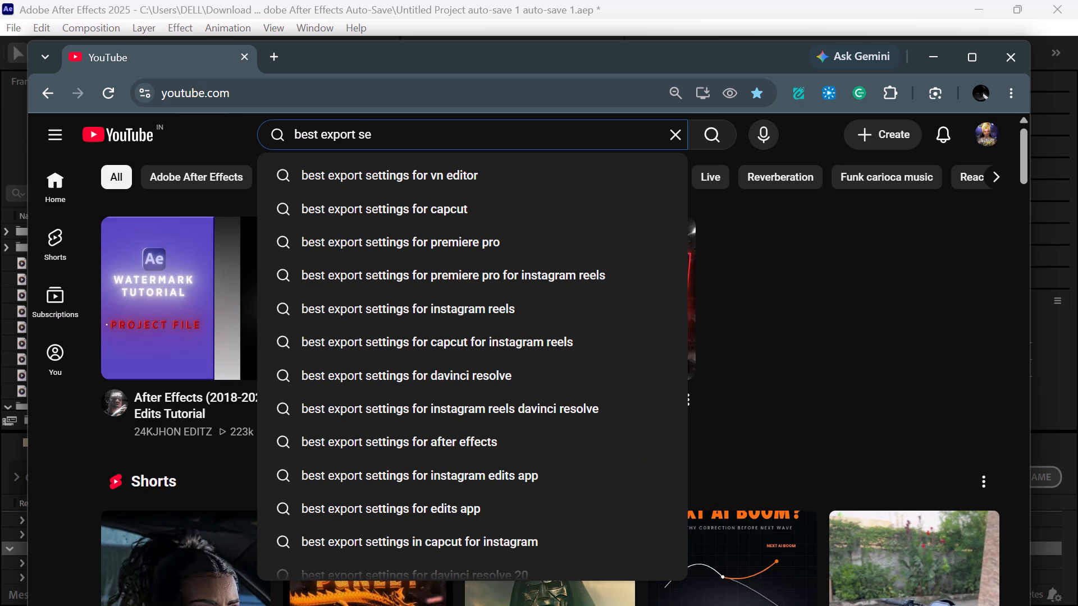
text(ttn)
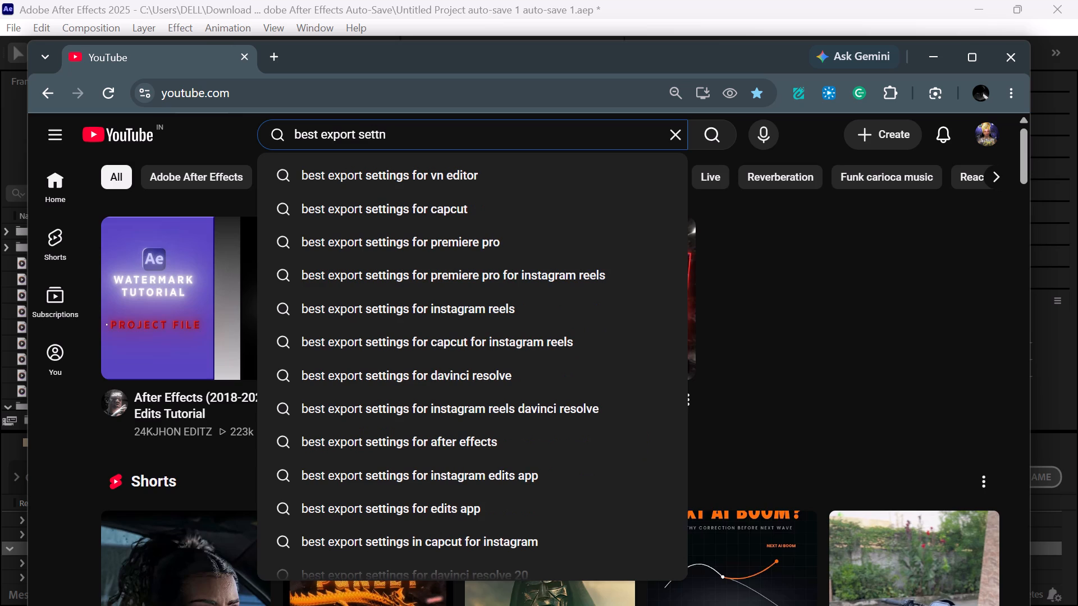
key(BackSpace)
text(ing in after)
key(Down)
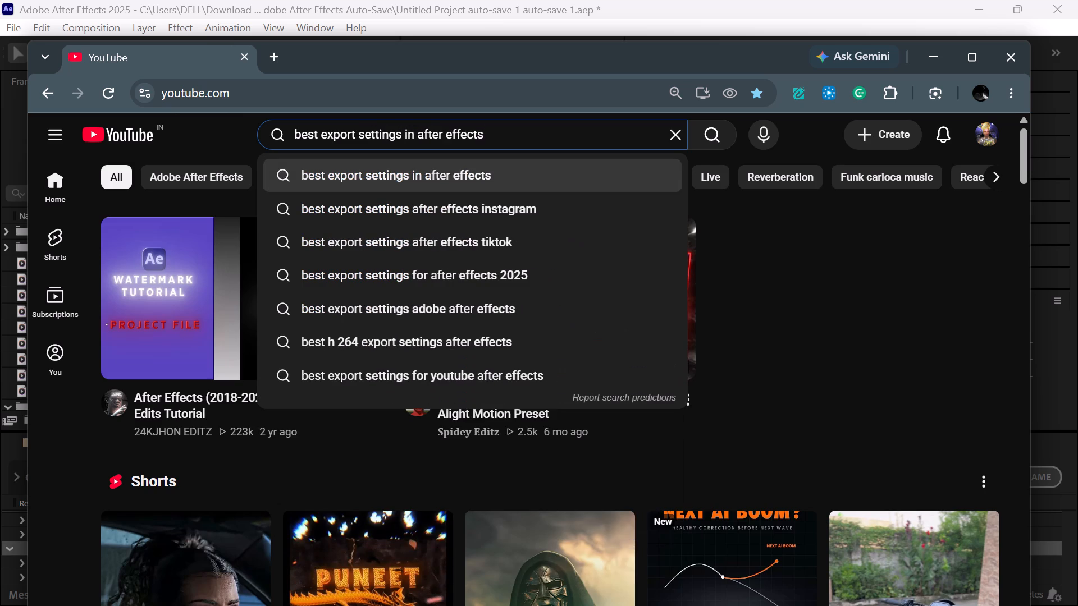
key(Return)
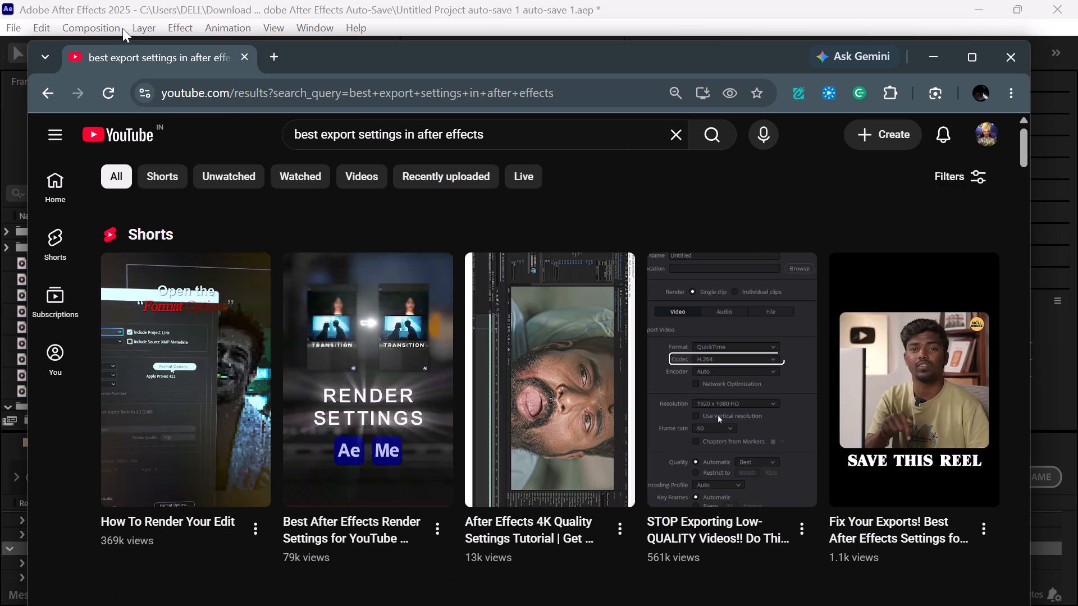
Watch the "How To Render Your Edit" short up to its output format choice and pause it there.
click(177, 354)
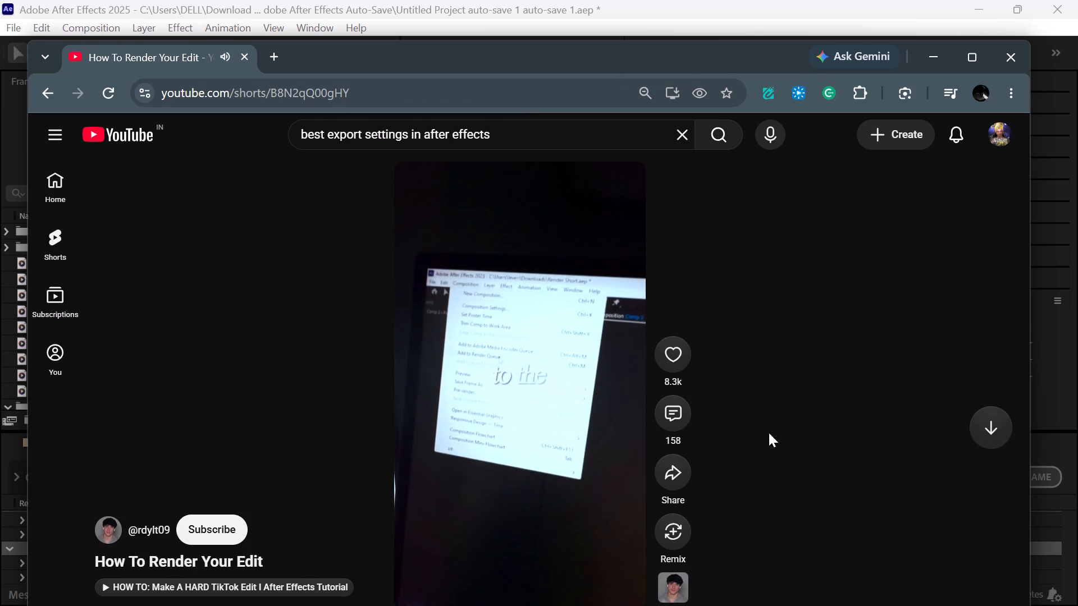
click(492, 356)
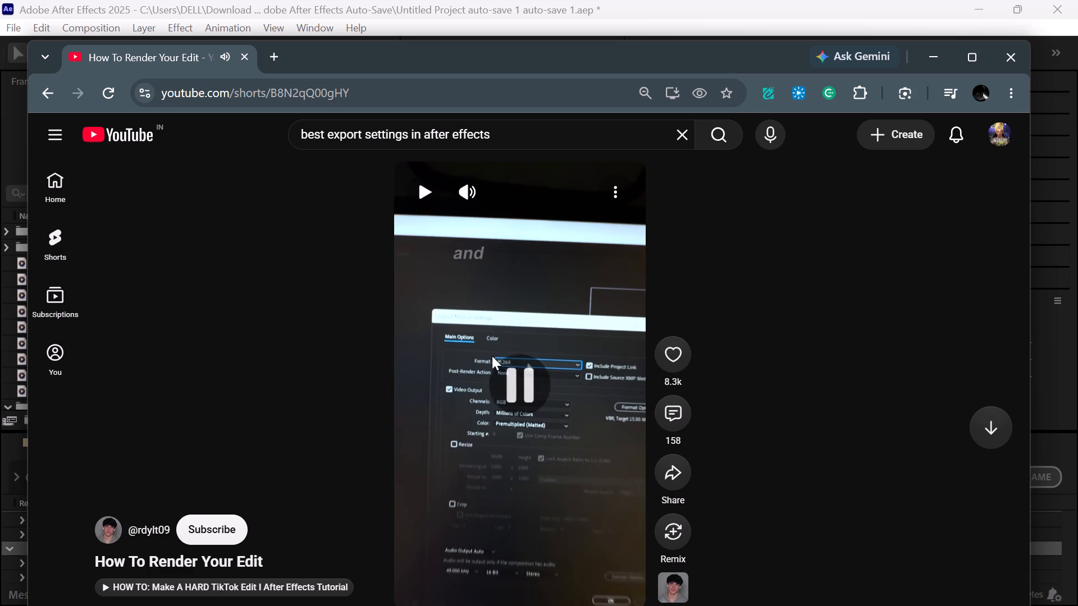
click(433, 470)
scroll(451, 389, up, 2)
scroll(453, 362, down, 2)
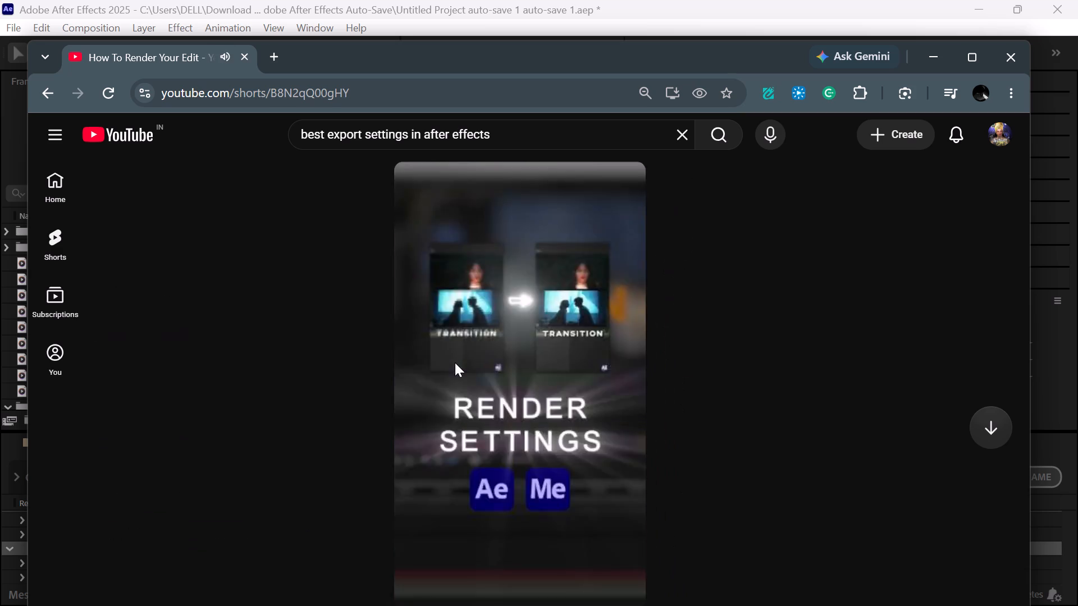
scroll(455, 362, up, 2)
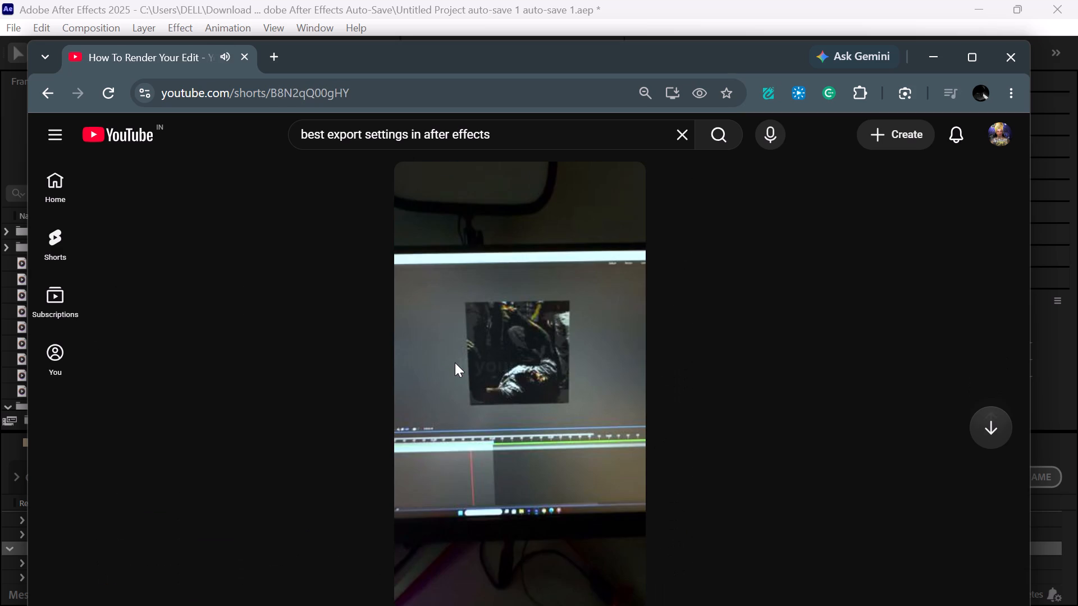
scroll(455, 362, up, 1)
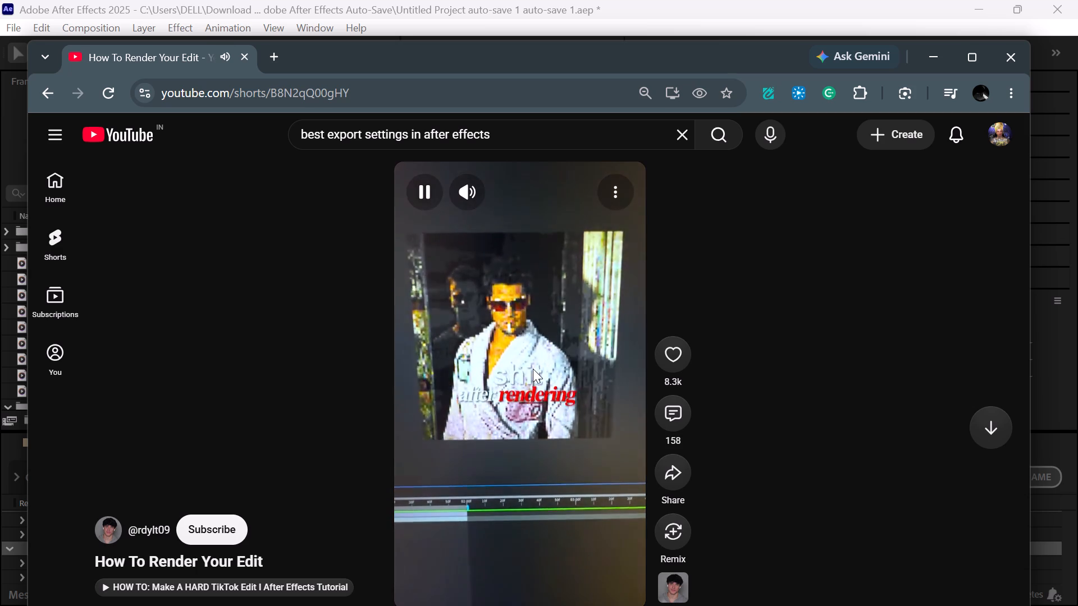
click(533, 367)
click(533, 367)
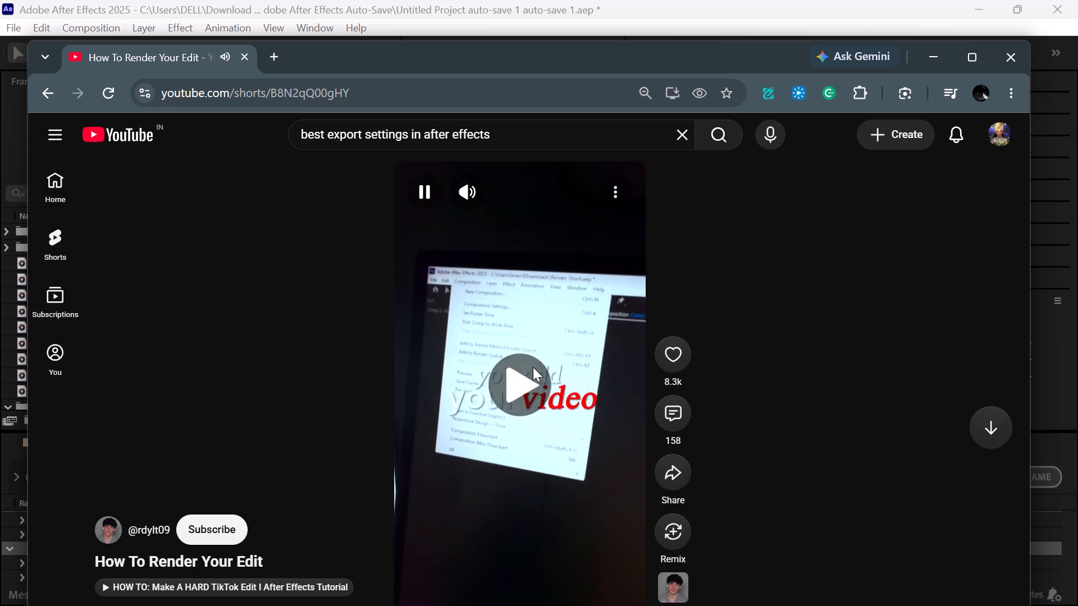
click(565, 364)
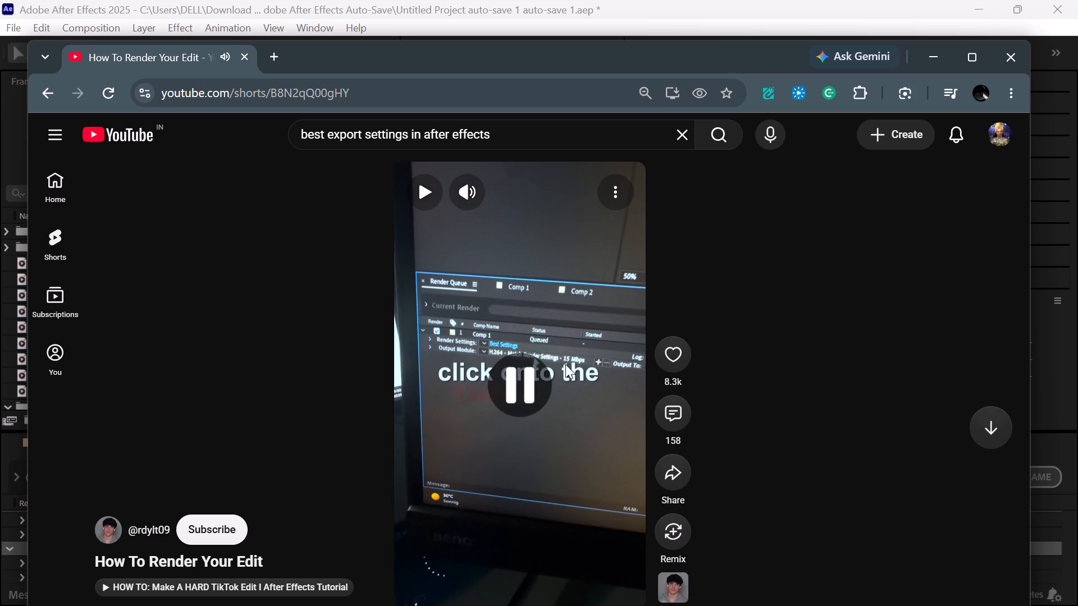
click(565, 364)
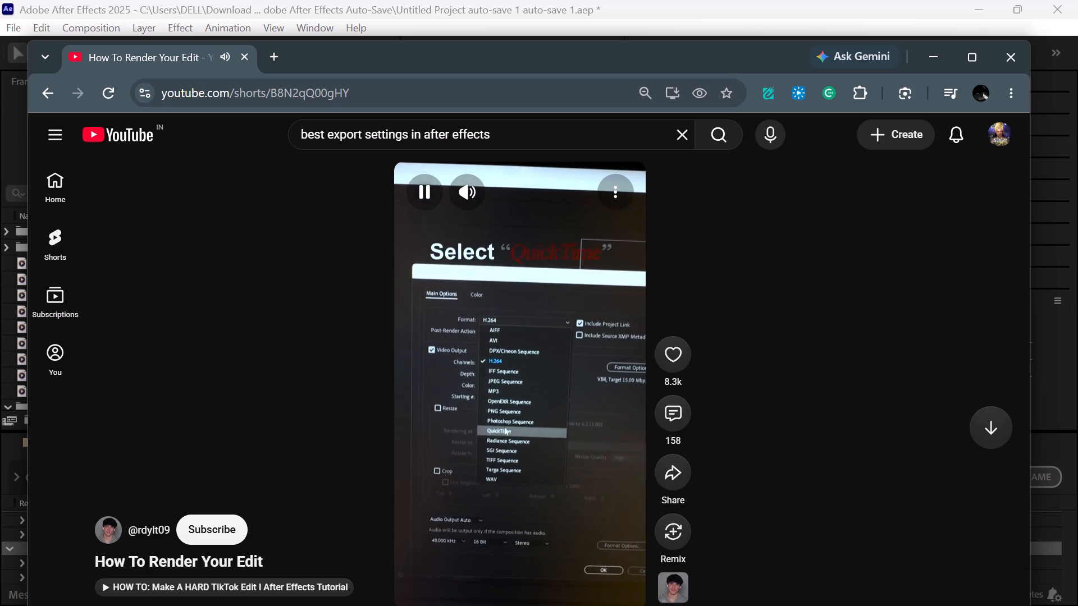
click(565, 364)
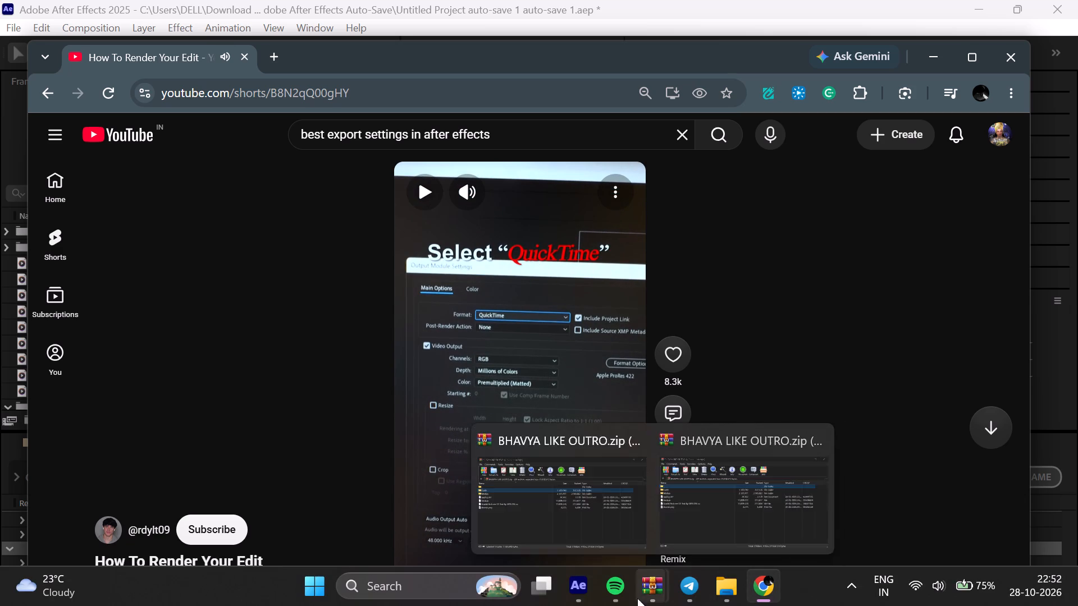
Switch back to After Effects and set the output module format to QuickTime.
click(564, 531)
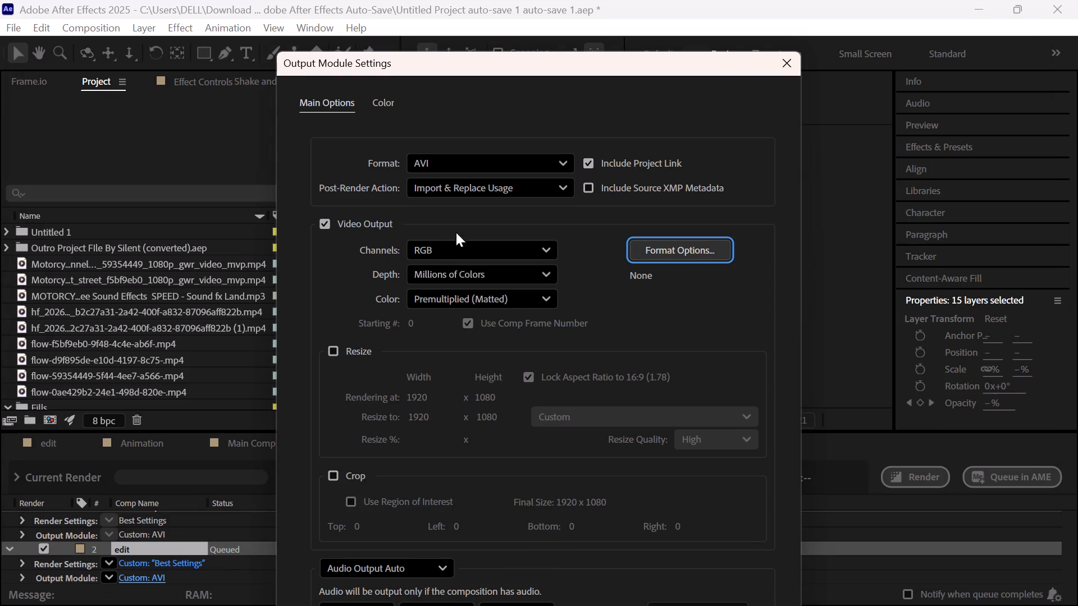
click(458, 162)
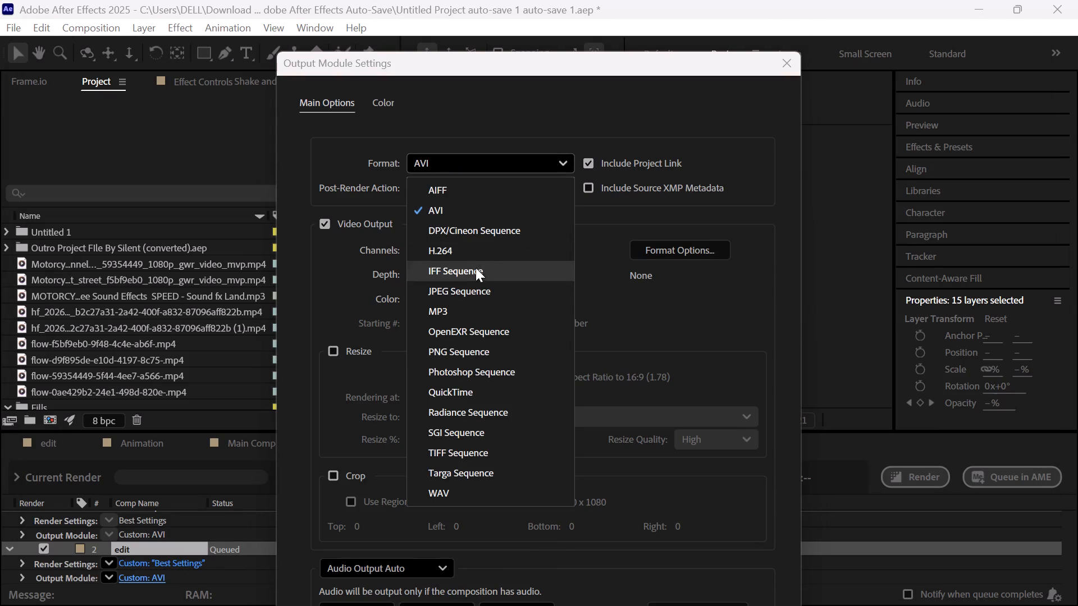
click(476, 388)
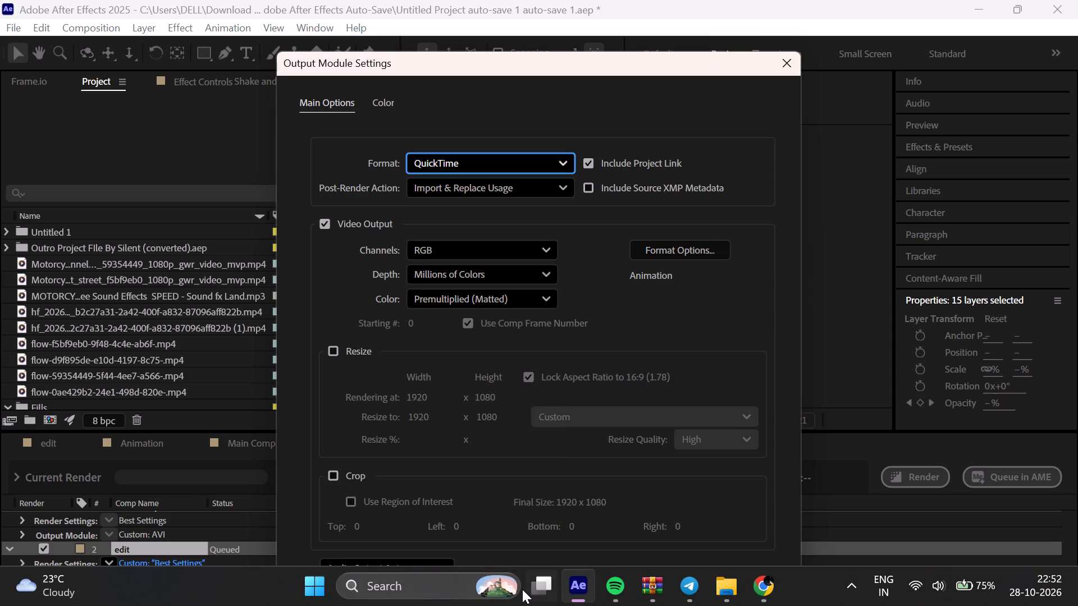
Return to Chrome and watch the short's part on the format options and video codec.
click(776, 579)
click(586, 387)
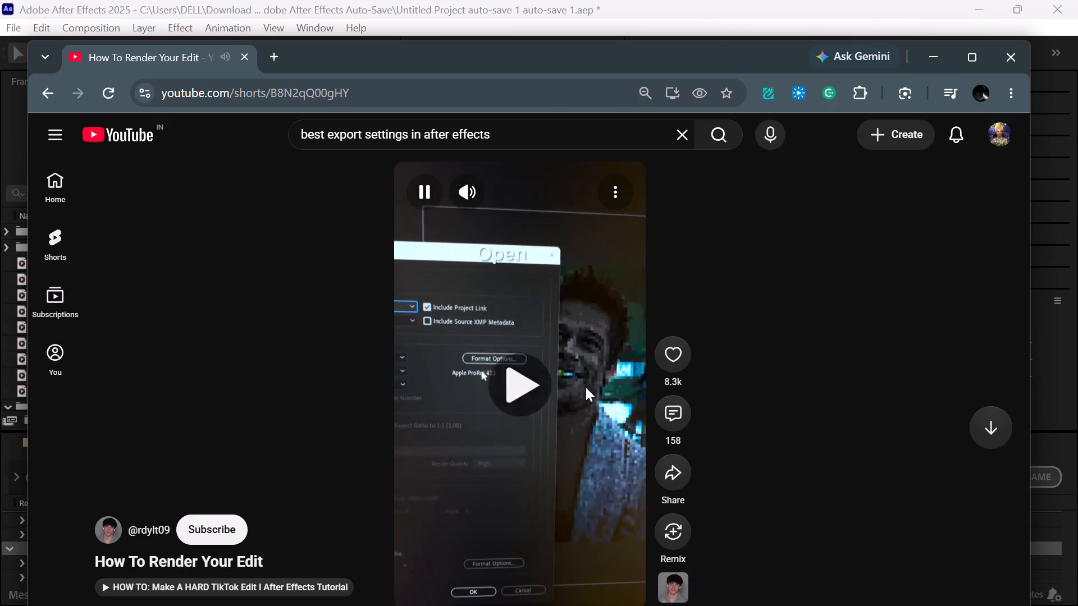
click(586, 387)
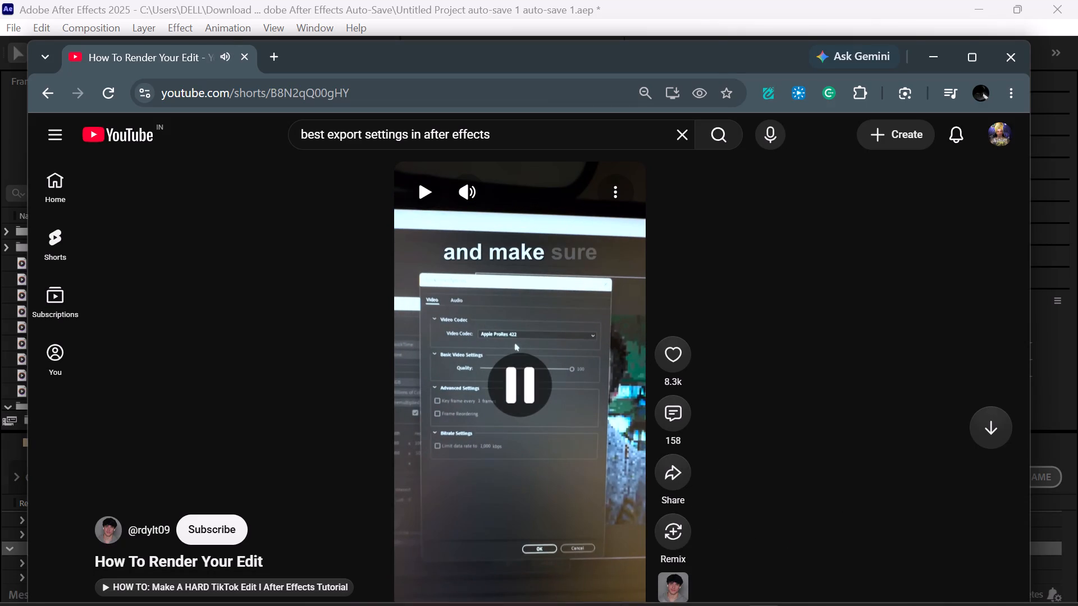
In After Effects, set the video codec to Apple ProRes 4444 in the QuickTime format options.
click(582, 586)
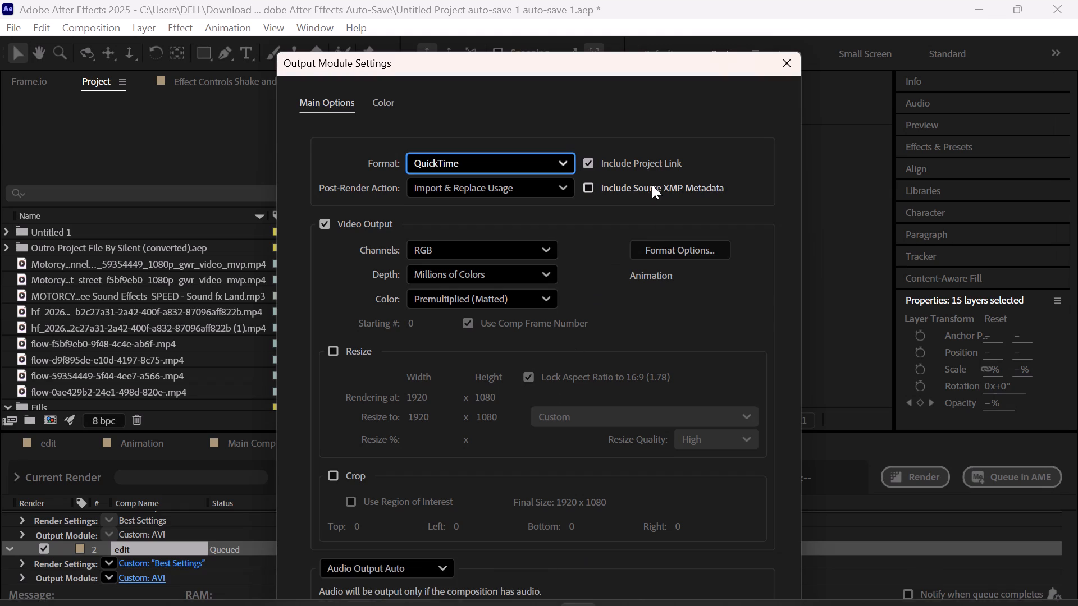
click(668, 248)
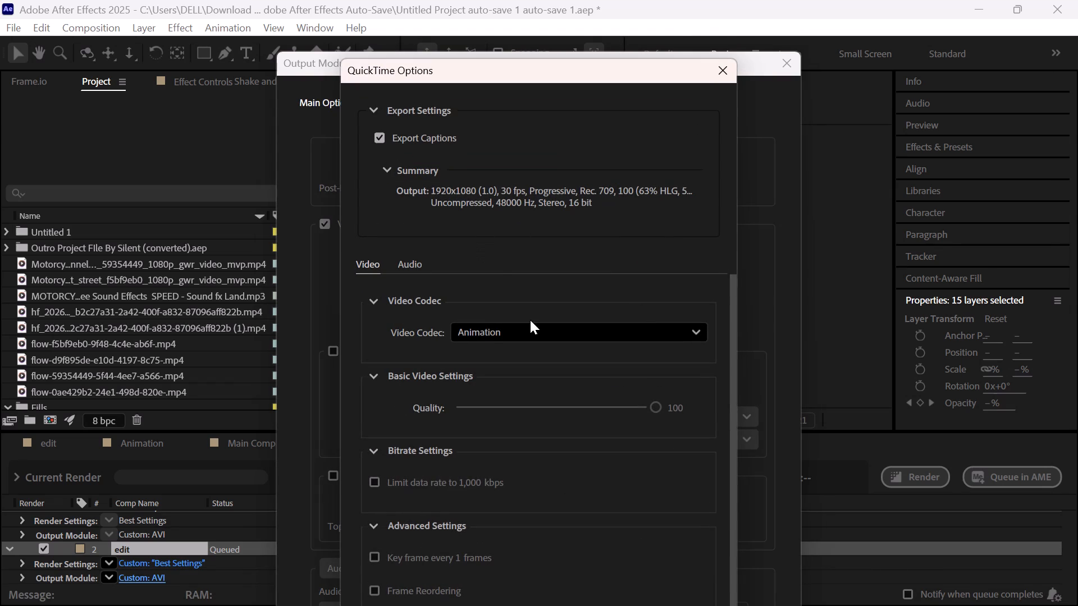
click(536, 335)
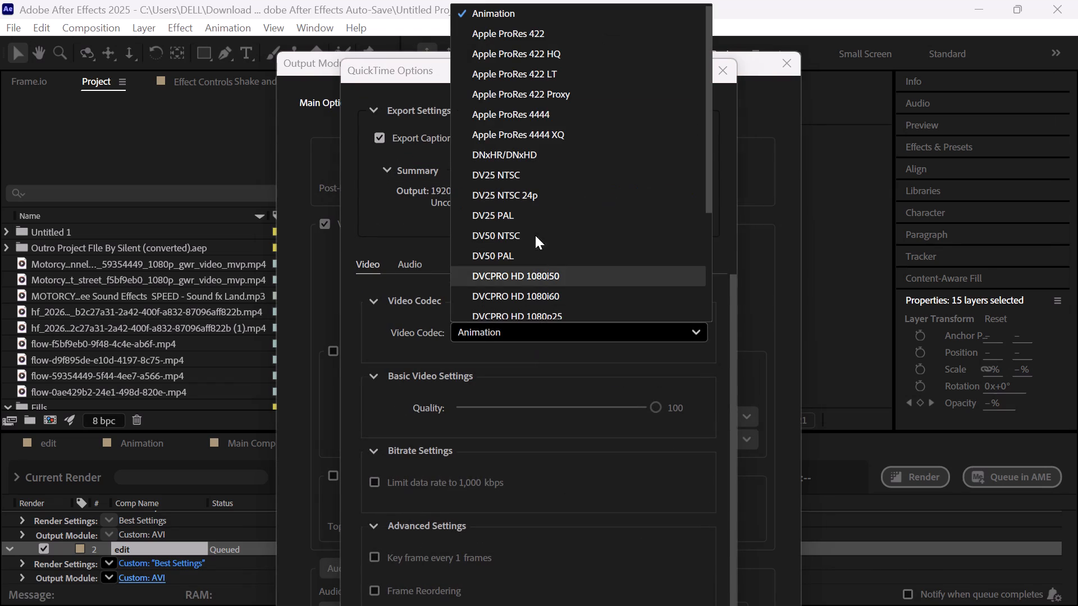
click(530, 122)
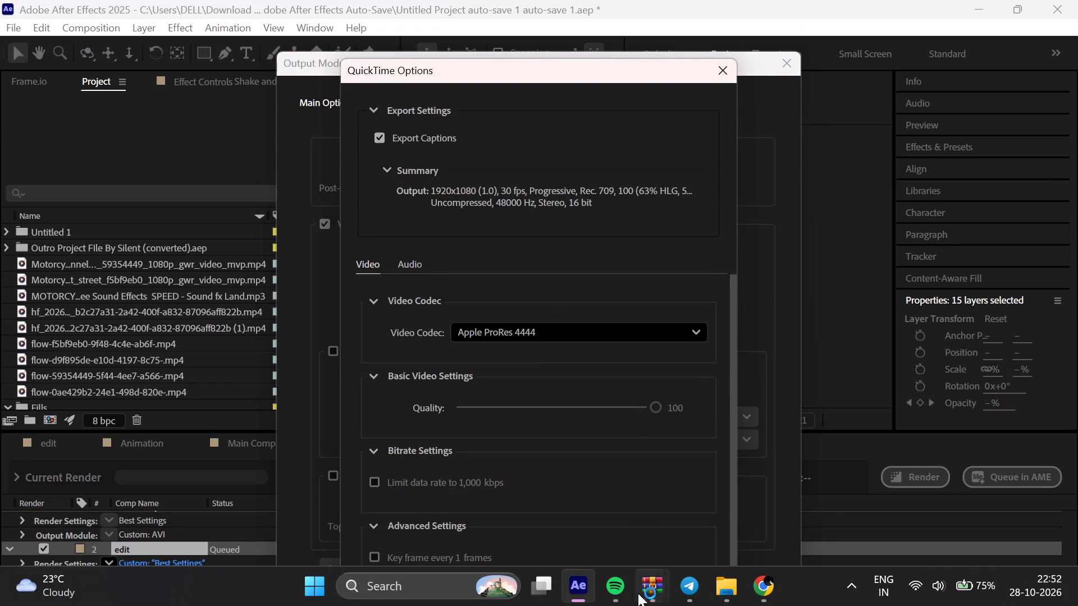
Switch to Chrome and watch the short onward from the codec settings to the part on starting the render.
click(757, 586)
click(491, 370)
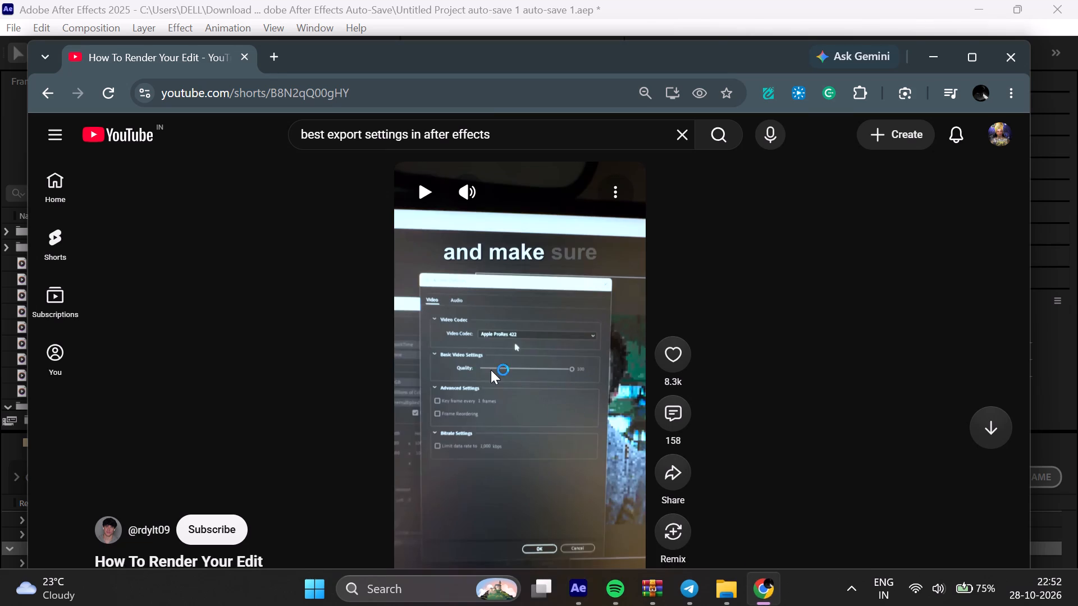
click(506, 380)
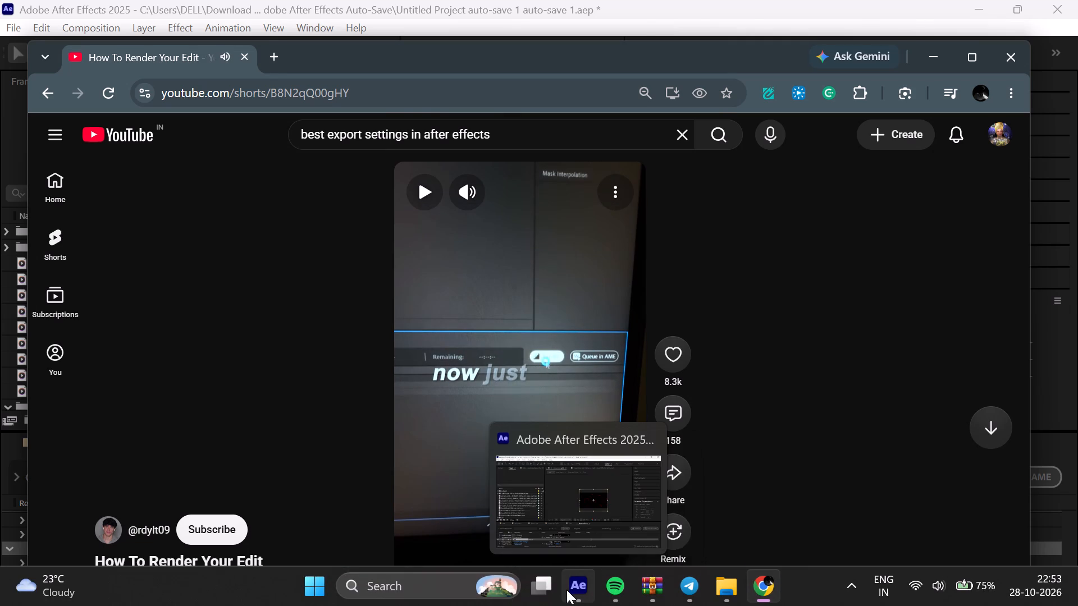
Replay the YouTube short's part on the format options and the video codec choice in Chrome.
click(567, 590)
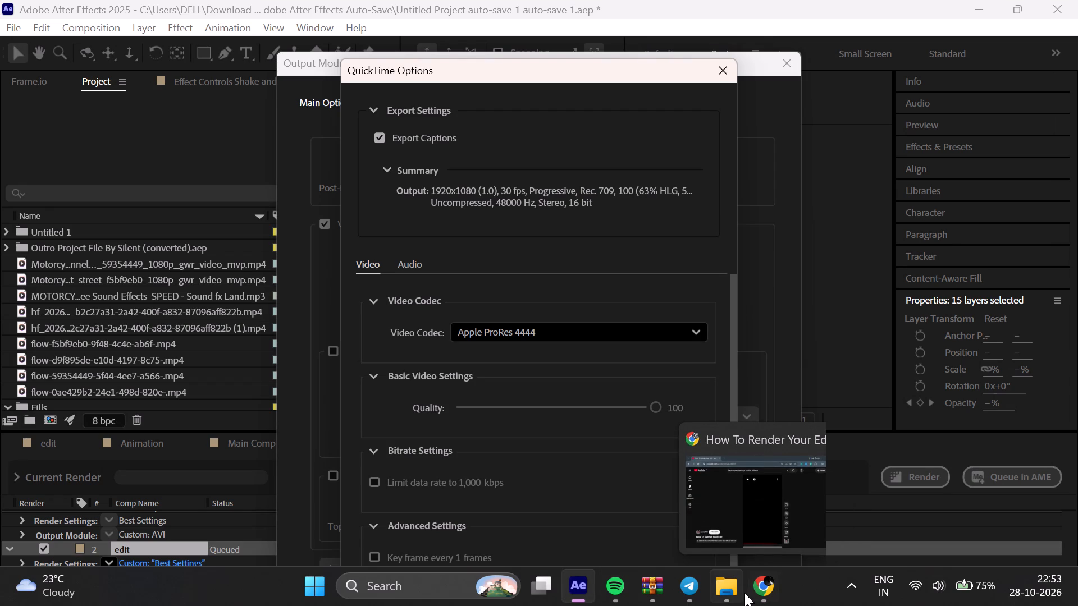
click(728, 509)
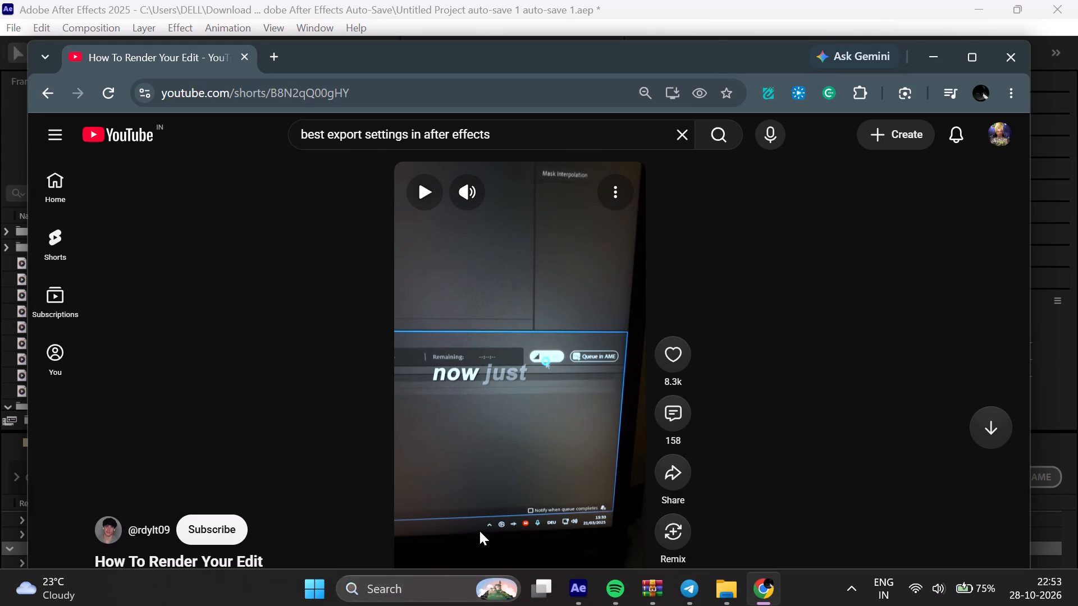
click(499, 604)
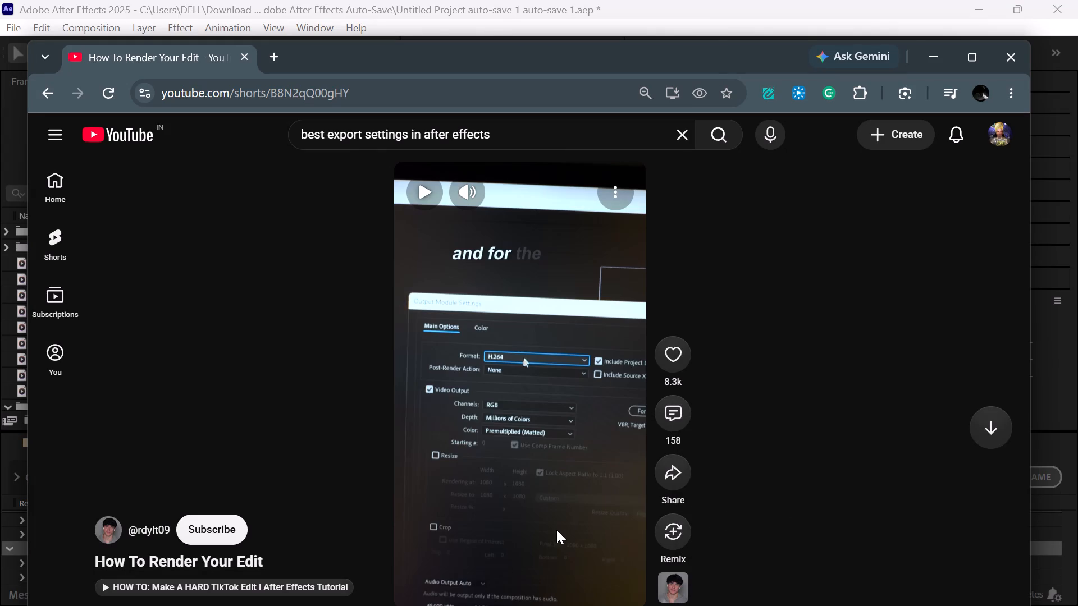
click(556, 530)
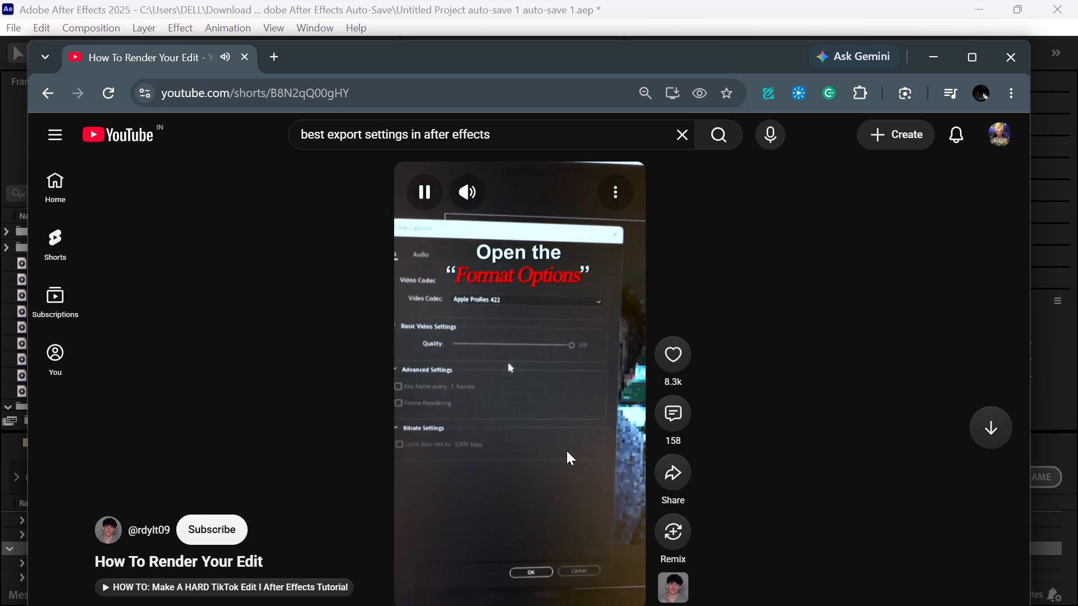
click(571, 384)
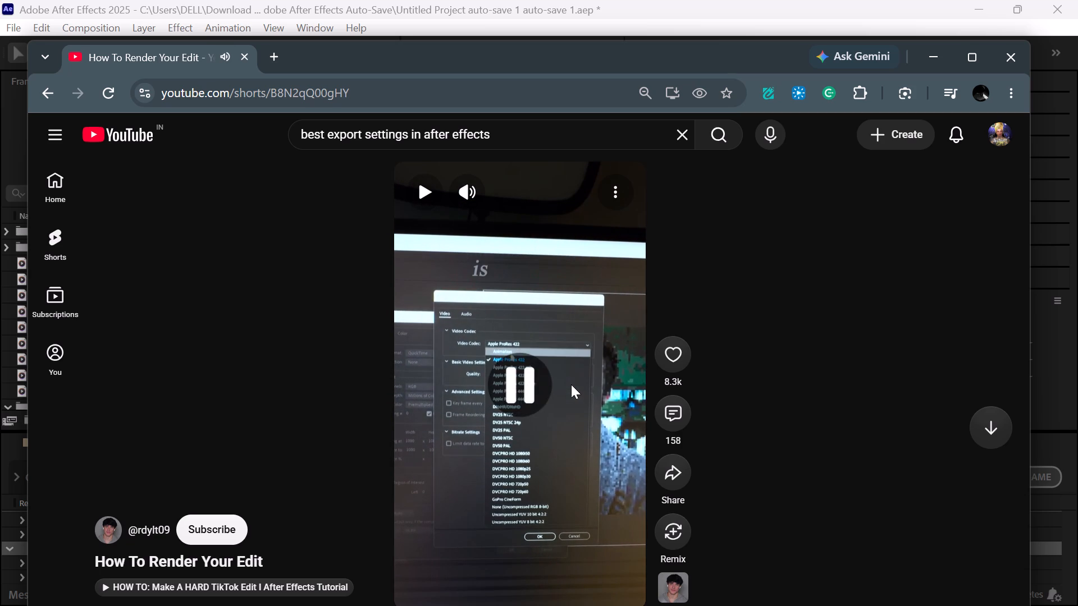
click(565, 396)
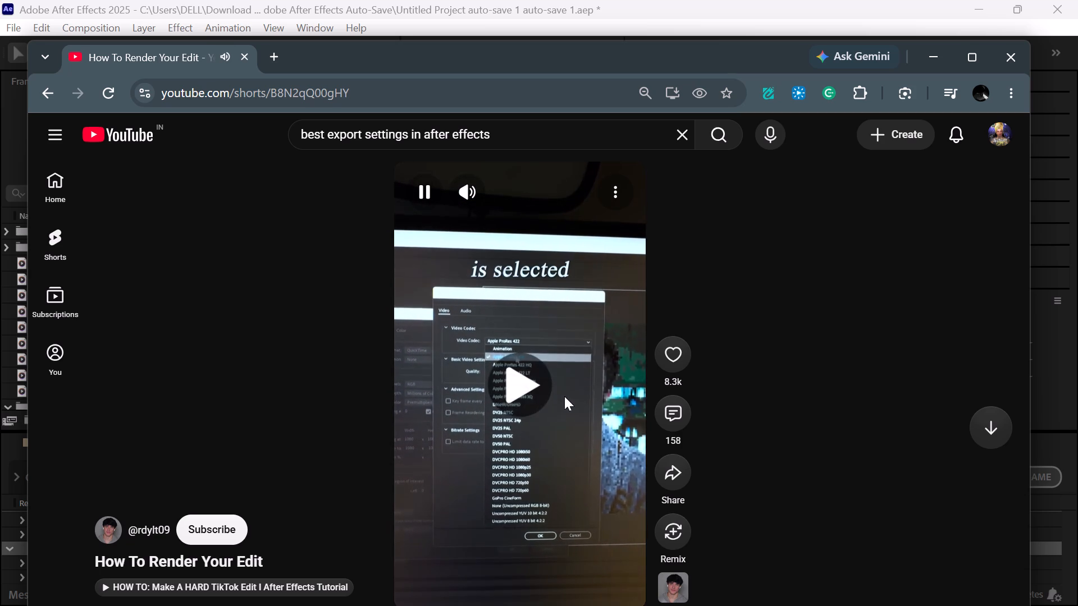
click(564, 396)
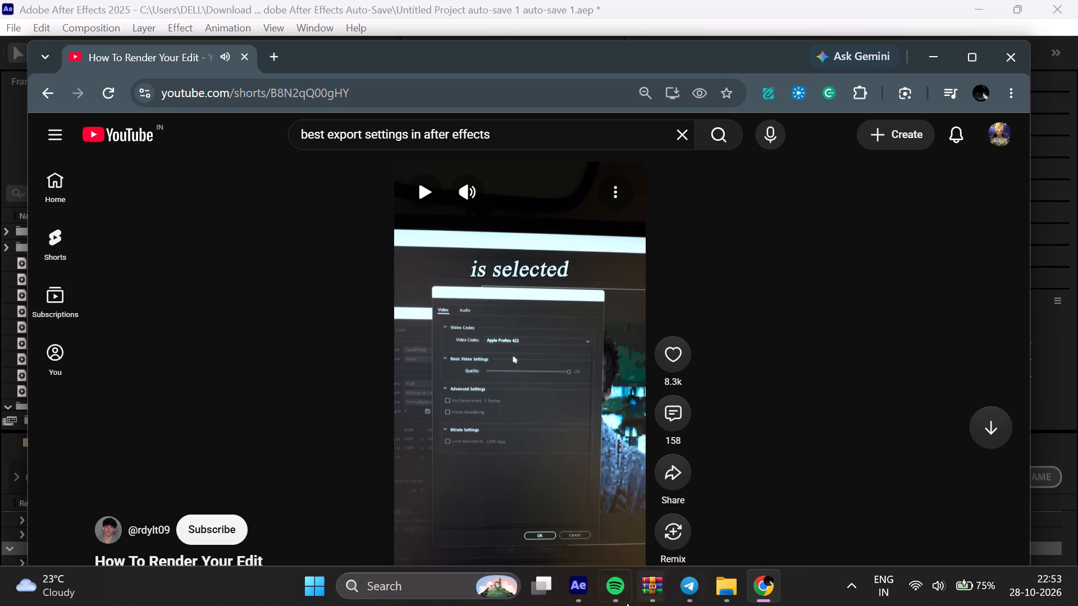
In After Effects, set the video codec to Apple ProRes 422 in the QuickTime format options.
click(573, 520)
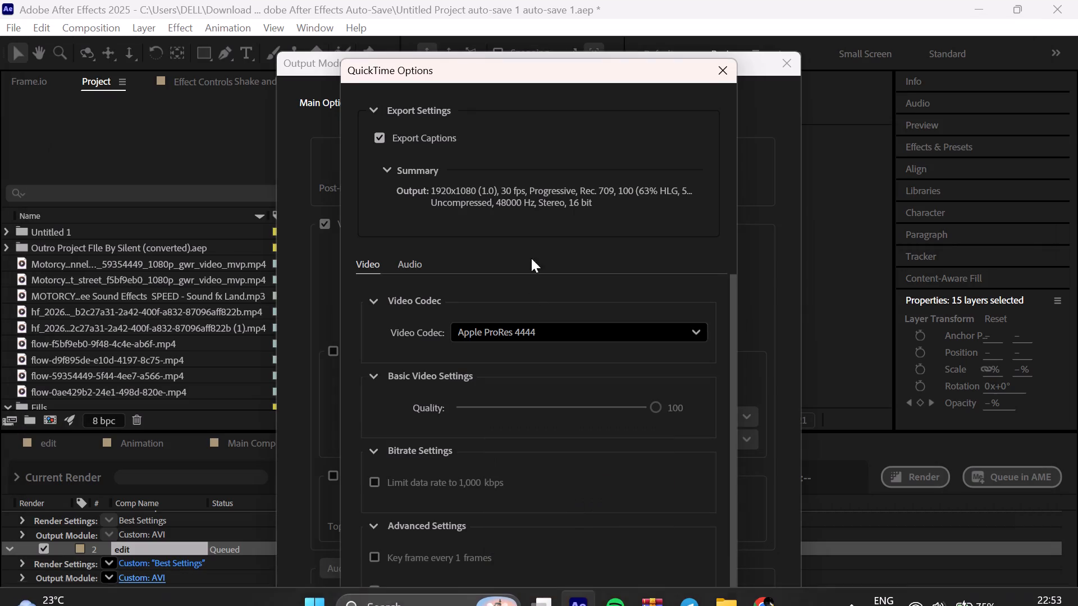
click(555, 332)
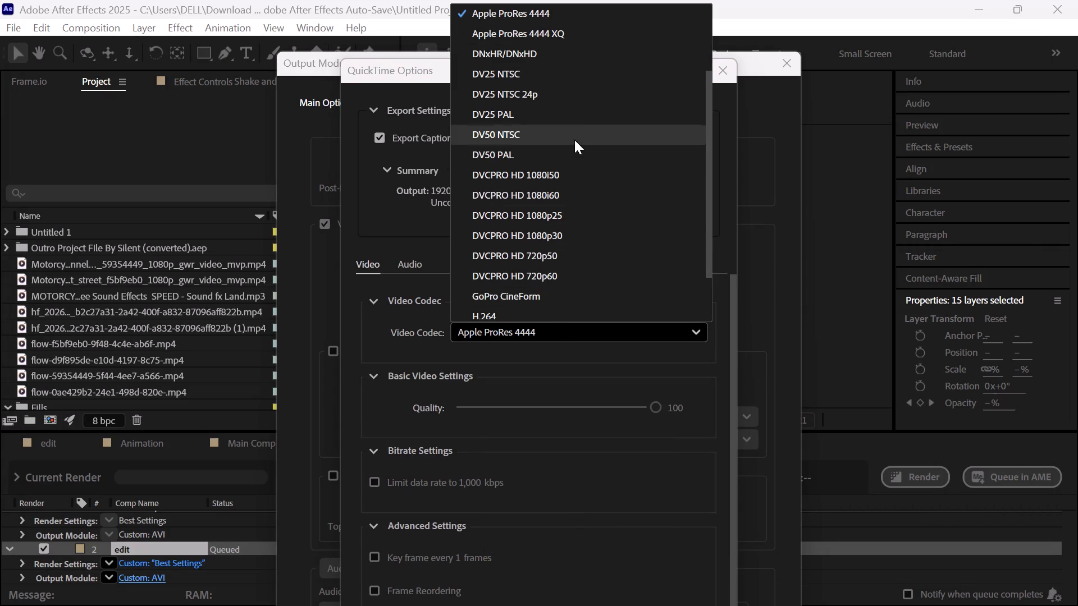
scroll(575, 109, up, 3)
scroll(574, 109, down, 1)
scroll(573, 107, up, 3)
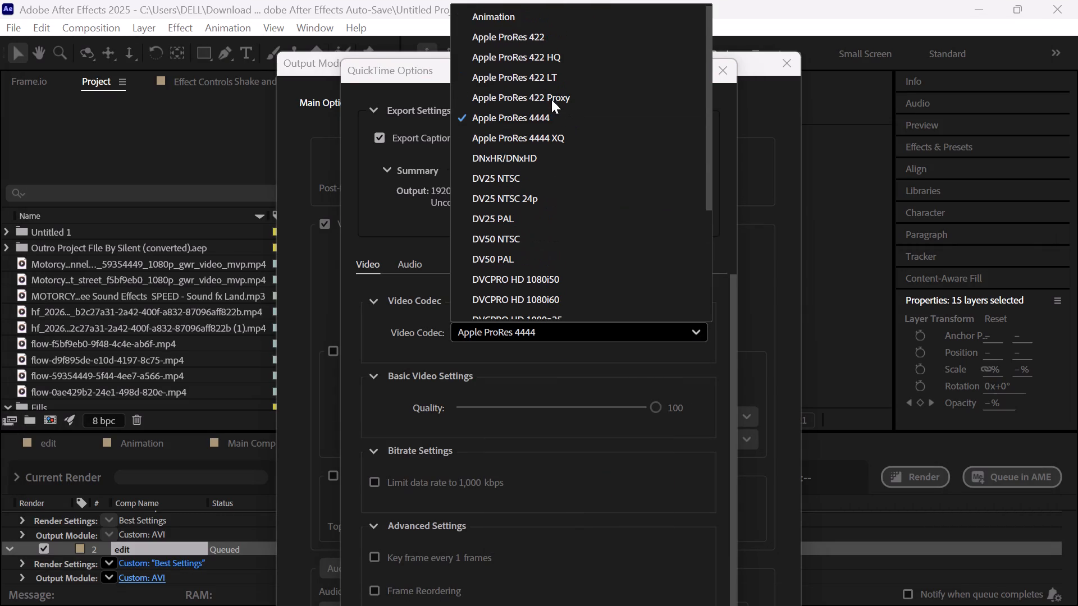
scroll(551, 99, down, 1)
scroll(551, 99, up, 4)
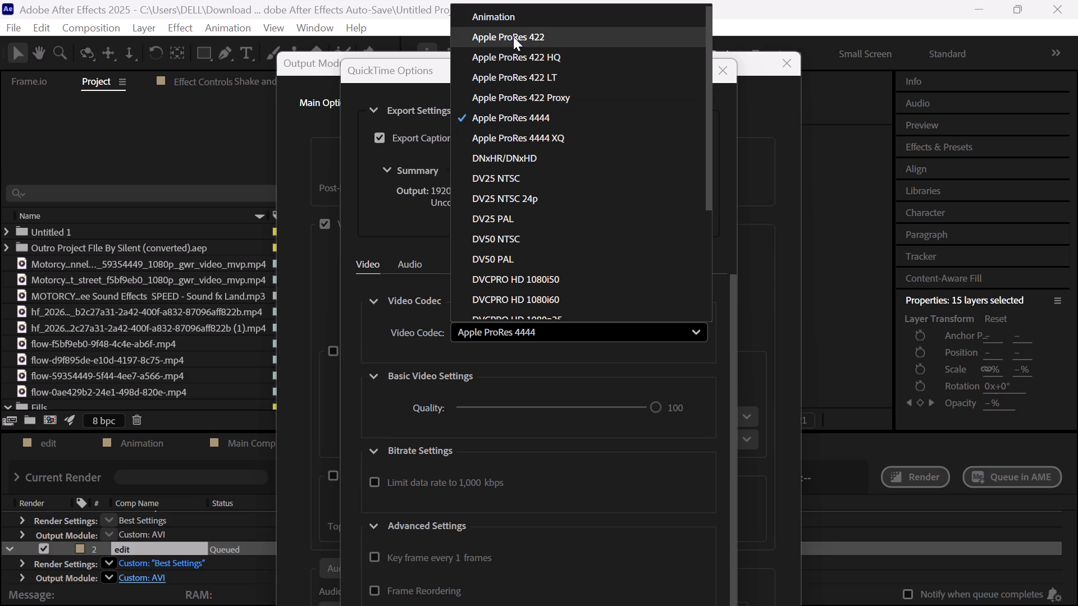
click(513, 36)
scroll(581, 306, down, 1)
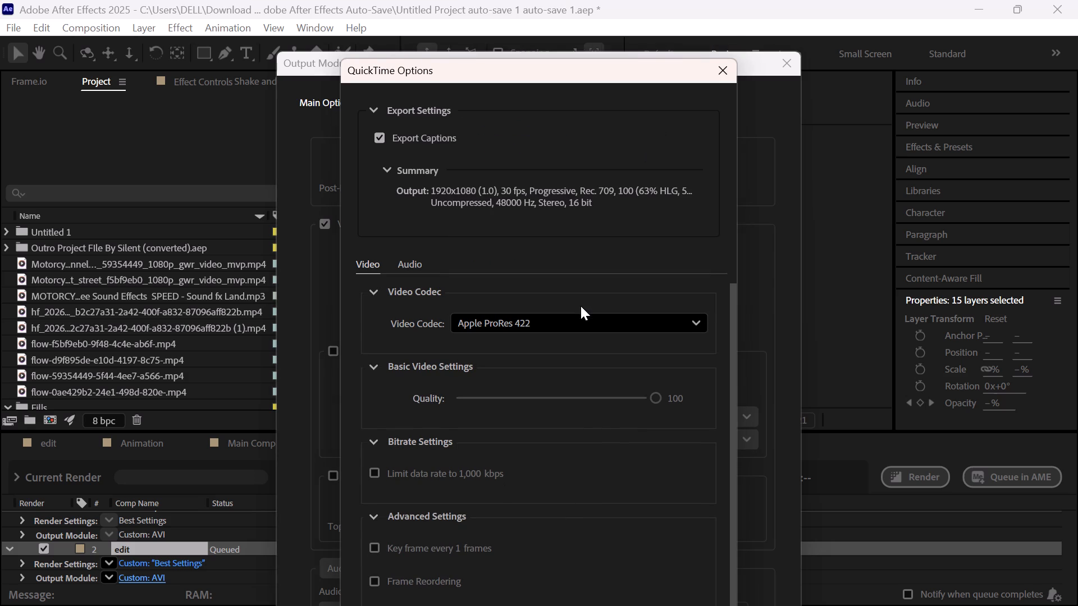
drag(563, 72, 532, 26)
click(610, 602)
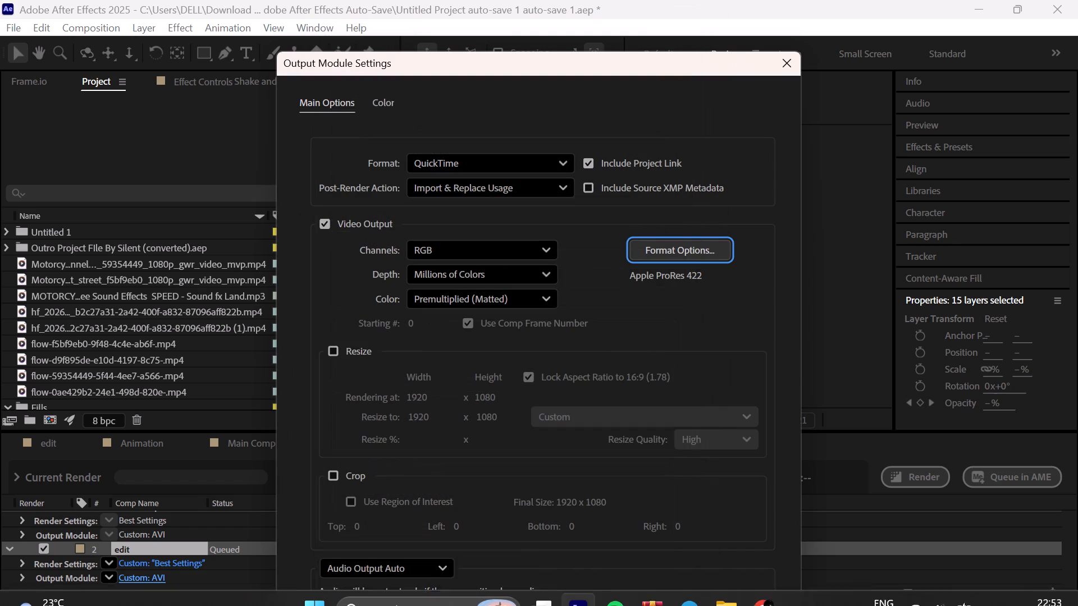
Switch to Chrome and watch the rest of the short and the following shorts on render settings and video quality.
click(763, 582)
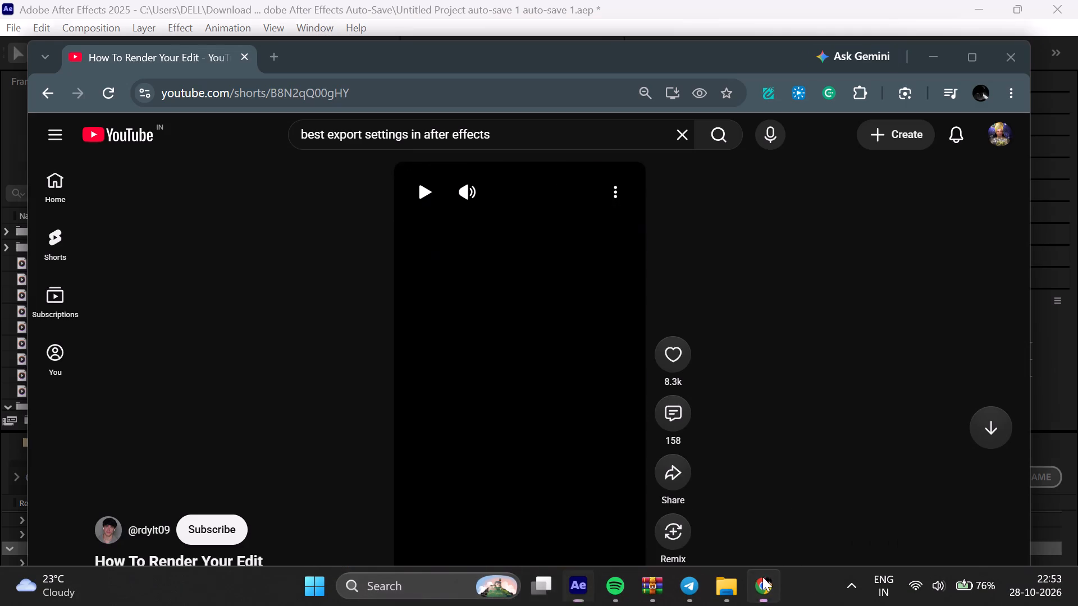
click(523, 314)
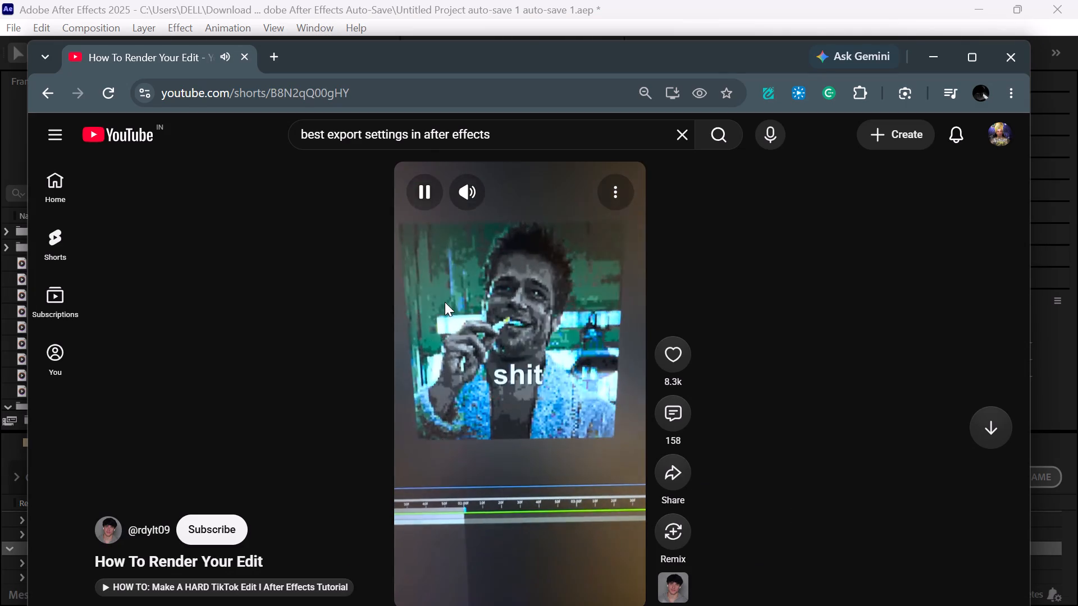
scroll(498, 297, down, 1)
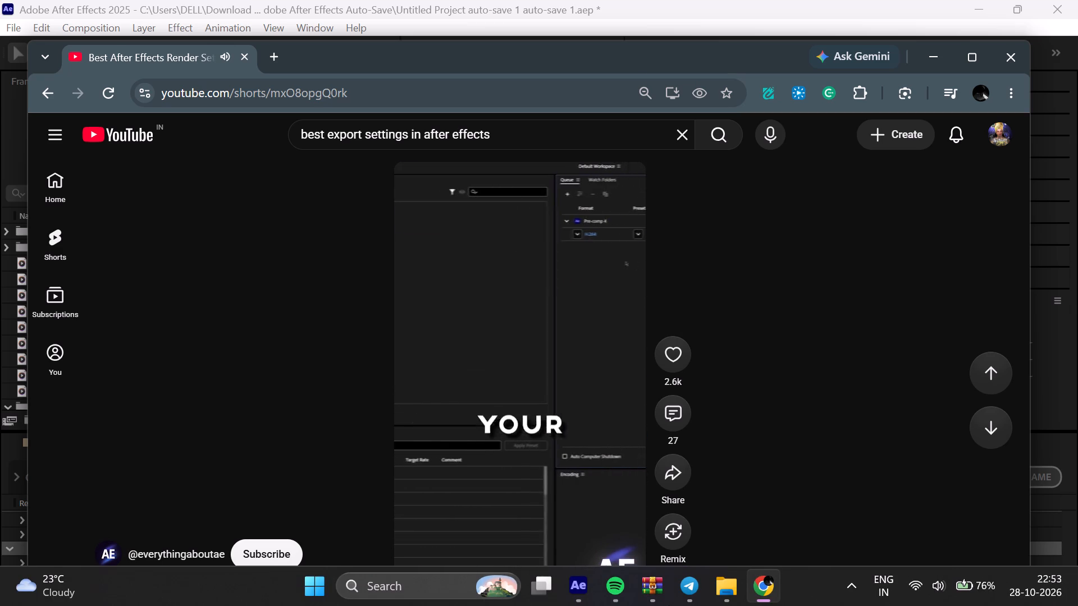
scroll(530, 392, down, 1)
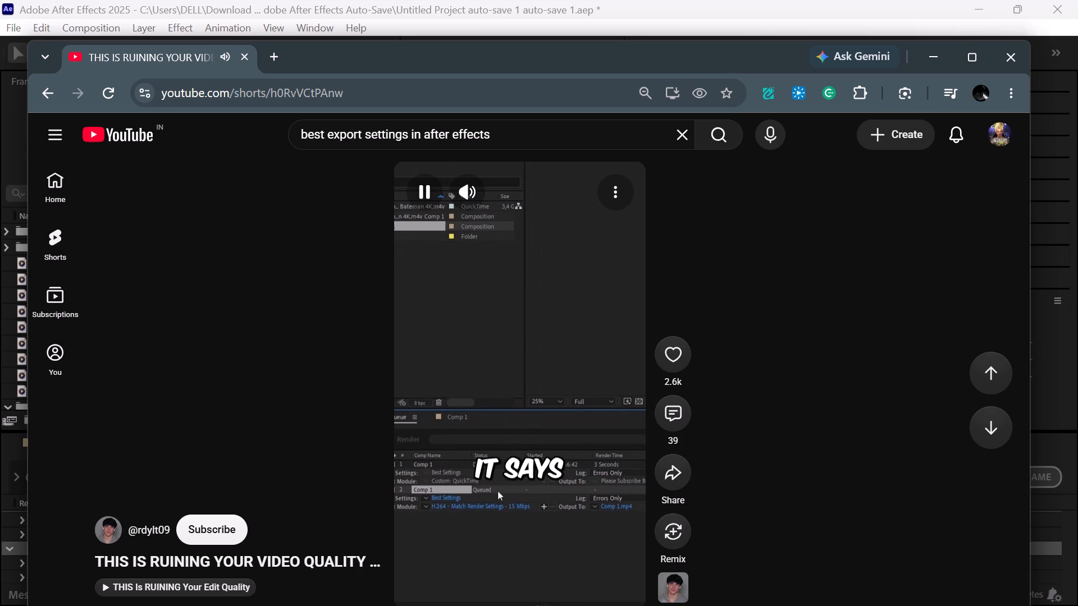
key(space)
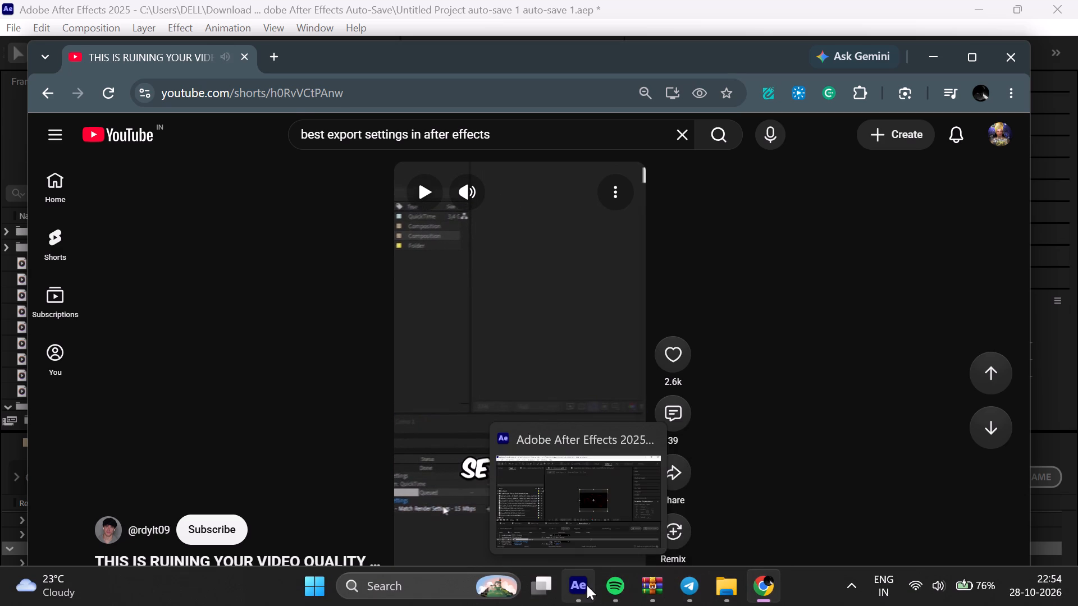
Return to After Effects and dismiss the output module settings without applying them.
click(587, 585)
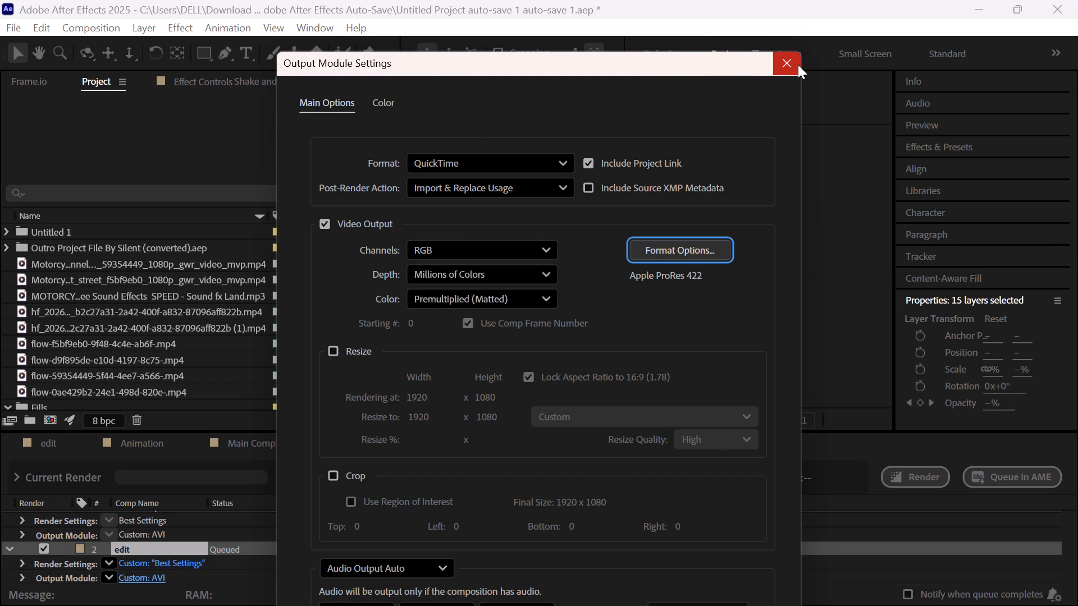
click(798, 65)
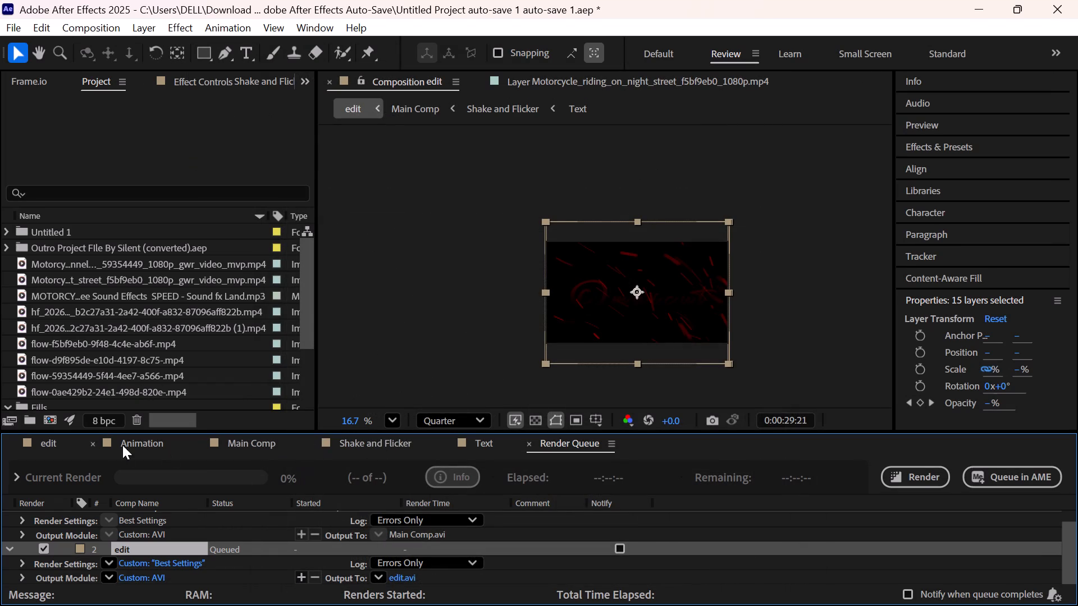
Add the edit composition to the render queue again.
click(40, 445)
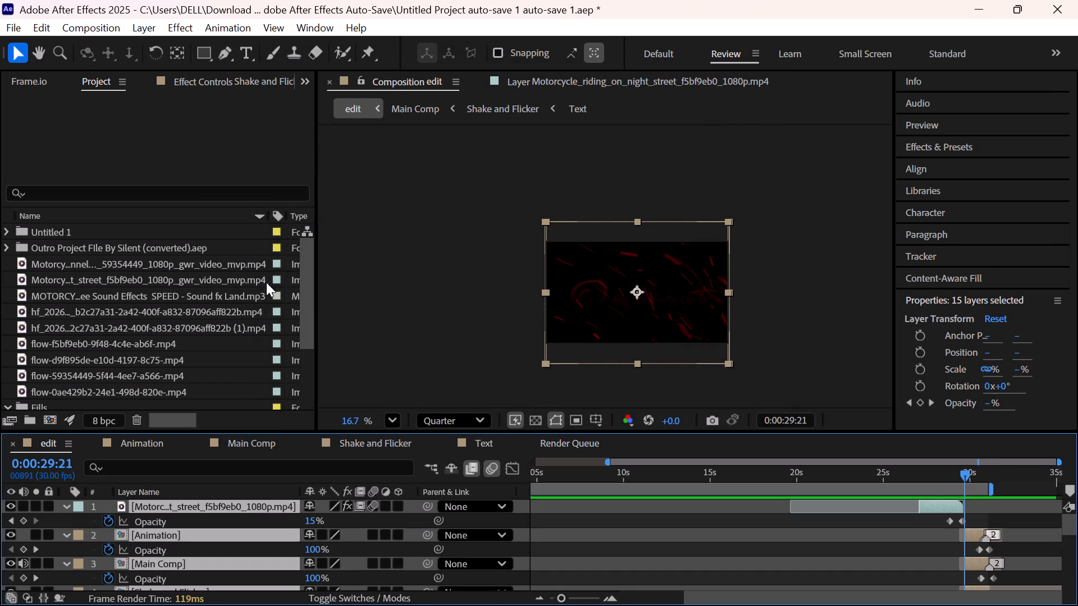
click(94, 30)
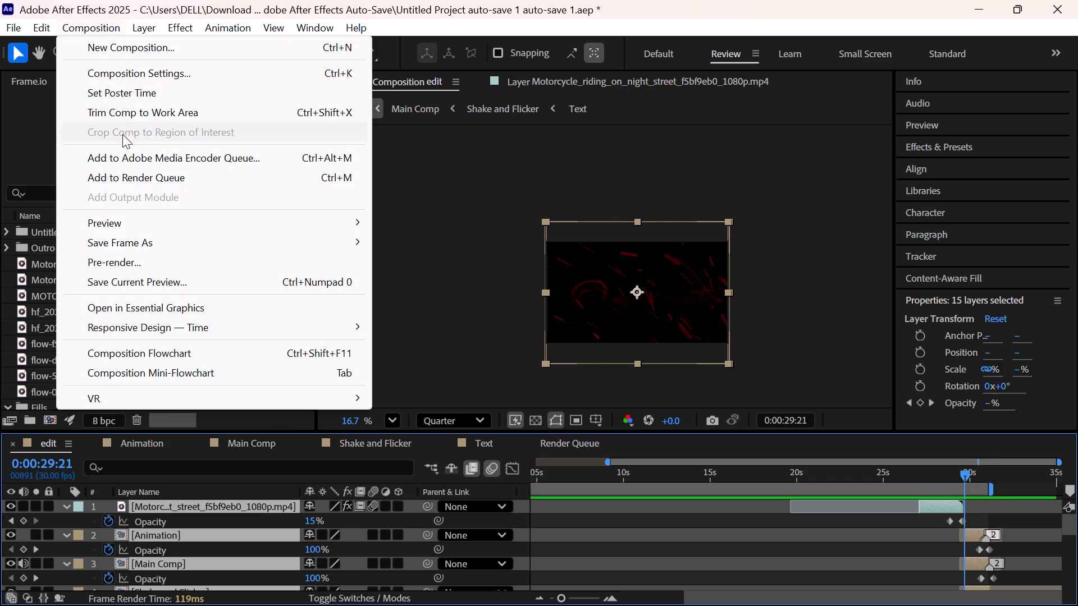
click(131, 175)
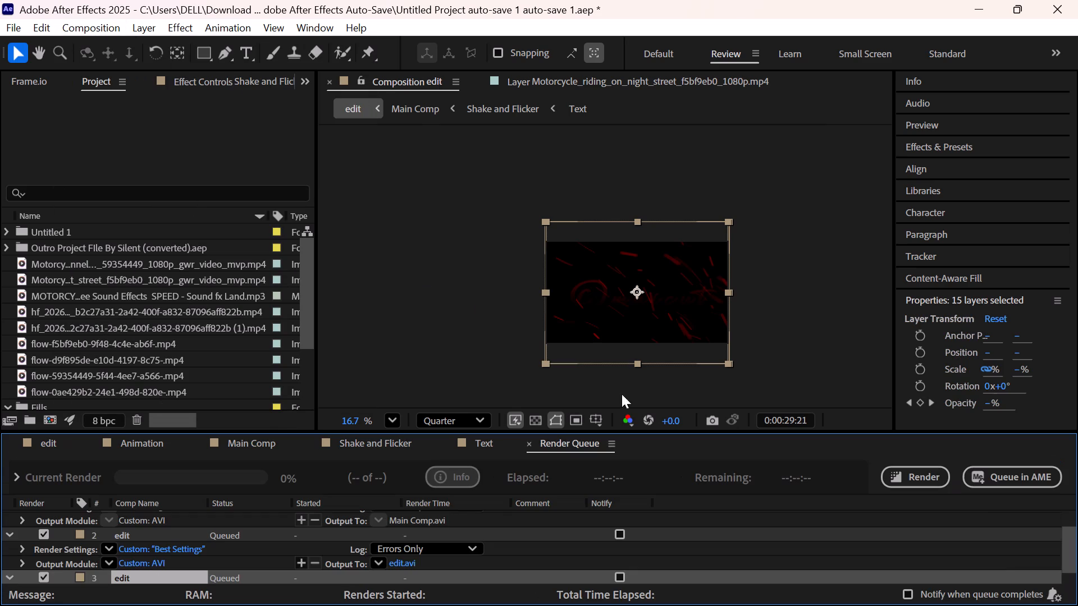
Examine the output module format and format options of the newly queued edit item, leaving the format at H.264.
scroll(309, 541, down, 3)
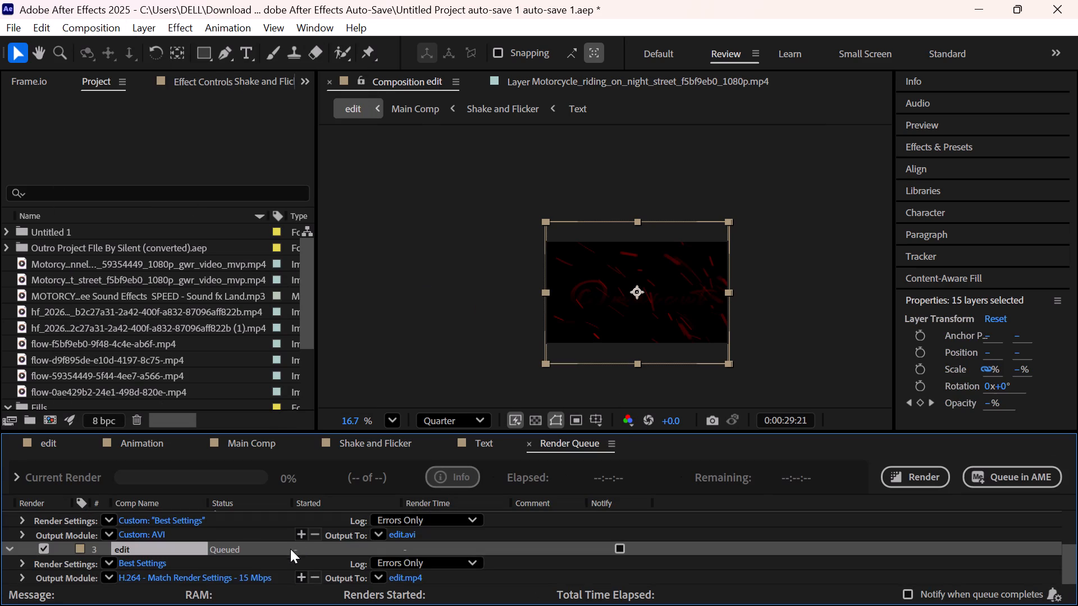
scroll(312, 554, up, 1)
click(176, 558)
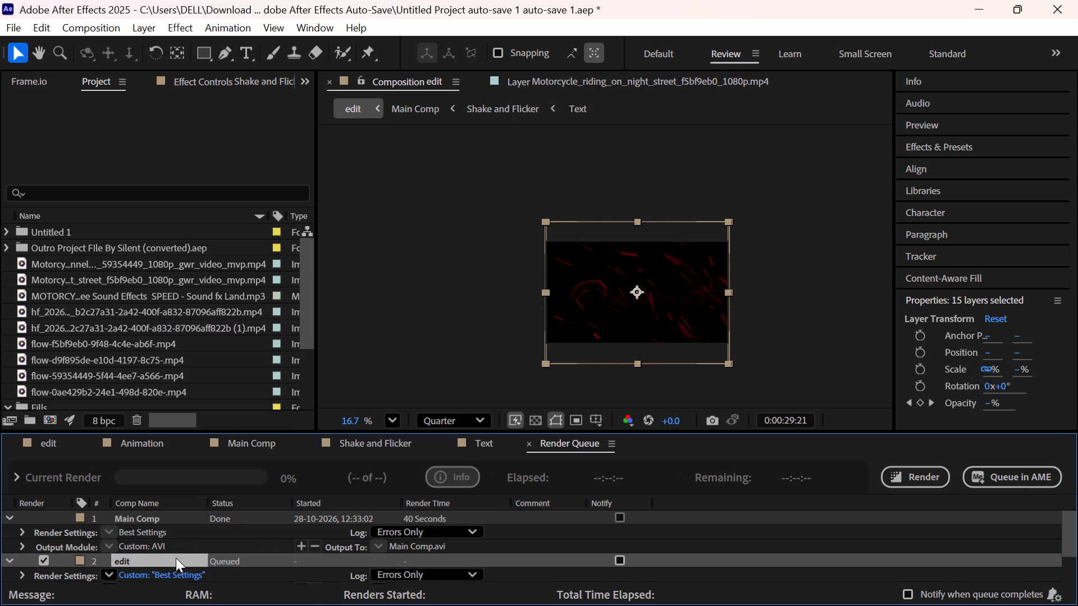
scroll(181, 521, down, 3)
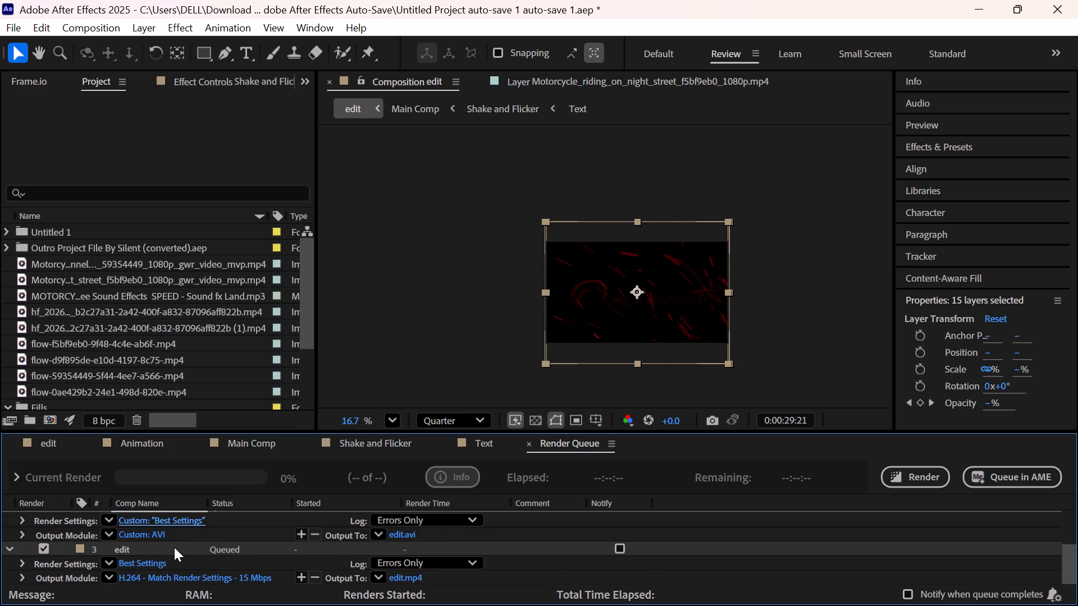
click(174, 547)
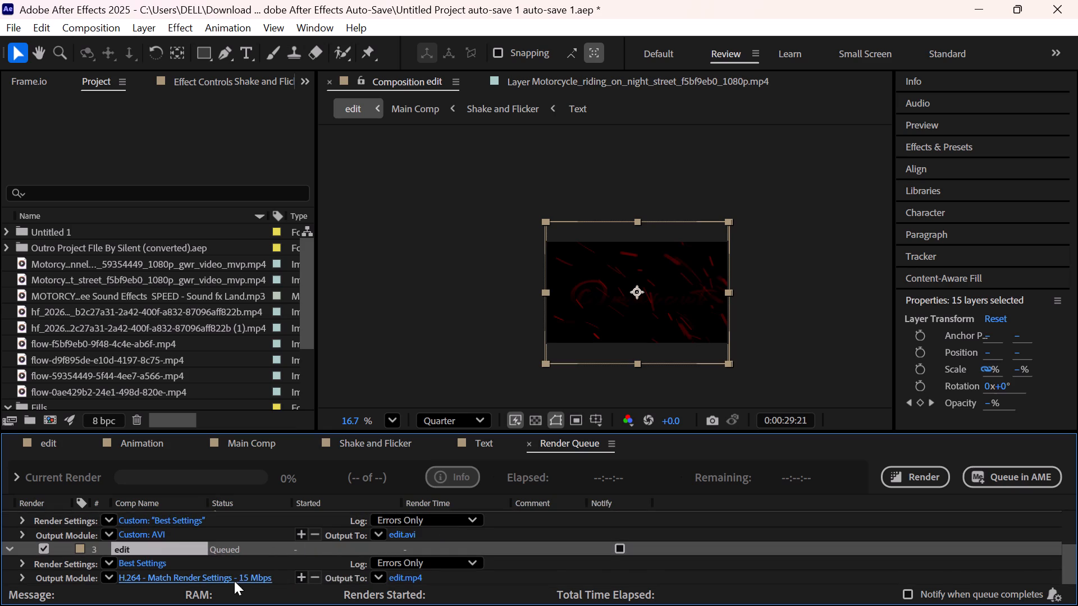
click(220, 577)
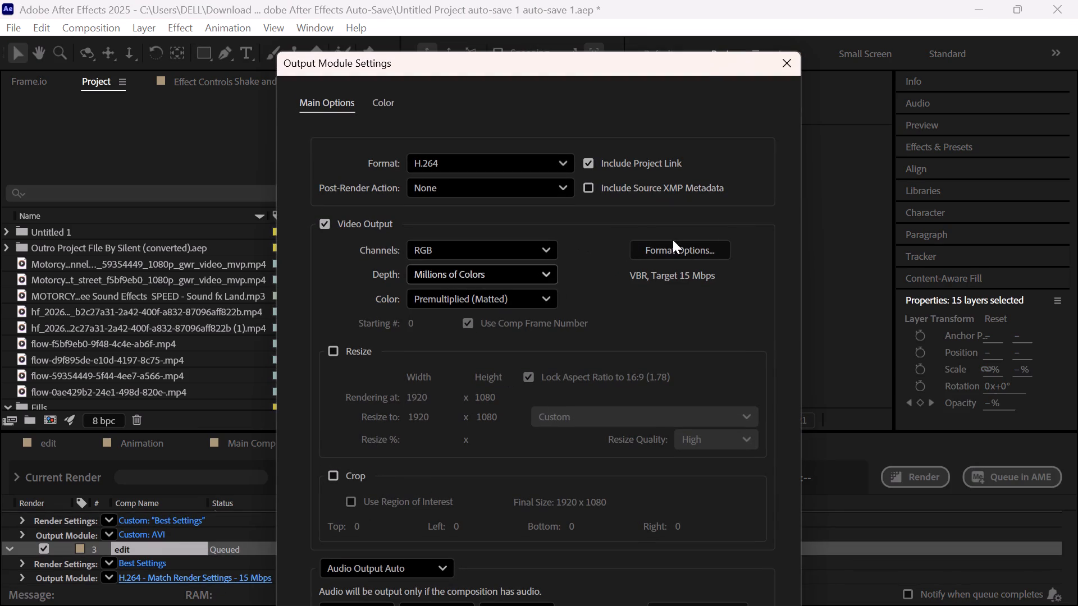
click(683, 247)
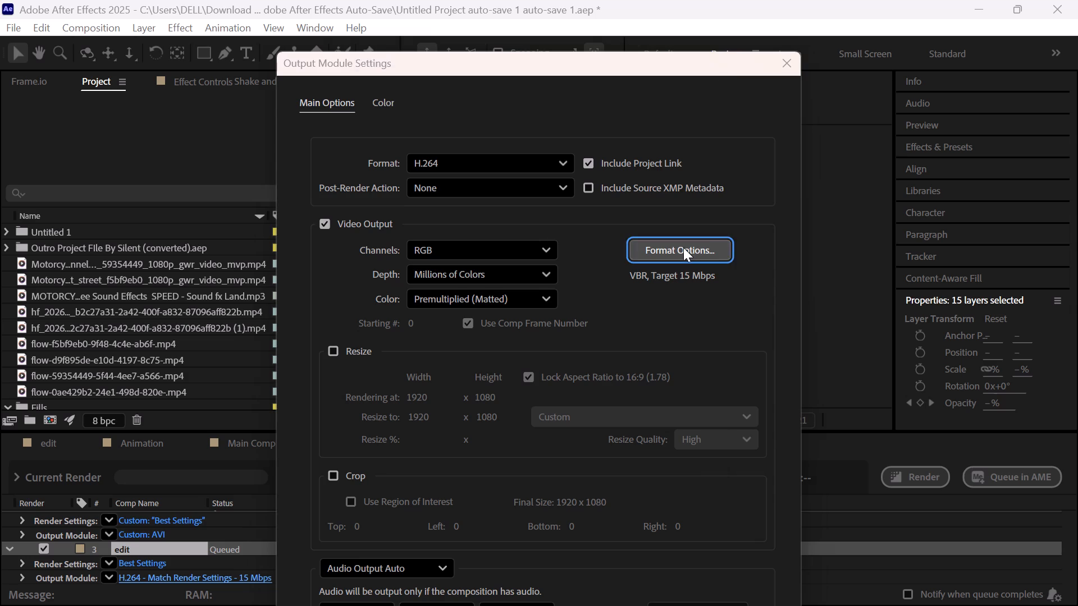
click(732, 68)
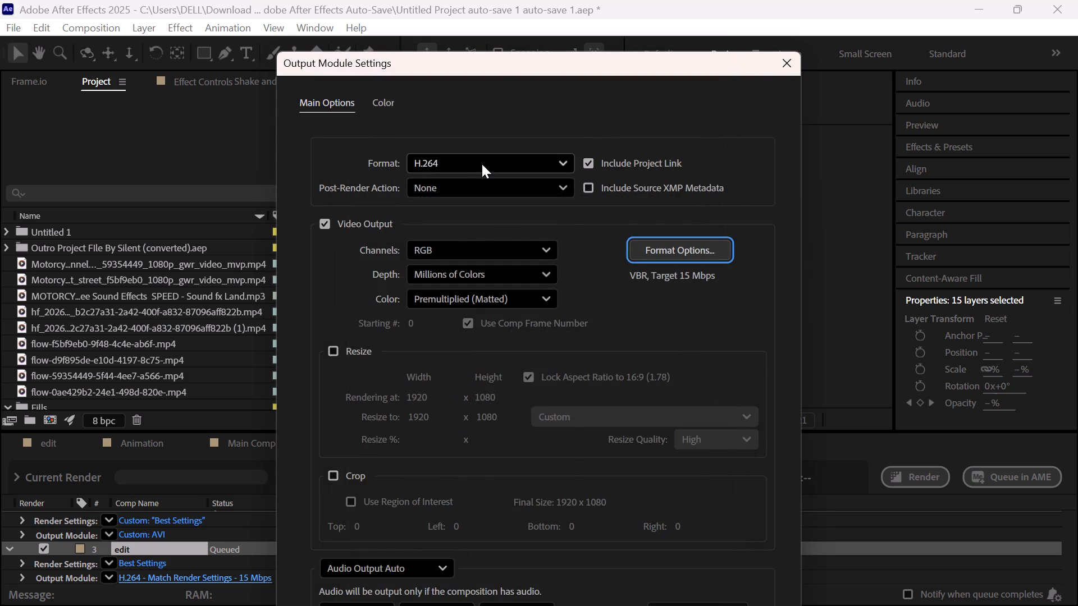
click(482, 163)
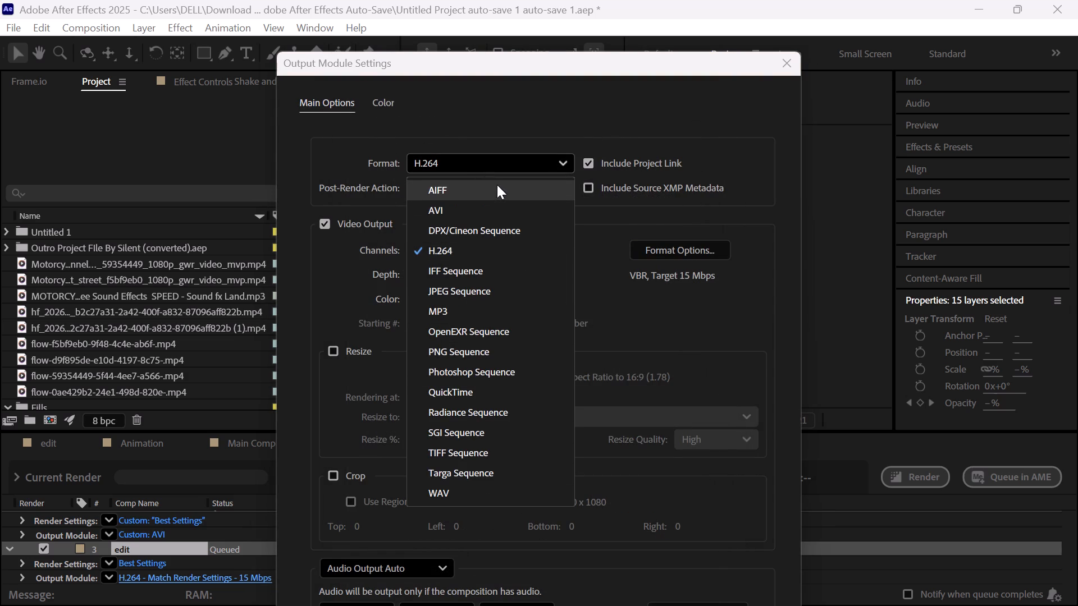
click(510, 248)
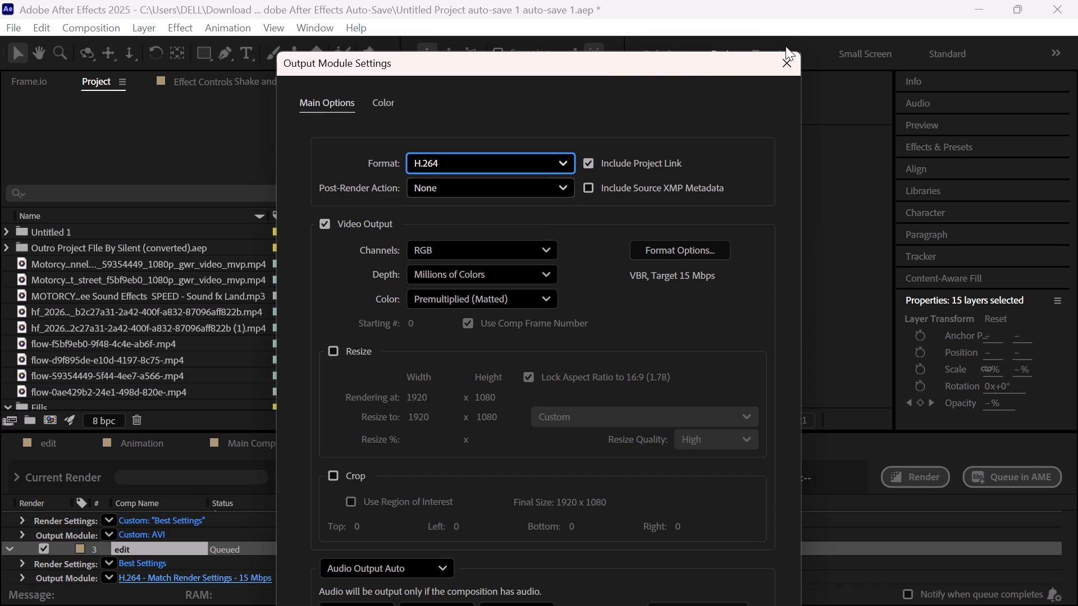
click(786, 57)
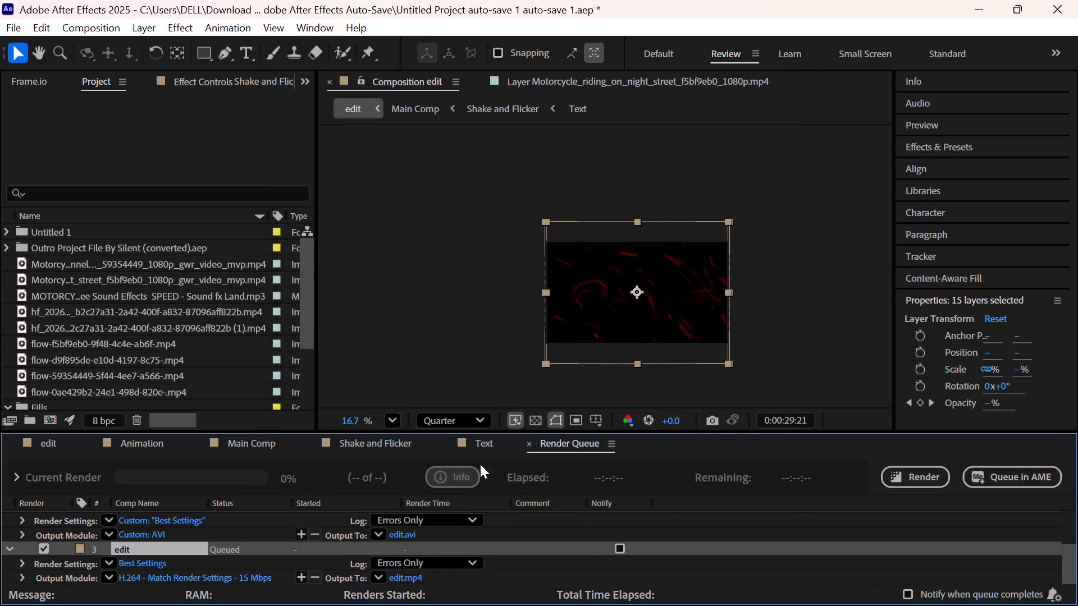
Close the render queue and return to the edit composition's timeline.
click(533, 446)
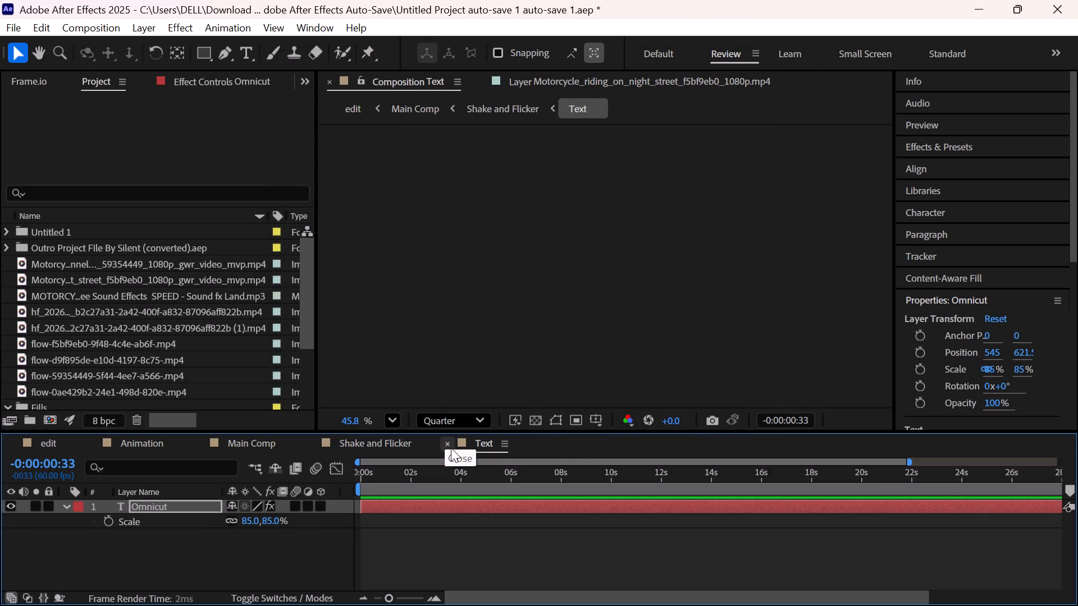
click(62, 443)
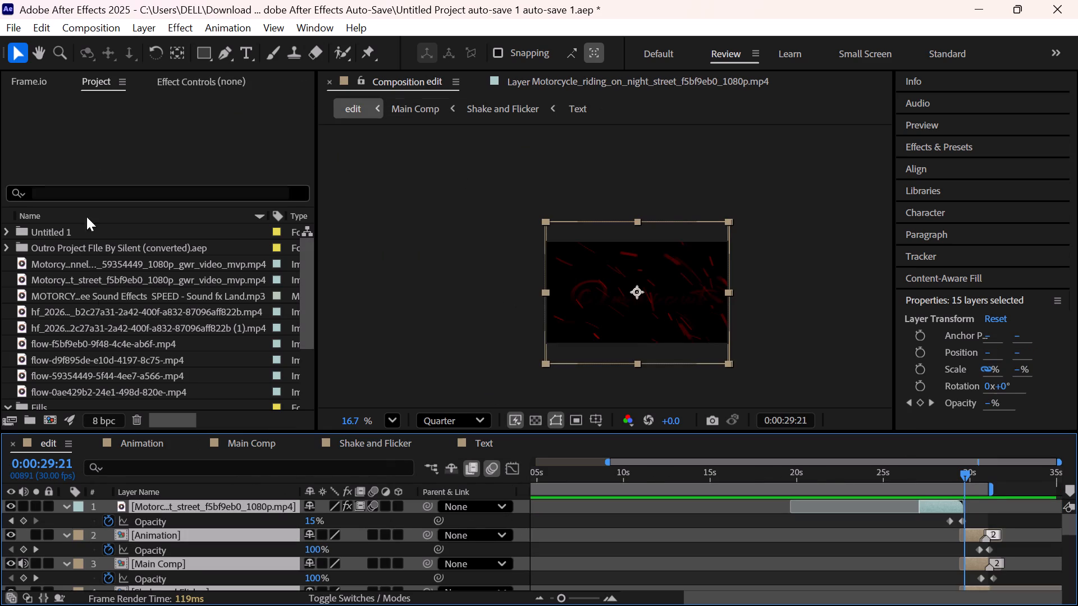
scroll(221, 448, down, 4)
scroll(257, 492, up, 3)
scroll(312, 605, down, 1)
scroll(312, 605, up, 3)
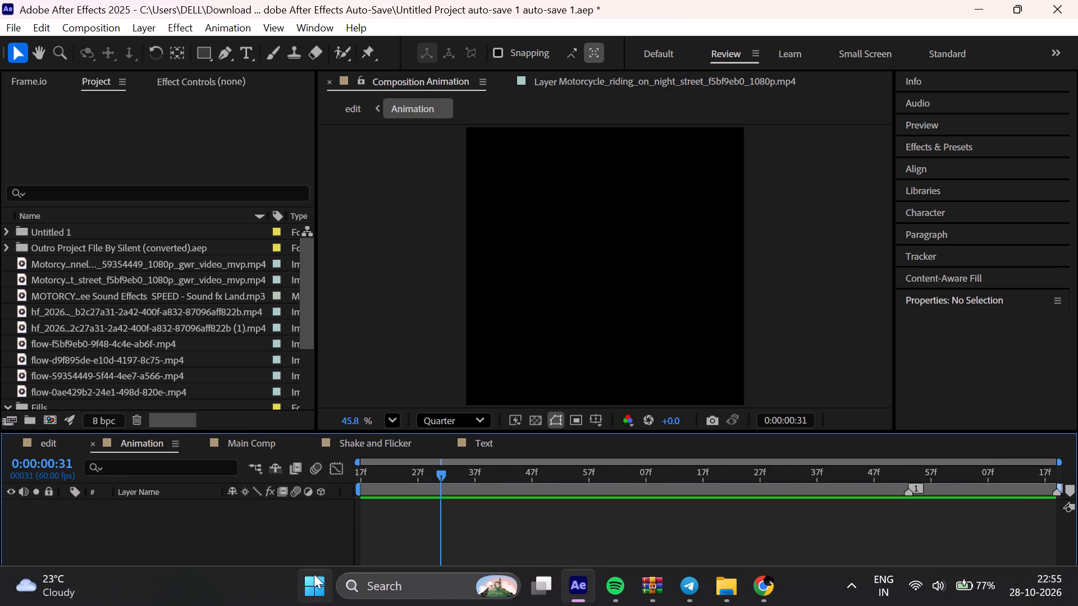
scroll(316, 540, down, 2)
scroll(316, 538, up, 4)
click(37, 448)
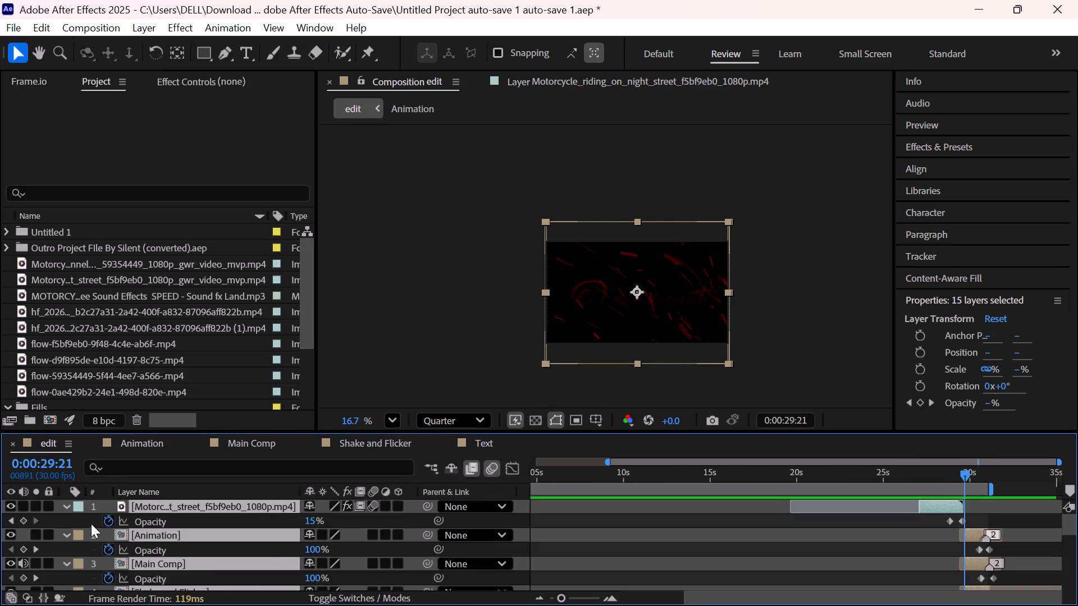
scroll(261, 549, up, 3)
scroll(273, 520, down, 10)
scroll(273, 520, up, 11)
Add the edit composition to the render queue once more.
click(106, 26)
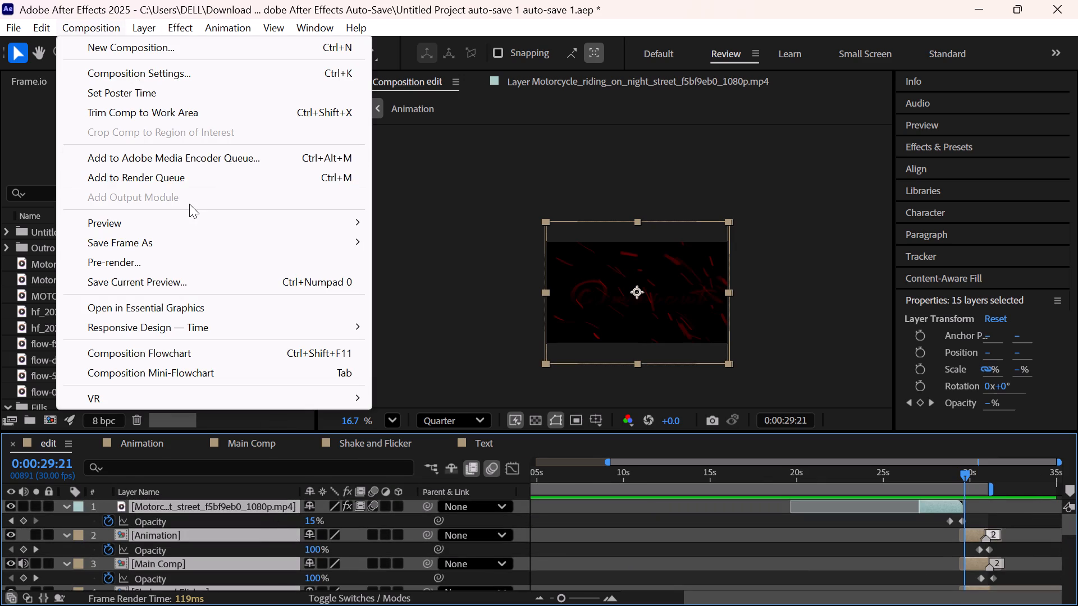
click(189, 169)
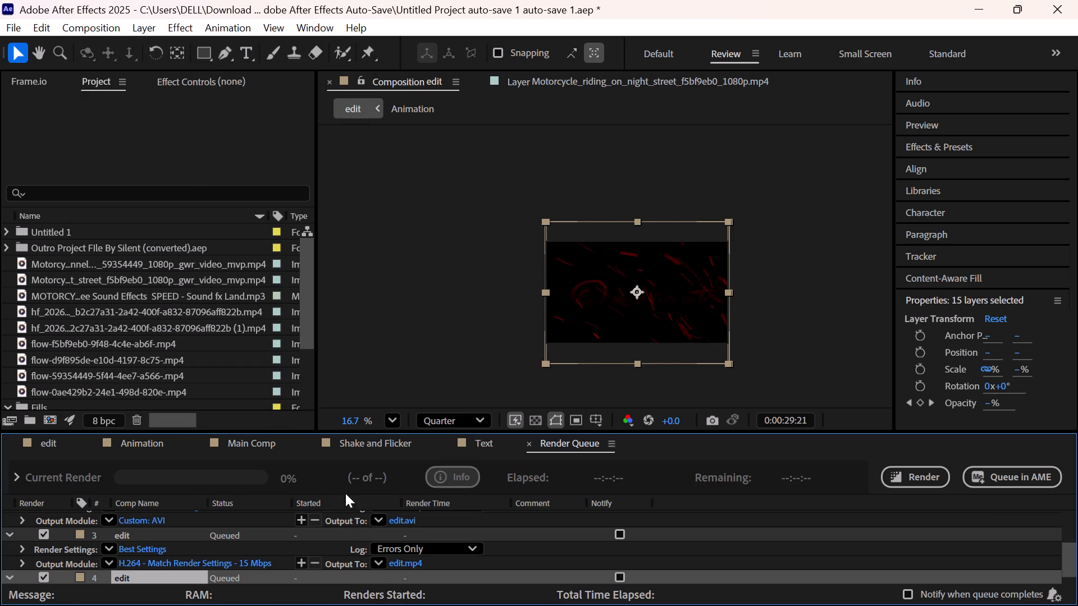
Examine the render queue items and their output modules, comparing the Main Comp entry with the queued edit entries.
scroll(185, 544, up, 3)
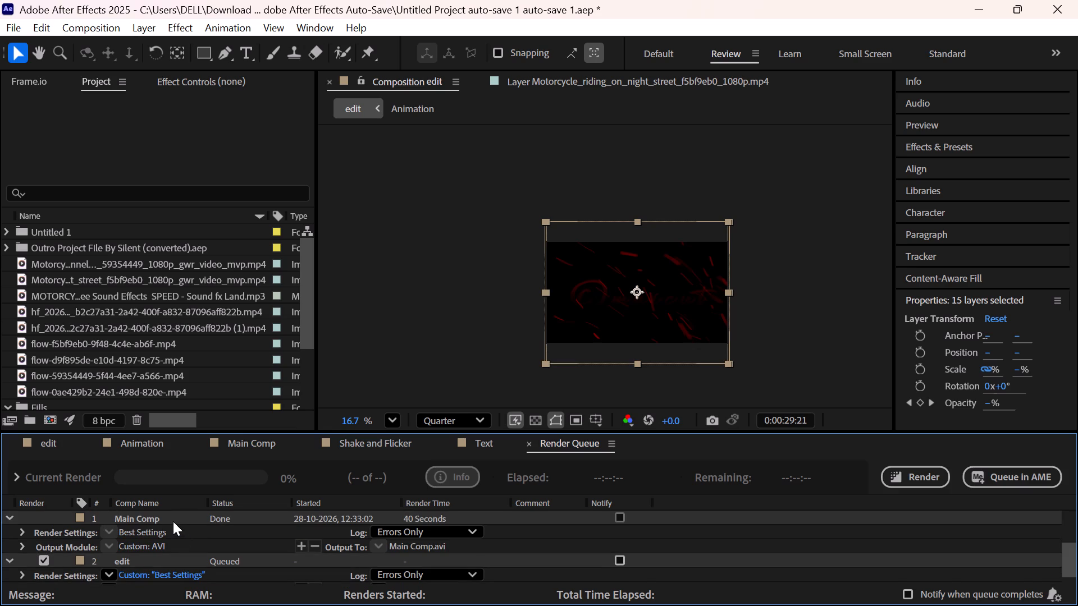
scroll(180, 513, down, 1)
scroll(180, 513, up, 2)
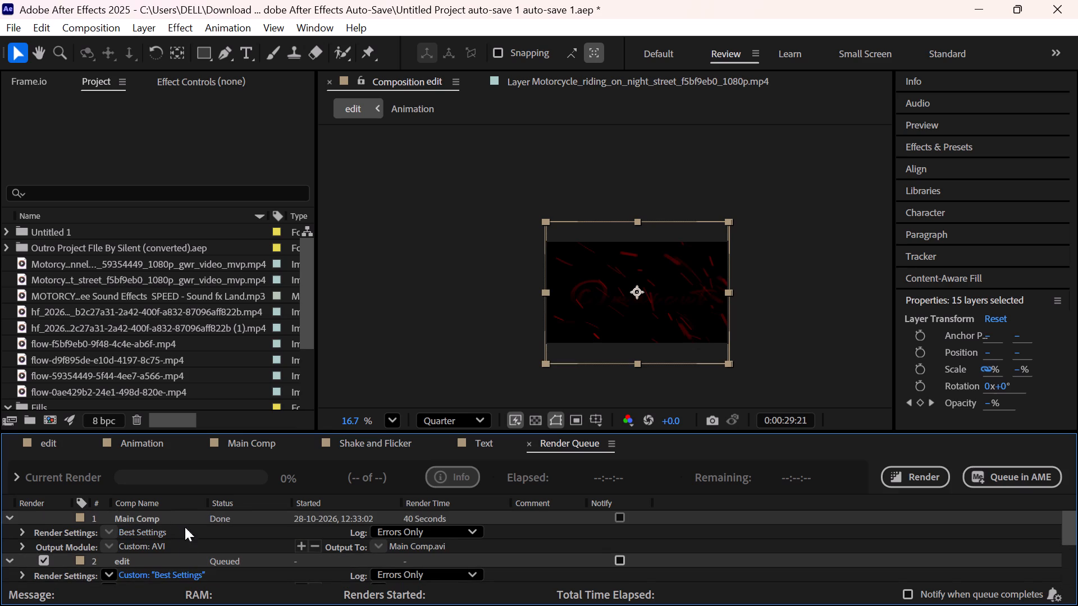
click(175, 548)
click(150, 544)
scroll(170, 542, down, 1)
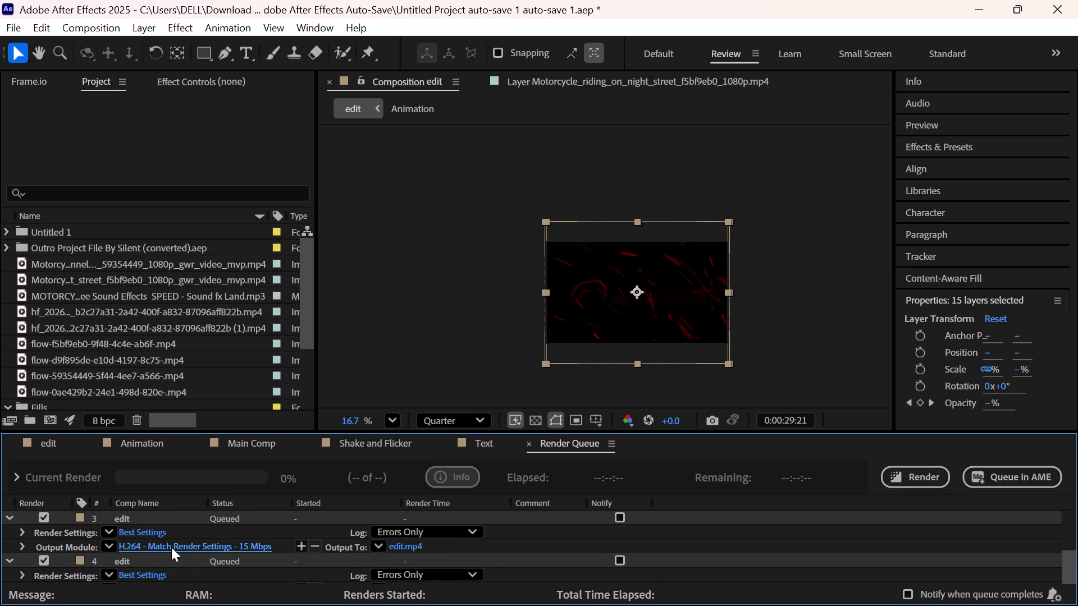
scroll(171, 542, down, 2)
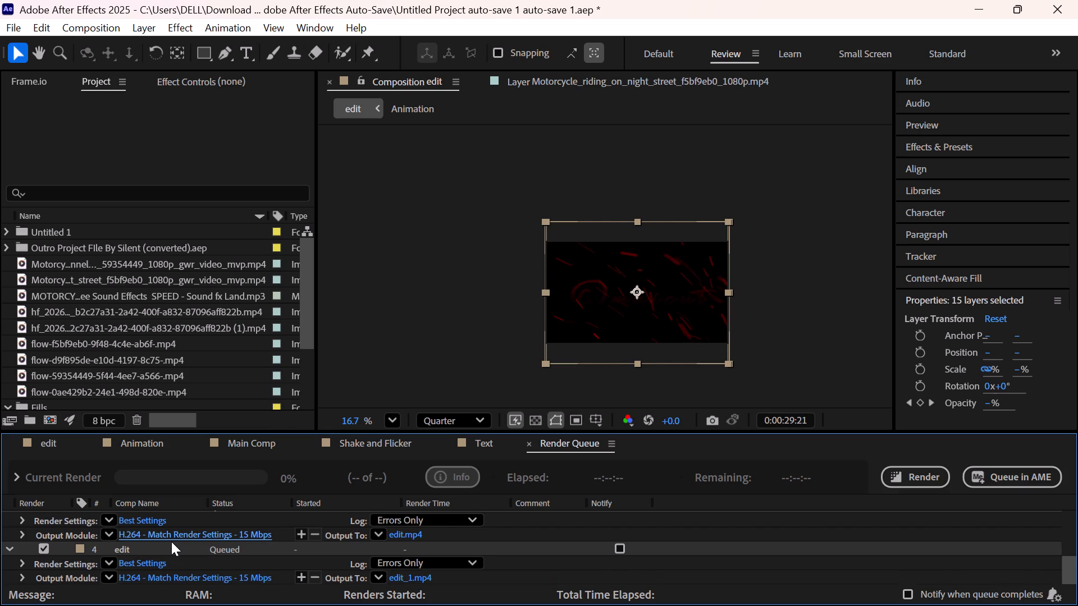
scroll(167, 570, up, 2)
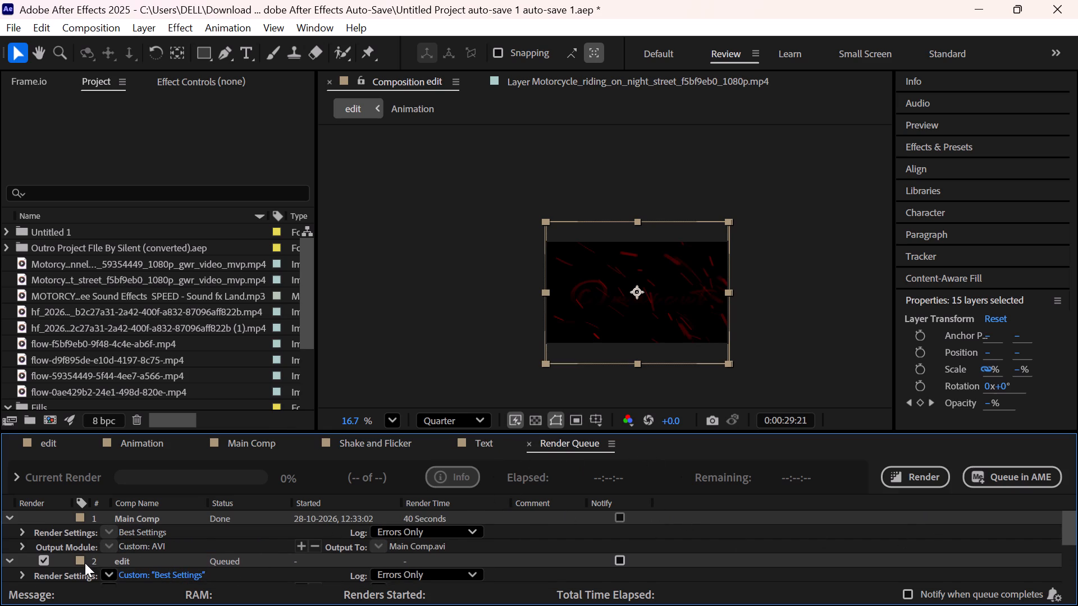
Clear the render queue by deleting all the edit items and the finished Main Comp item.
click(43, 559)
scroll(153, 547, down, 2)
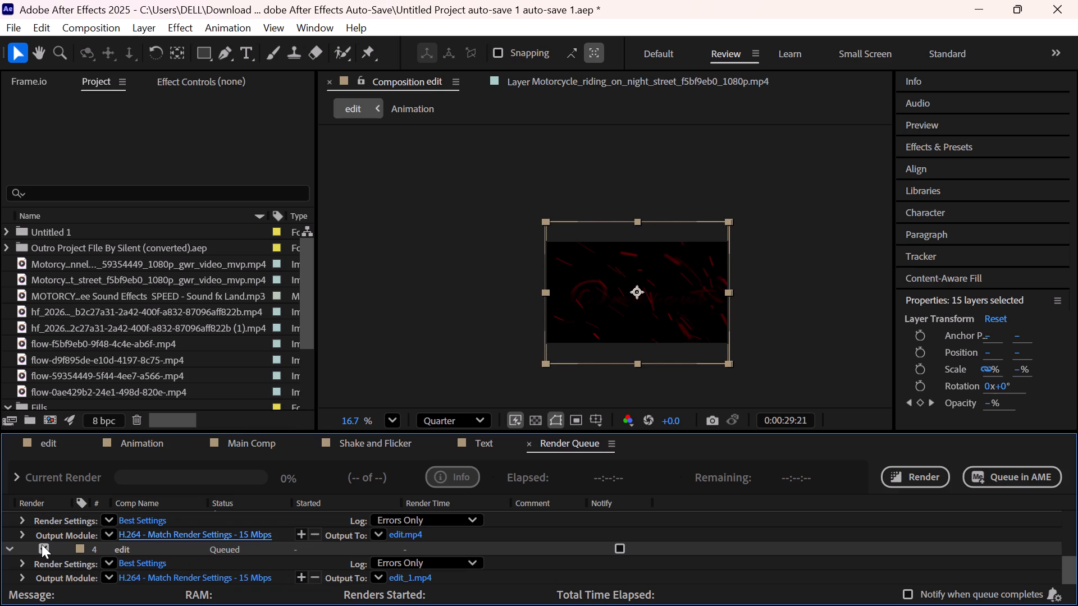
click(42, 544)
scroll(120, 540, up, 1)
click(172, 549)
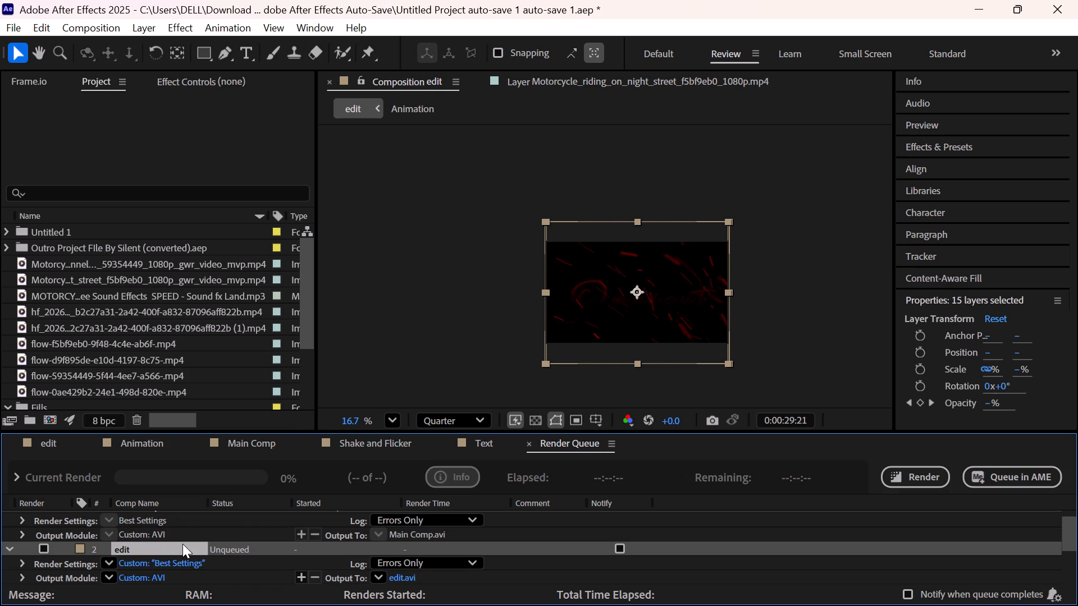
key(Delete)
click(180, 544)
key(Delete)
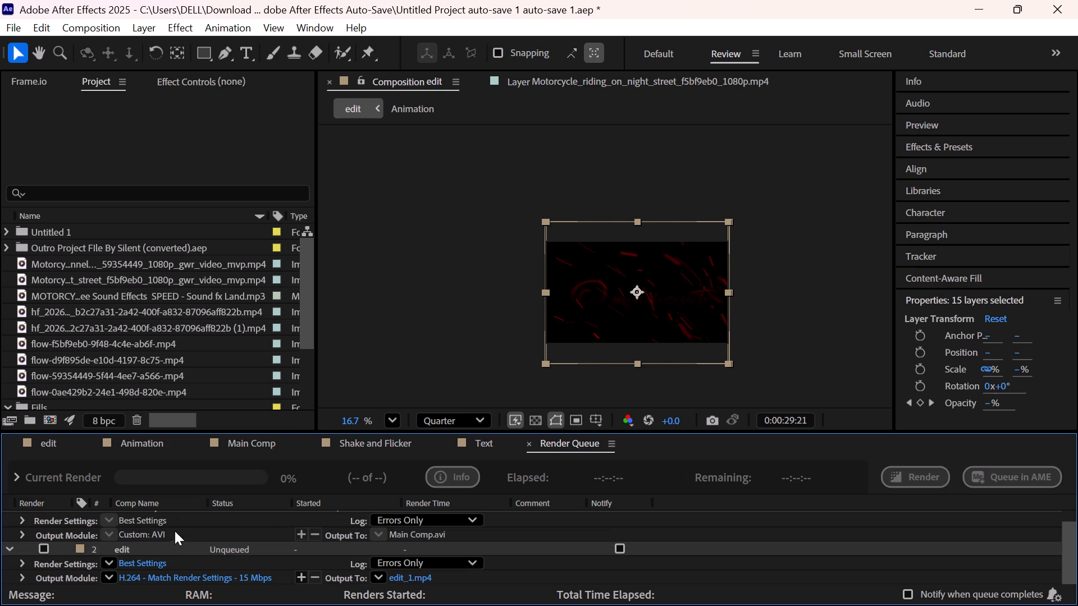
click(179, 541)
click(182, 547)
key(Delete)
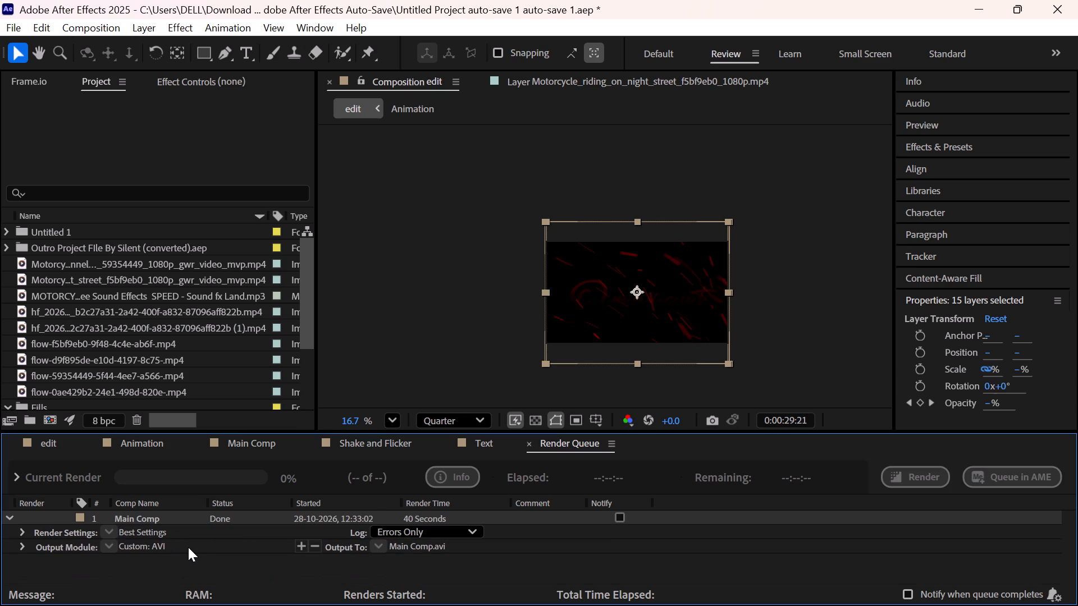
click(176, 520)
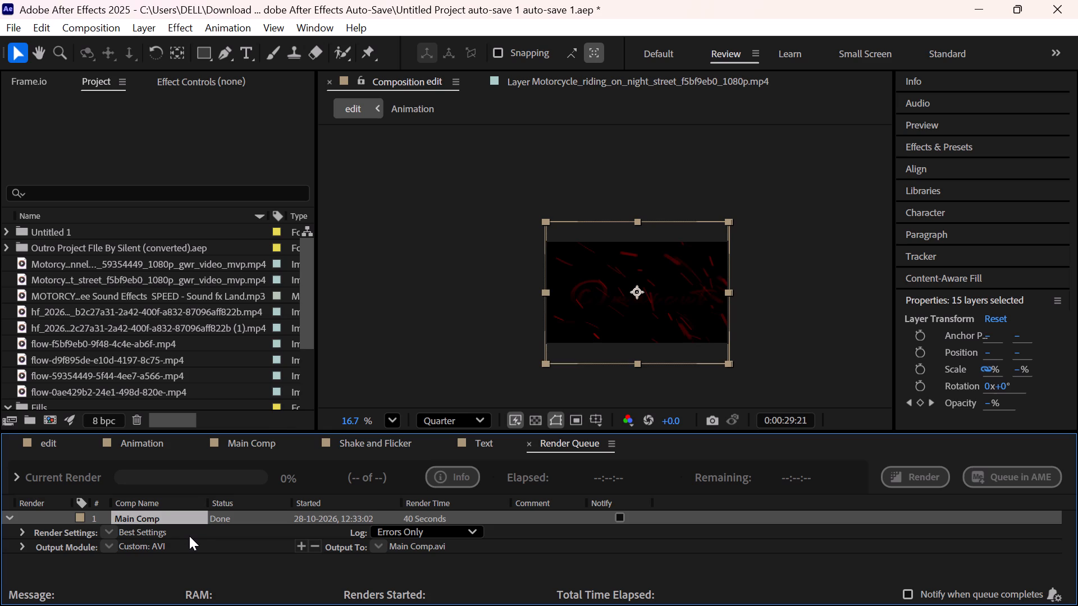
key(Delete)
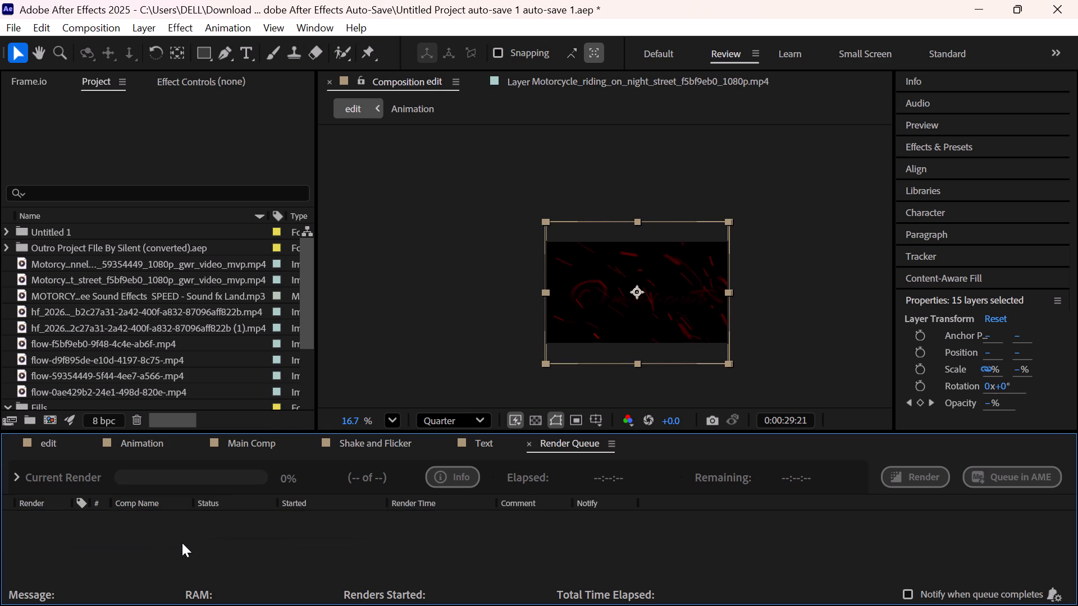
Return to the edit composition's timeline and add it to the emptied render queue.
click(89, 31)
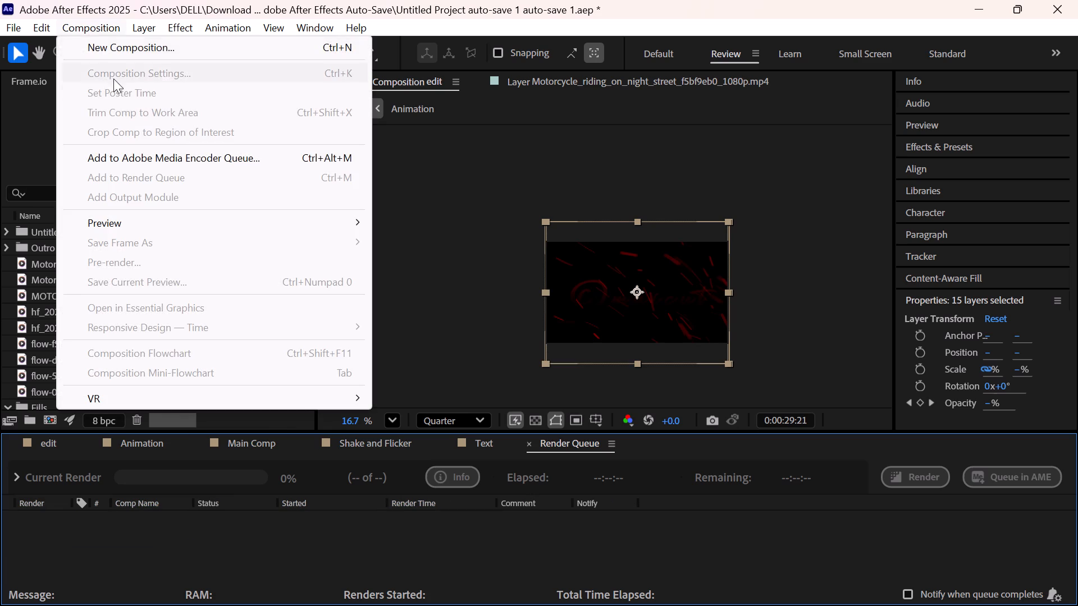
click(271, 527)
click(42, 435)
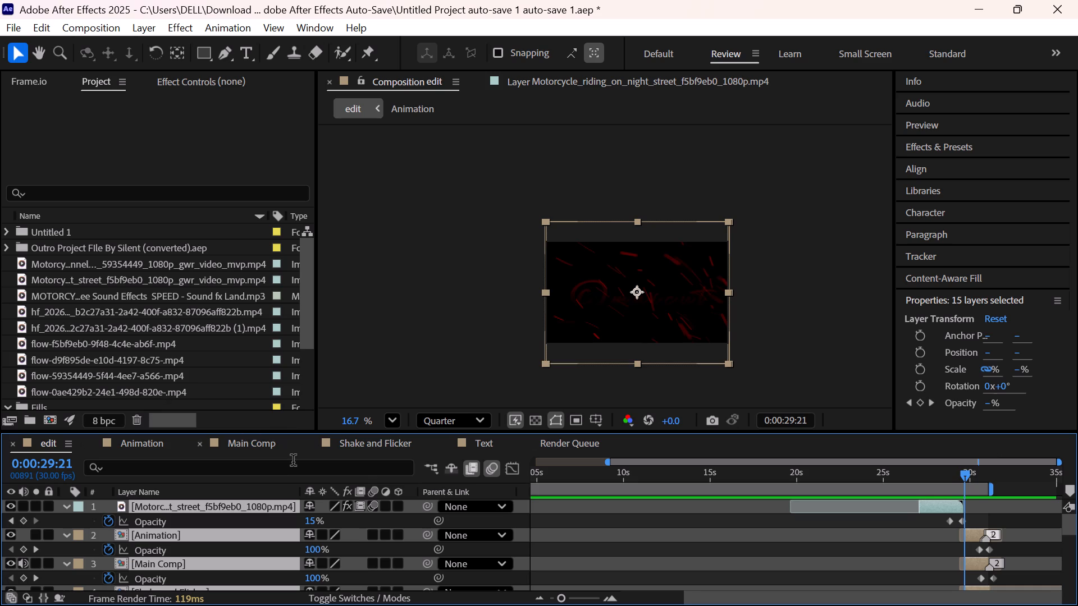
click(79, 31)
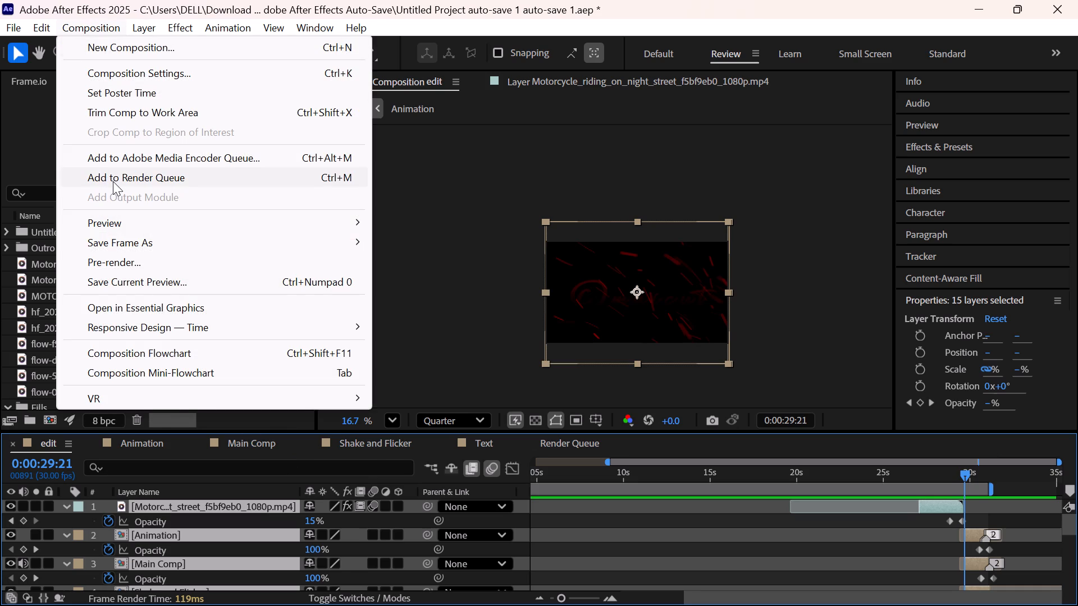
click(113, 181)
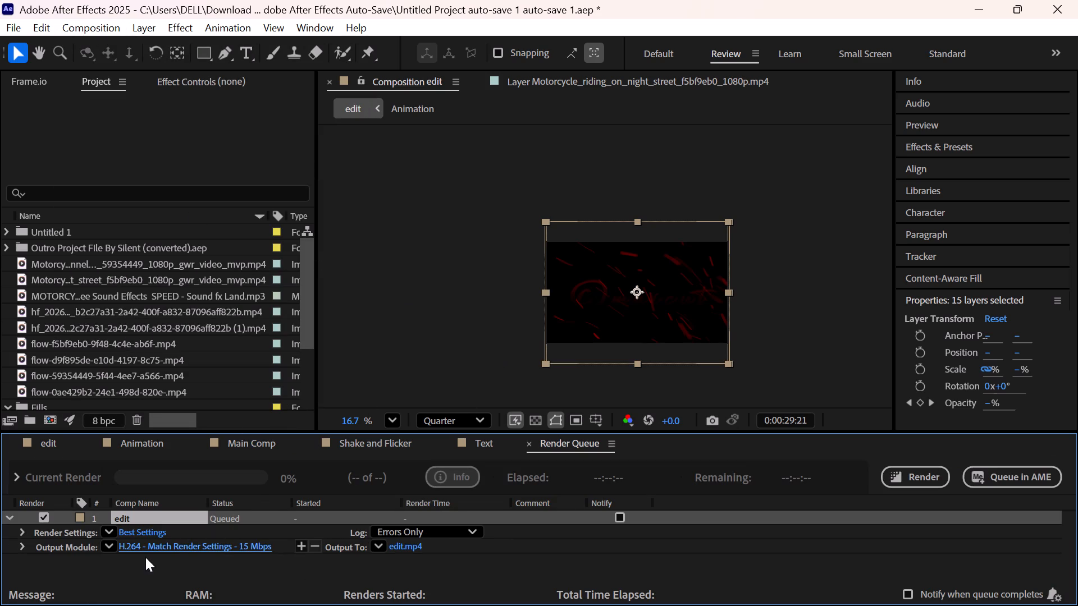
Set the queued edit item's output module format to QuickTime.
click(144, 546)
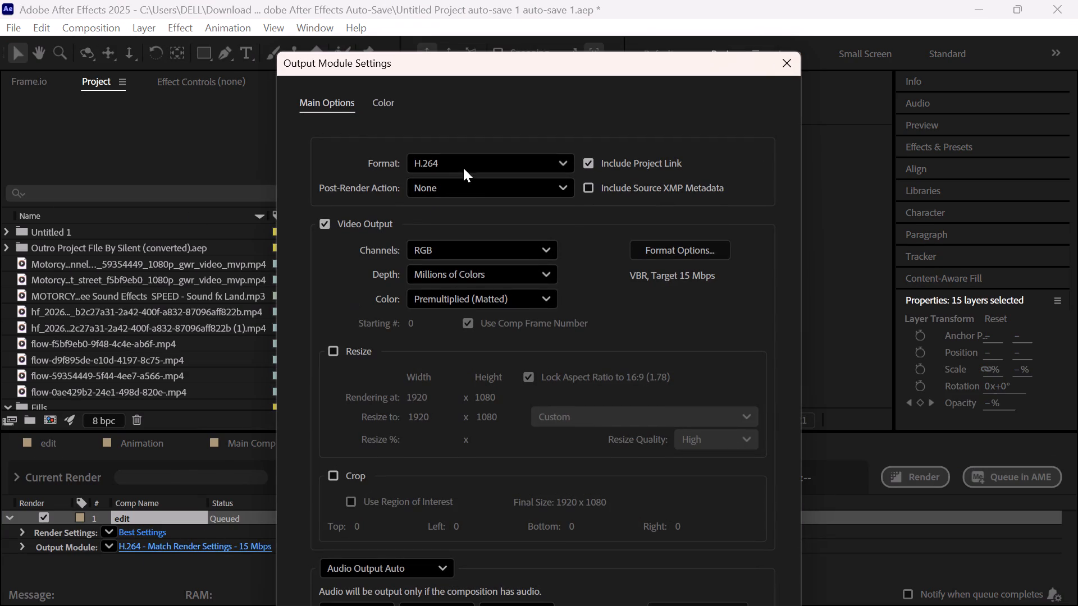
click(469, 185)
click(469, 185)
click(476, 163)
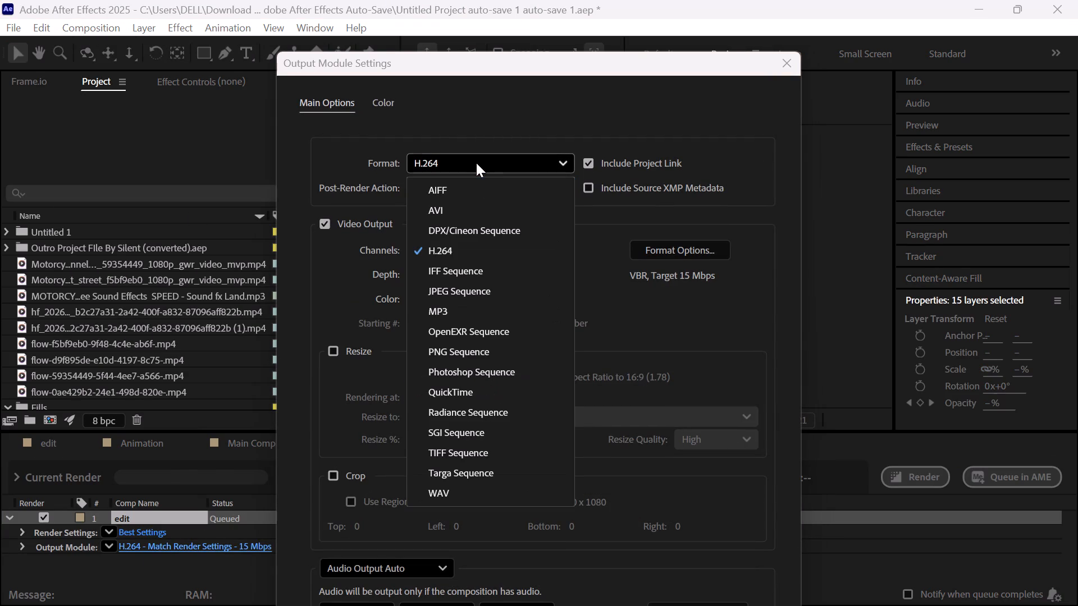
click(487, 396)
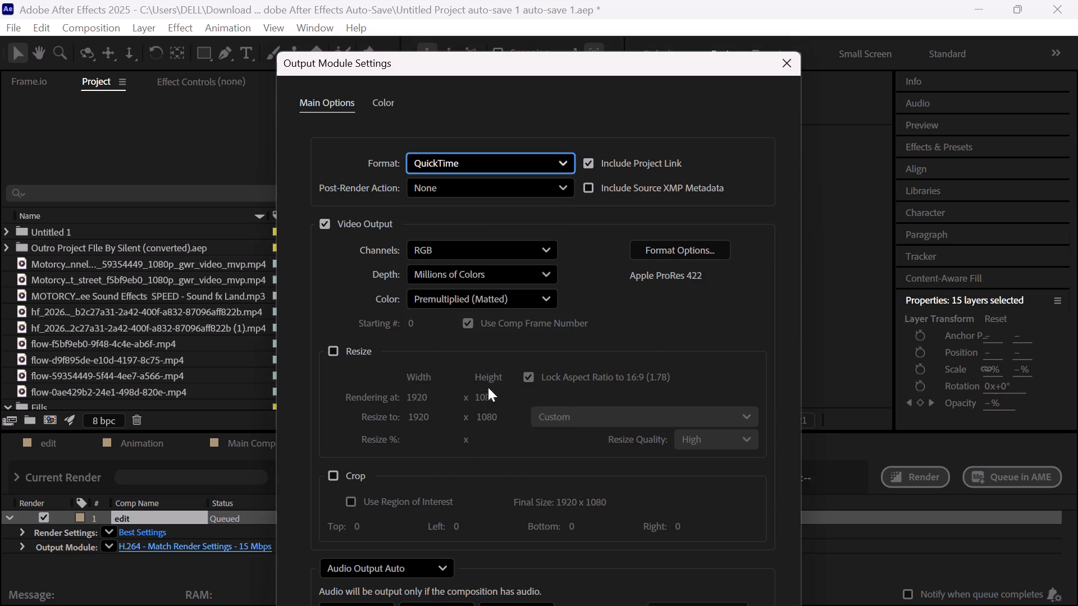
Choose Apple ProRes 422 as the video codec in the QuickTime format options and accept them.
click(673, 238)
click(677, 246)
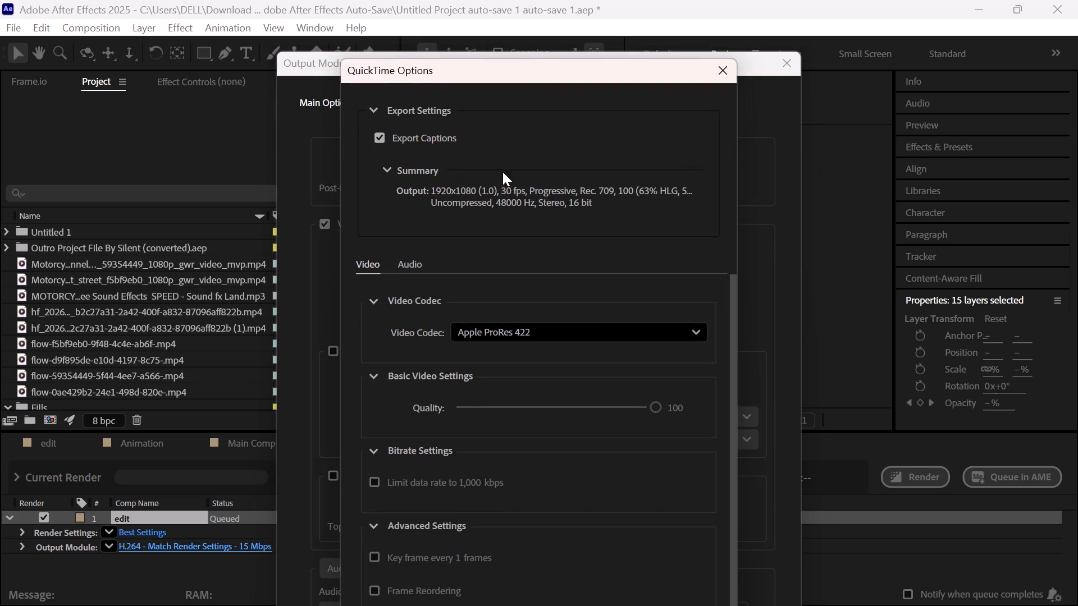
click(479, 331)
scroll(523, 85, up, 2)
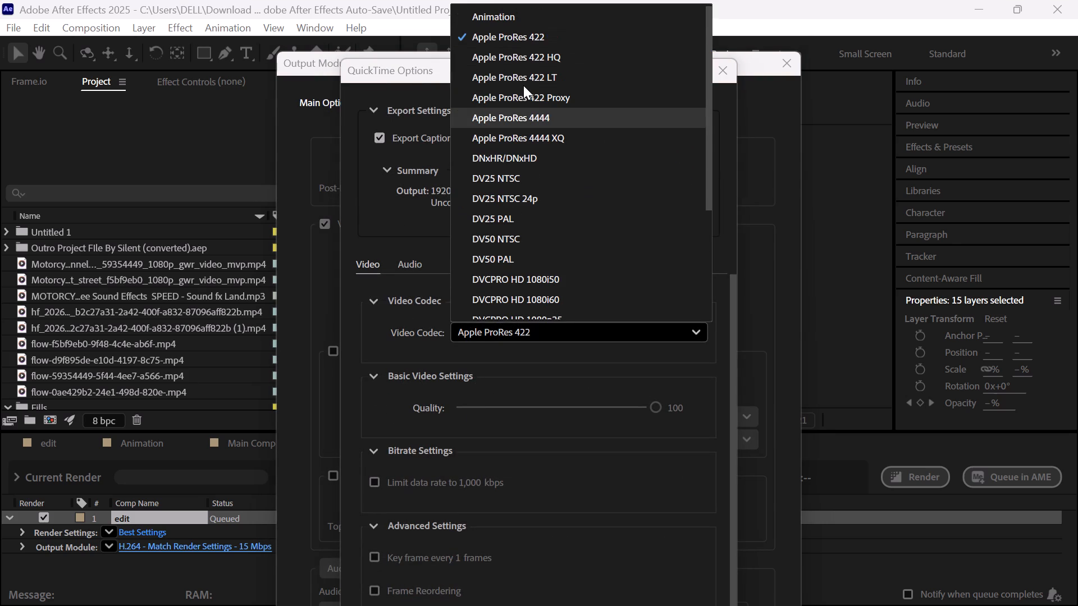
scroll(523, 85, up, 2)
click(538, 42)
scroll(561, 373, down, 4)
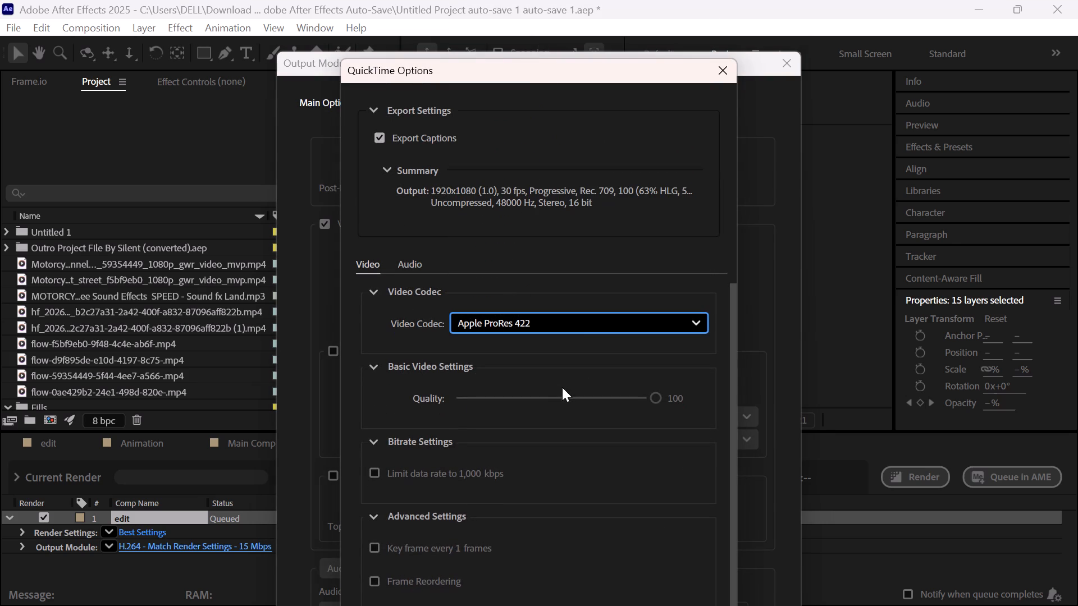
drag(672, 67, 640, 0)
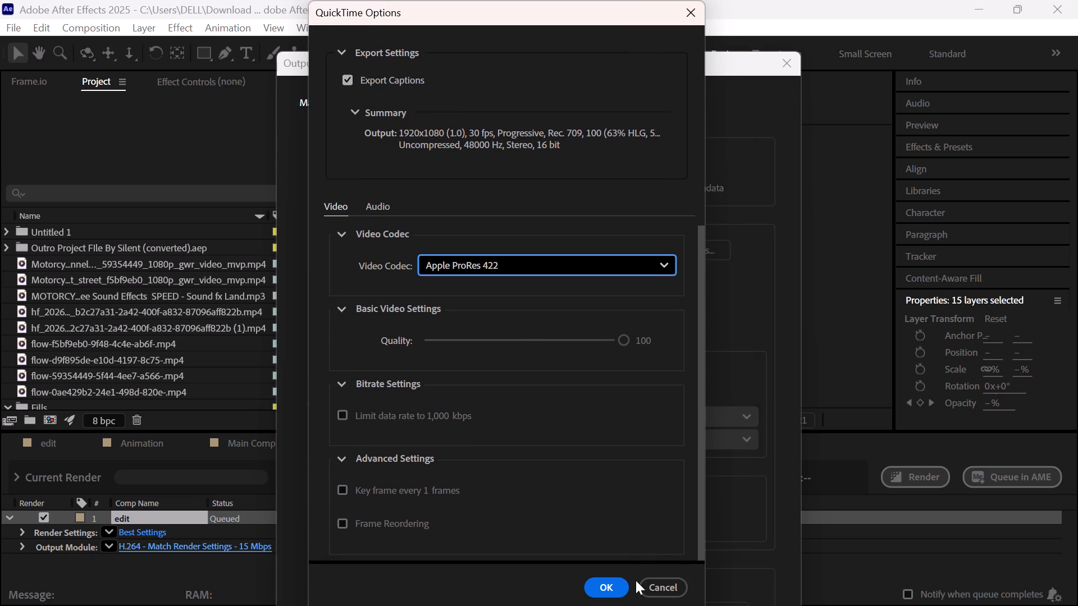
click(622, 582)
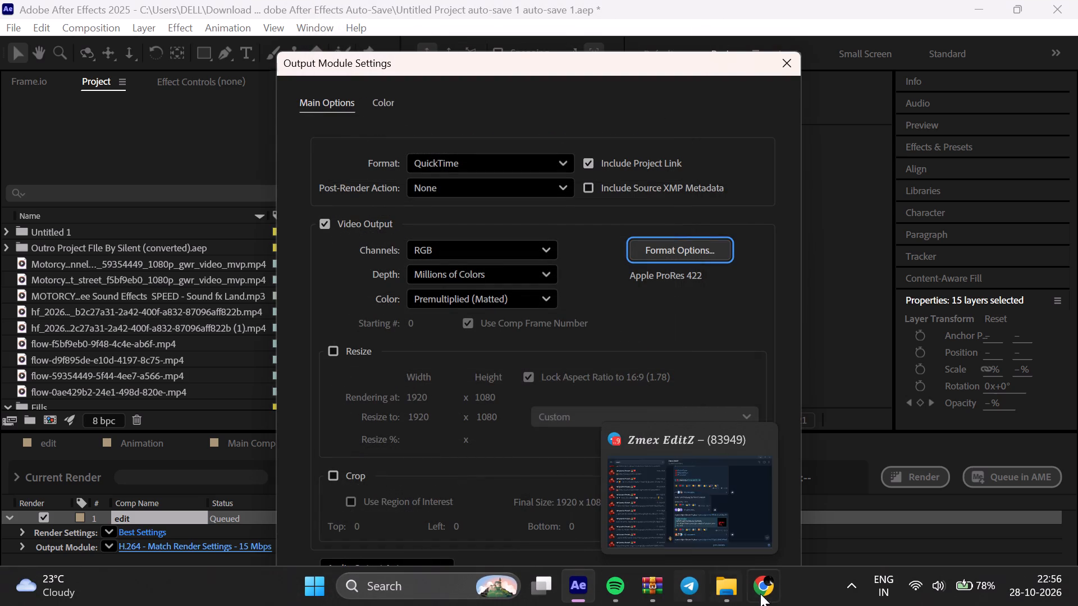
Switch to Chrome to check the YouTube short about video quality, pause it and return to After Effects.
click(762, 592)
click(490, 387)
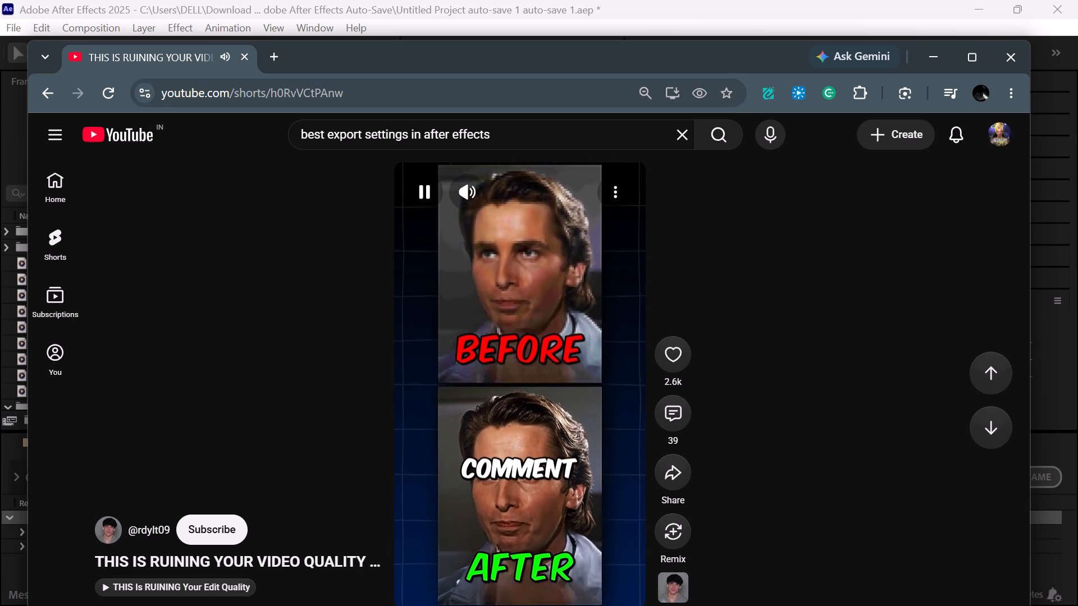
click(584, 313)
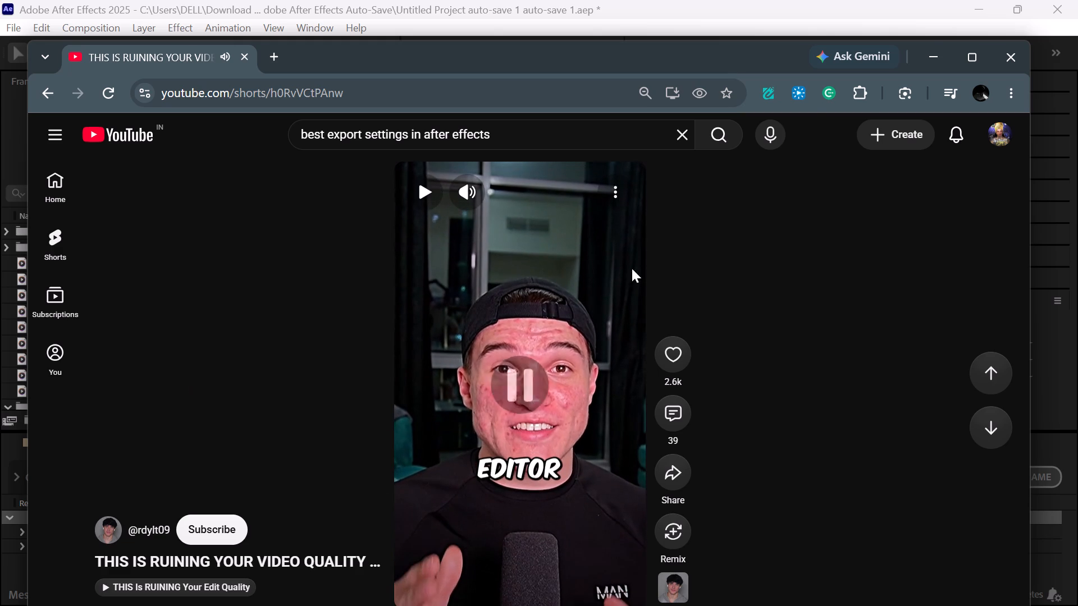
click(932, 42)
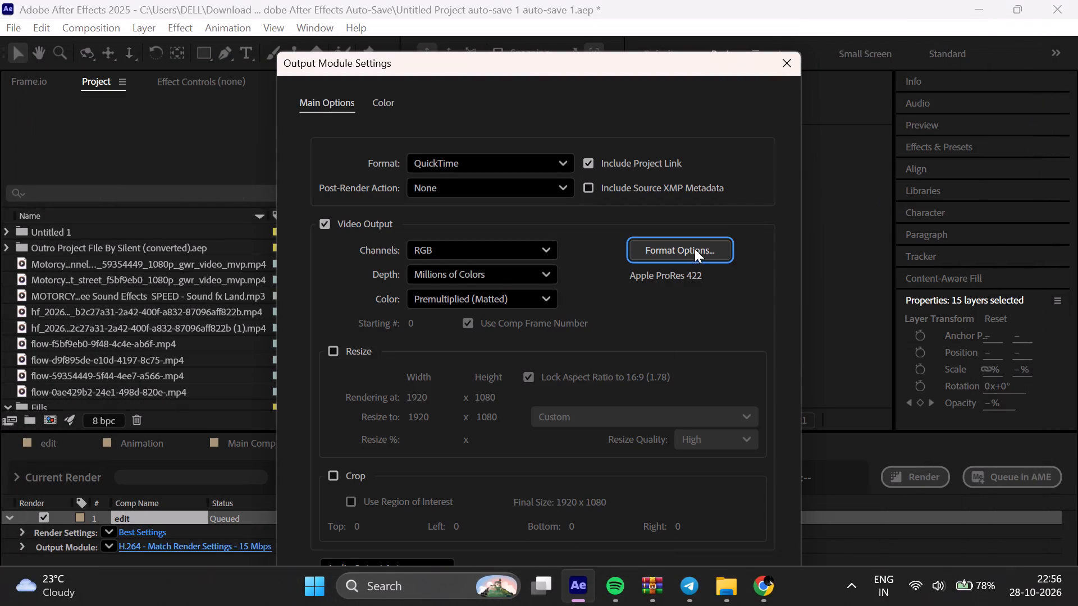
Apply the QuickTime output module settings to the queued edit item.
scroll(697, 284, down, 2)
drag(742, 67, 720, 14)
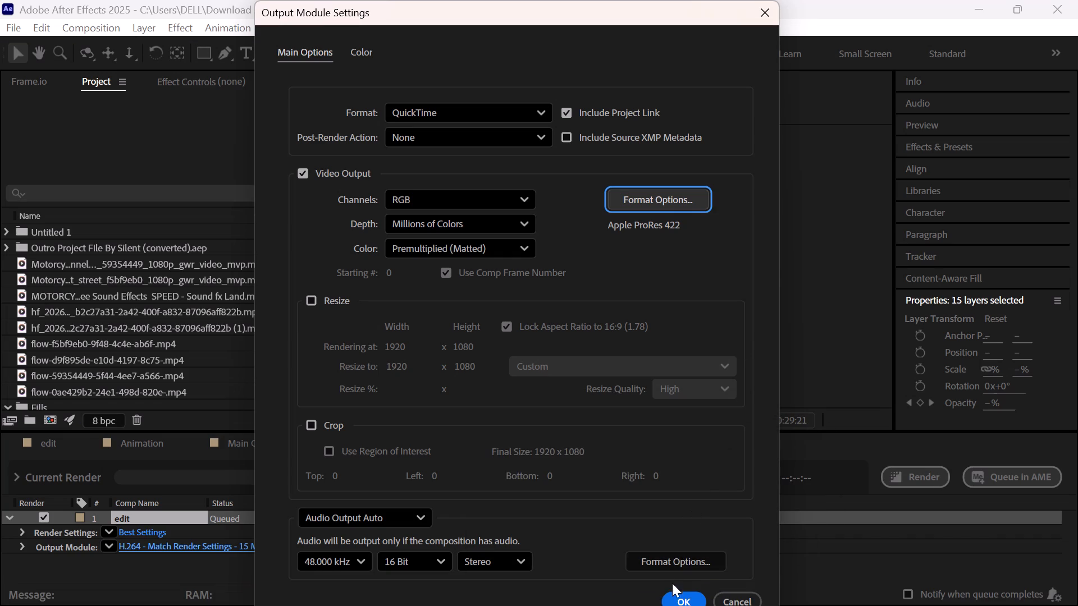
click(672, 598)
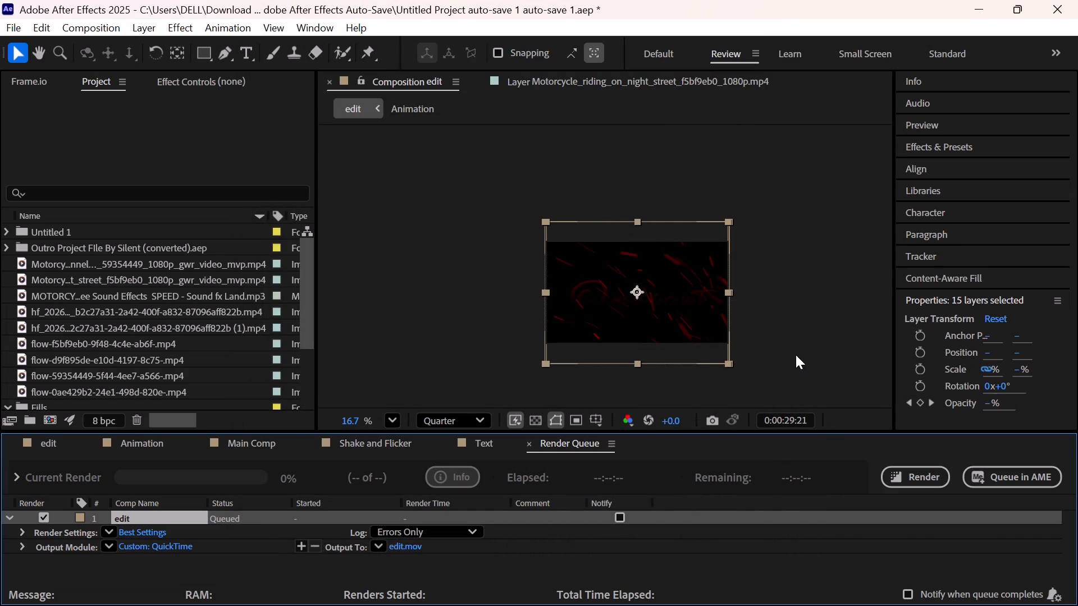
Start rendering the queued edit composition.
scroll(864, 516, down, 1)
click(906, 473)
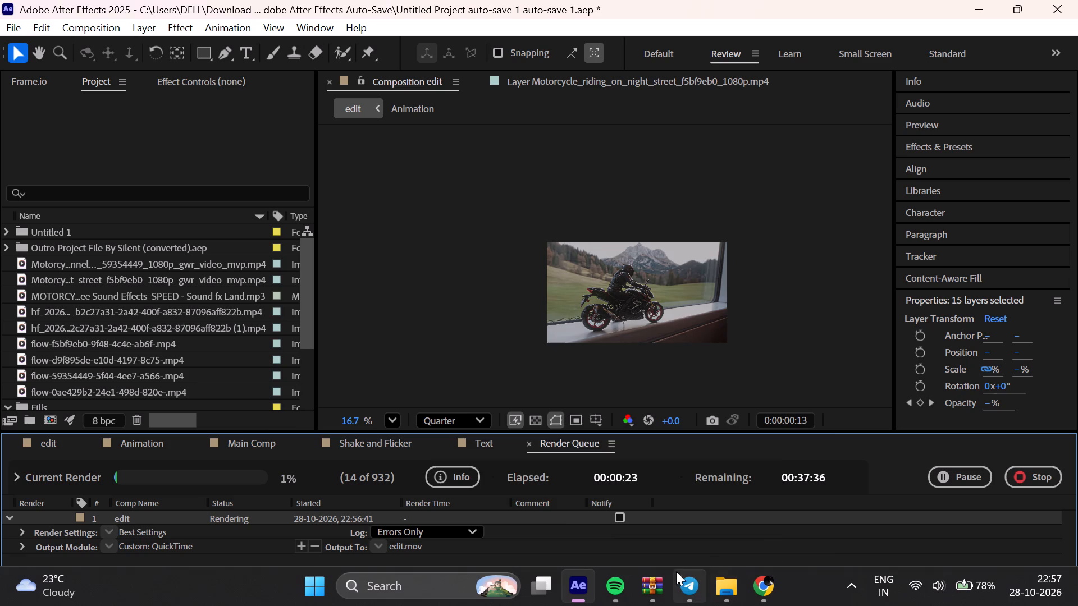
Switch to Chrome and browse further YouTube shorts about After Effects export settings and performance while the render runs.
click(771, 586)
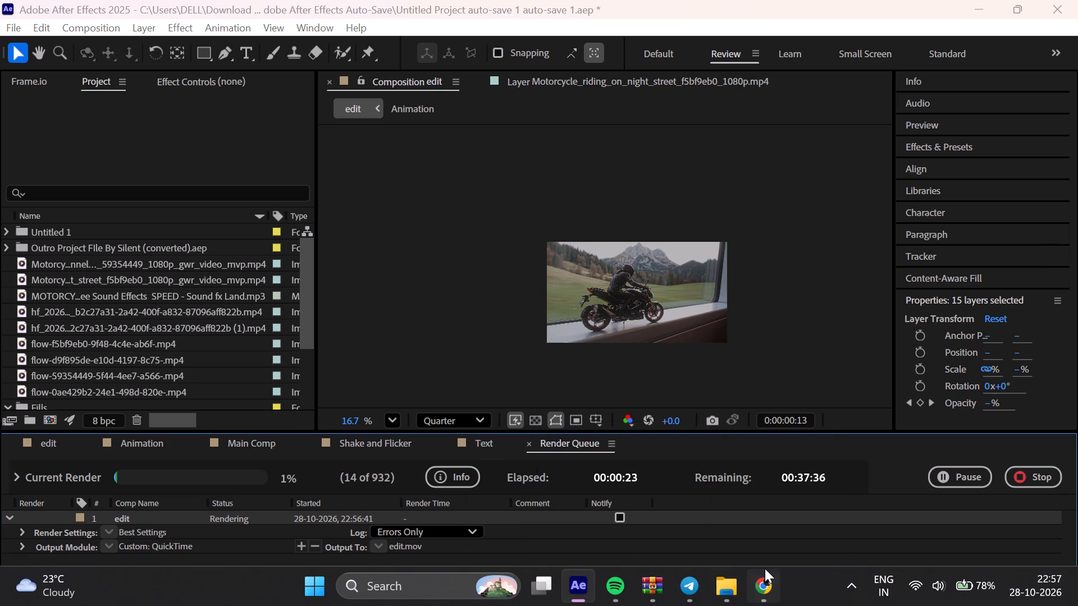
click(474, 301)
scroll(491, 314, down, 1)
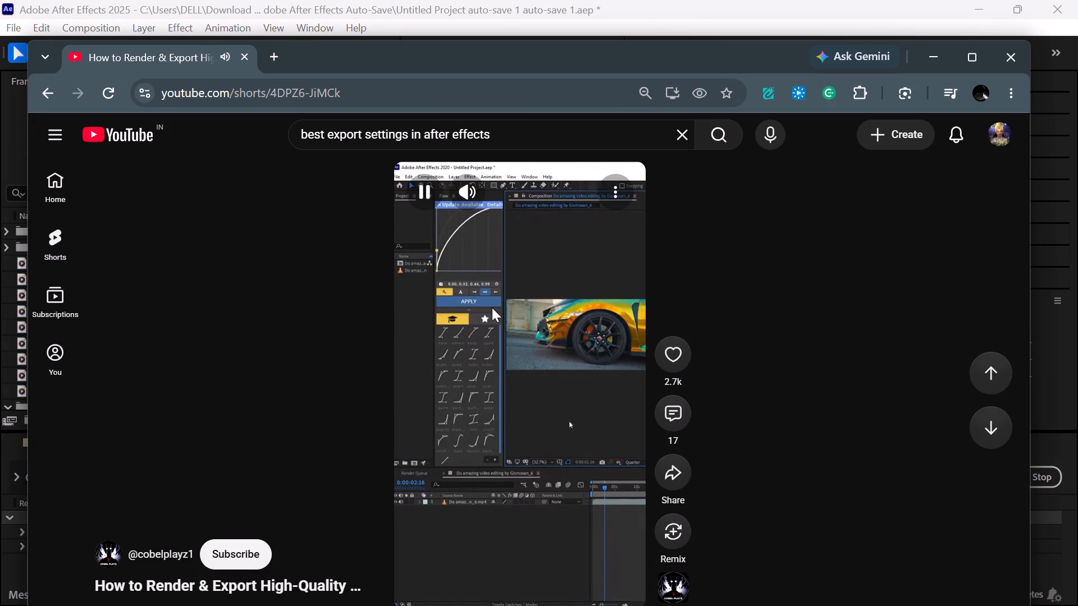
scroll(492, 307, down, 1)
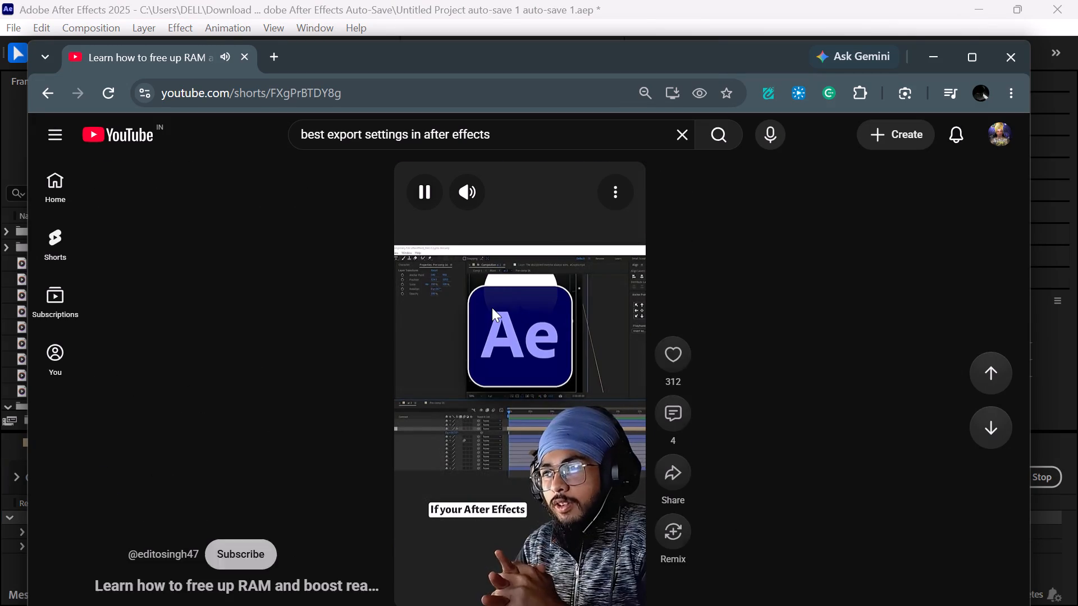